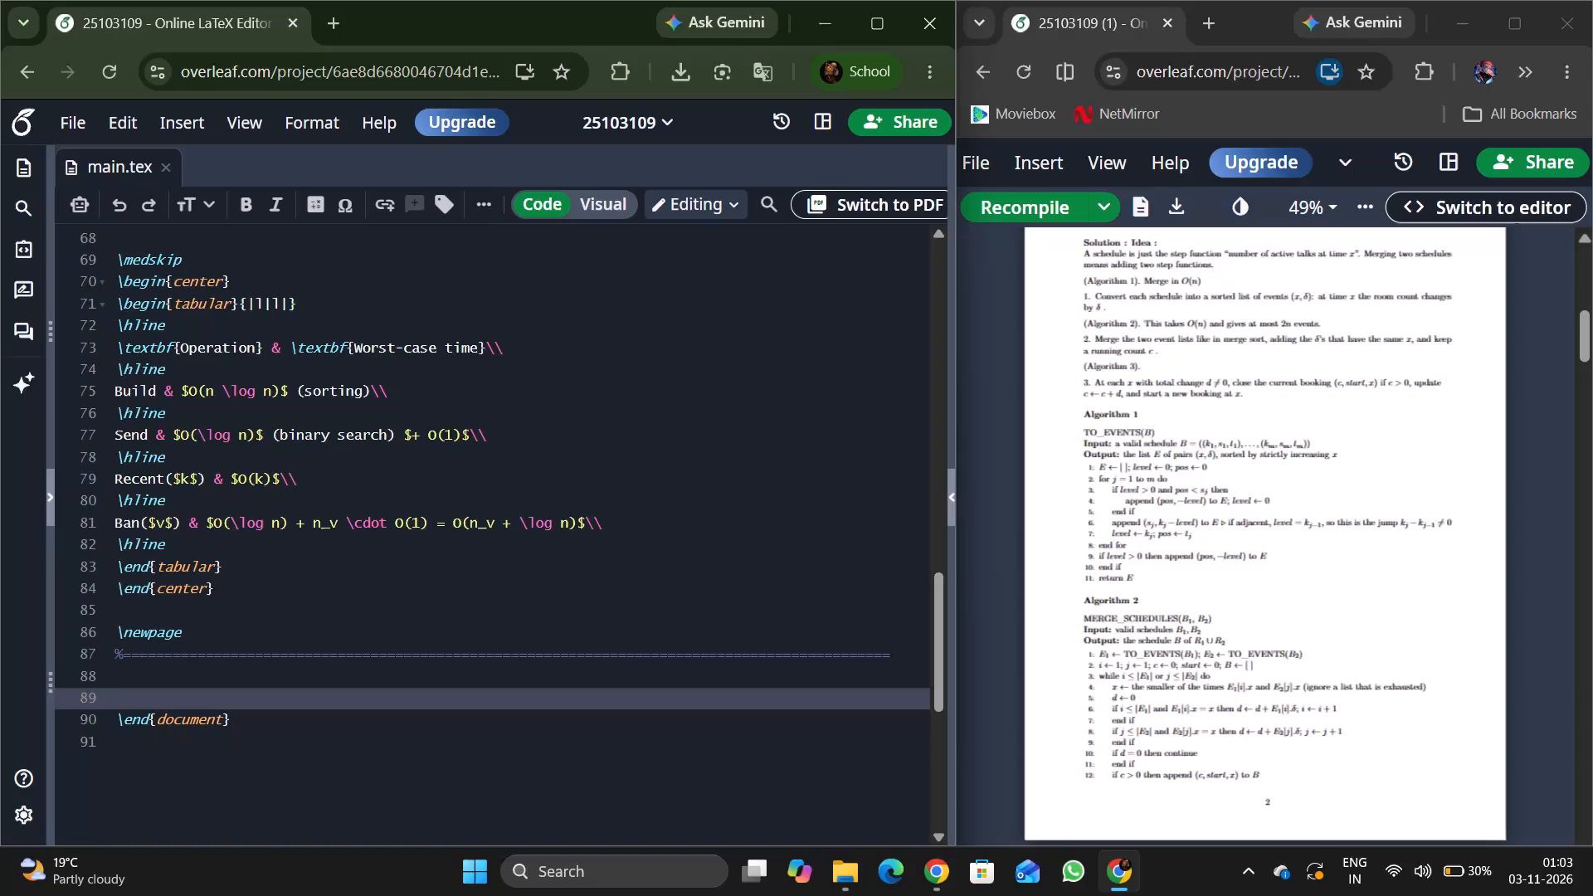
Switch the reference document from its PDF view to the source code around the Problem 2 section.
click(1542, 210)
scroll(1116, 616, down, 1)
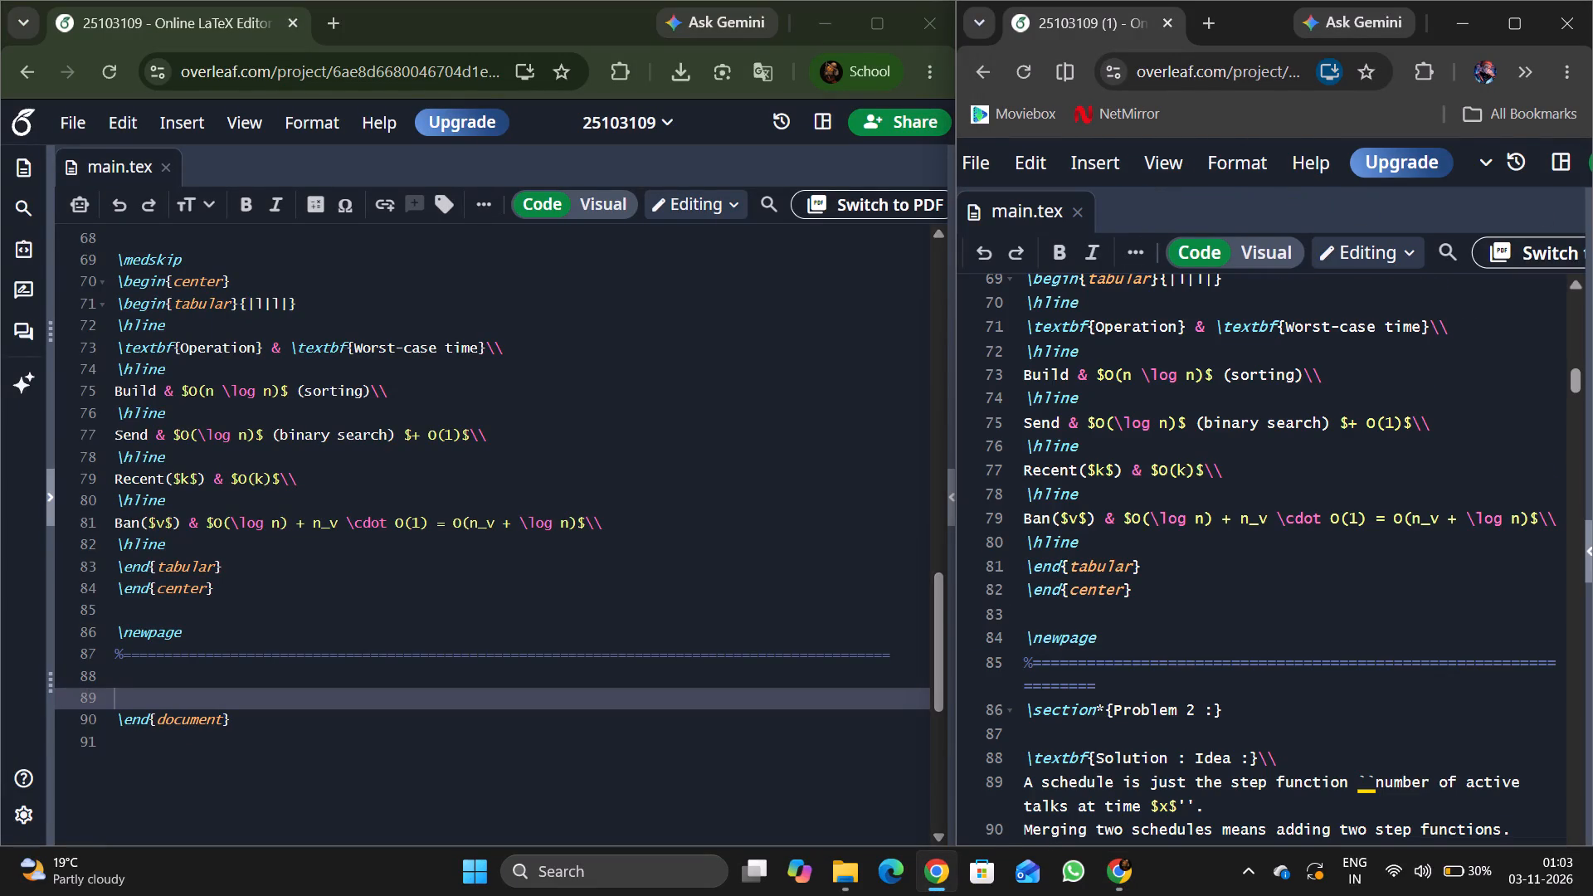
scroll(1116, 616, down, 1)
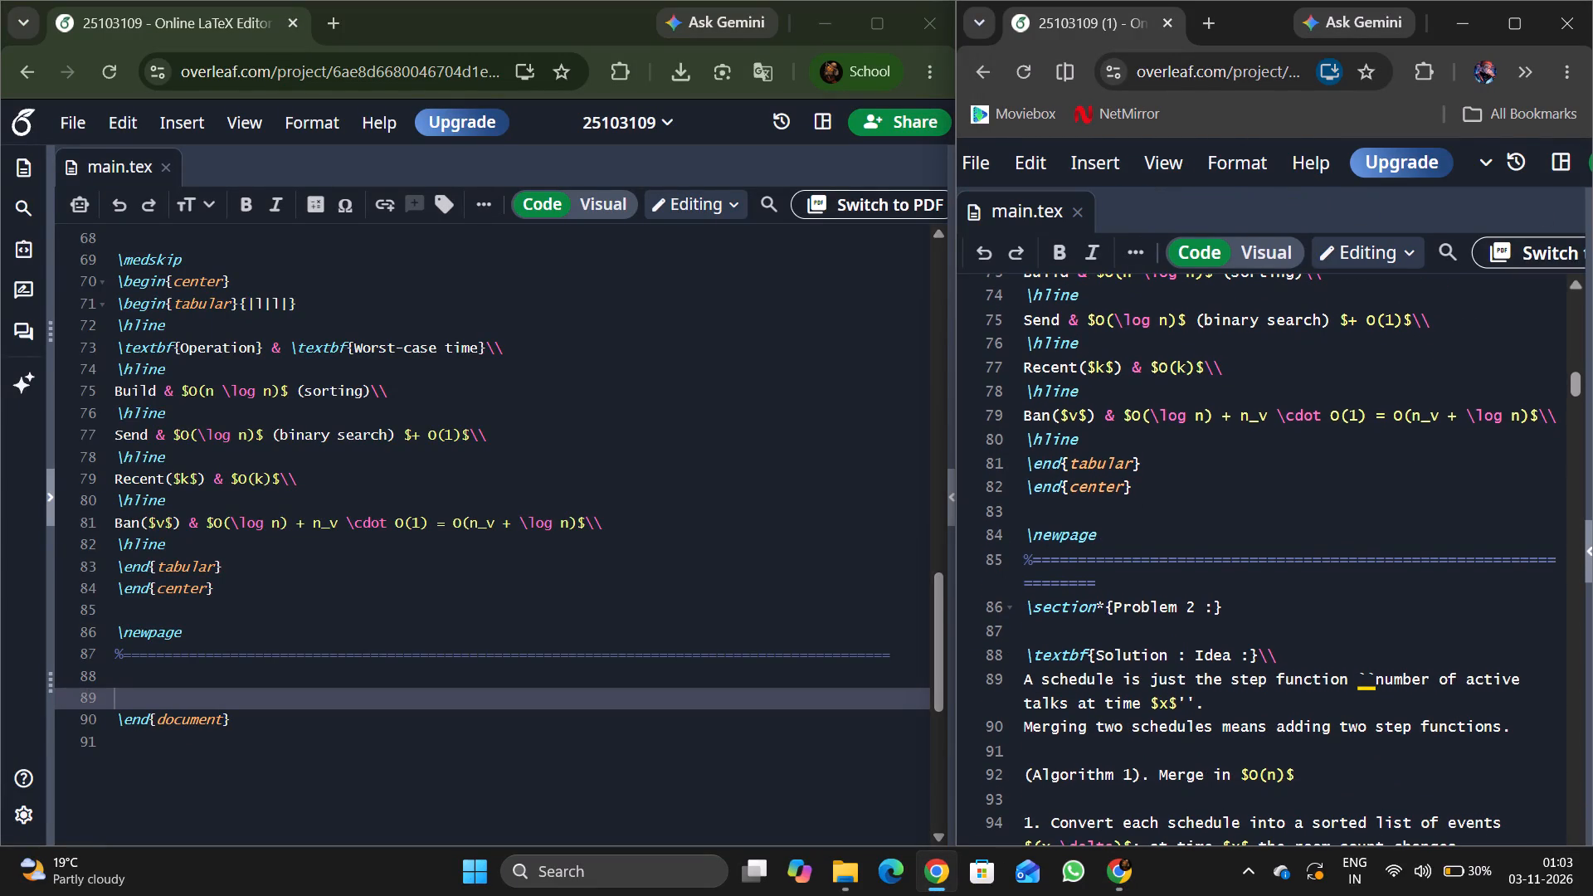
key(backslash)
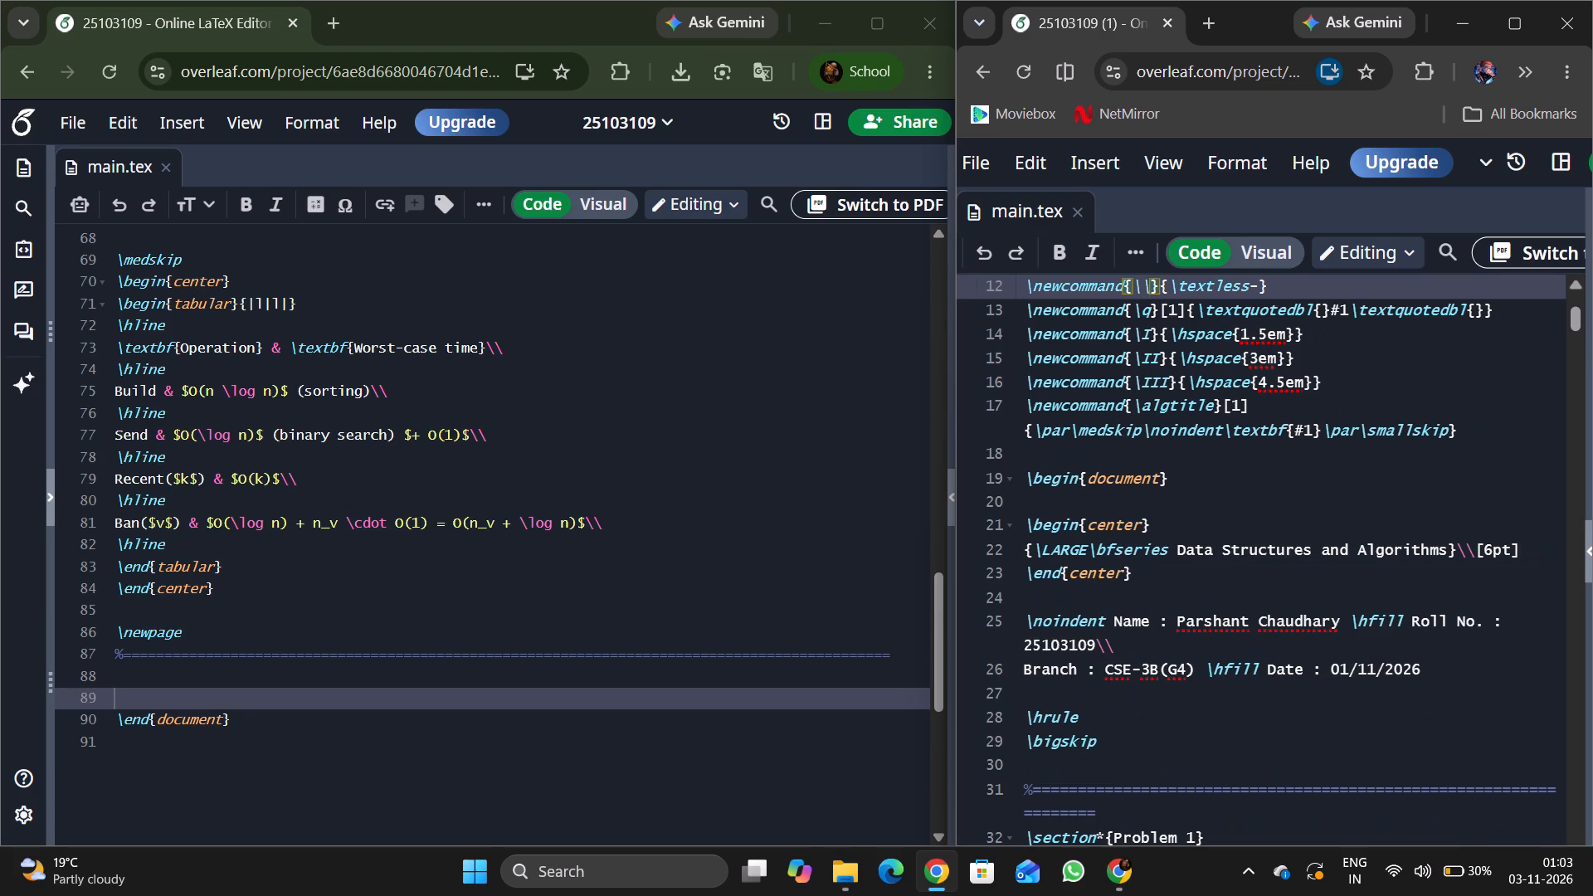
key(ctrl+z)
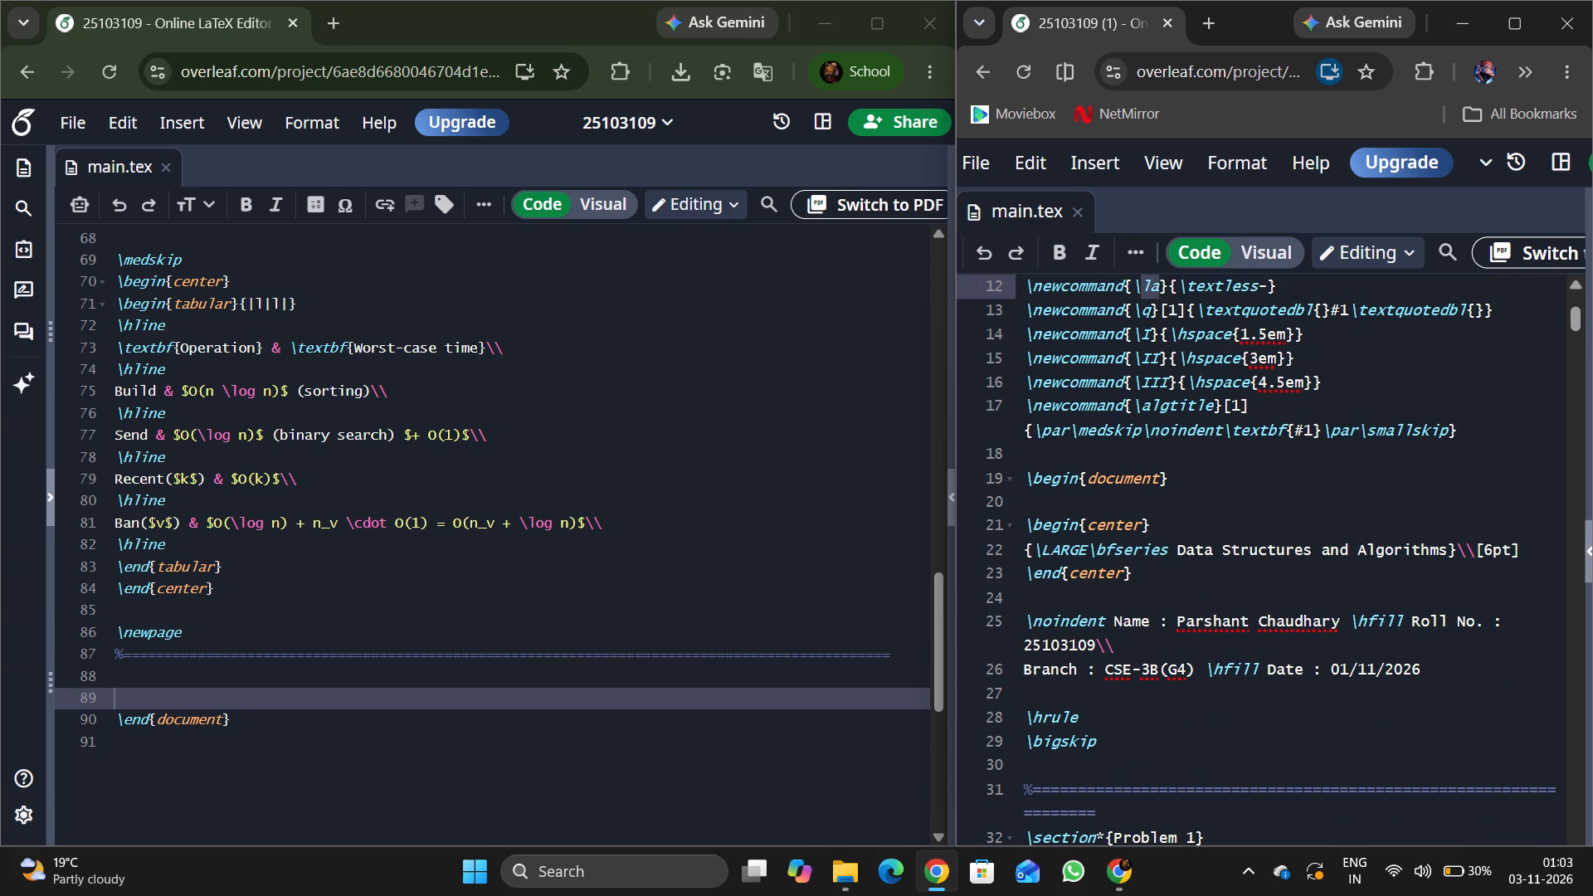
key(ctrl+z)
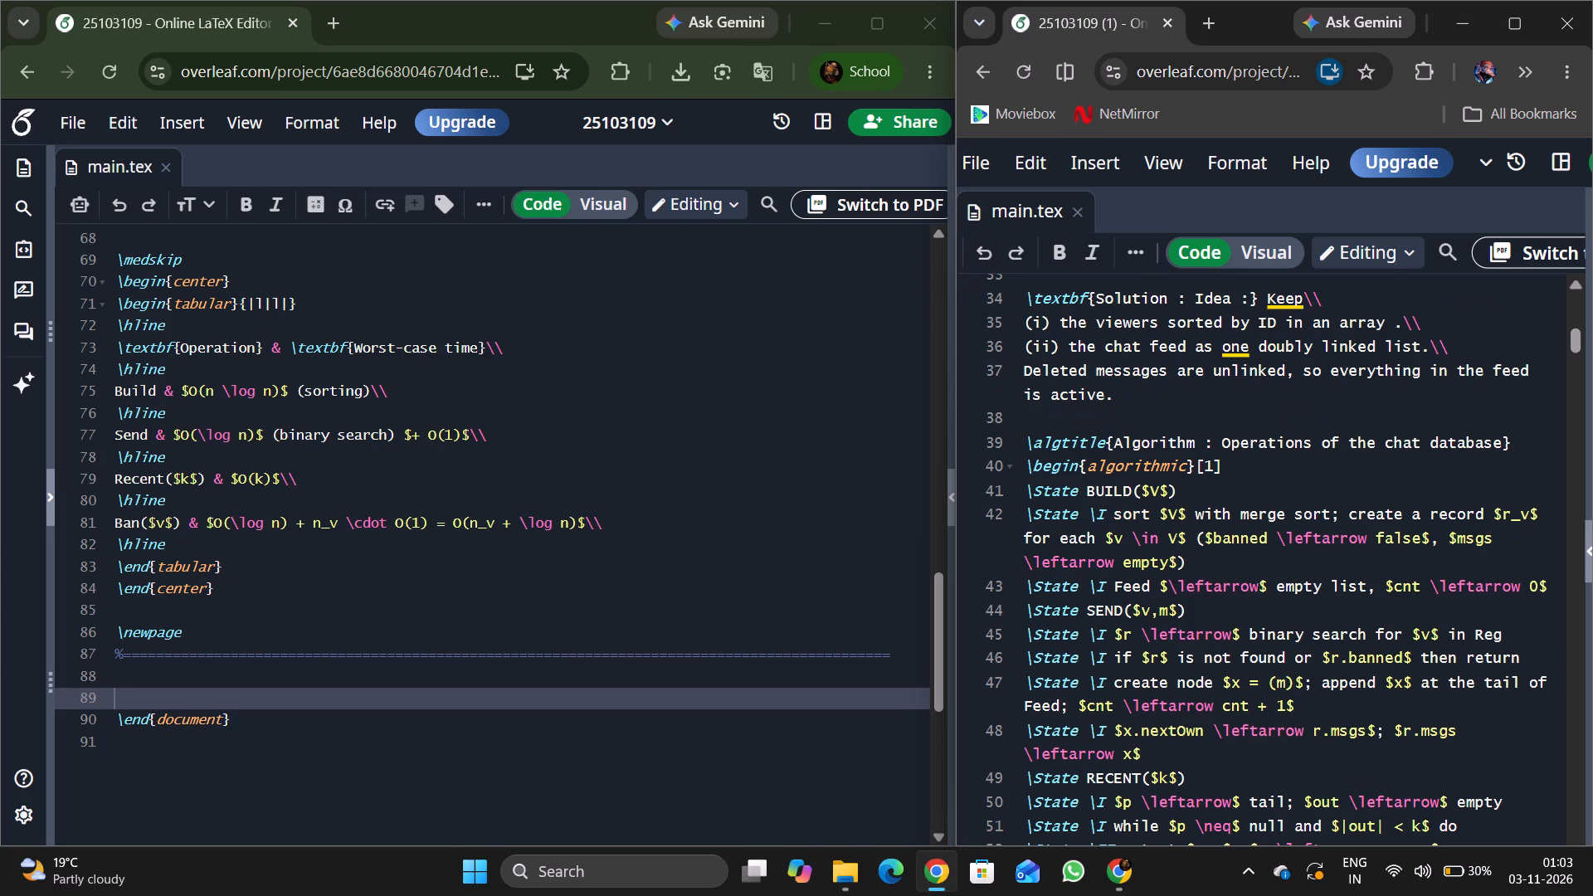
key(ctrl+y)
Compare the LaTeX source of both documents, from the preamble through Problem 1 to the start of Problem 2.
scroll(1332, 535, up, 13)
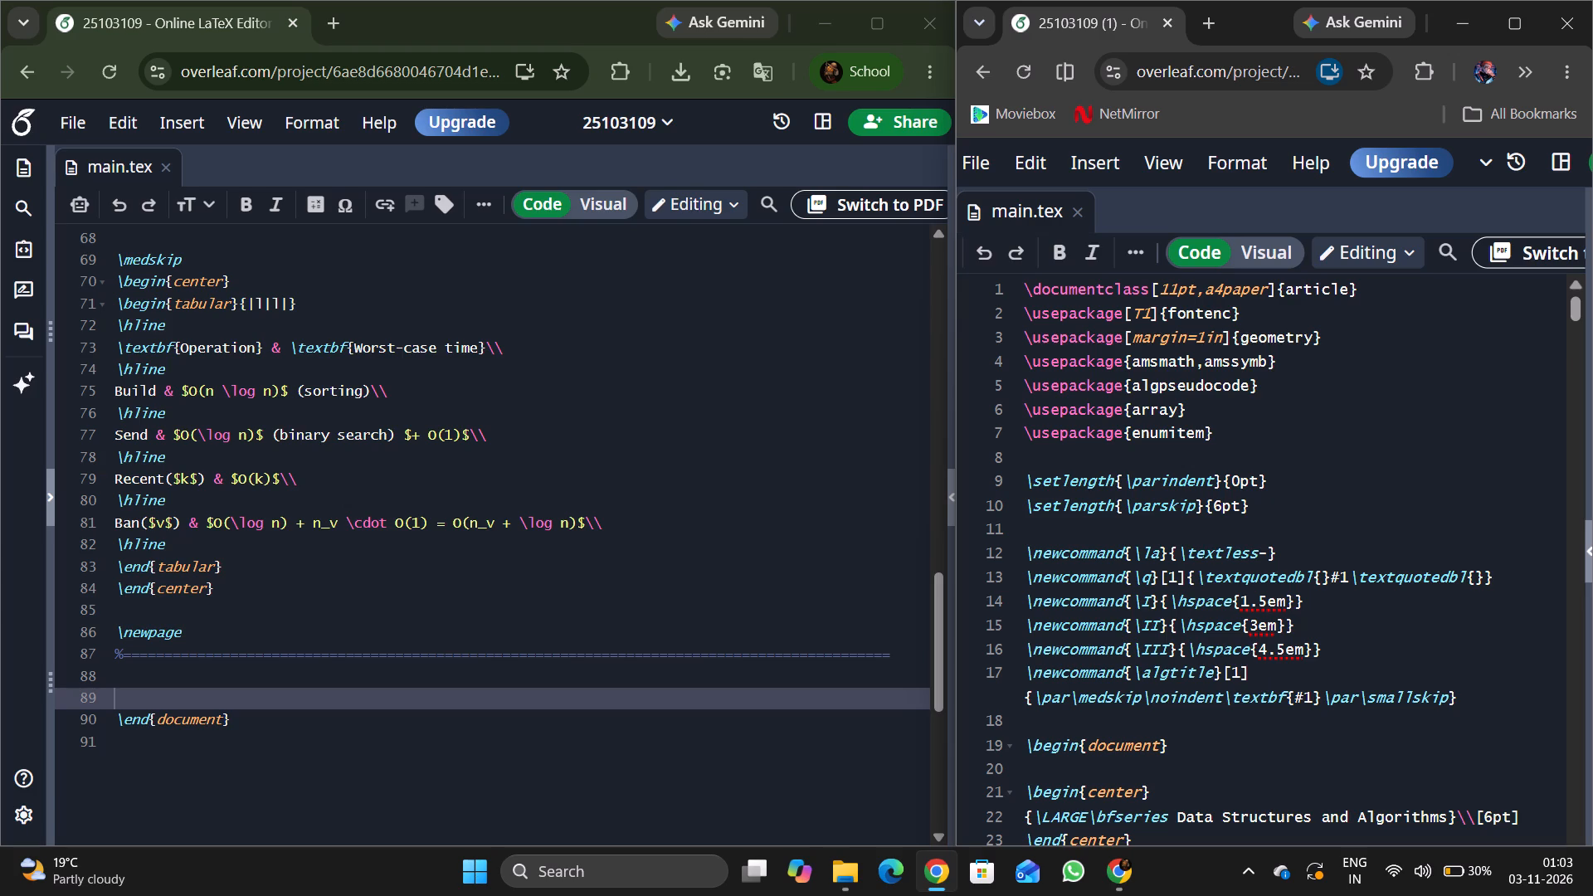
scroll(1216, 403, up, 2)
scroll(1216, 403, down, 1)
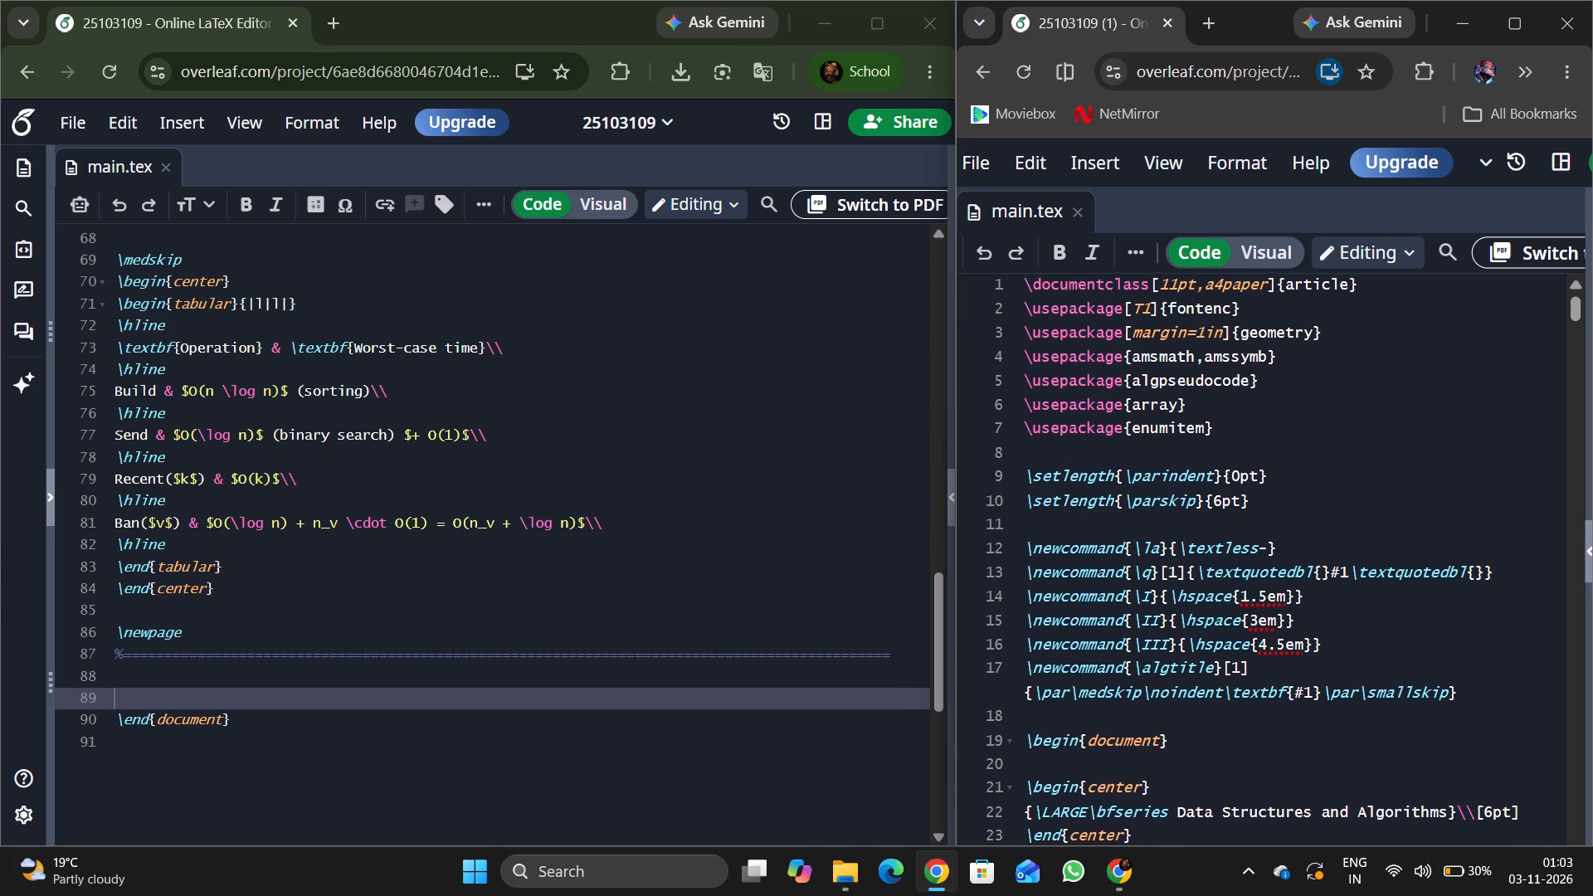
scroll(1216, 403, down, 1)
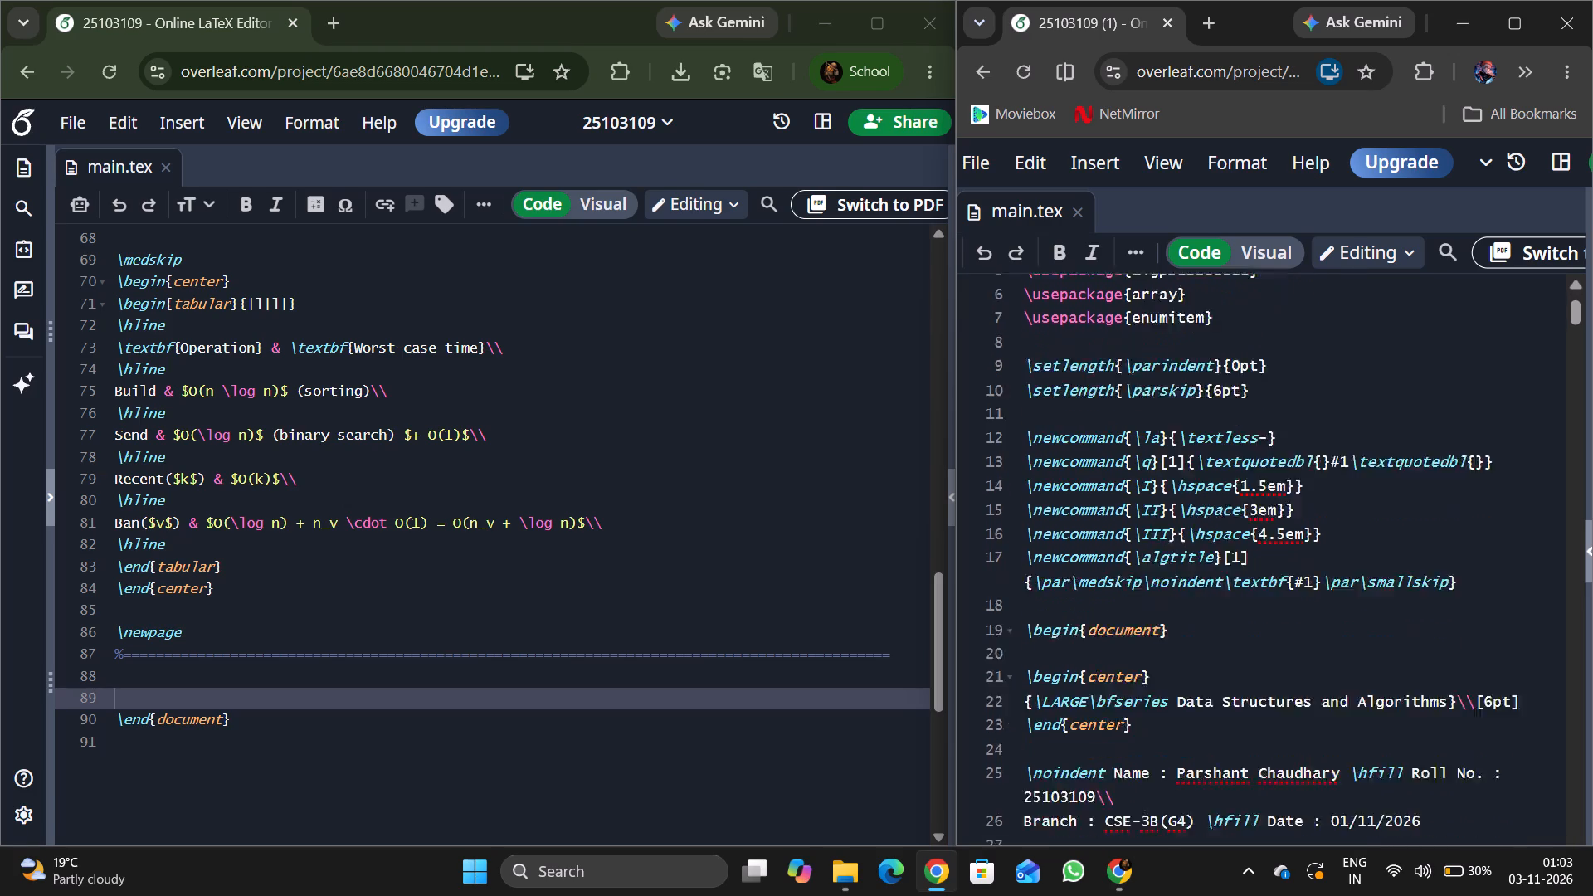
scroll(1216, 403, down, 1)
scroll(1216, 403, up, 2)
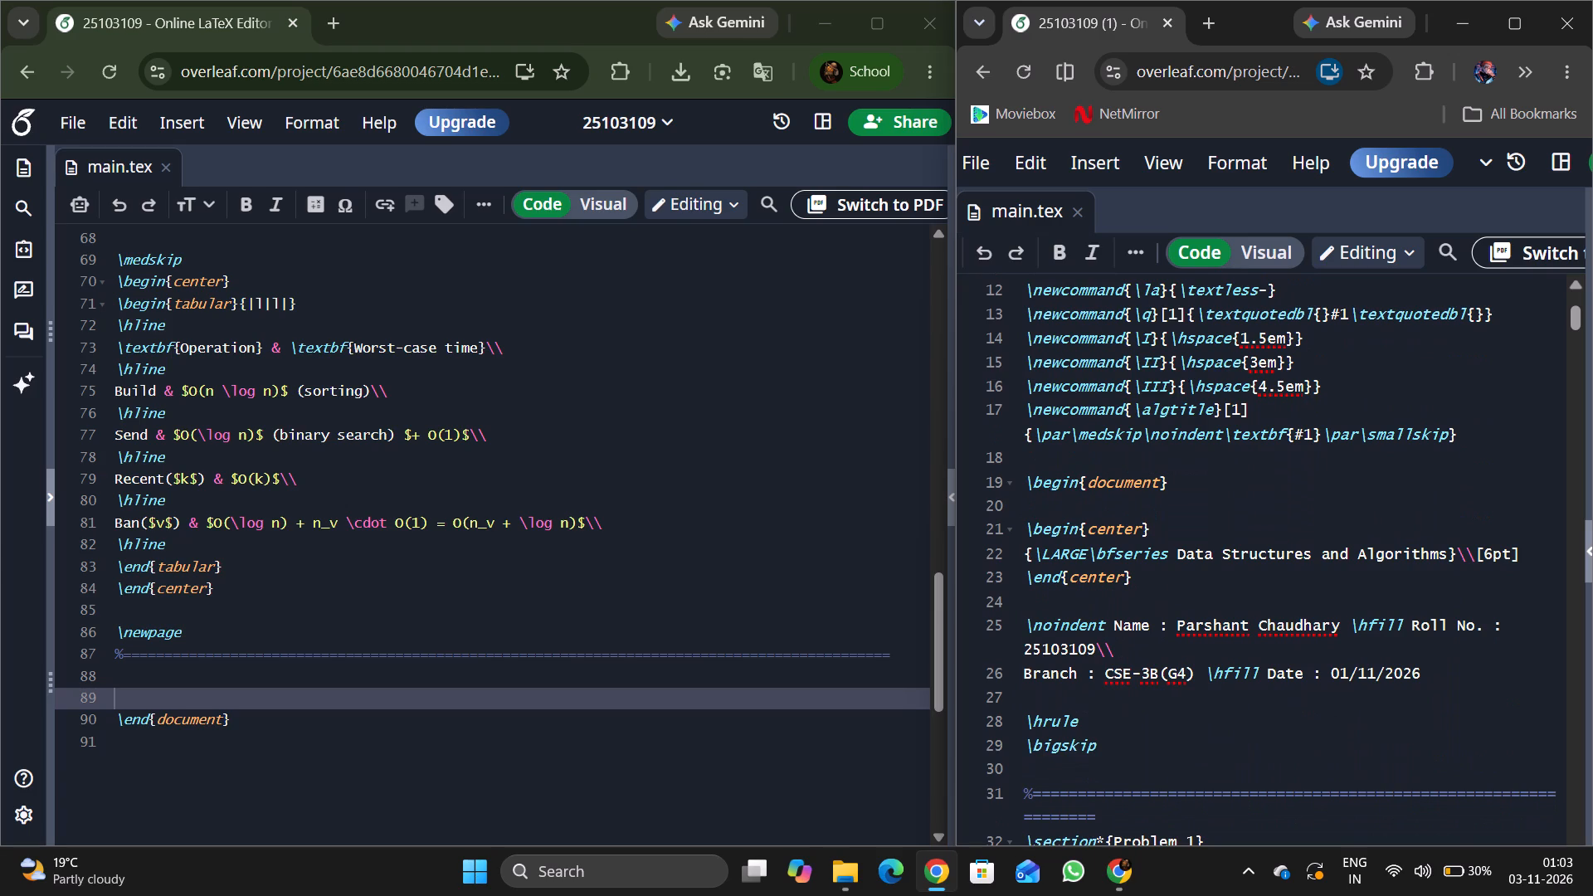
scroll(1216, 403, up, 1)
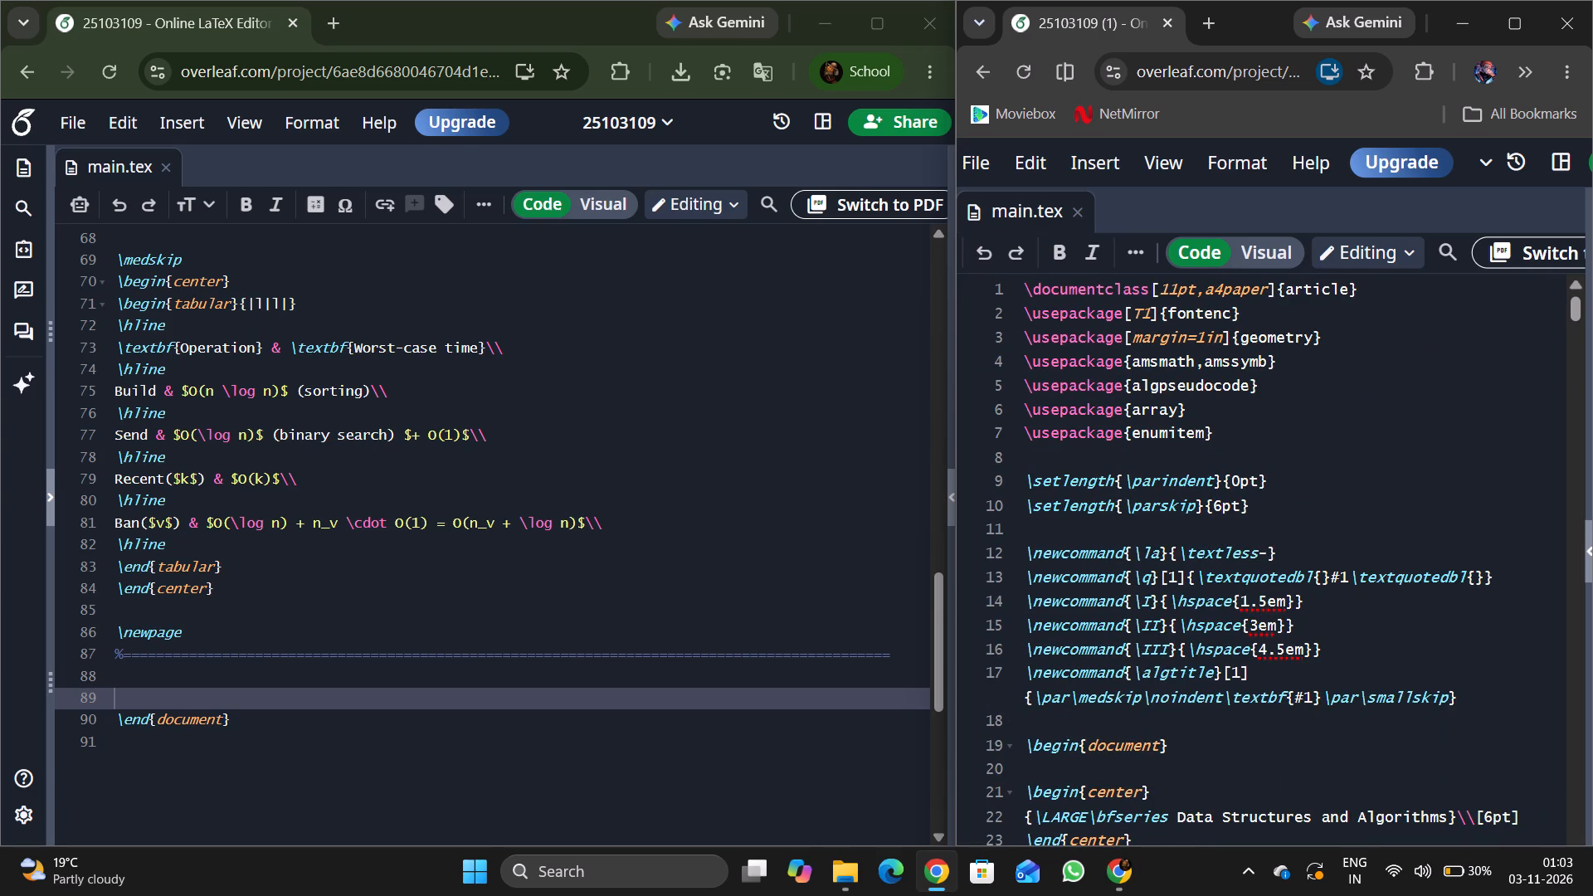
scroll(1199, 354, up, 2)
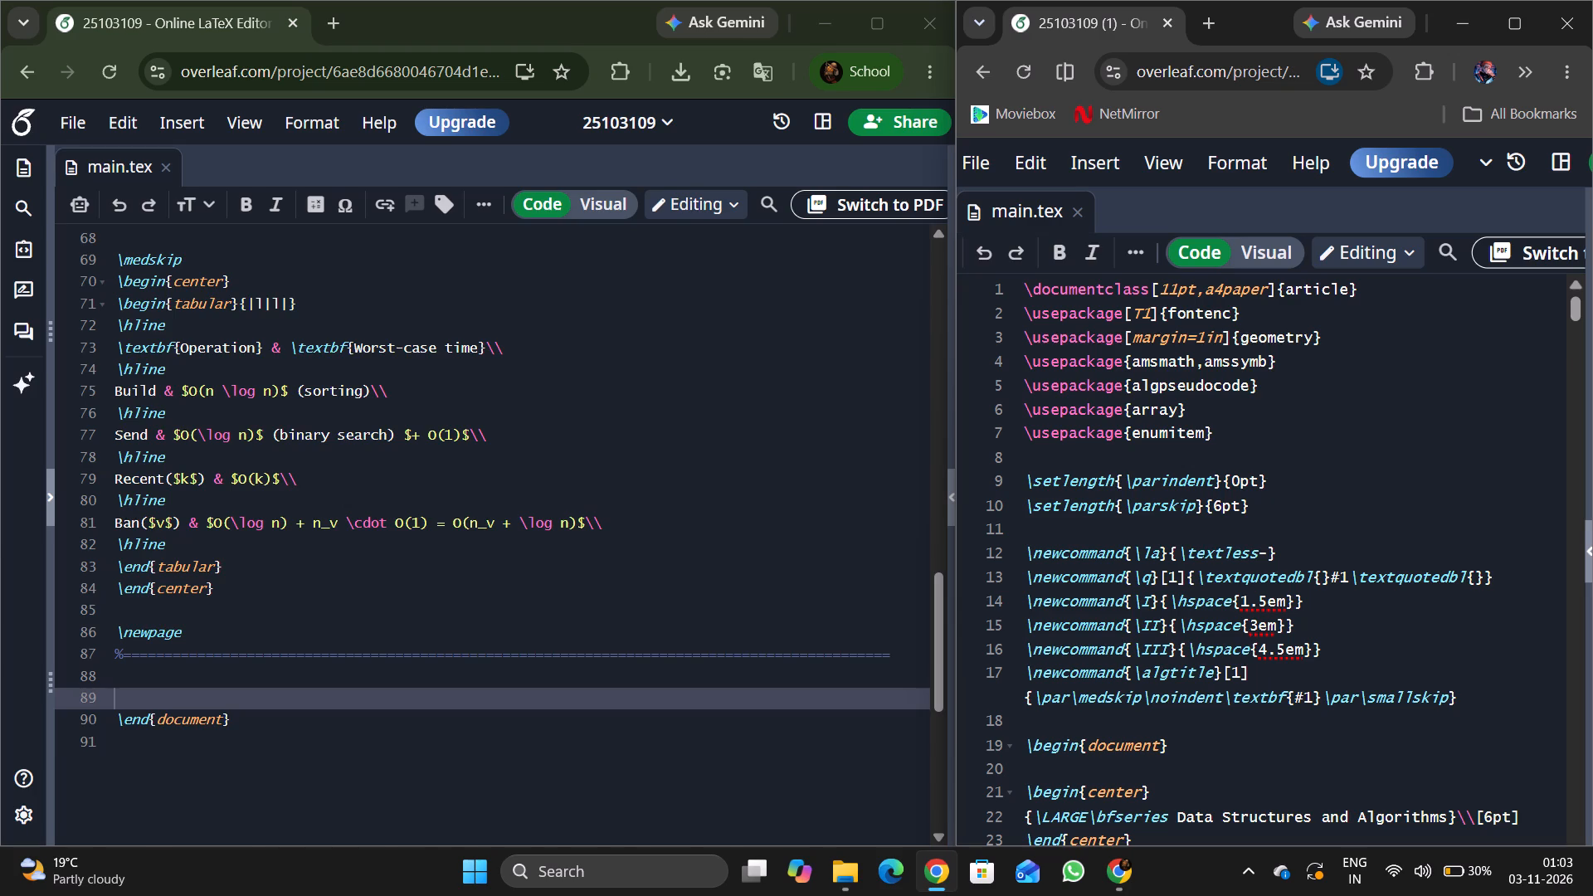
scroll(673, 554, up, 14)
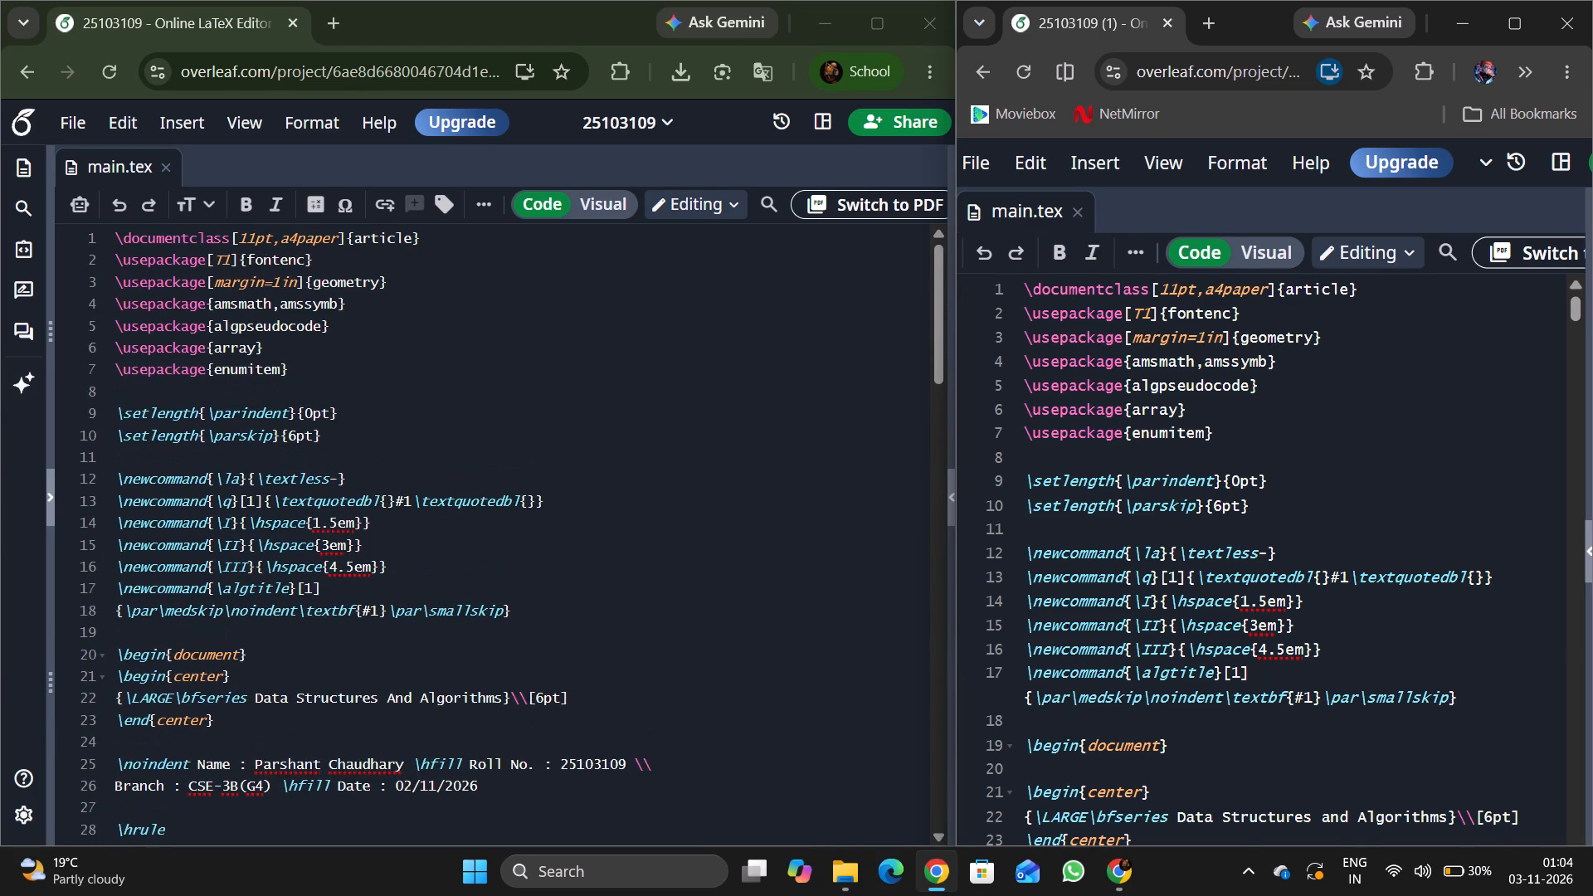
scroll(1269, 519, down, 6)
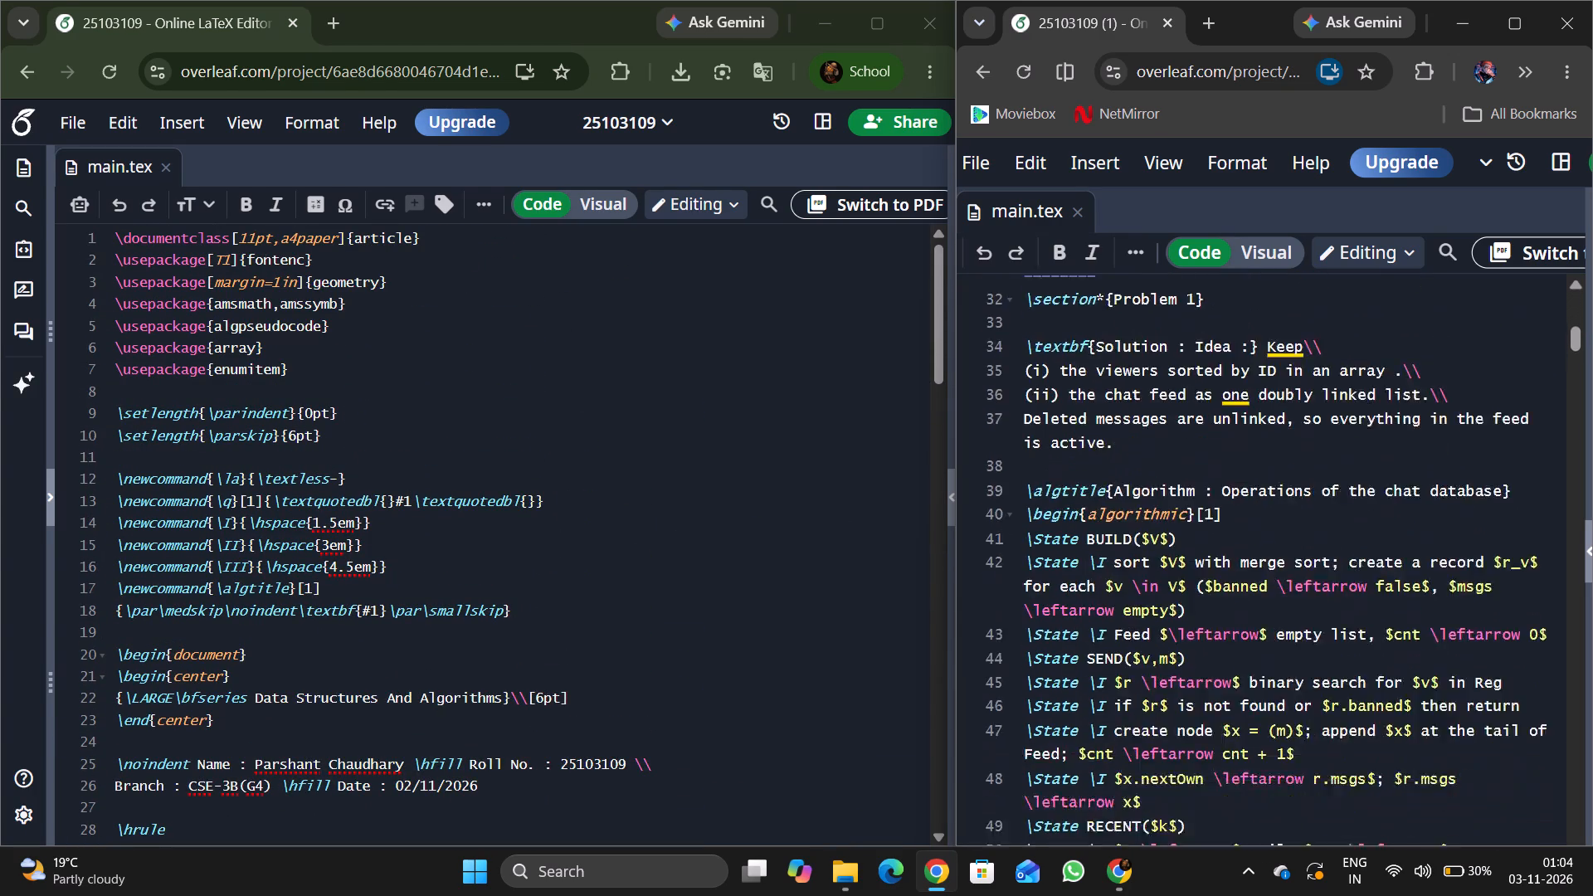
scroll(1269, 519, down, 1)
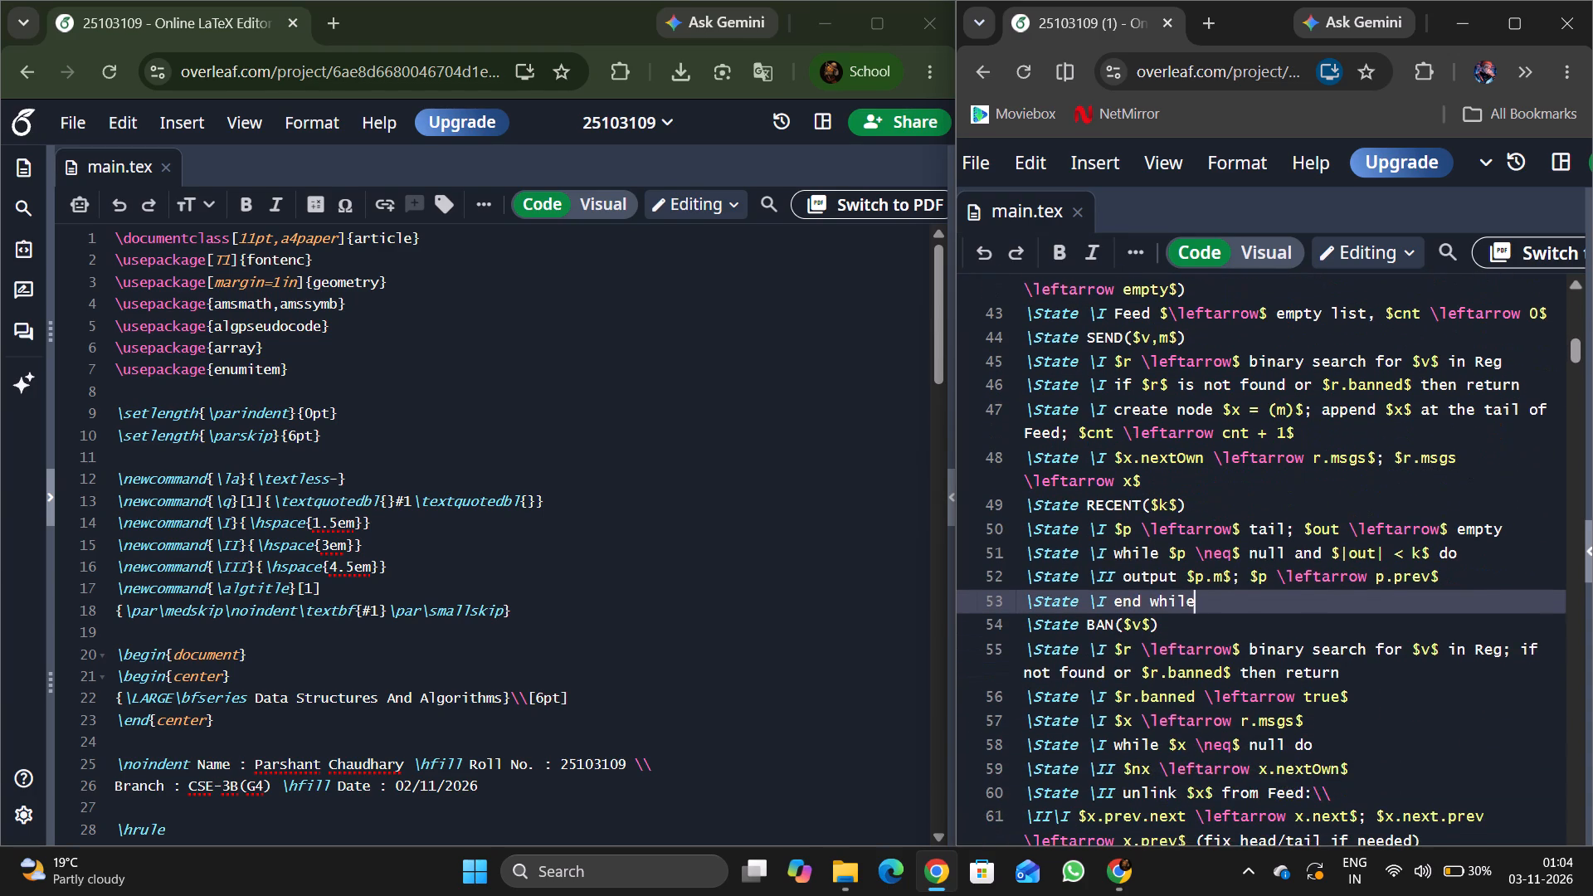
scroll(543, 689, down, 8)
scroll(543, 689, up, 3)
scroll(543, 689, down, 6)
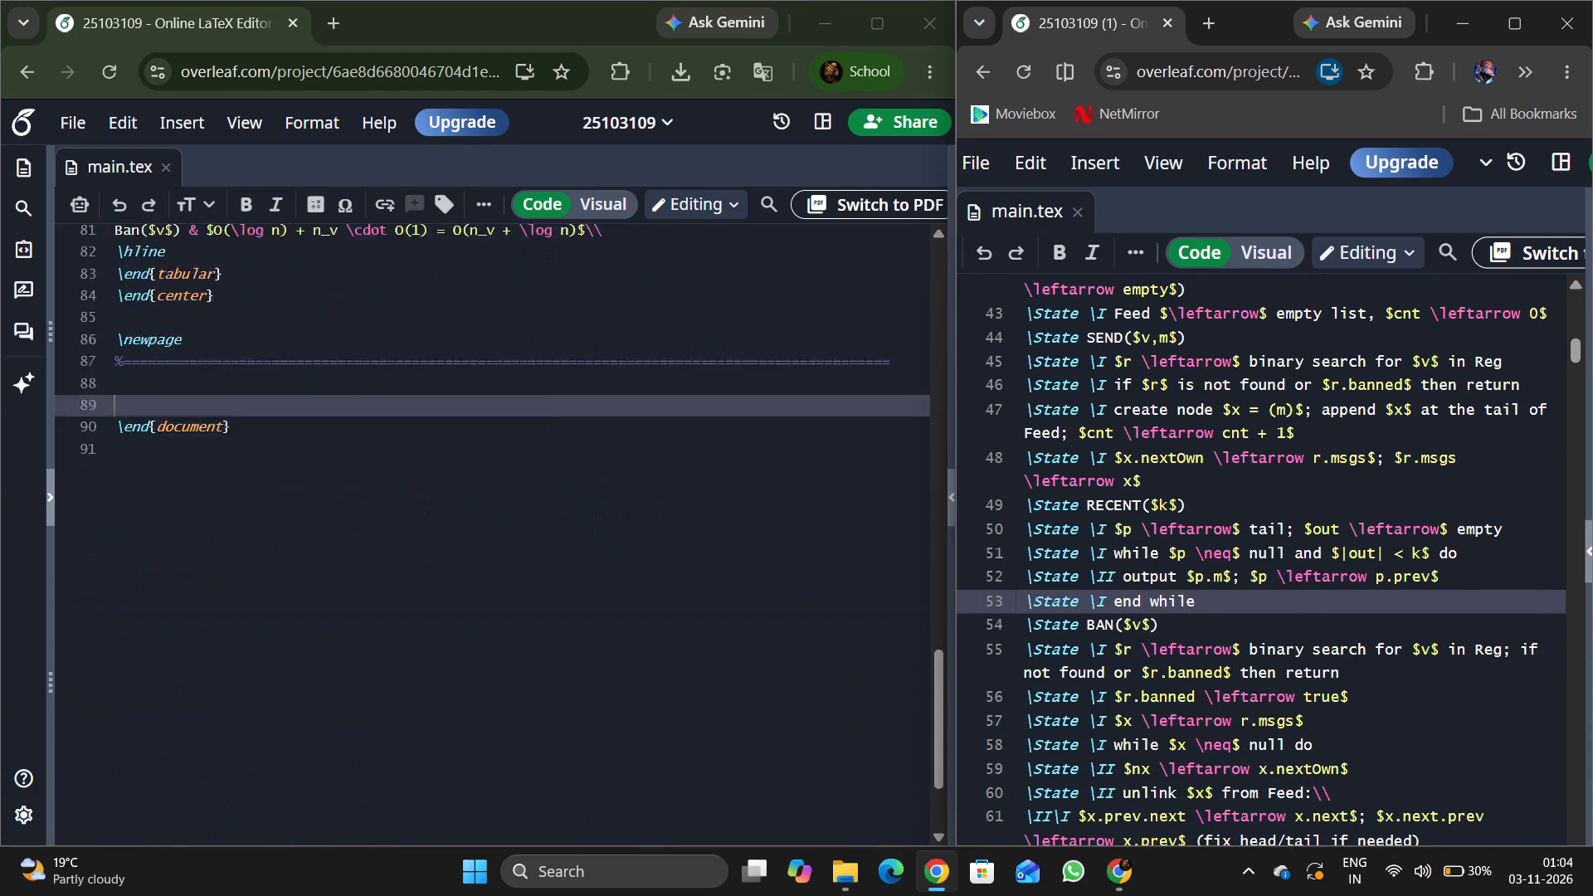
scroll(543, 689, up, 1)
scroll(1260, 637, down, 2)
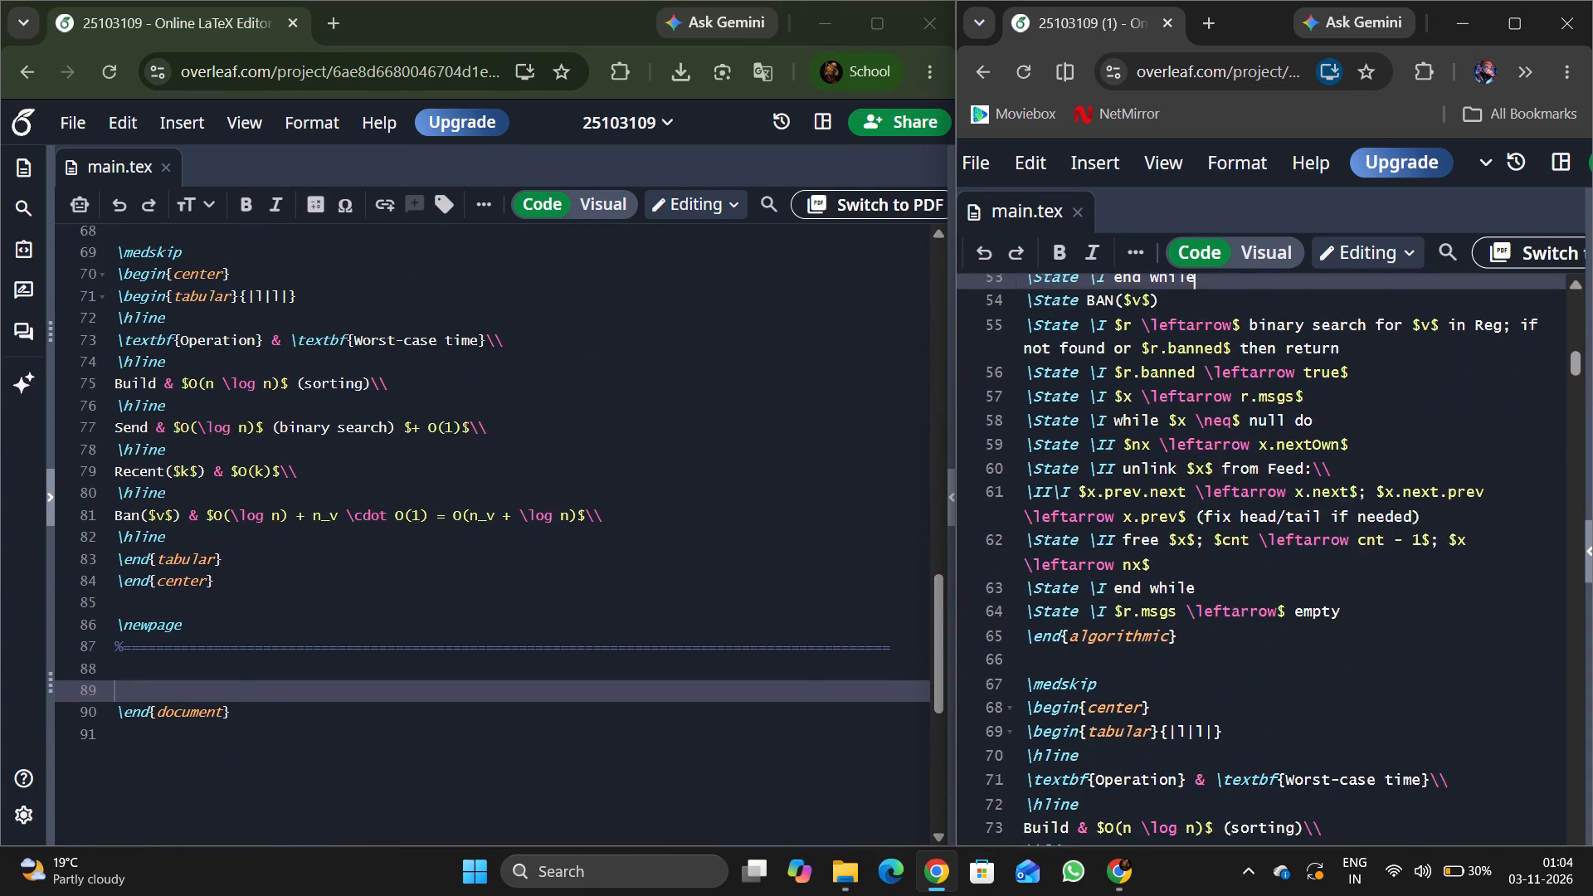
scroll(1260, 637, down, 4)
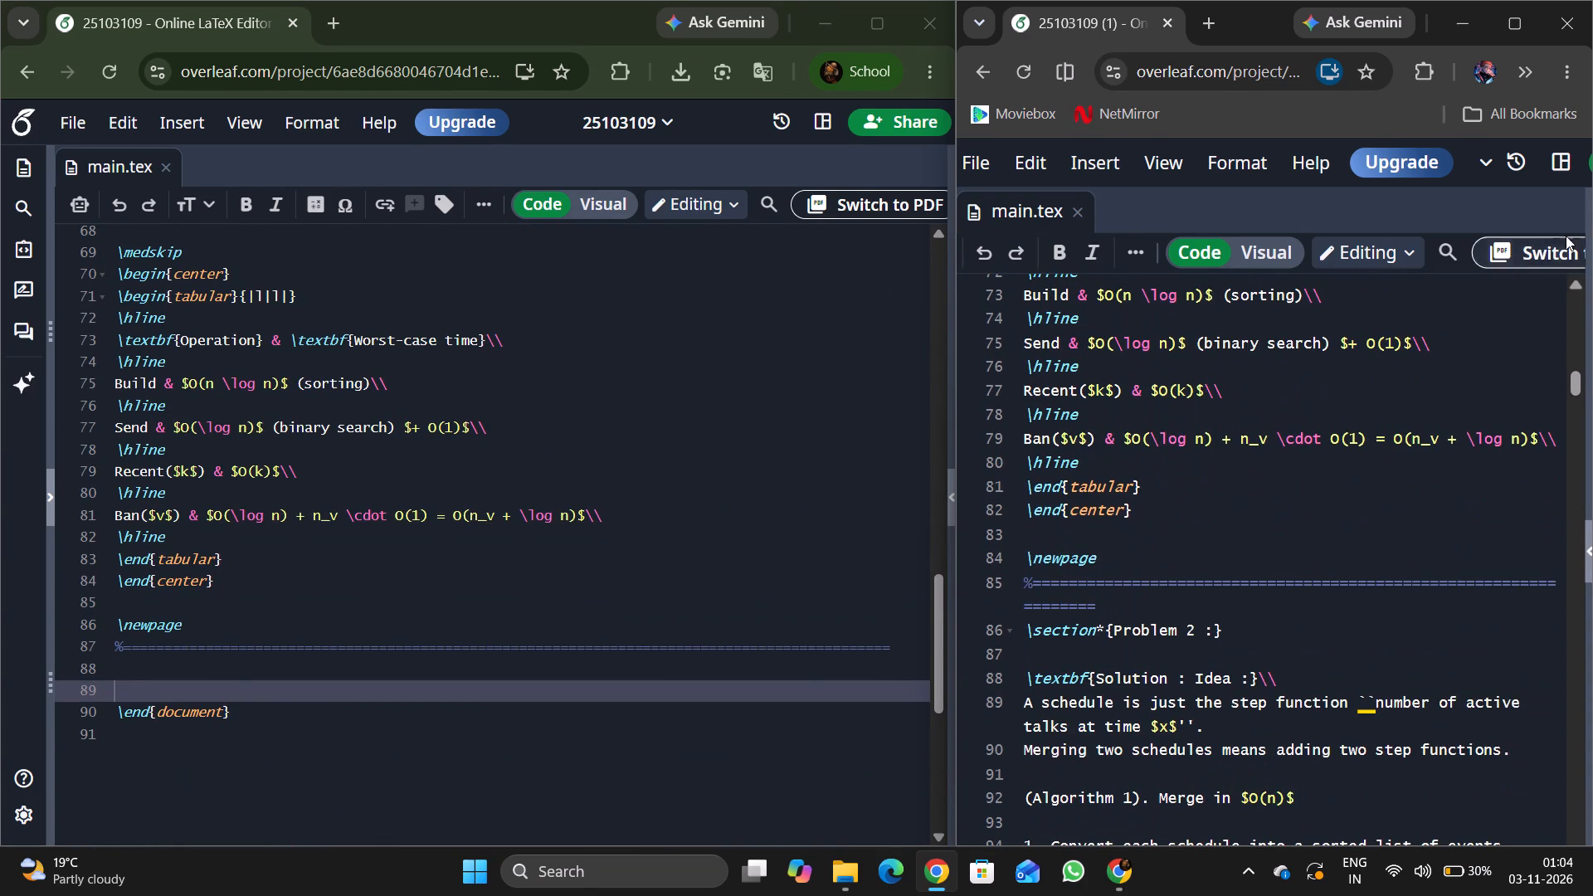
Recompile the reference document's PDF and review its Problem 1 and Problem 2 pages.
click(1559, 247)
click(1024, 201)
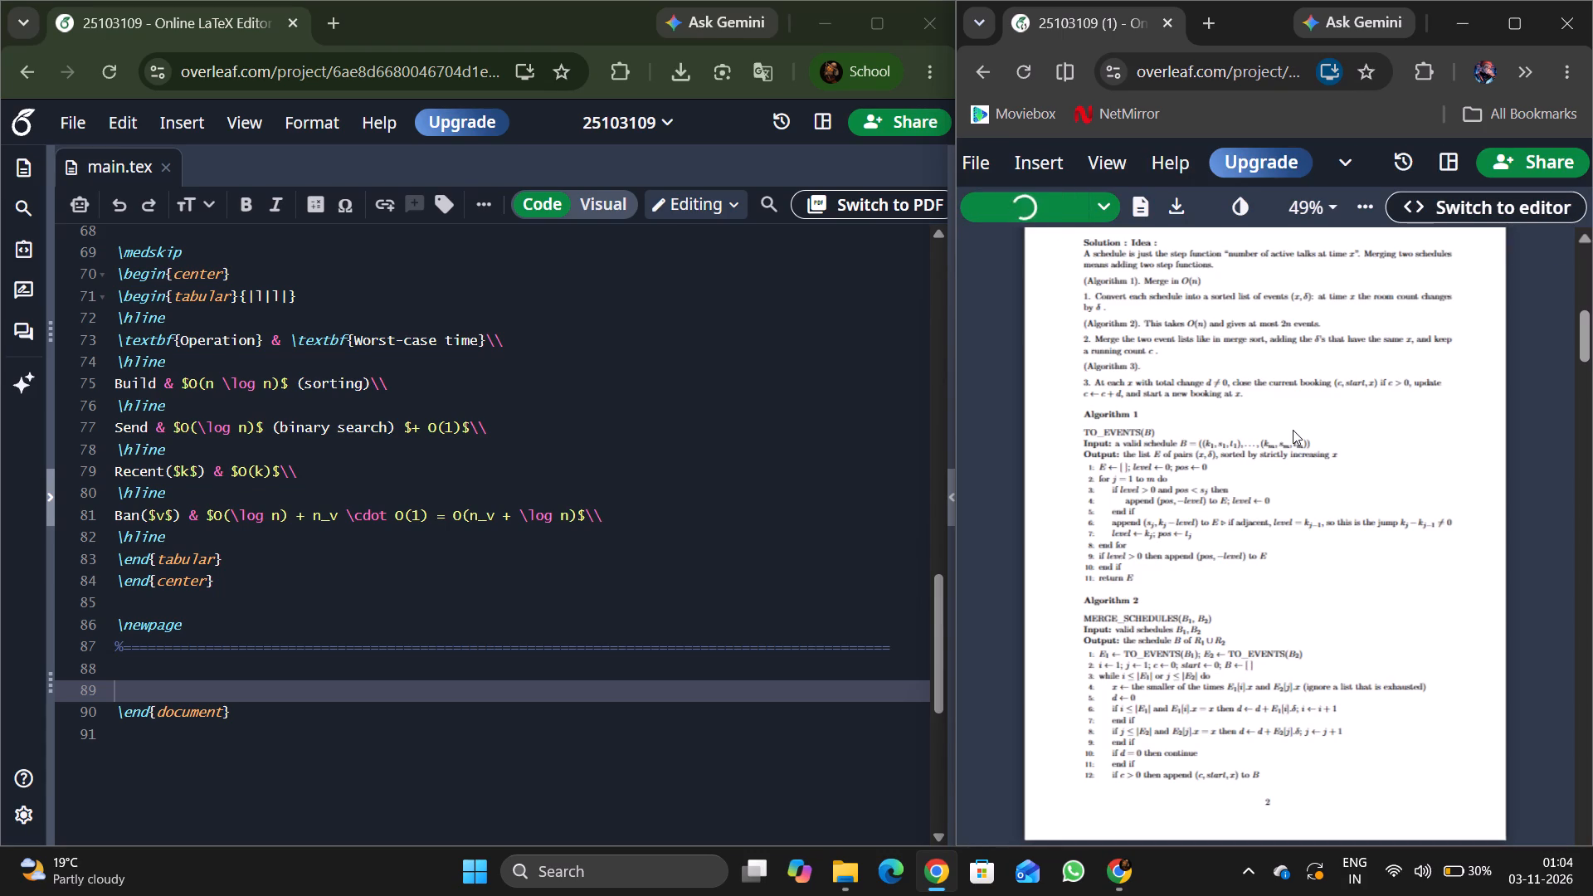
scroll(1312, 431, up, 15)
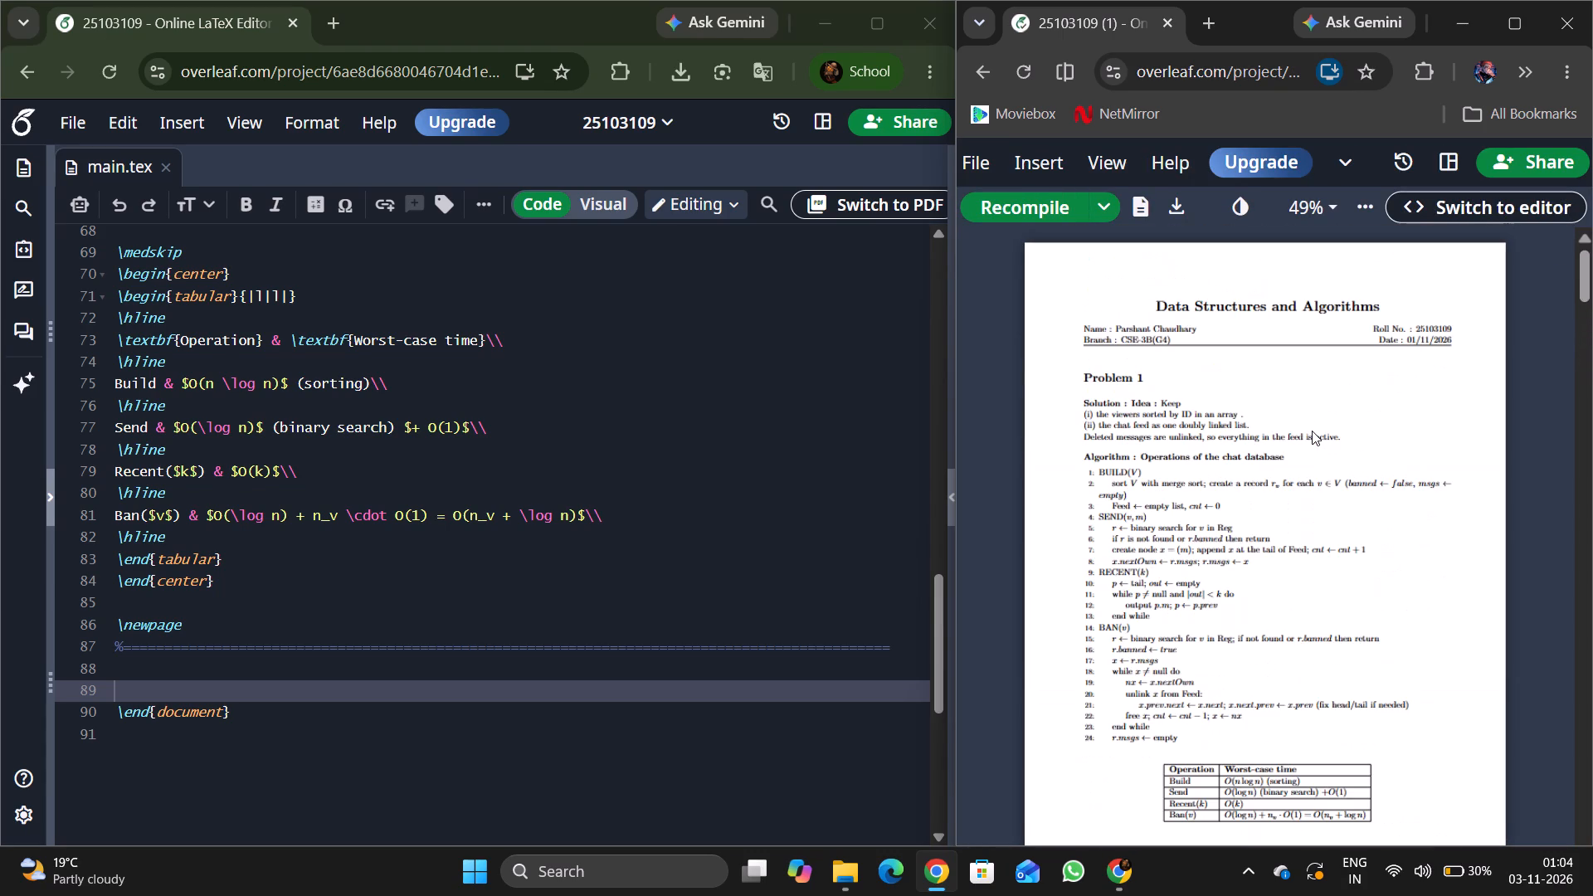
scroll(1312, 431, up, 6)
scroll(1312, 431, down, 6)
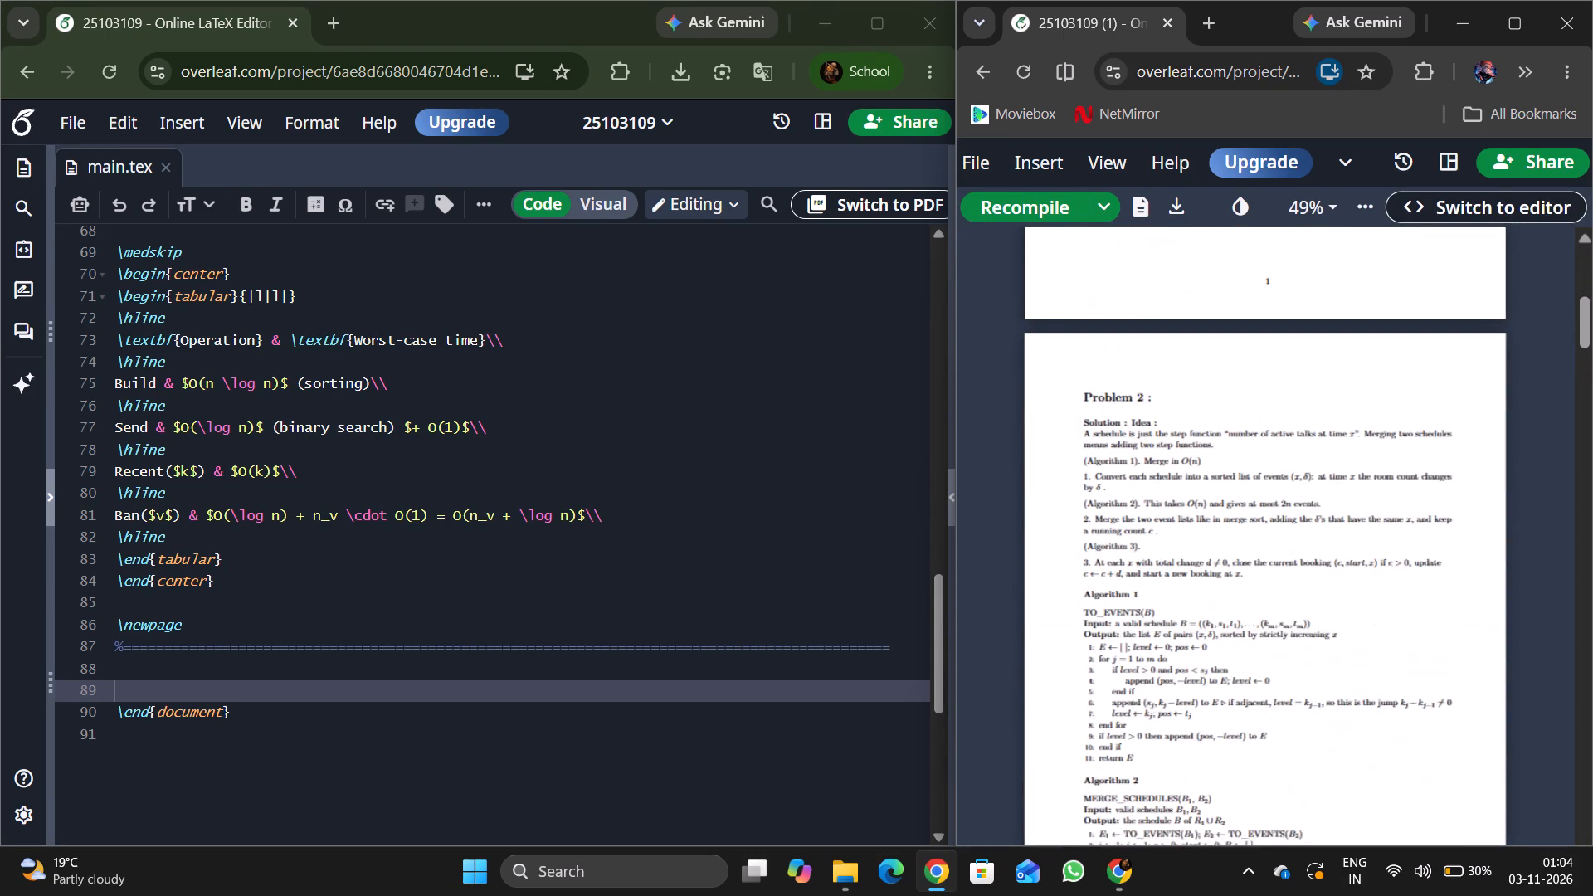
scroll(1312, 431, down, 1)
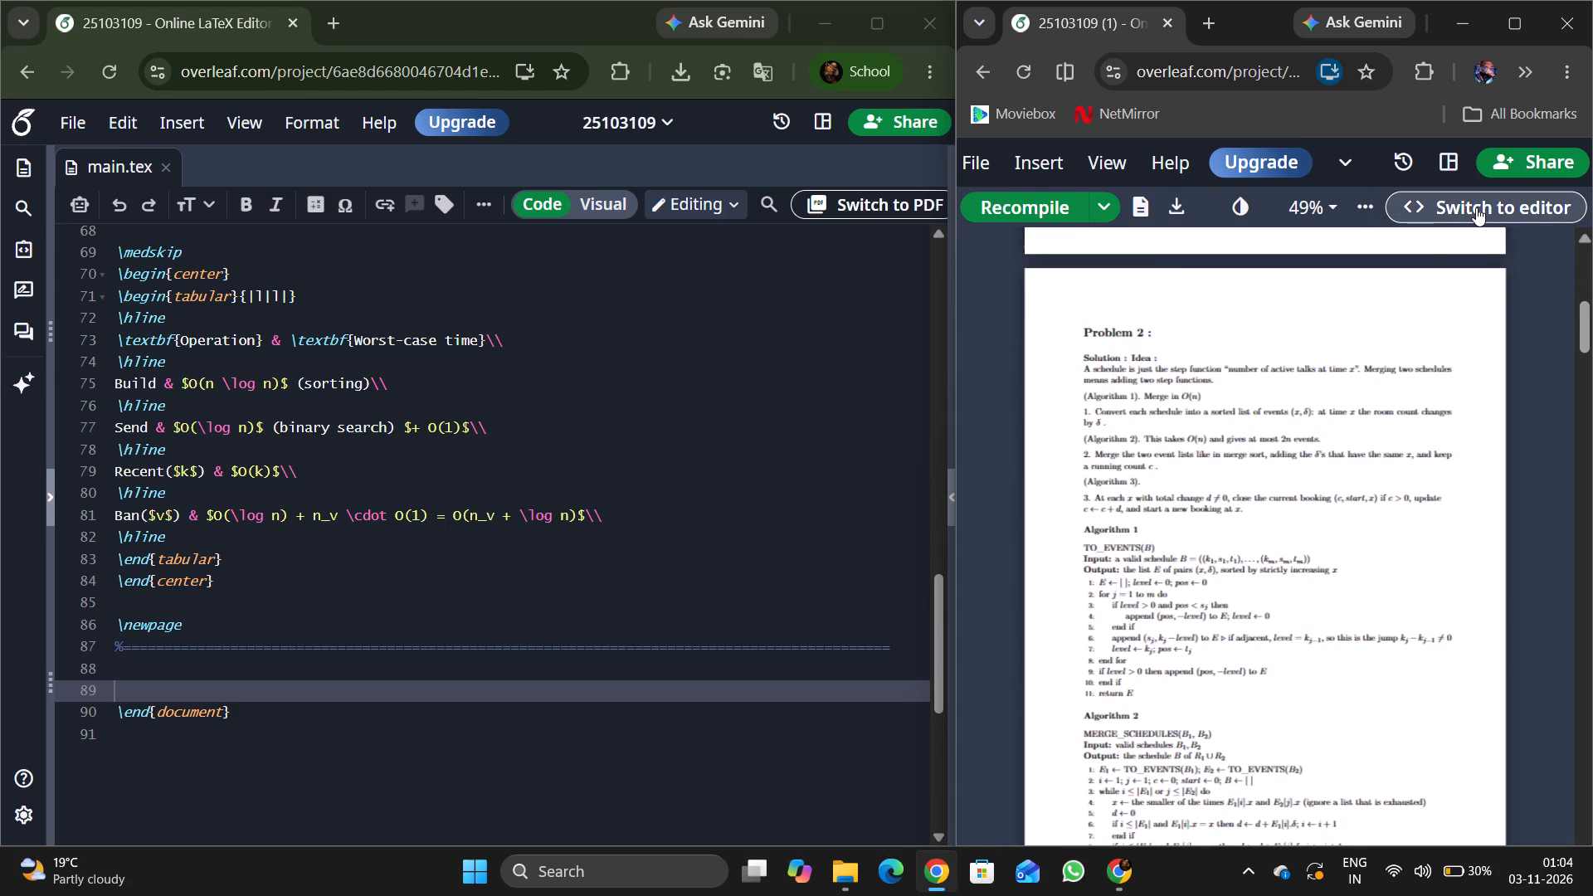
Following the reference source, add the unnumbered section heading "Problem 2 :" before the document's end and start a new line below it.
click(1476, 207)
scroll(1220, 523, down, 1)
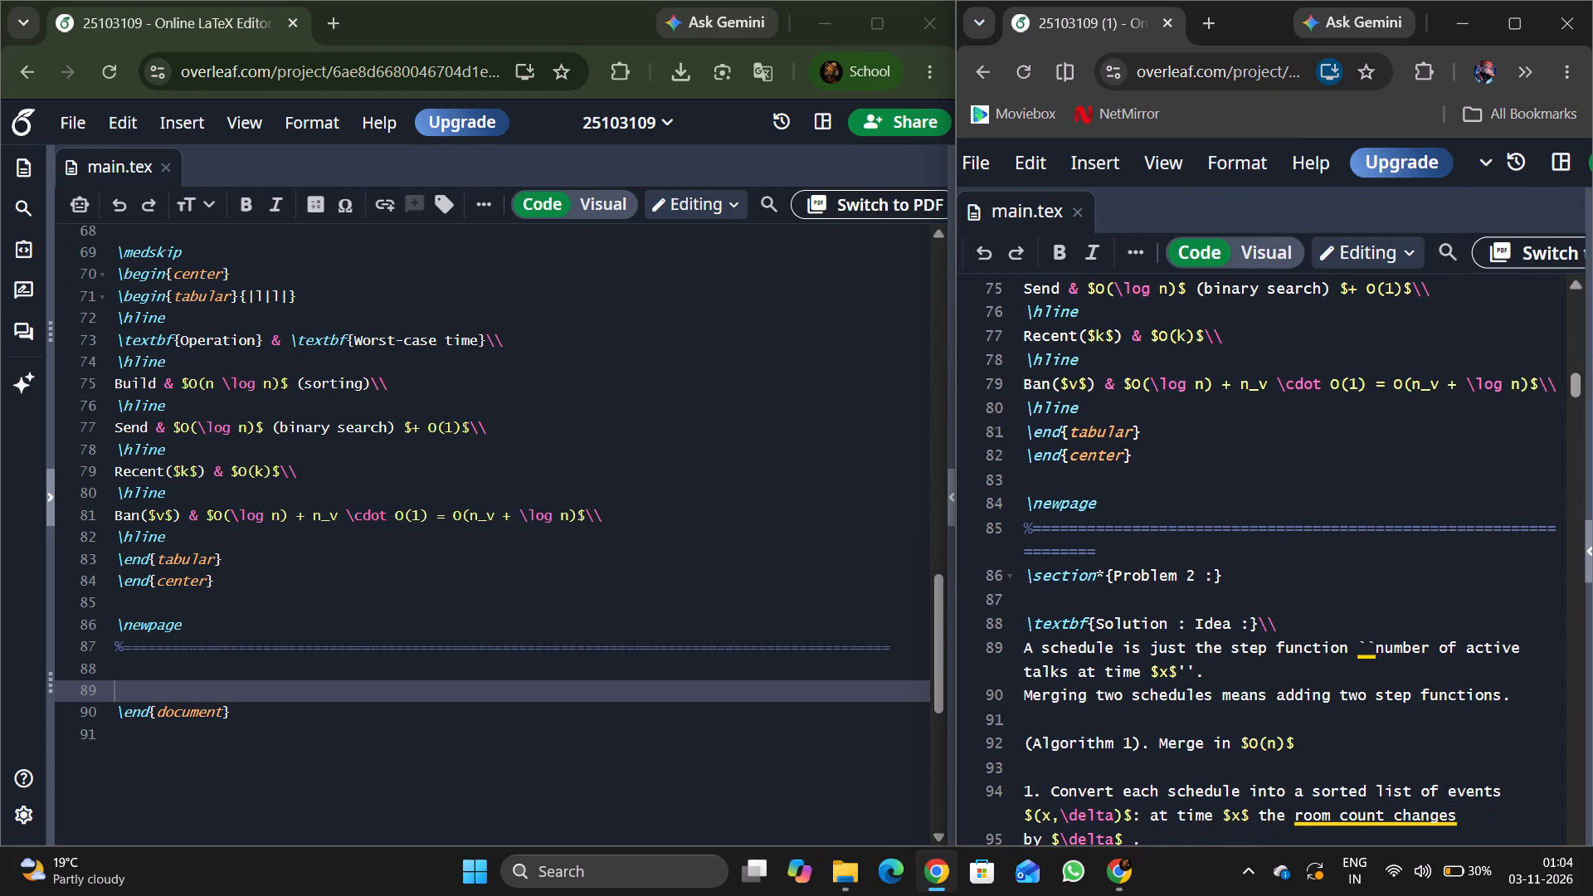
scroll(1220, 523, down, 1)
click(529, 687)
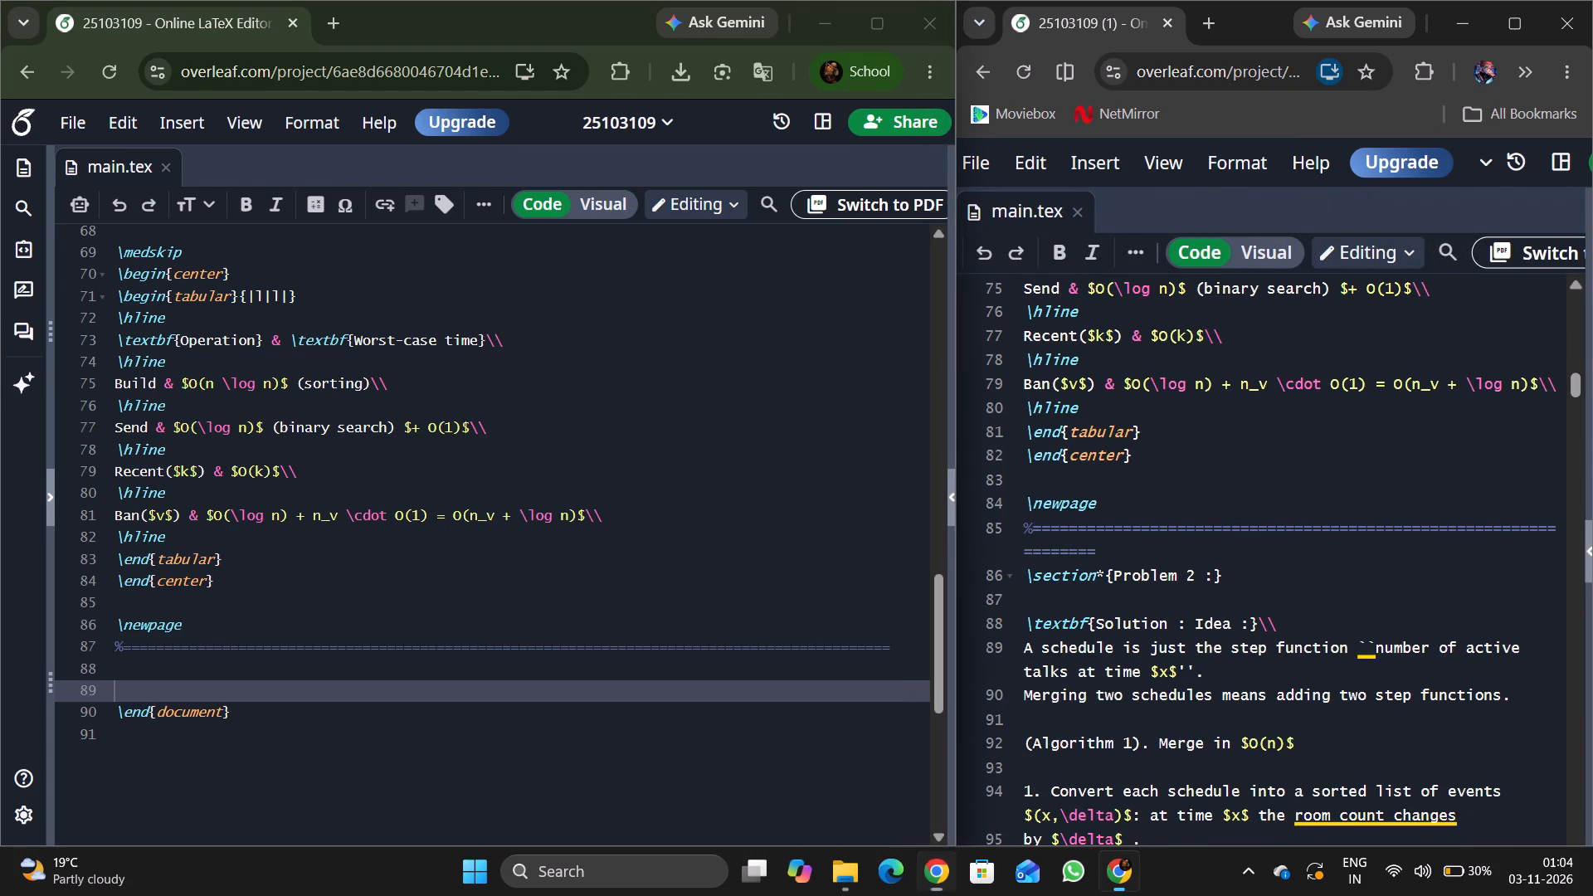
text(\sect)
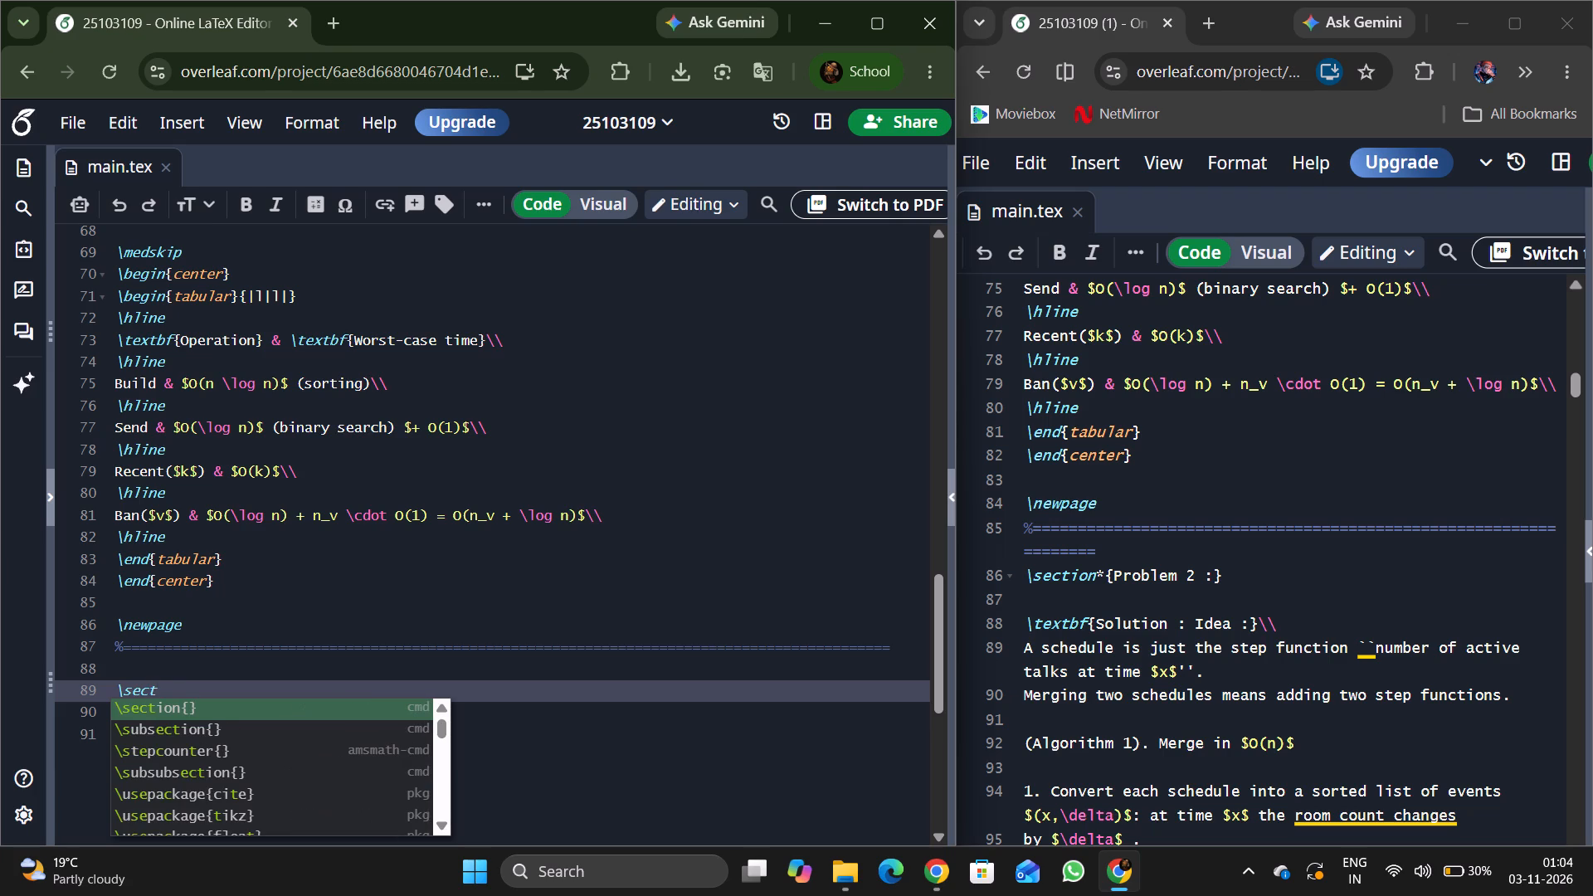
key(Return)
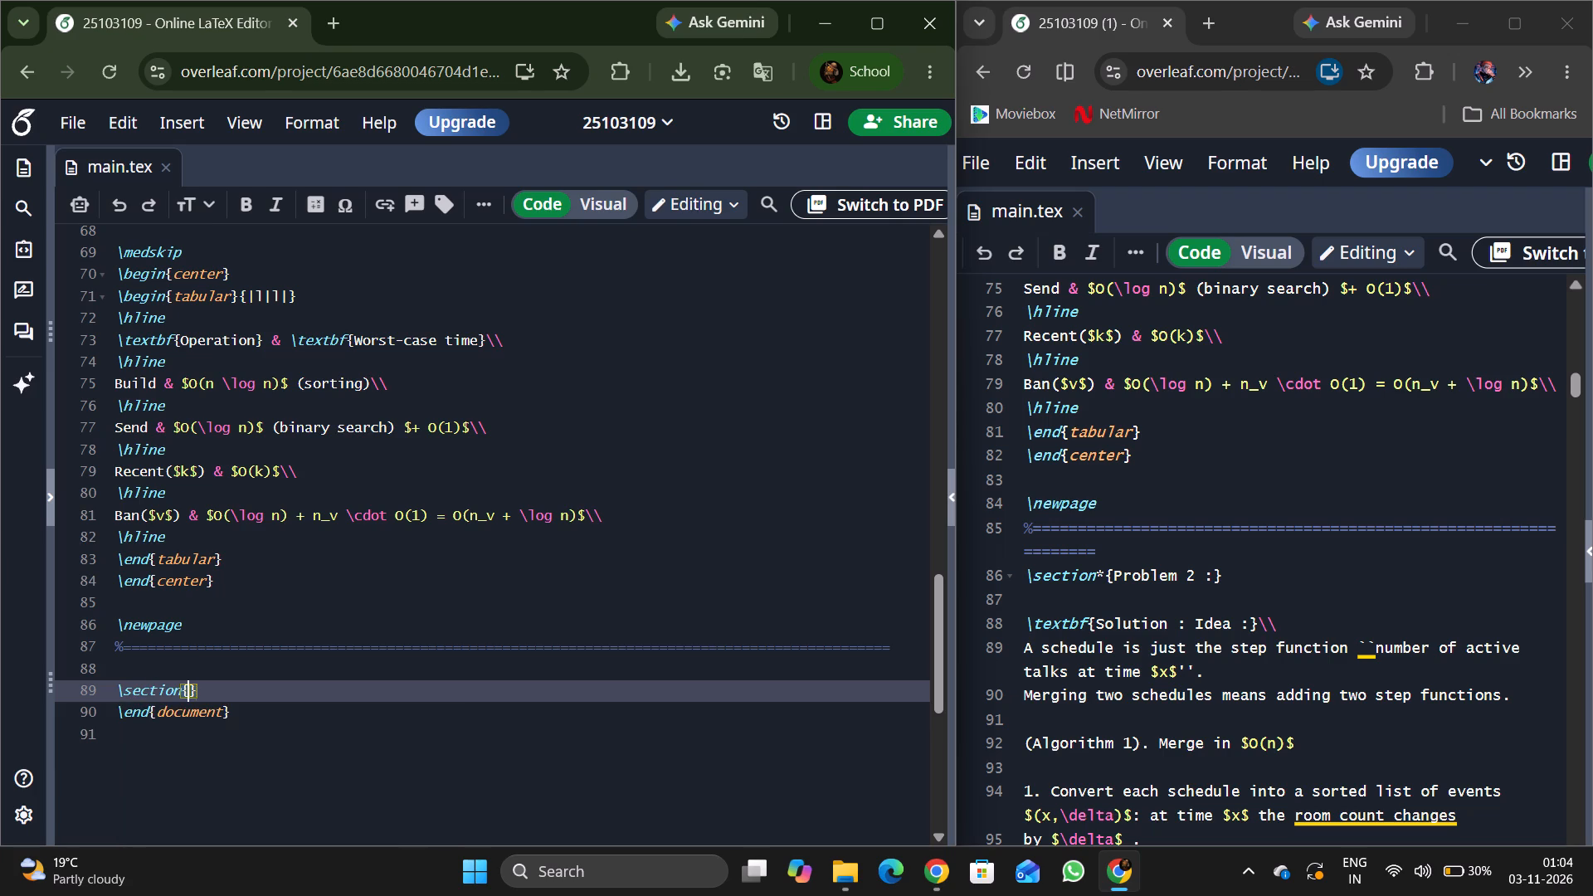
key(Left)
key(shift+asterisk)
key(Right)
key(p)
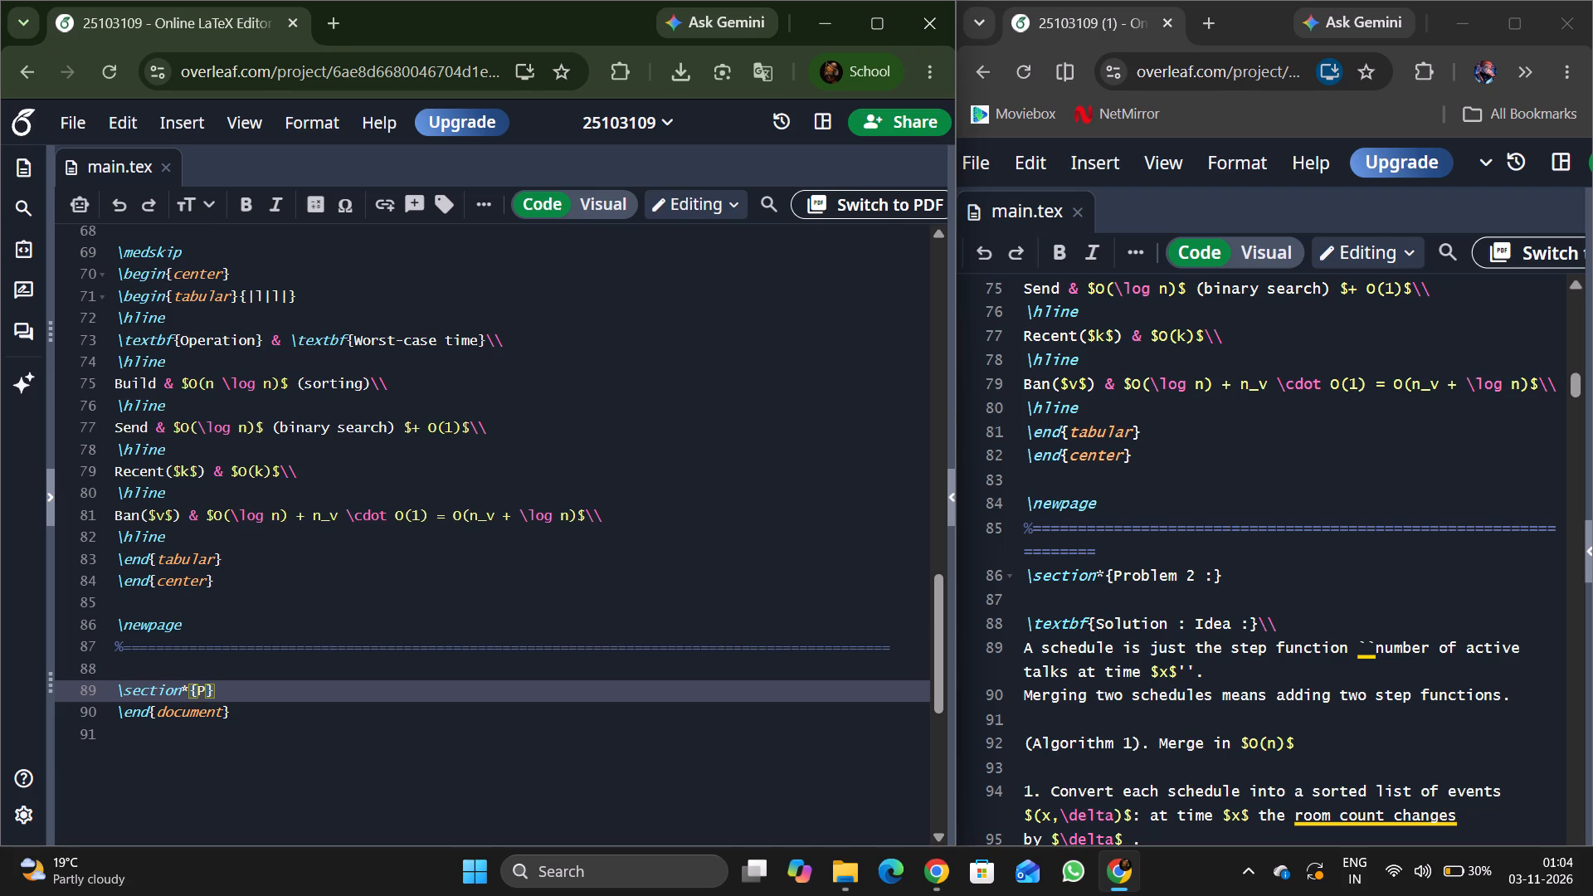
text(roblem)
key(space)
key(2)
key(space)
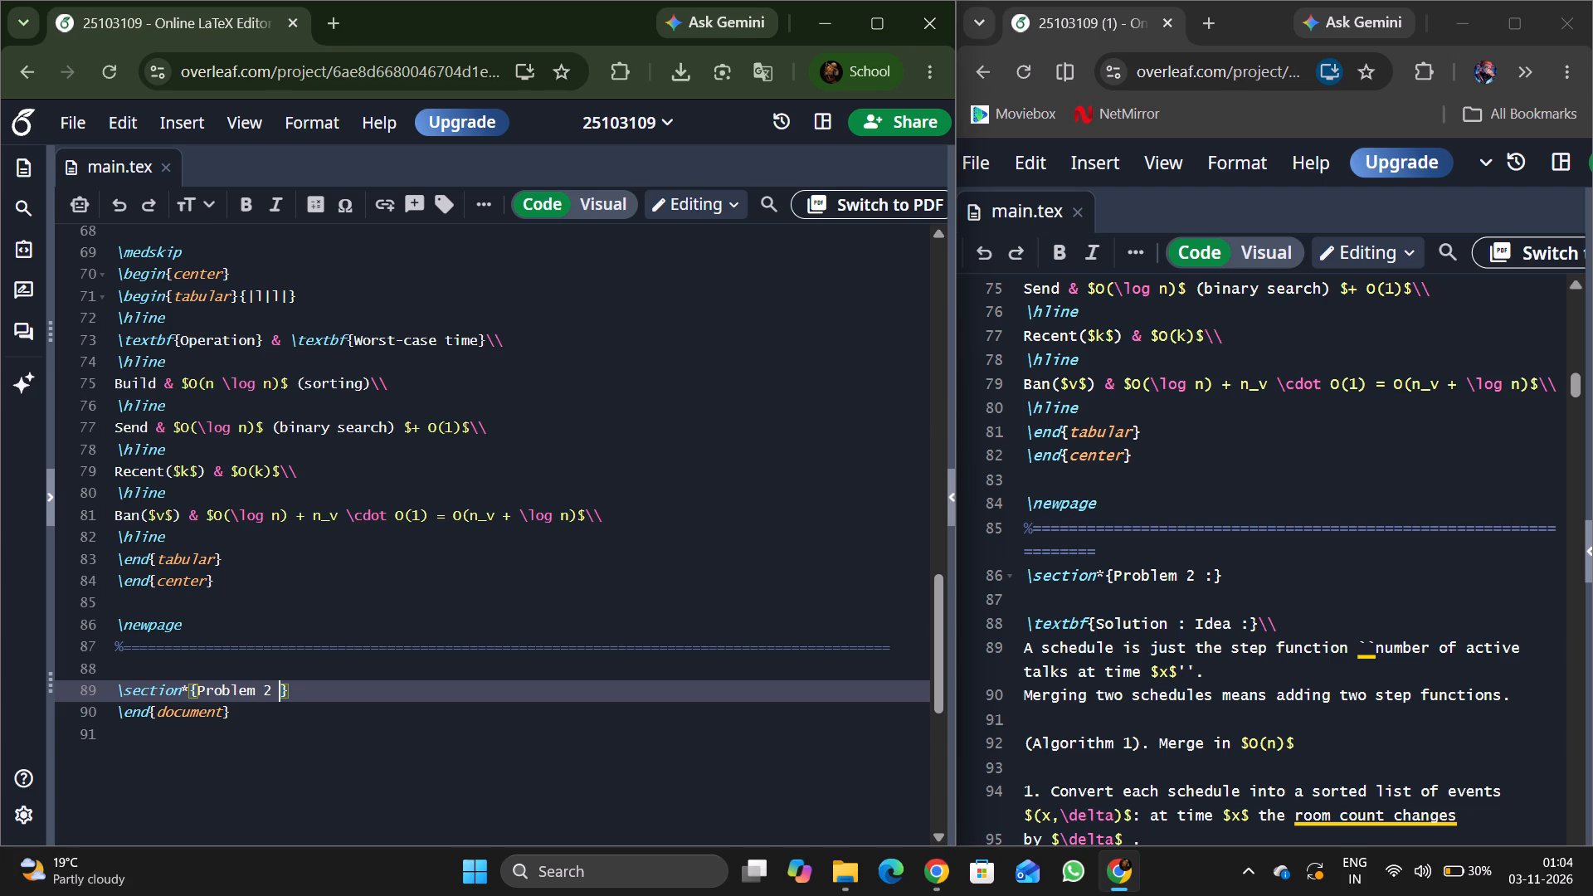
key(shift+colon)
key(Right)
key(Return)
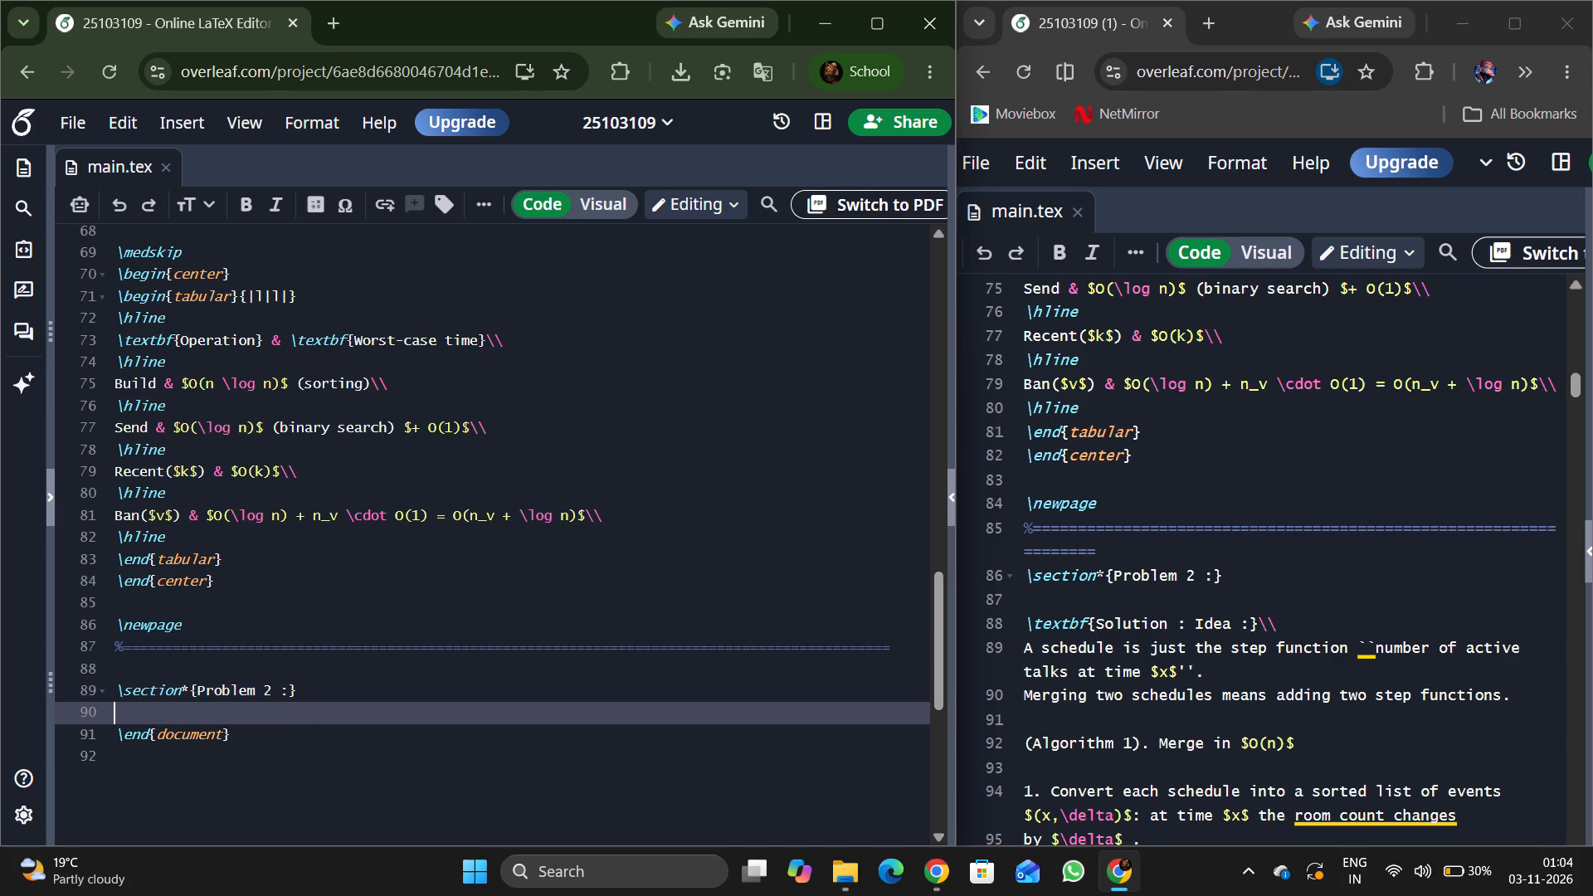
Below the Problem 2 heading, leave a blank line and add the bold label "Solution : Idea :" with a LaTeX line break, followed by a new line.
key(Return)
key(backslash)
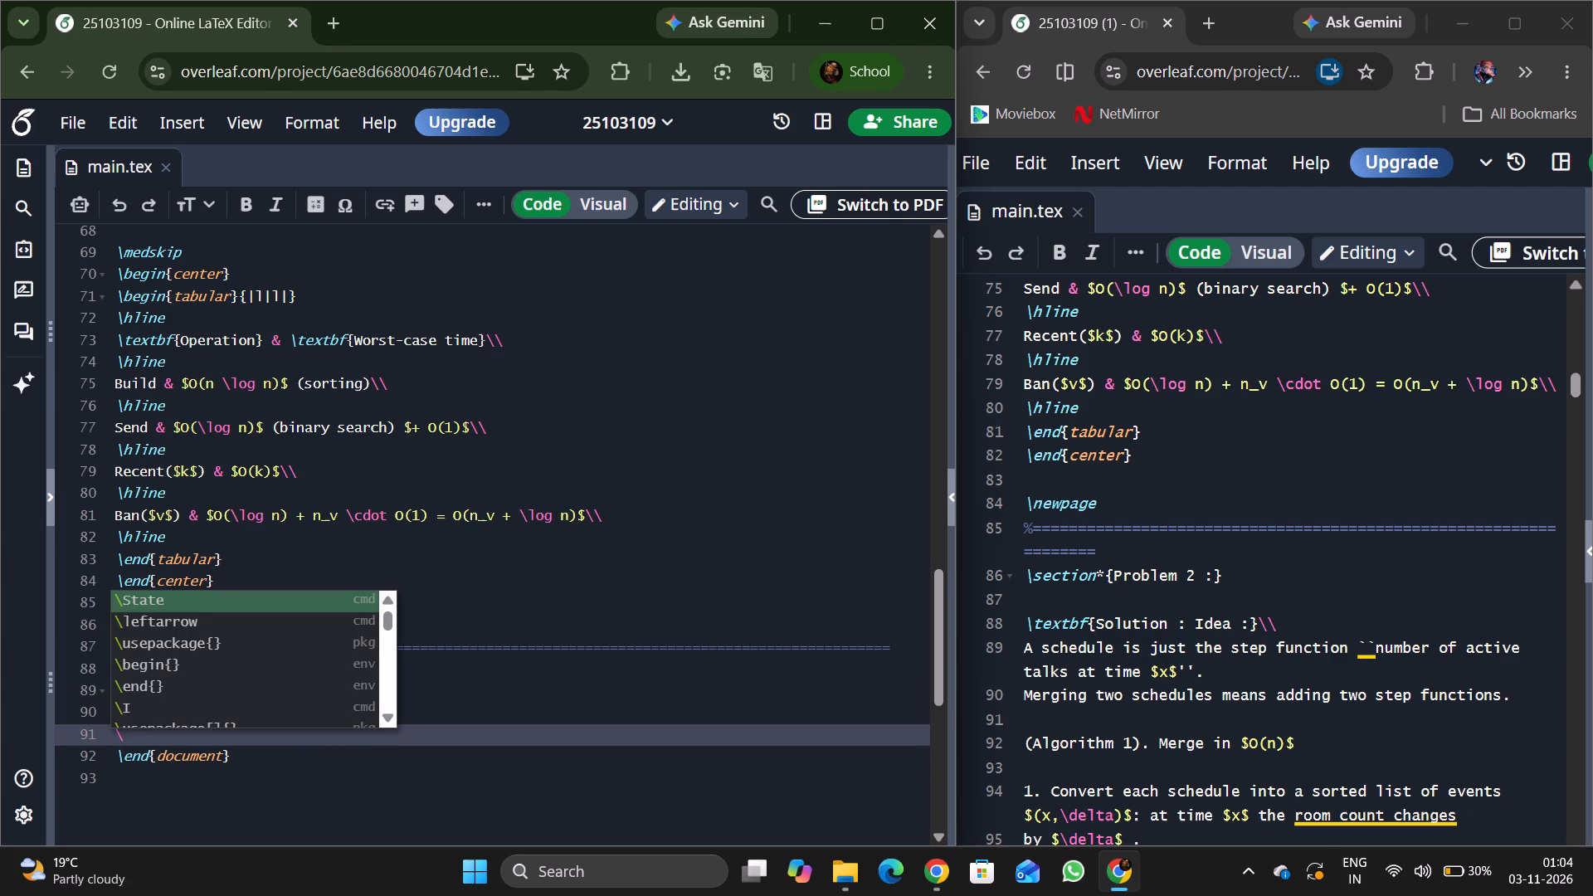
text(text)
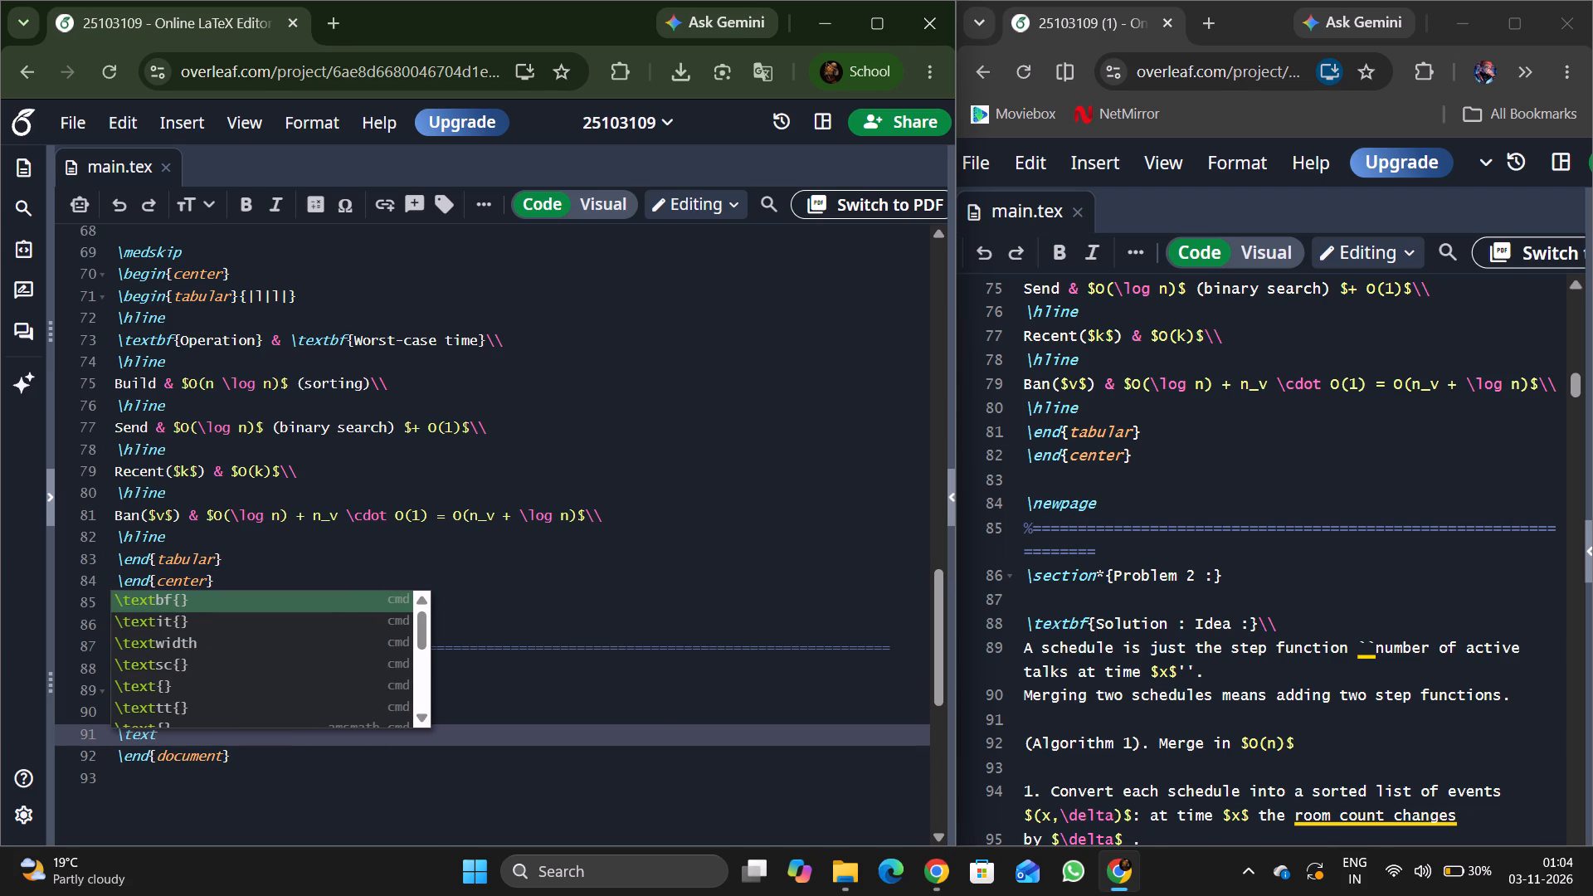
key(Return)
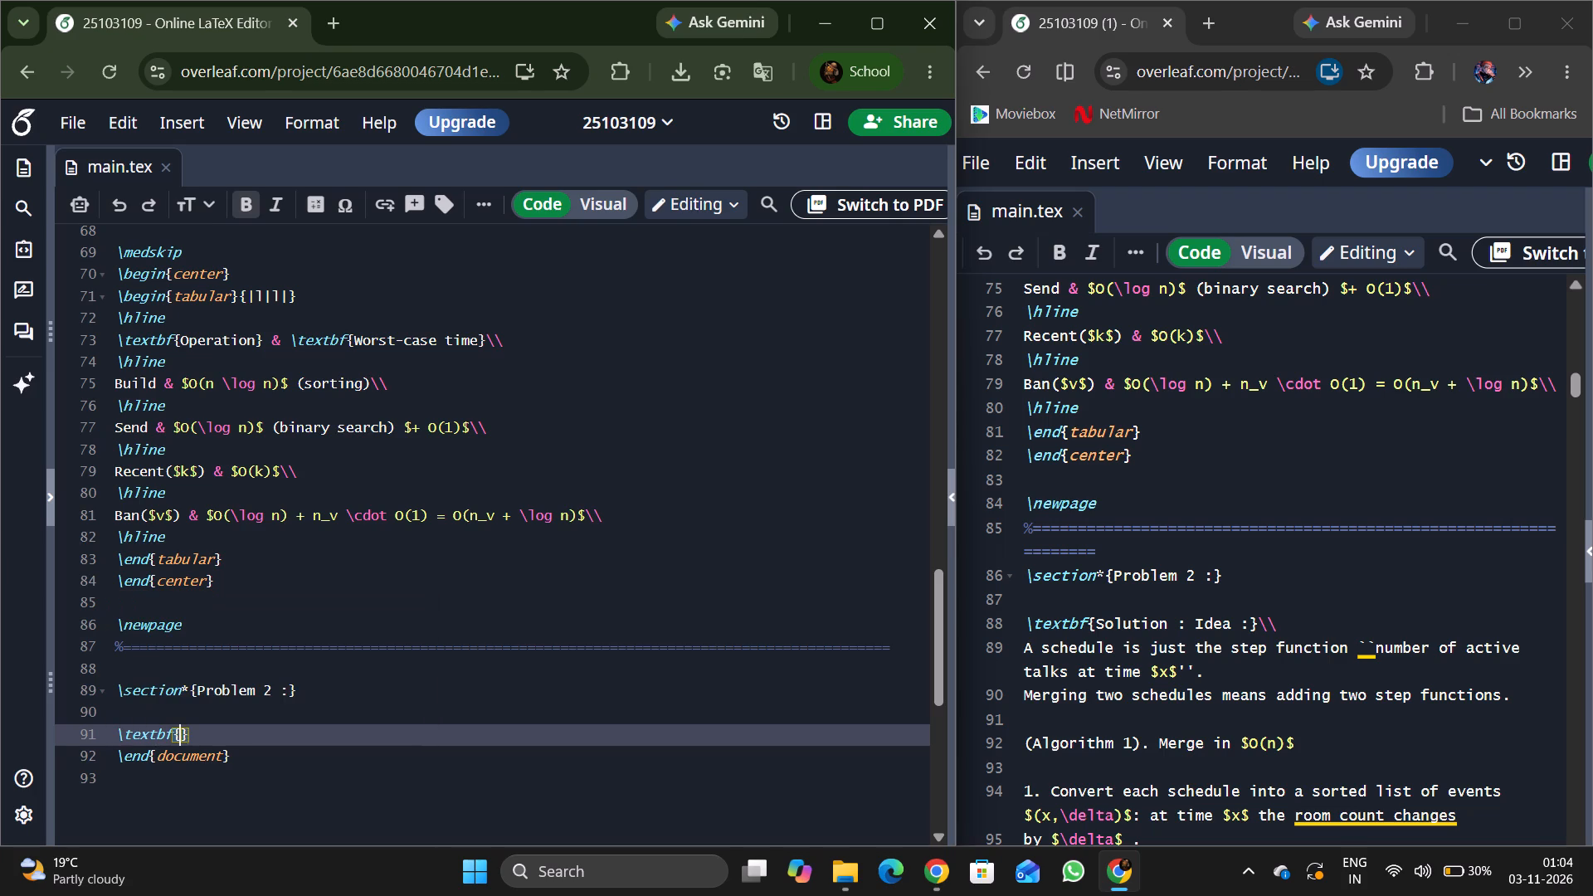
key(s)
text(olution)
key(space)
text(:)
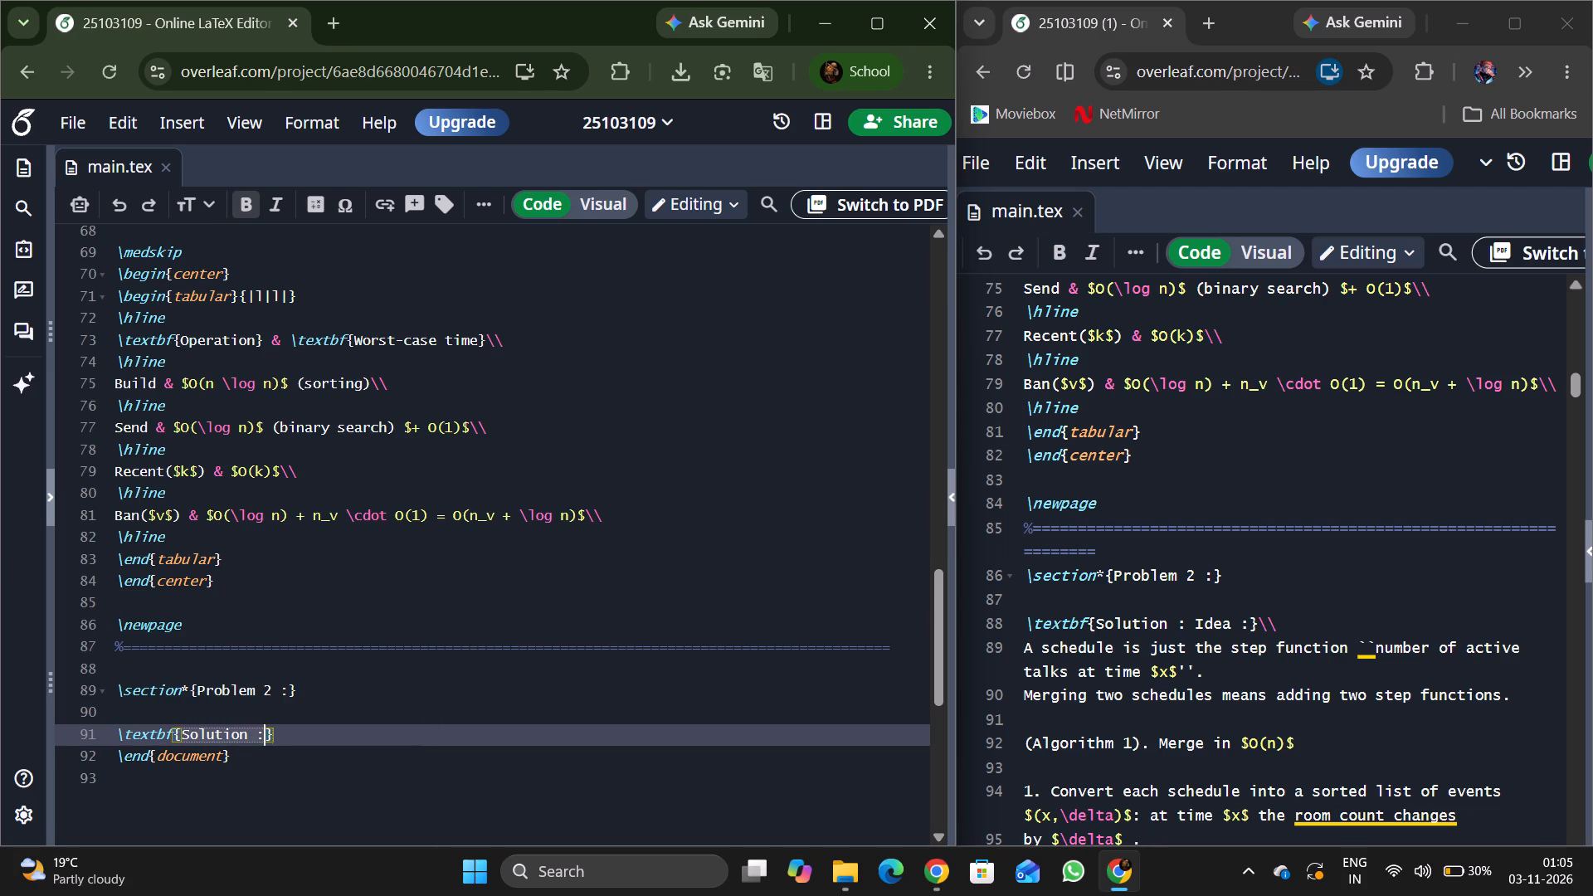
key(space)
key(i)
text(dea)
key(space)
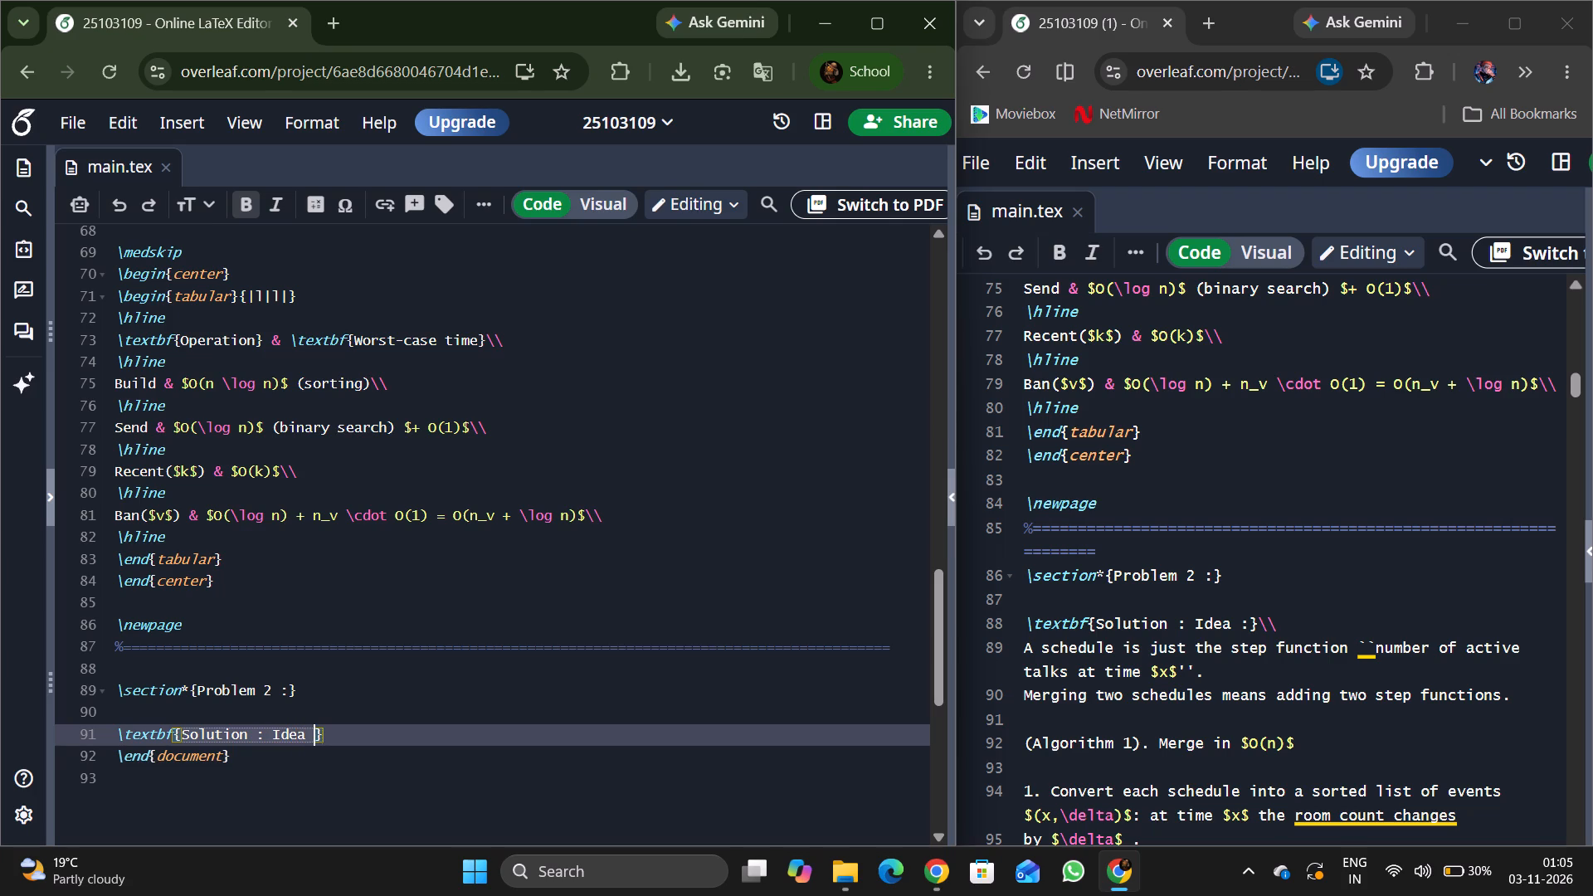
key(shift+colon)
key(Right)
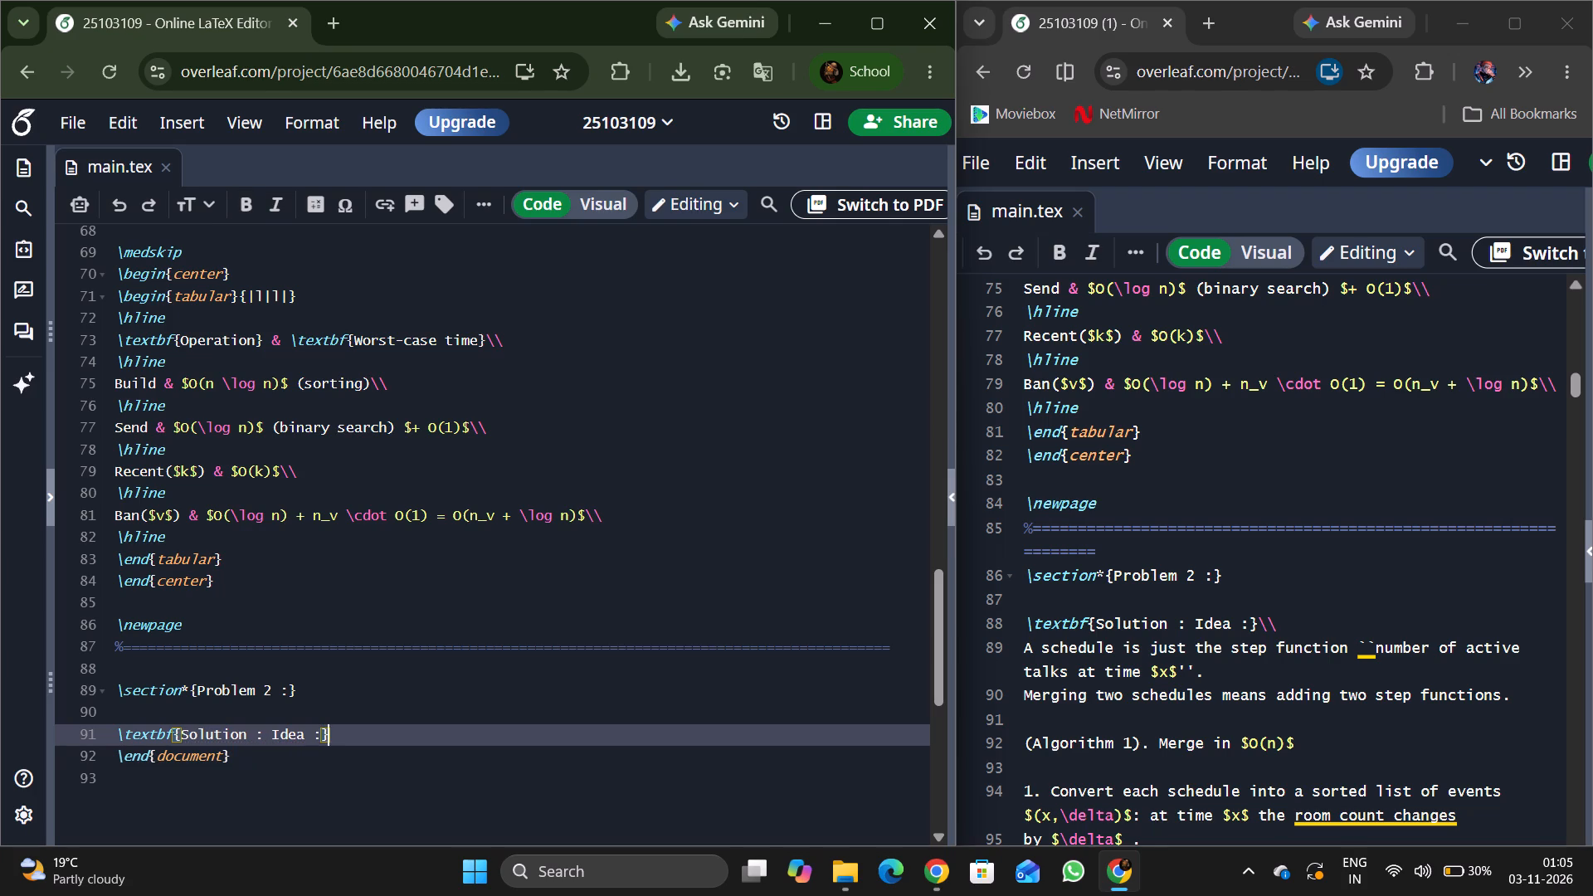
text(\\)
key(Return)
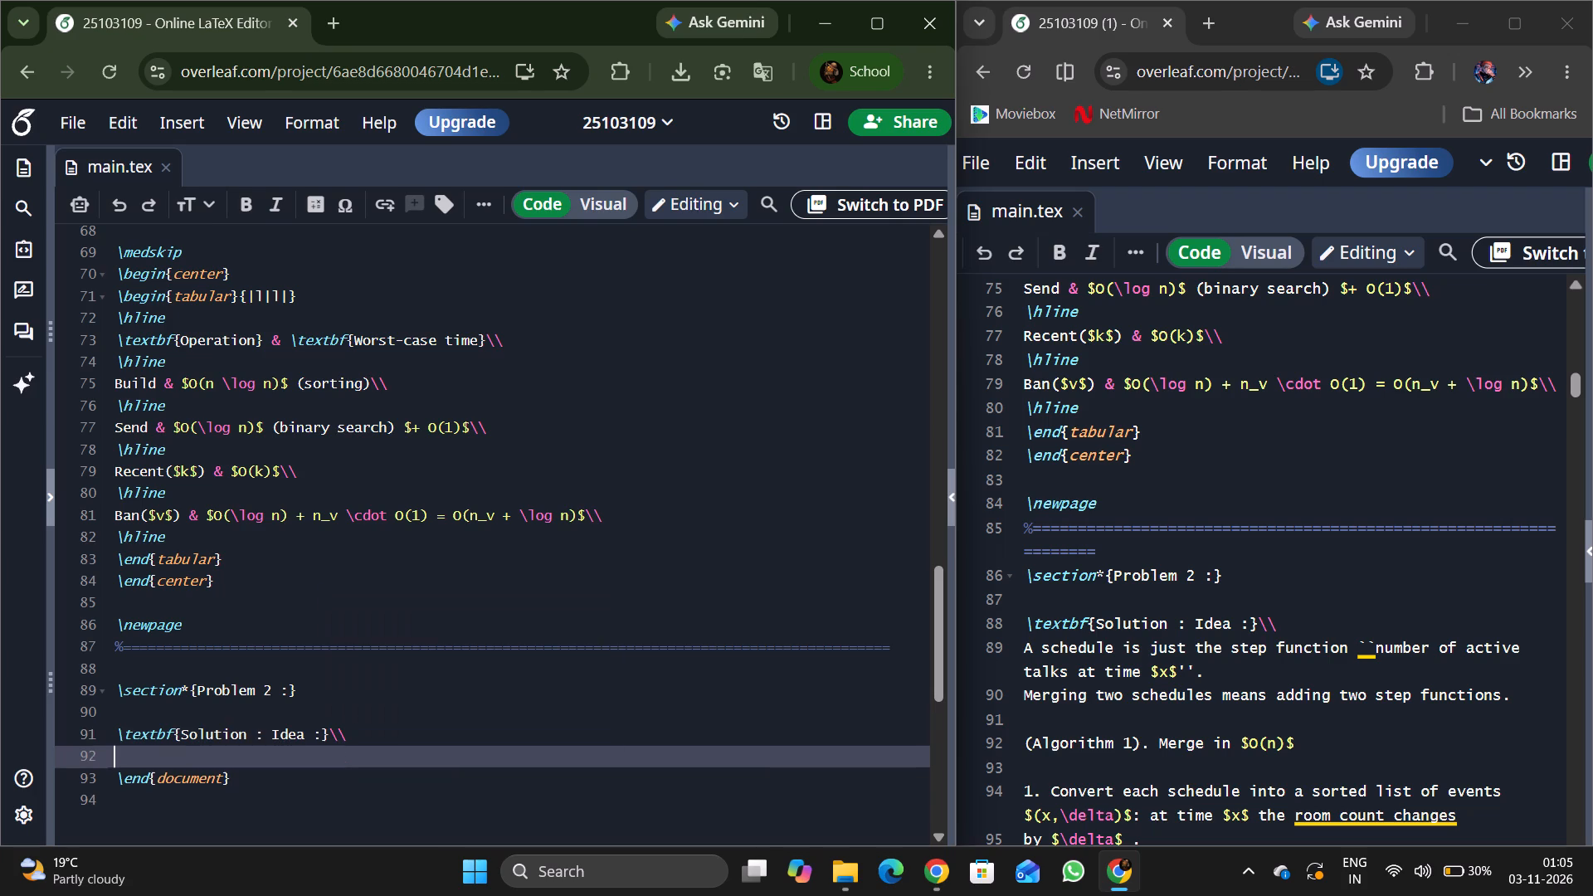
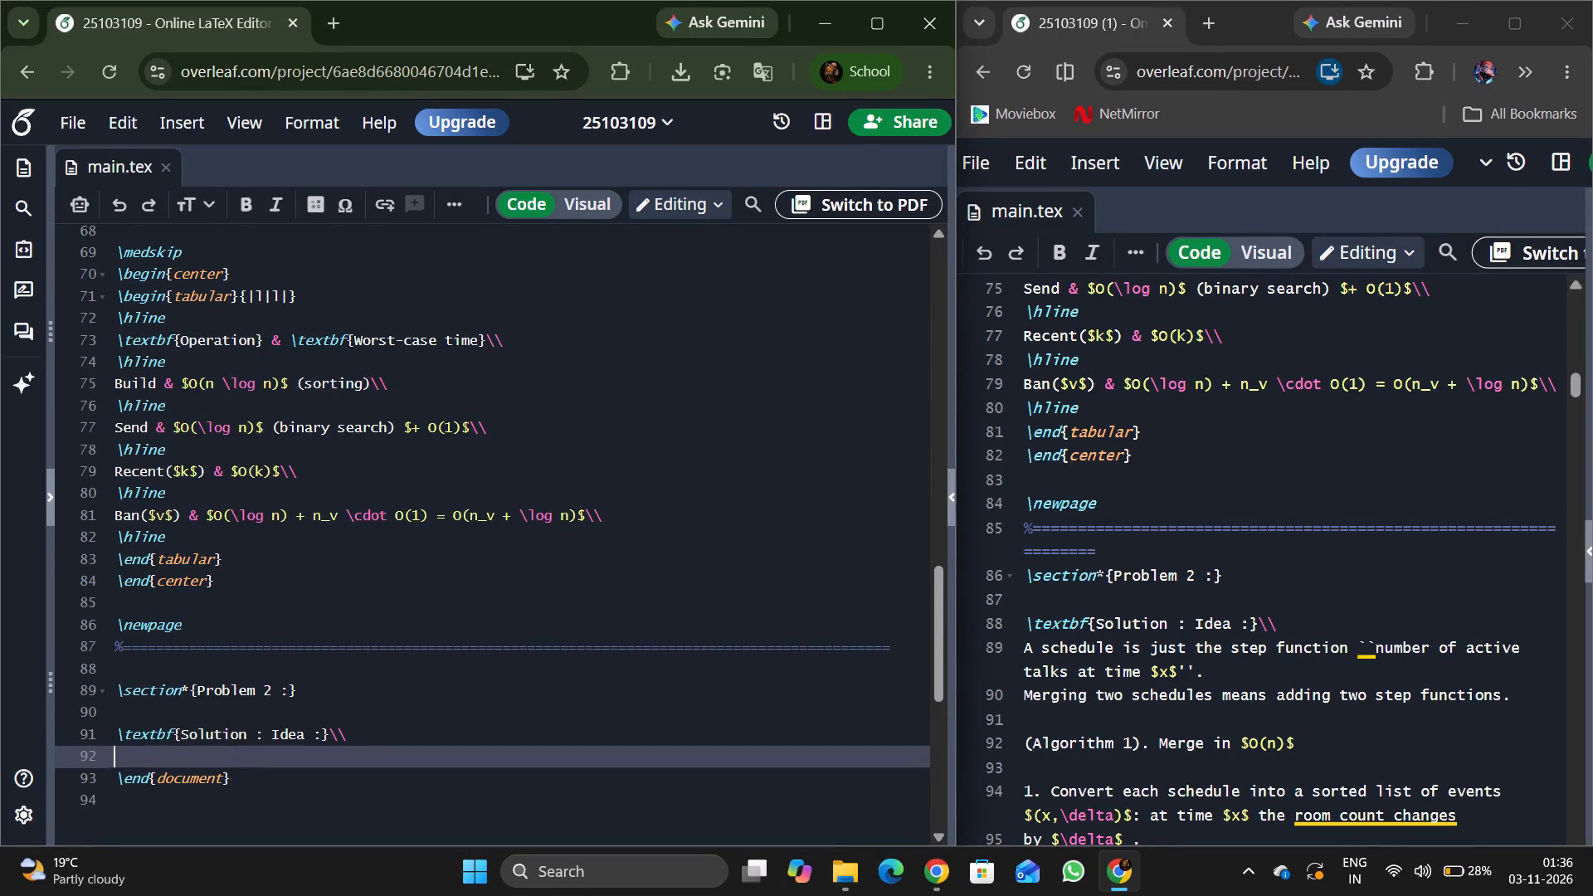
On the line below the "Solution : Idea :" label, write "A schedule is just the step function" followed by a space.
key(a)
text(scg=hedule)
key(space)
key(BackSpace)
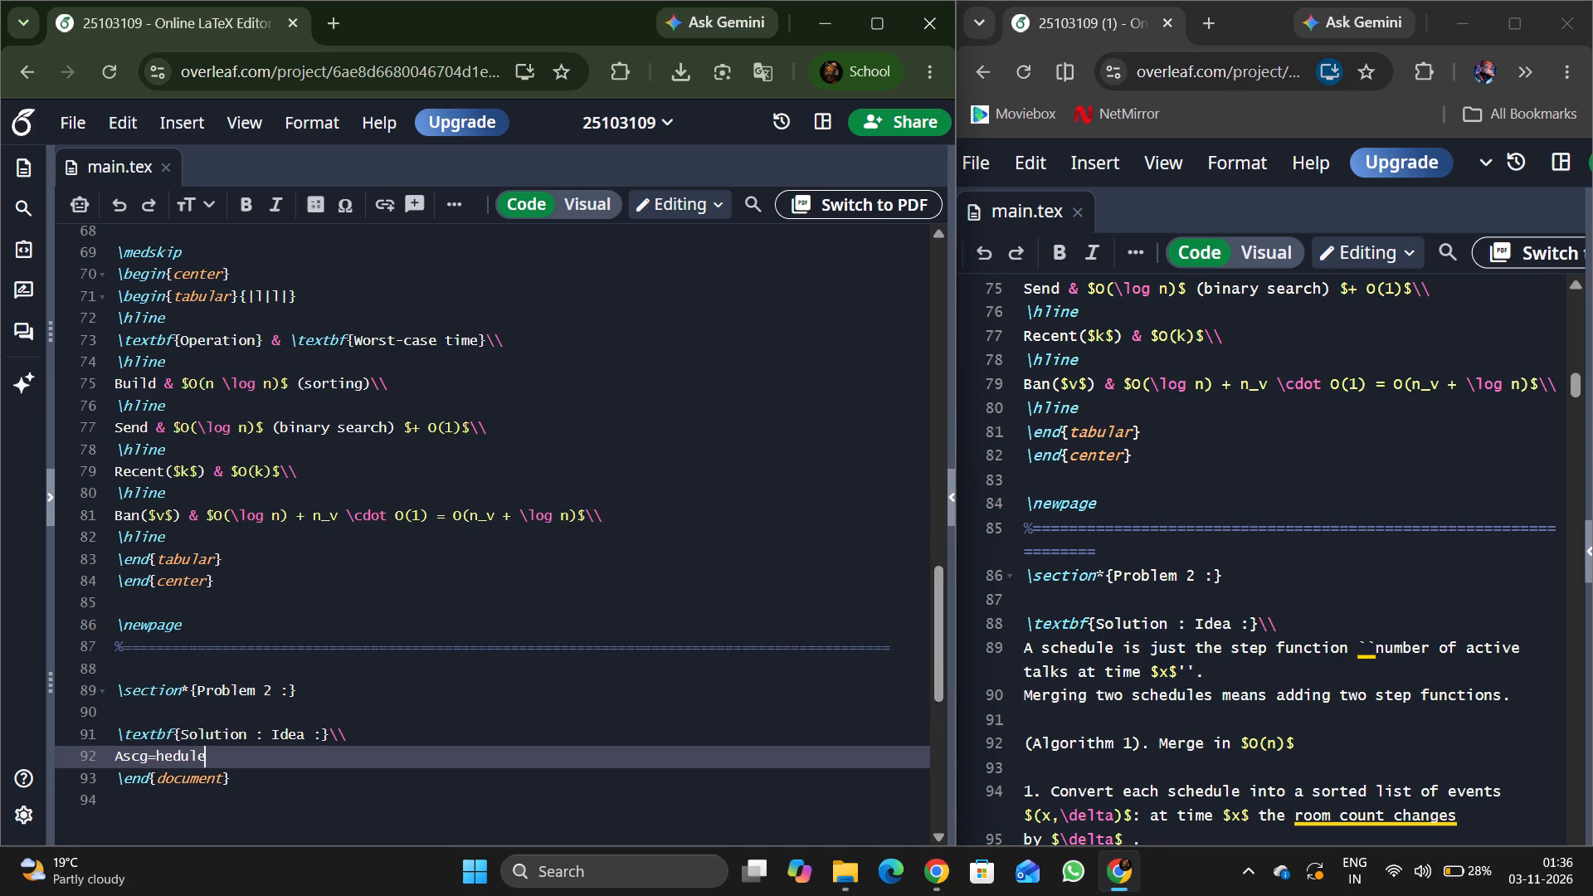
key(BackSpace)
key(BackSpace)
key(BackSpace)
key(BackSpace)
key(BackSpace)
key(BackSpace)
key(BackSpace)
key(BackSpace)
key(BackSpace)
key(BackSpace)
key(space)
text(schedule)
key(space)
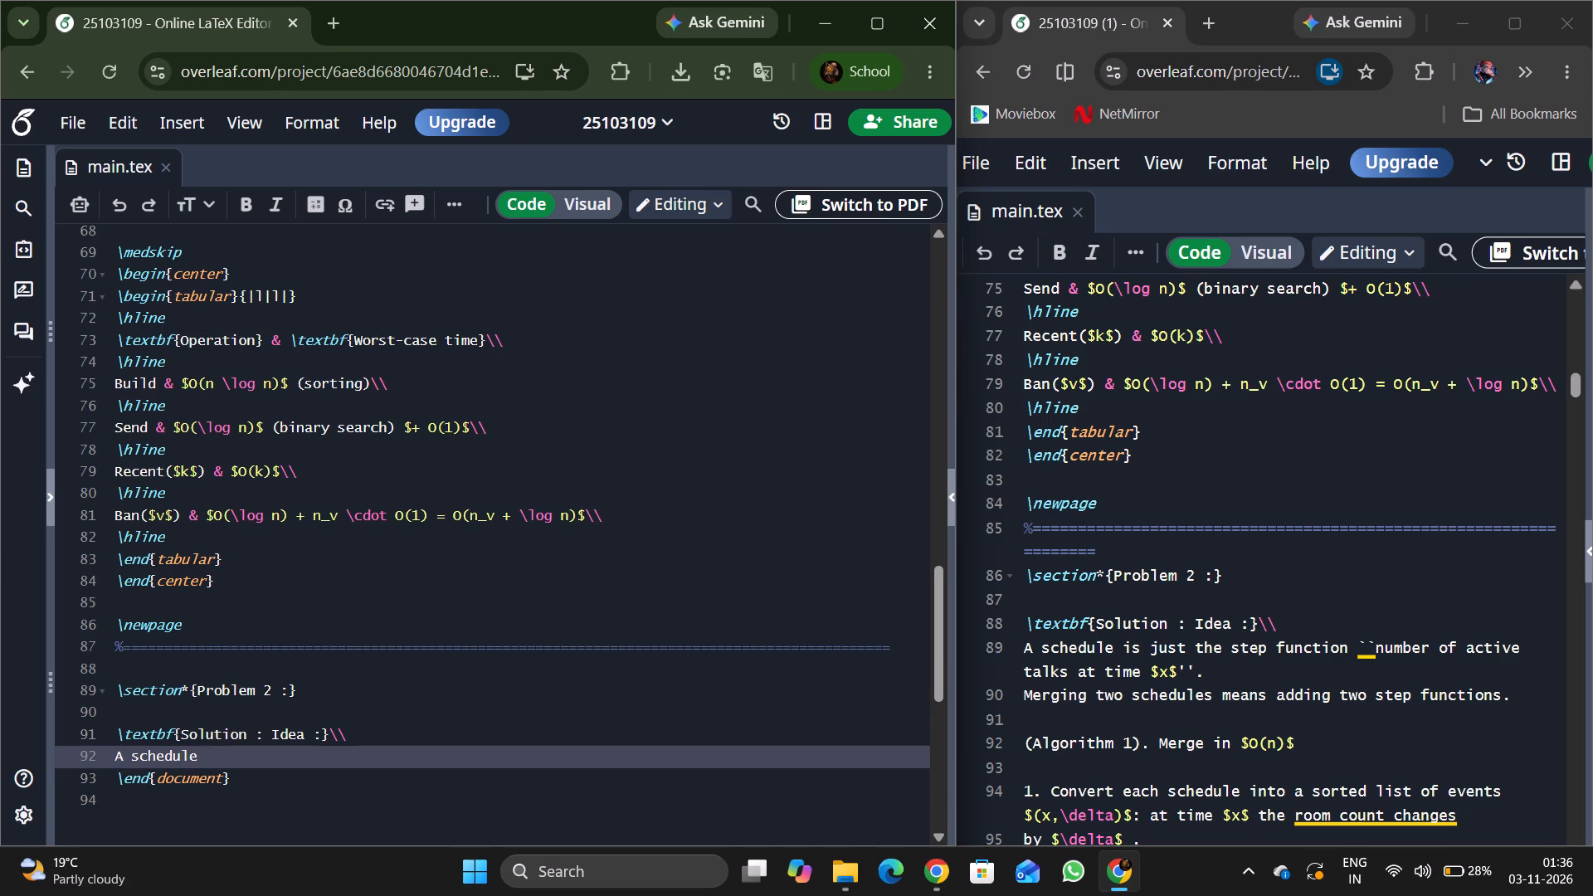
text(is jud)
key(BackSpace)
text(st)
key(space)
text(the)
key(space)
text(step)
key(space)
text(function)
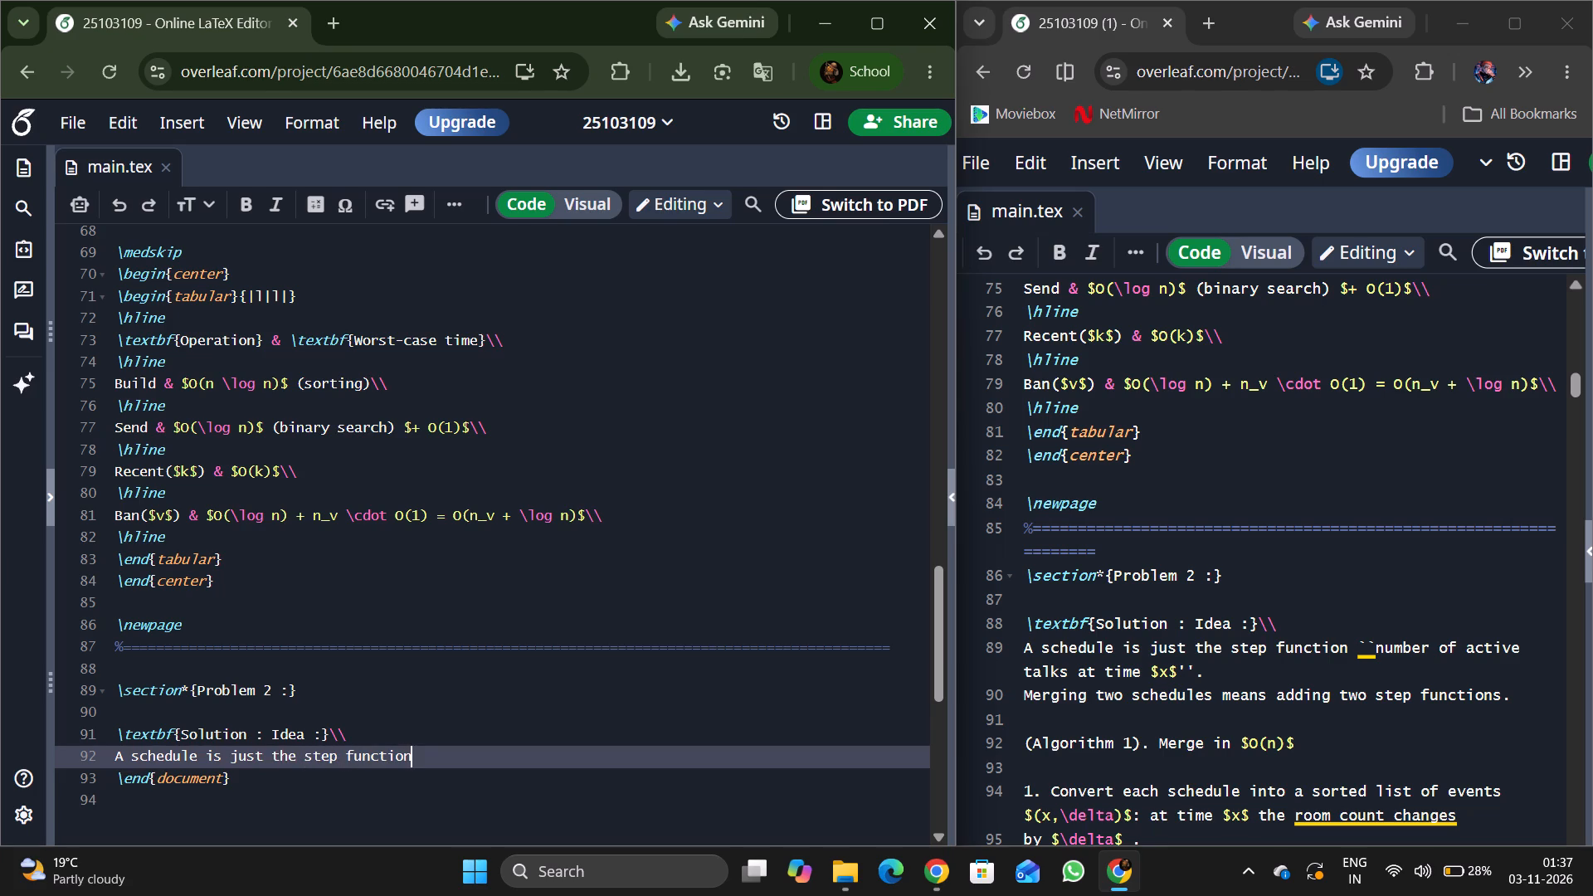
key(space)
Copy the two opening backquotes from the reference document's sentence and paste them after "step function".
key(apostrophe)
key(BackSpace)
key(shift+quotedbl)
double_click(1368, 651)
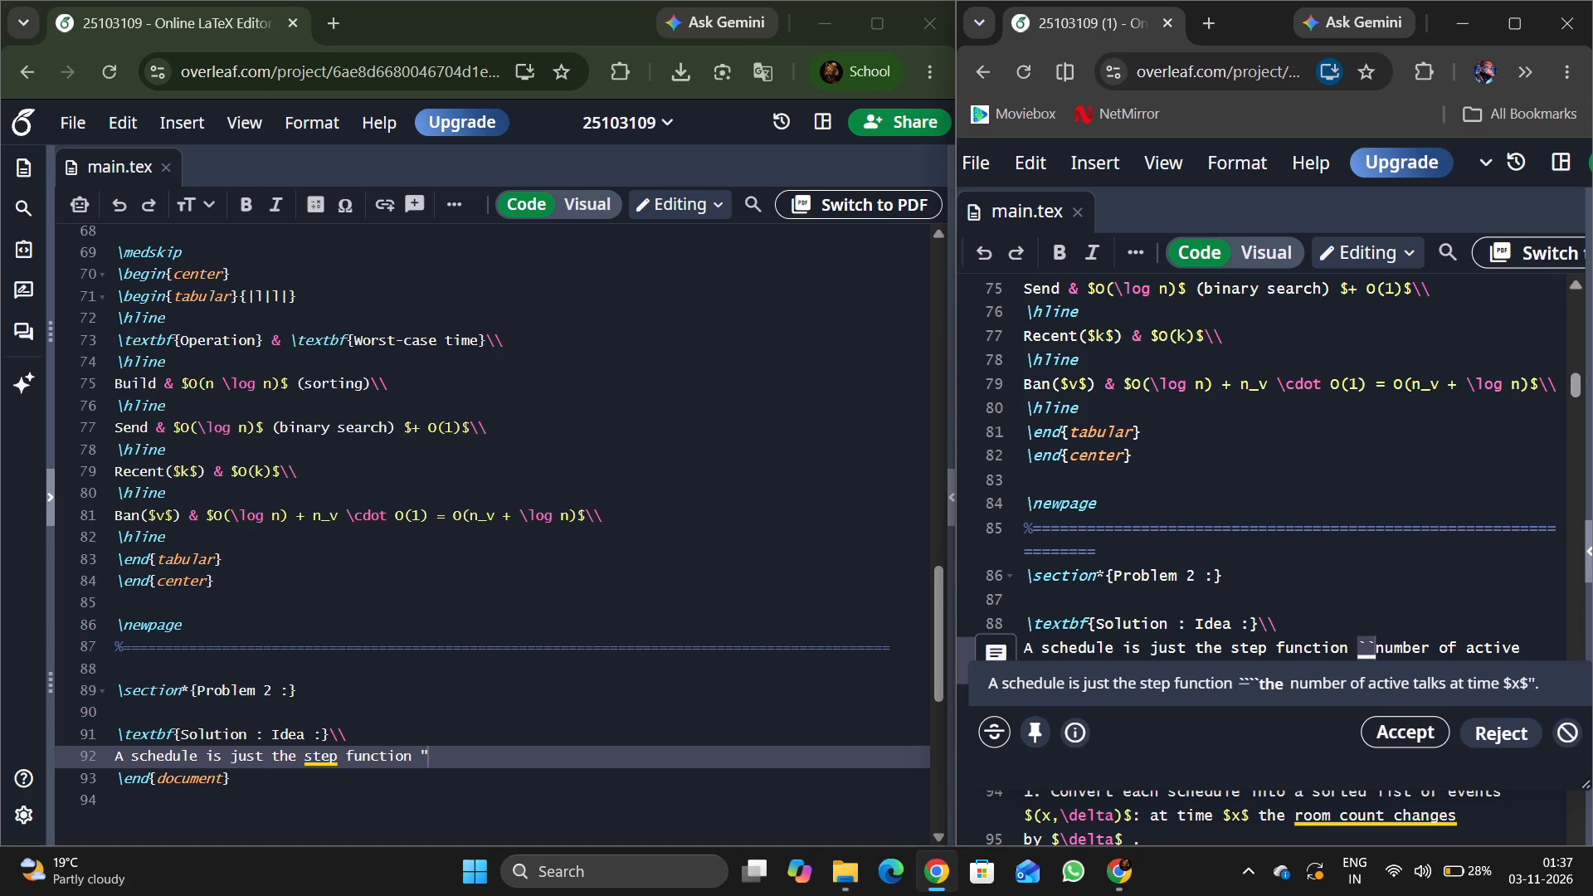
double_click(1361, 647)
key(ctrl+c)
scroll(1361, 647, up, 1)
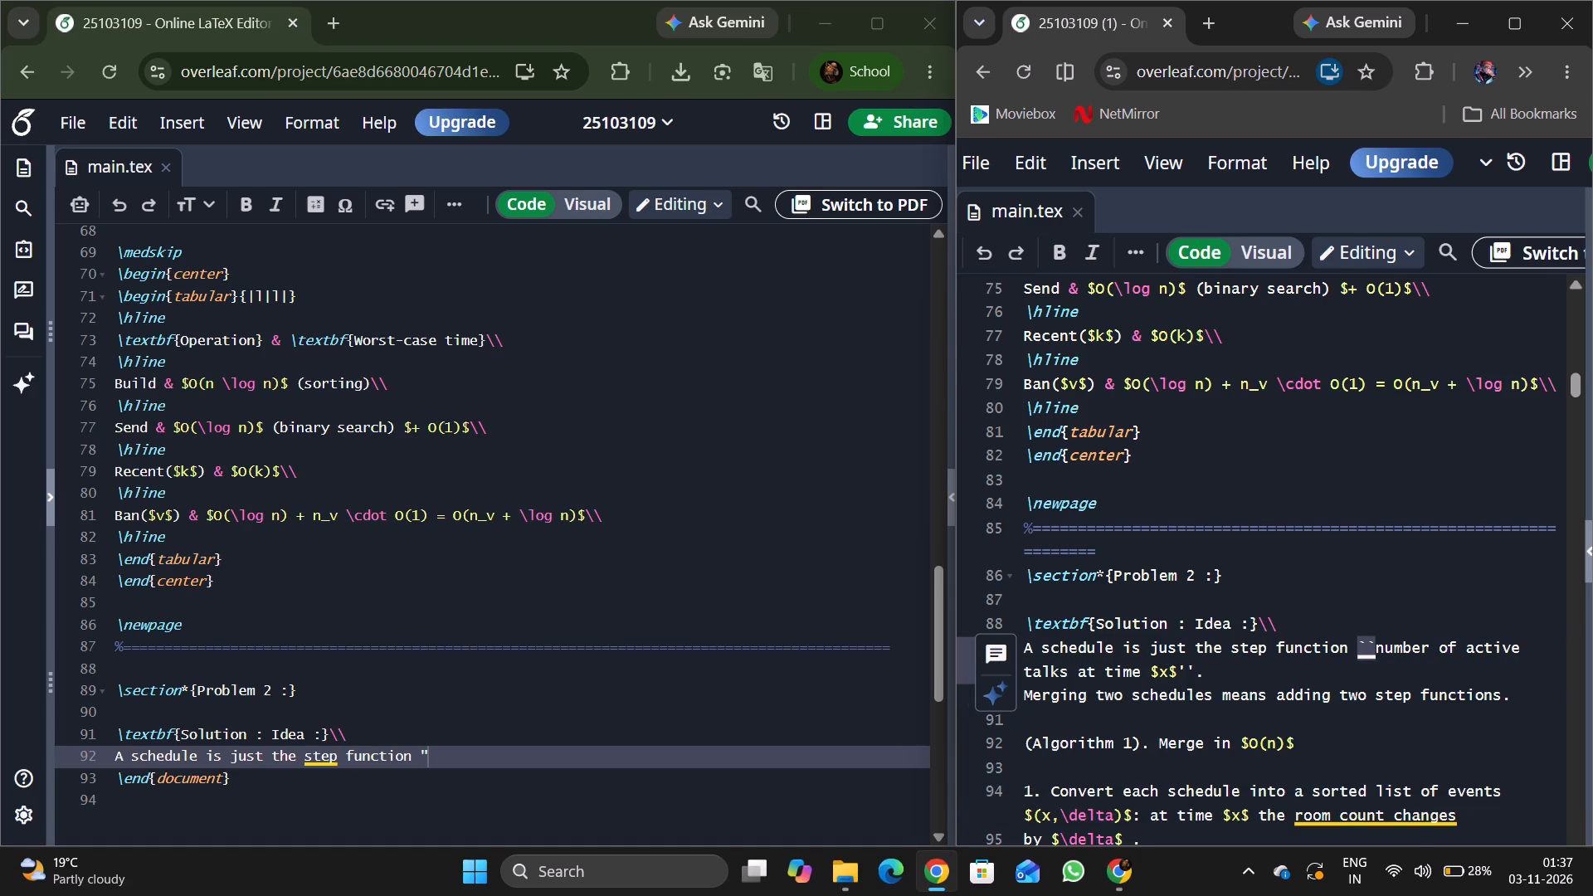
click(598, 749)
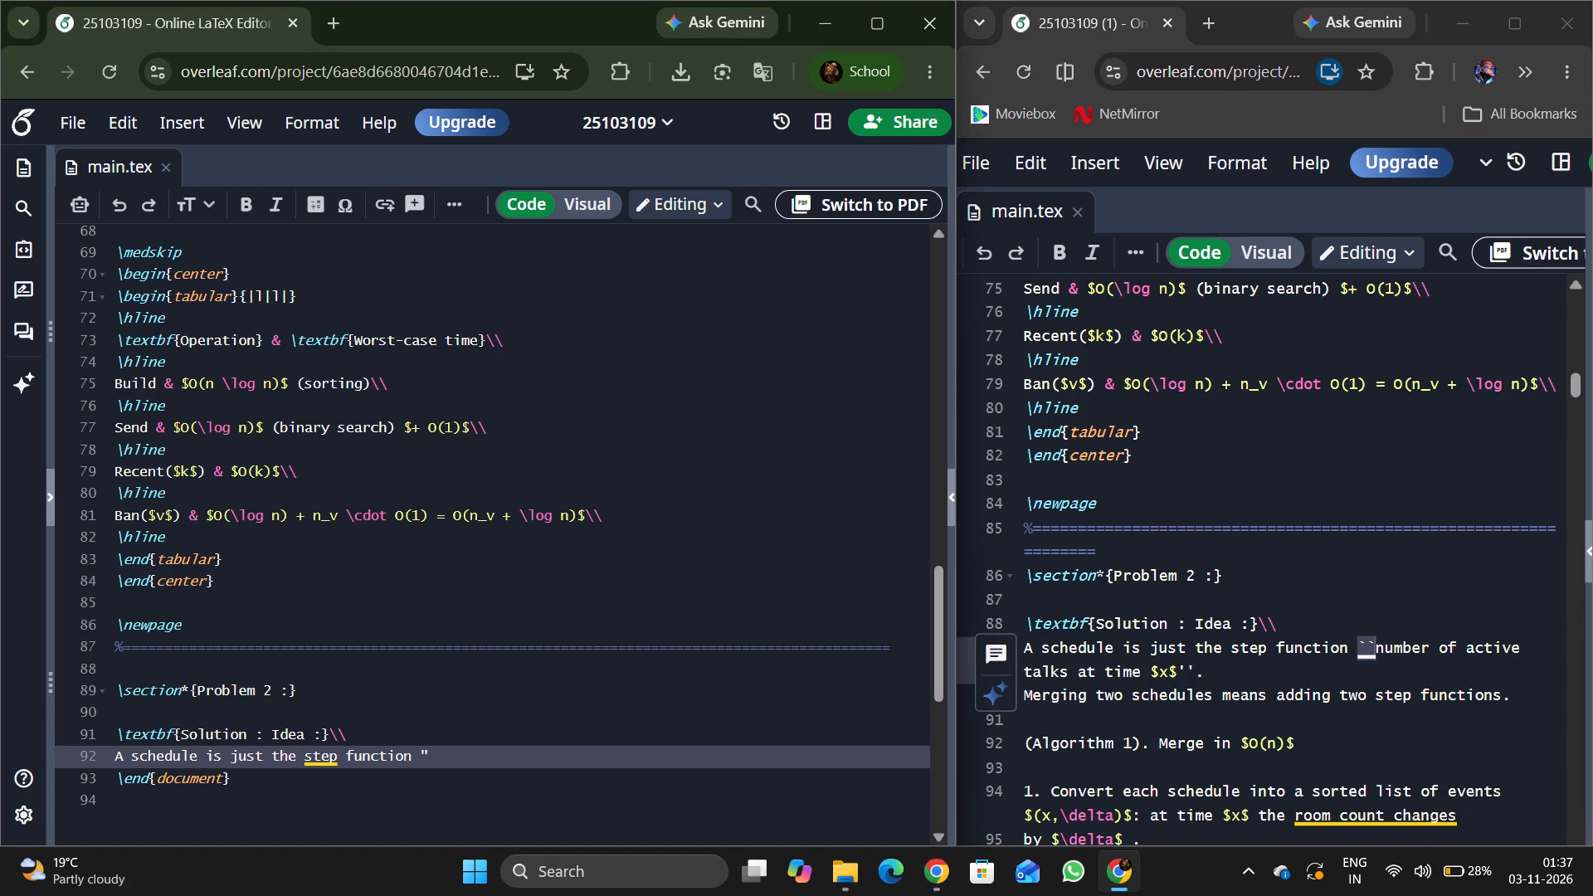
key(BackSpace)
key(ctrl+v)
Continue the sentence with "number of active talks at time $x$''.", keeping x in inline math.
text(num)
text(ber)
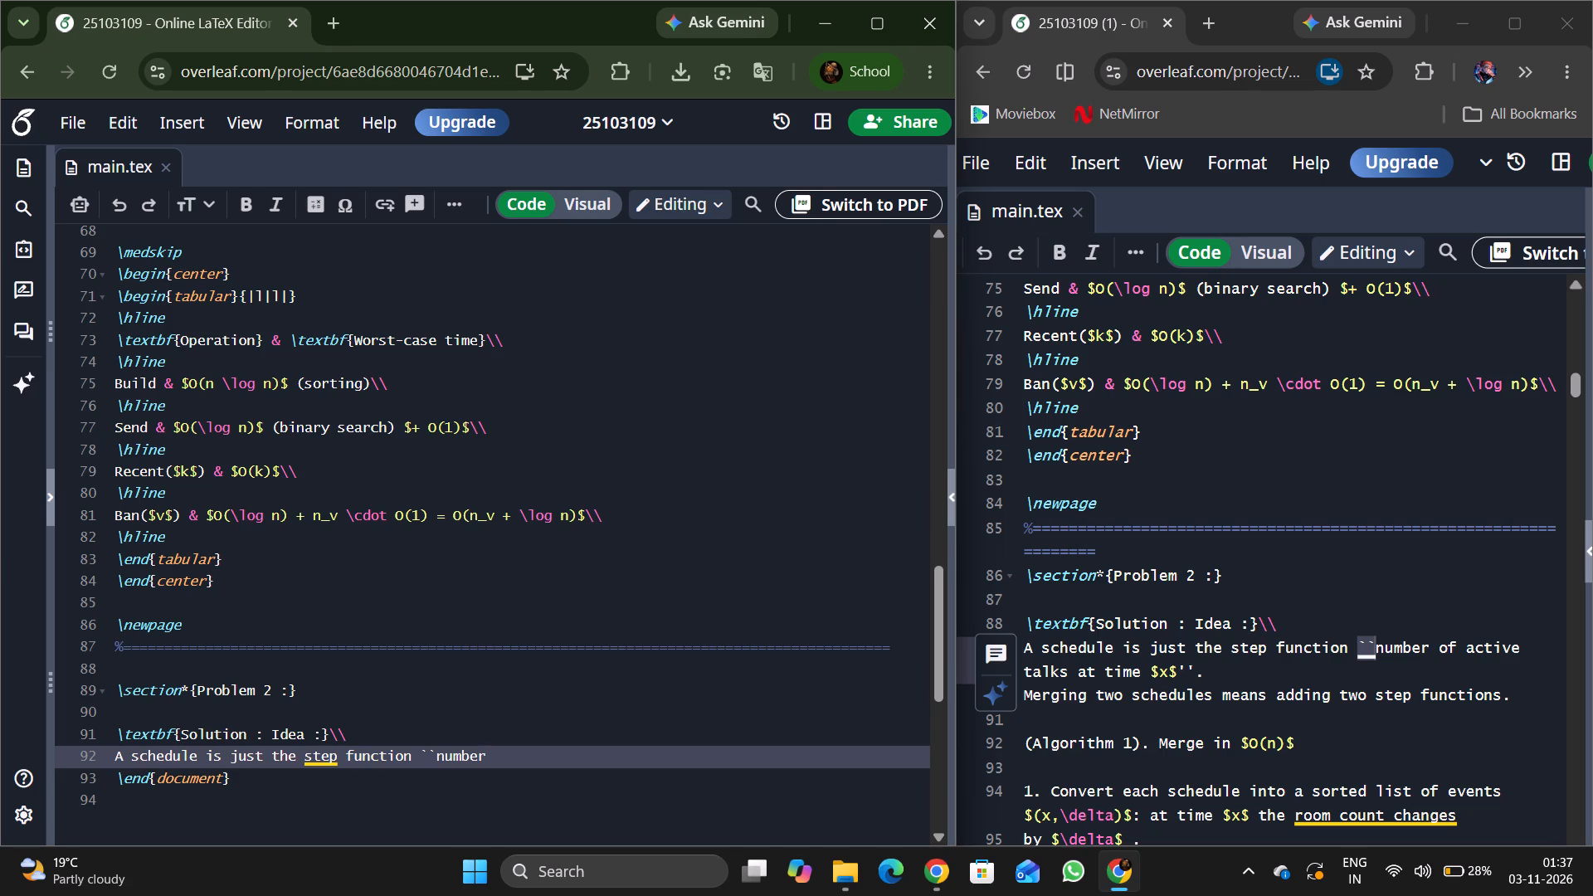
key(space)
text(of)
key(space)
text(active)
key(space)
text(talks)
key(space)
text(at)
key(space)
text(time)
key(space)
key(shift+dollar)
key(s)
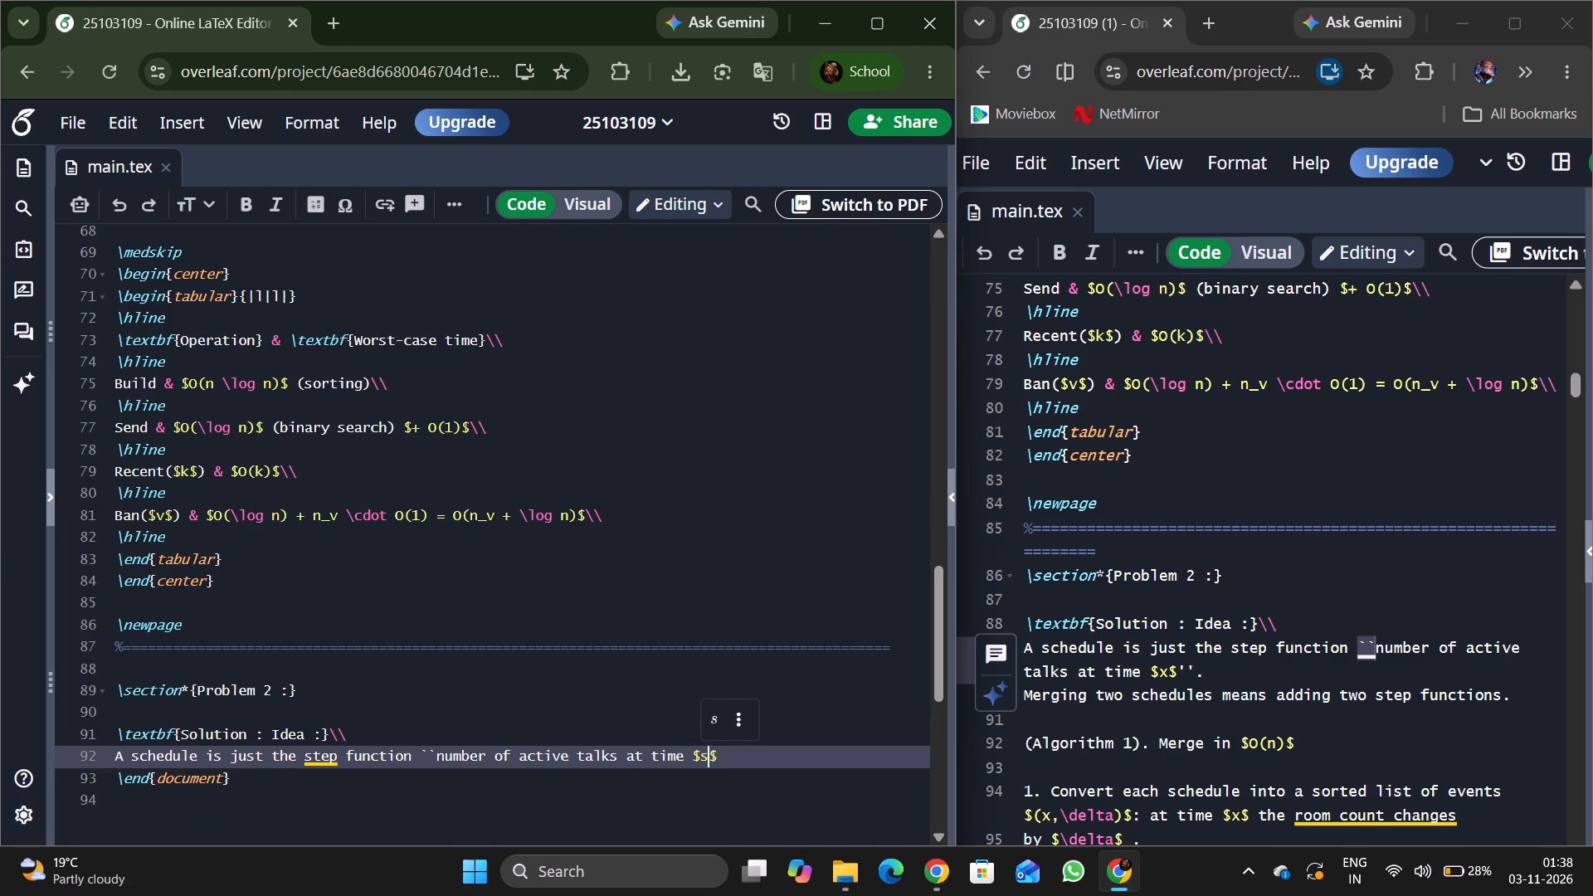
key(BackSpace)
key(z)
key(BackSpace)
key(x)
key(Right)
key(apostrophe)
key(BackSpace)
text('')
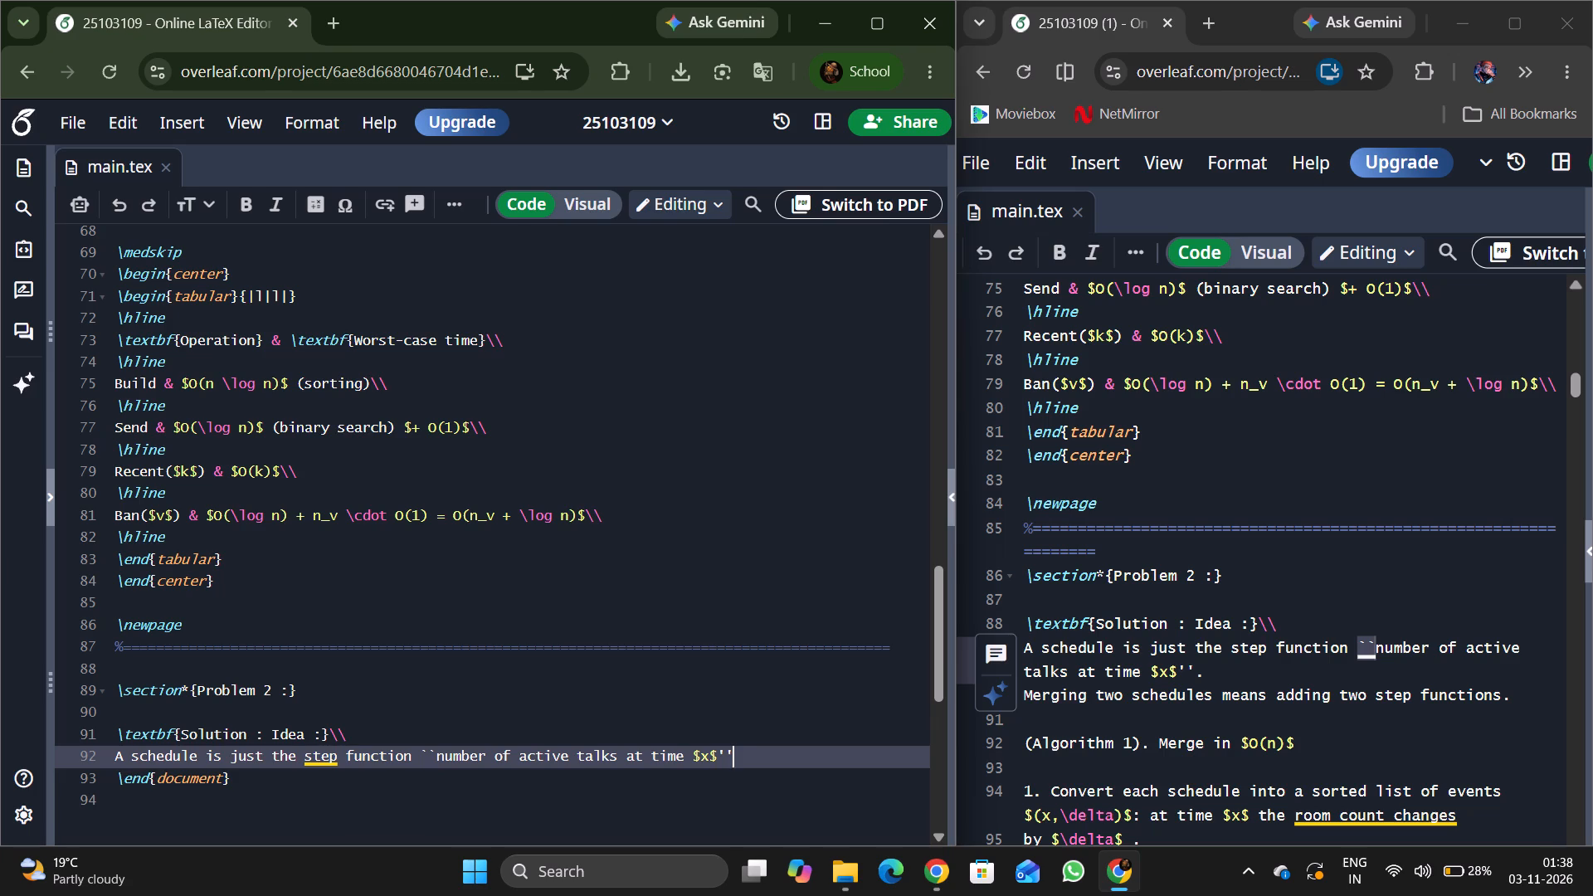
key(period)
Replace the two backquotes before "number" with two apostrophes and a space.
key(Left)
key(Left)
key(Left)
key(Left)
key(Left)
key(Left)
key(Left)
key(Left)
key(Left)
key(Left)
key(Left)
key(Left)
key(Left)
key(Left)
key(Left)
key(Left)
key(Left)
key(Left)
key(Left)
key(Left)
key(Left)
key(Left)
key(Left)
key(Left)
key(Left)
key(Left)
key(Left)
key(Left)
key(Left)
key(Left)
key(Left)
key(Left)
key(Left)
key(Left)
key(Left)
key(BackSpace)
key(BackSpace)
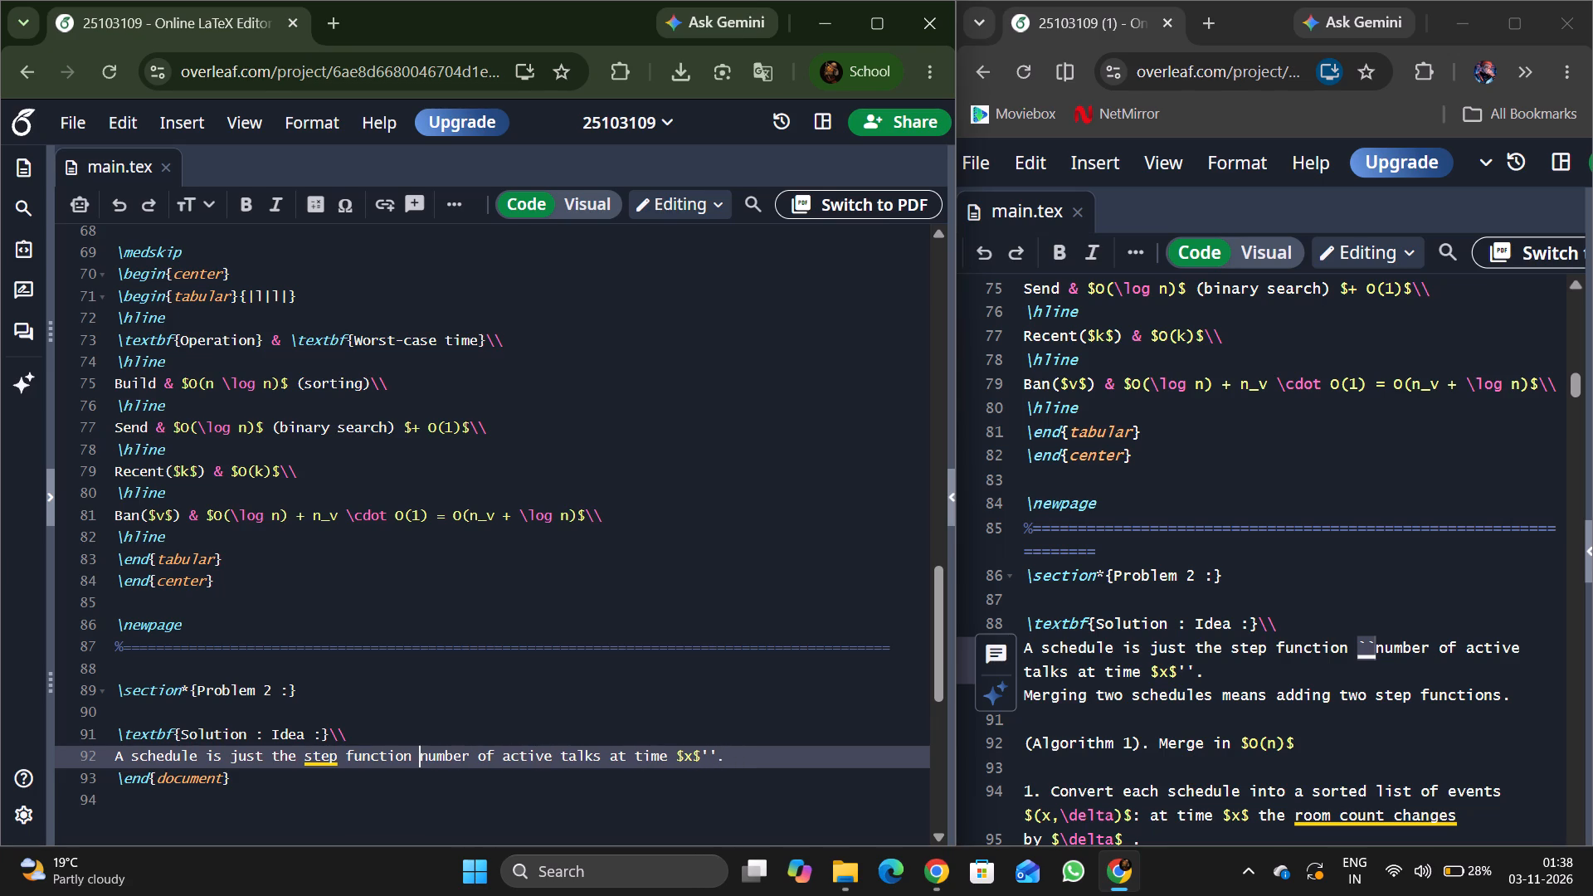
text('')
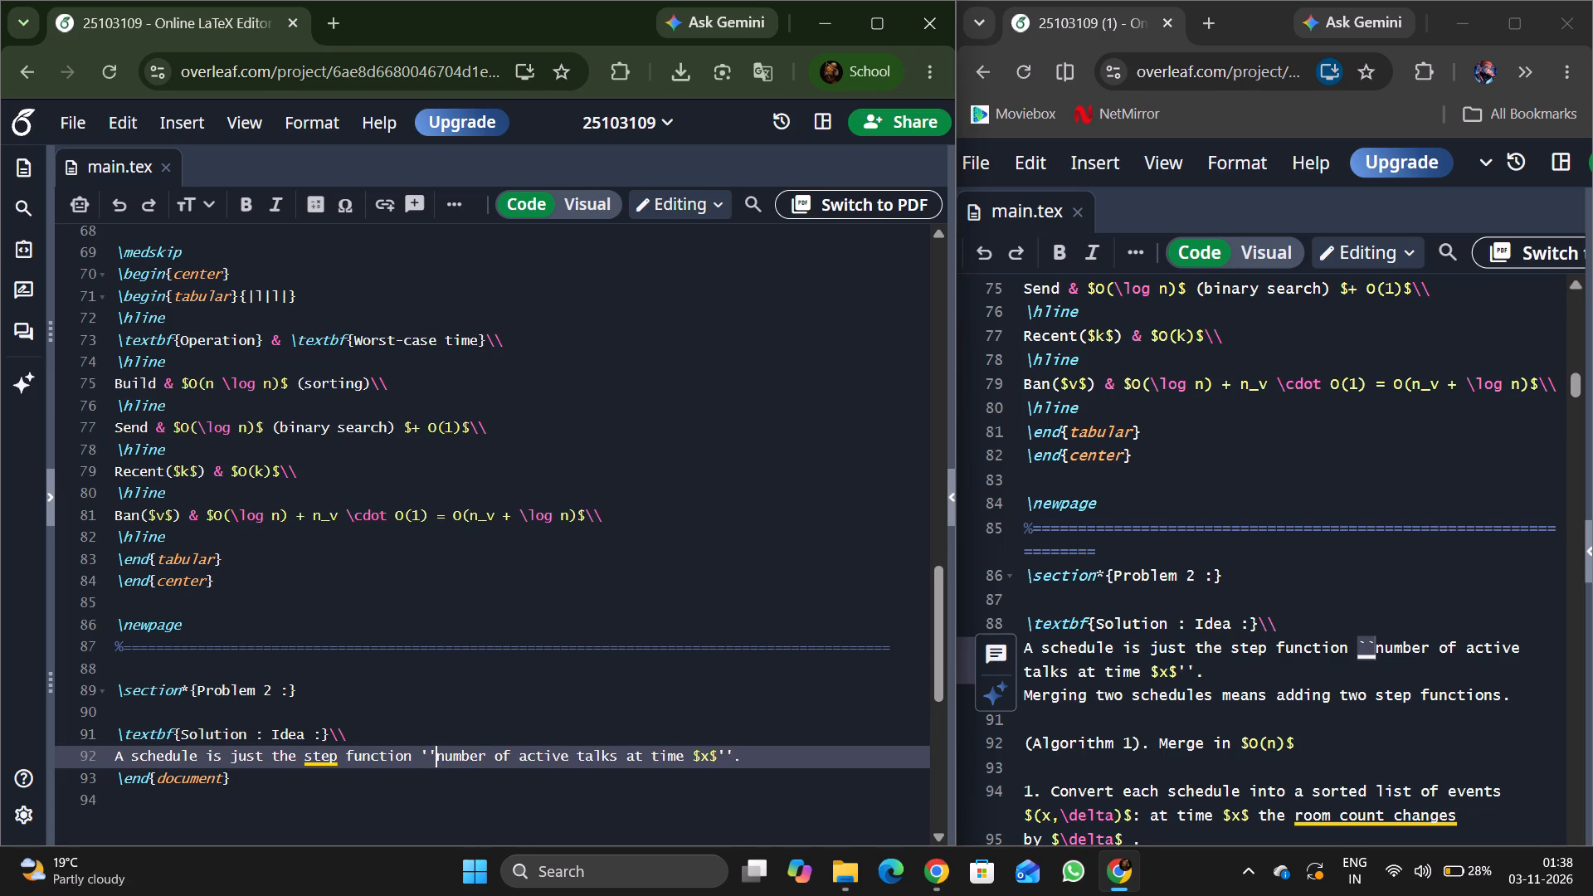
key(space)
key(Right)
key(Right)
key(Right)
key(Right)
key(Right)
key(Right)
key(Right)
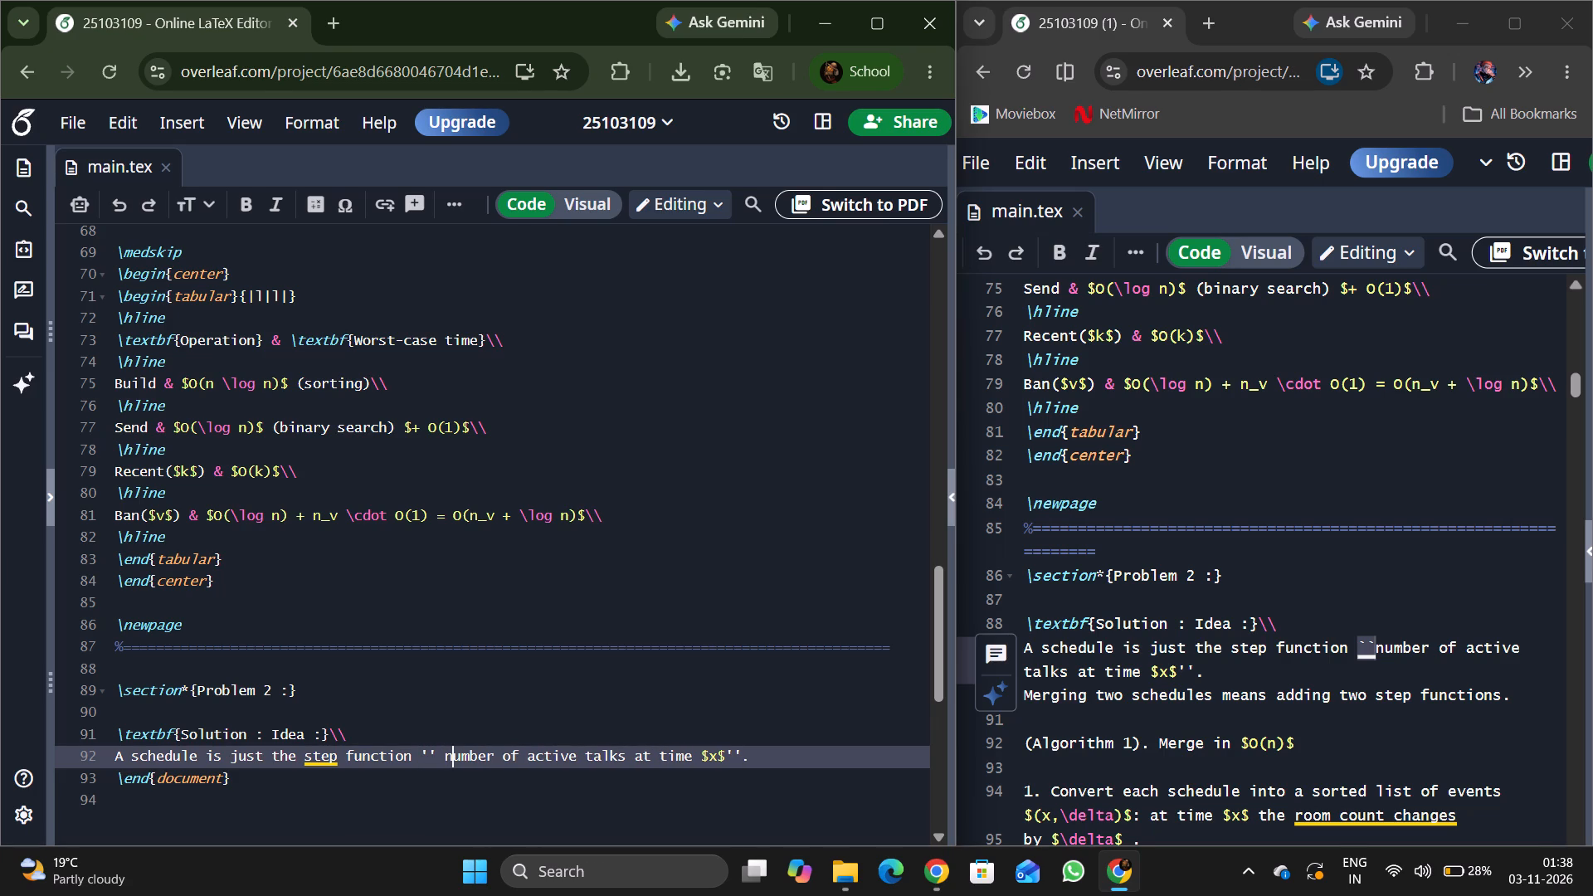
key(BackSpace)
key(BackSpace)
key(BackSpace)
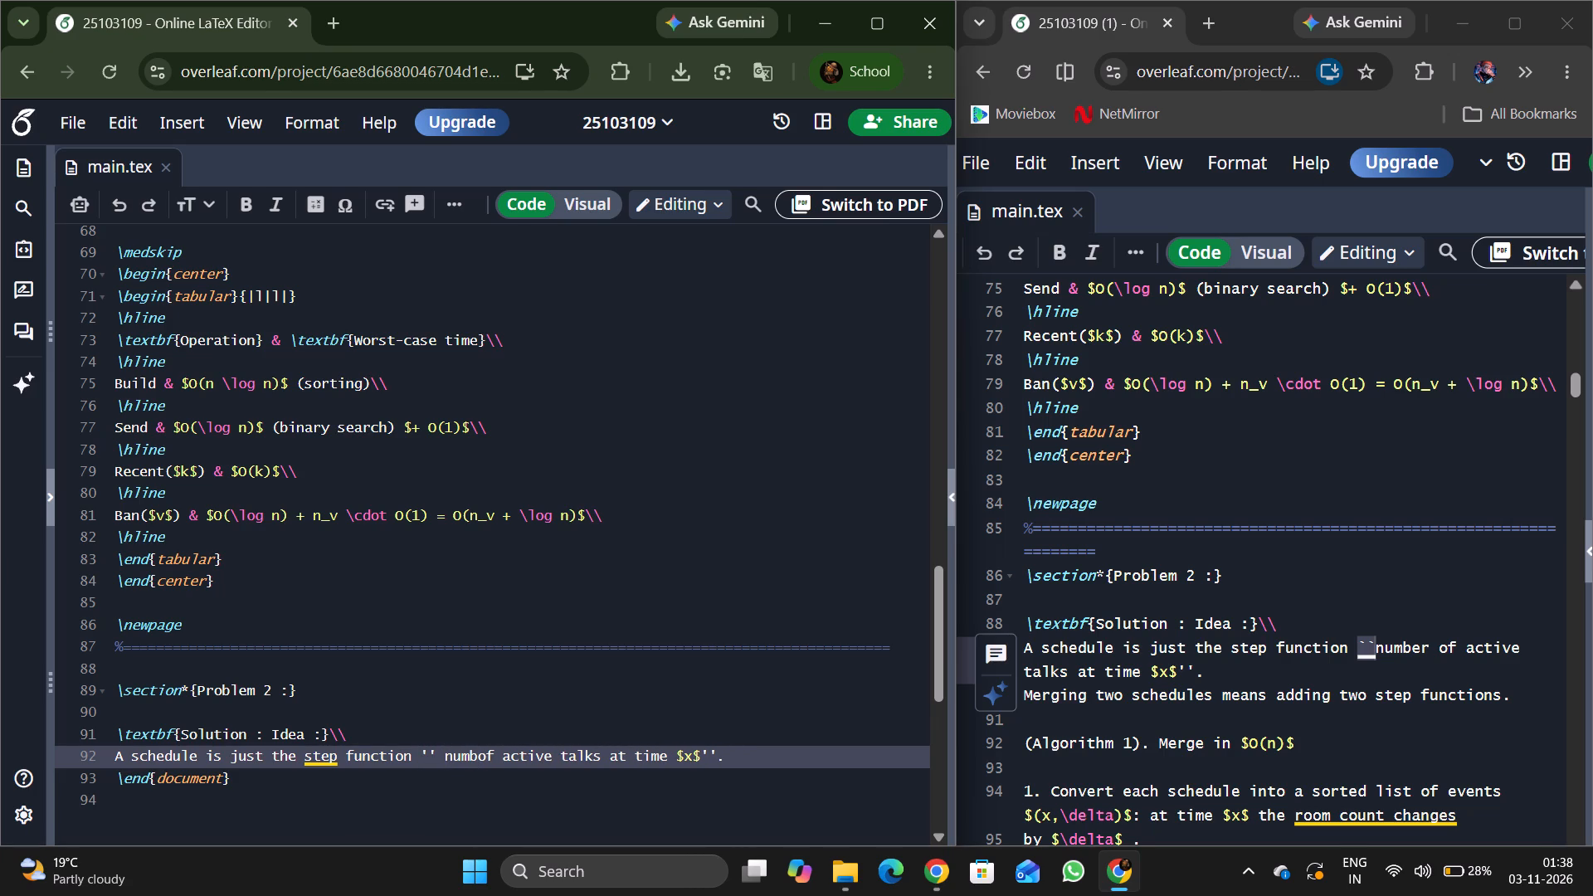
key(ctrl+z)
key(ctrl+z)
Replace the two apostrophes before "number" with a single straight double quotation mark.
key(Left)
key(Left)
key(Left)
key(Left)
key(Left)
key(Left)
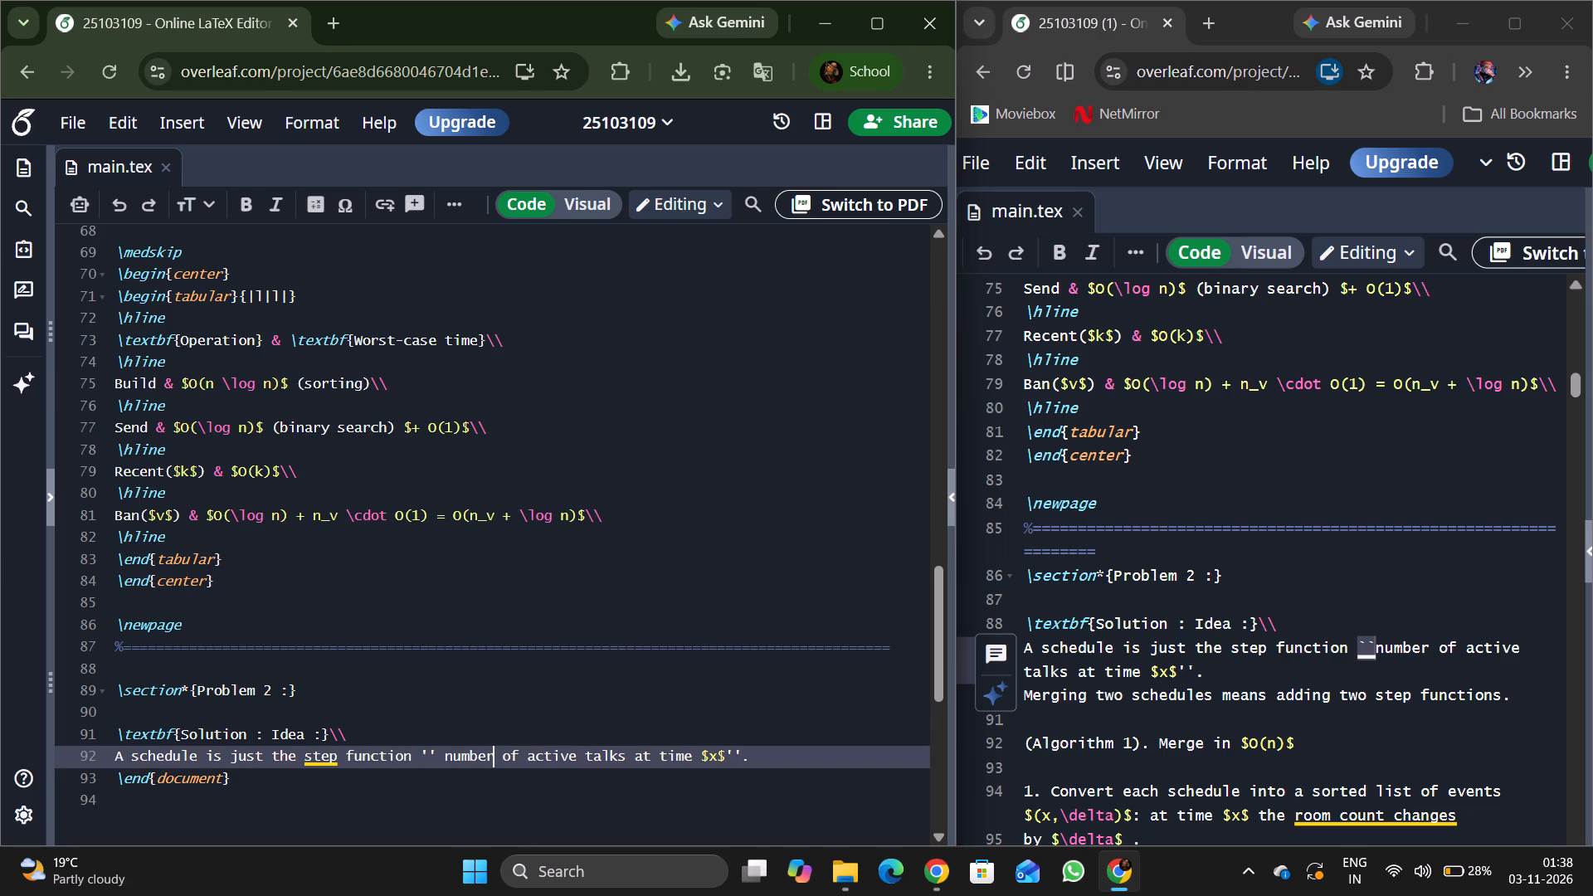
key(Left)
key(Left)
key(BackSpace)
key(BackSpace)
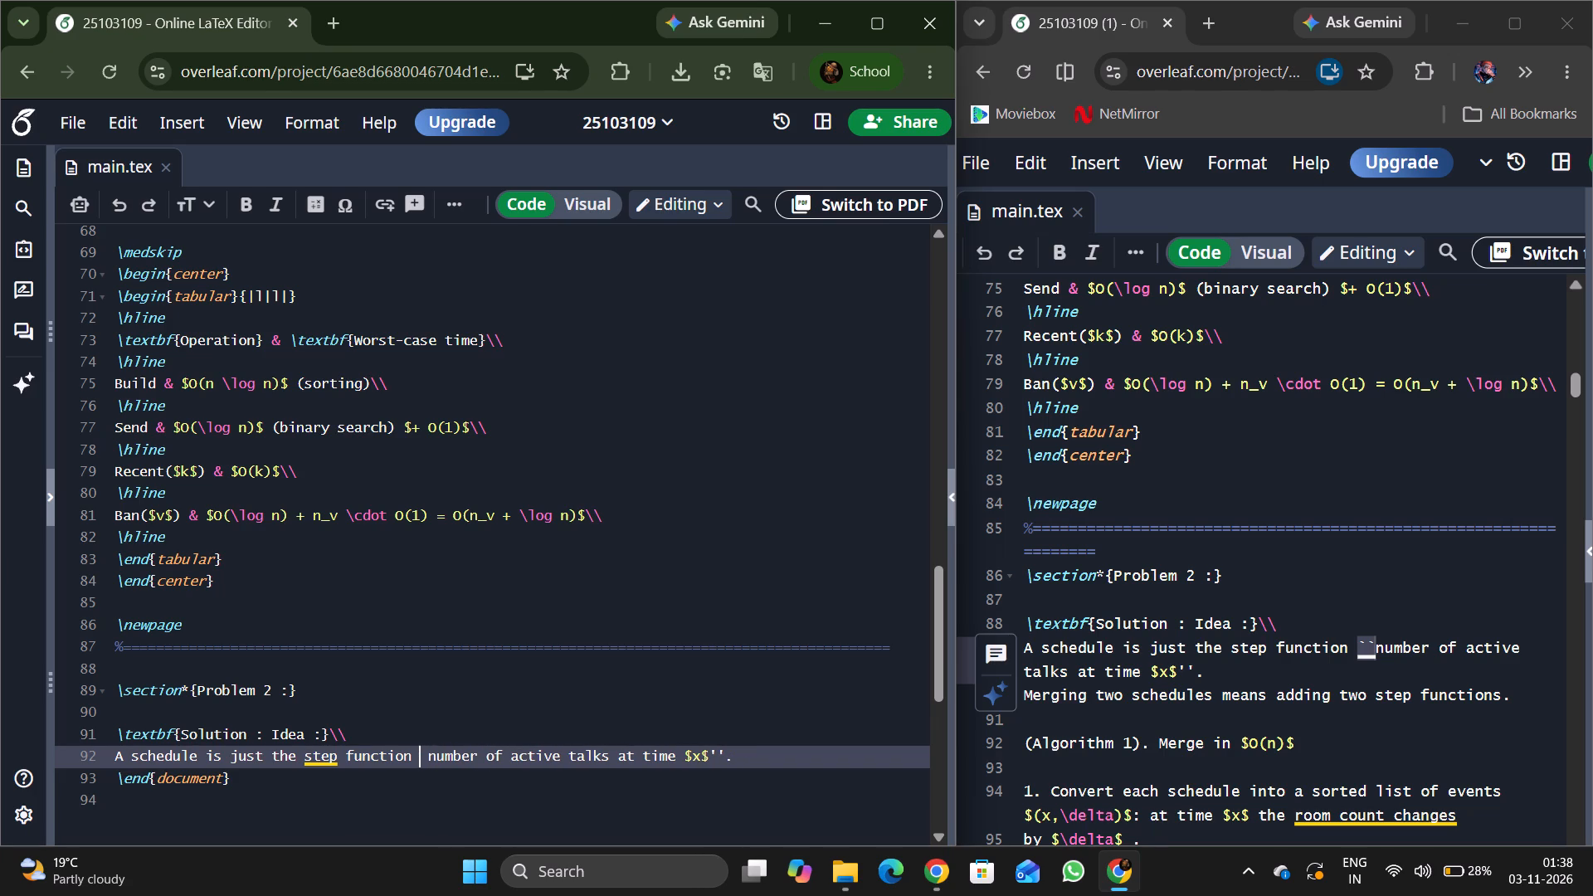
key(shift+quotedbl)
Replace the two apostrophes after $x$ with a space and a single straight double quotation mark before the period.
key(Right)
key(Right)
key(Right)
key(Right)
key(Right)
key(Right)
key(Right)
key(Right)
key(Right)
key(Right)
key(Right)
key(Right)
key(Right)
key(Right)
key(Right)
key(Right)
key(Right)
key(Right)
key(Right)
key(Right)
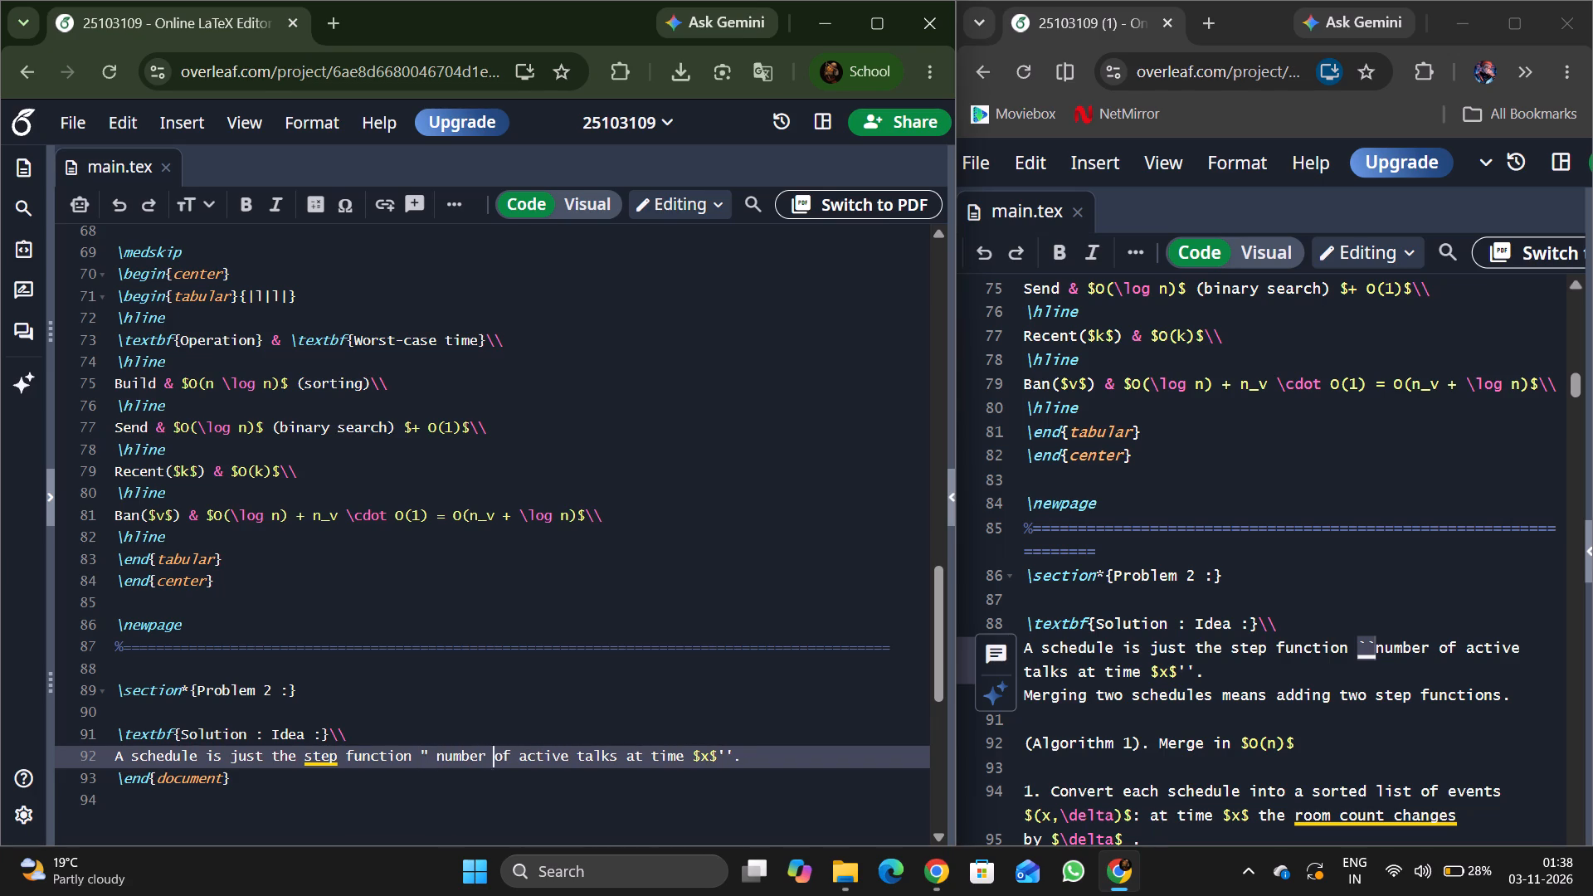
key(Right)
key(Right)
key(Right)
key(Right)
key(Right)
key(Right)
key(Right)
key(Right)
key(Right)
key(Right)
key(Right)
key(Right)
key(Right)
key(BackSpace)
key(BackSpace)
key(shift+quotedbl)
key(Left)
key(space)
Add the sentence "Merging two schedules means adding two step functions." on a new line below the step-function sentence.
key(Right)
key(Right)
key(Return)
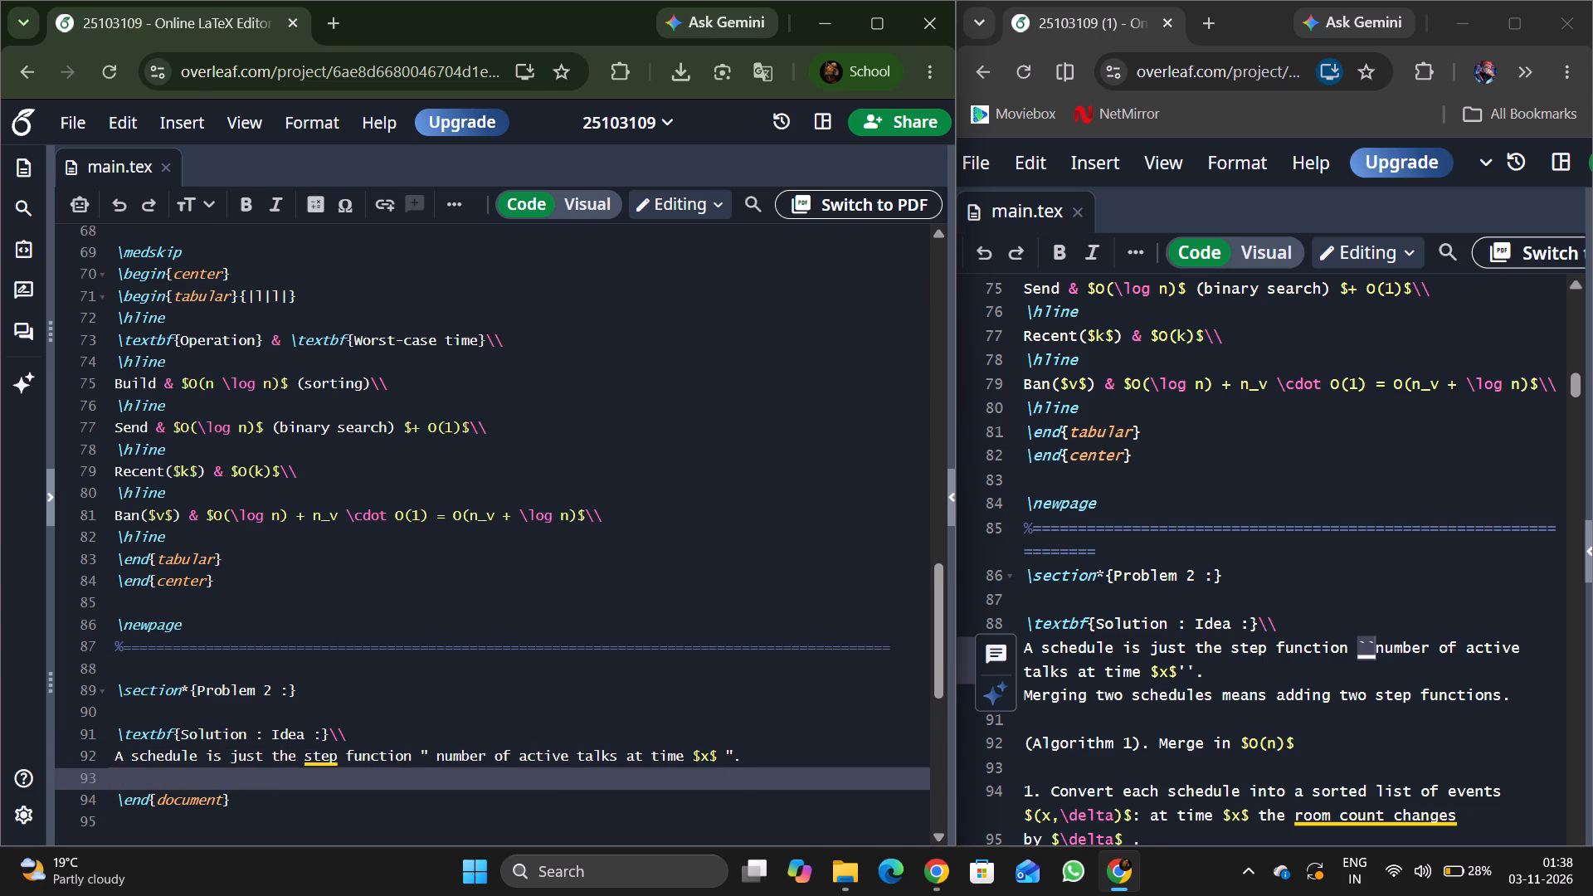
text(erging)
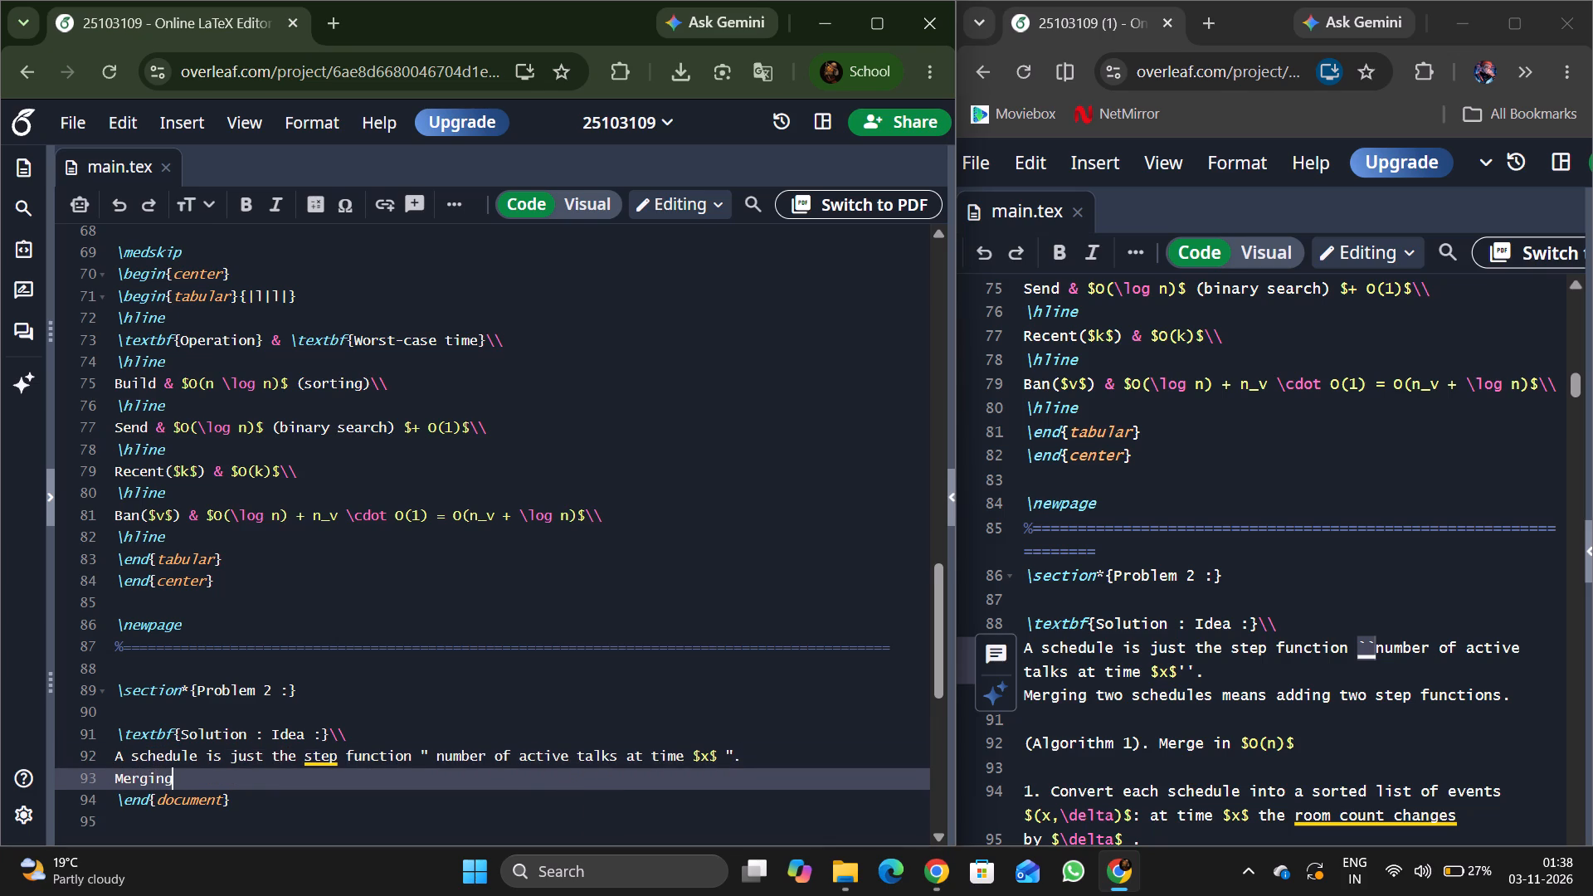
scroll(1170, 684, down, 1)
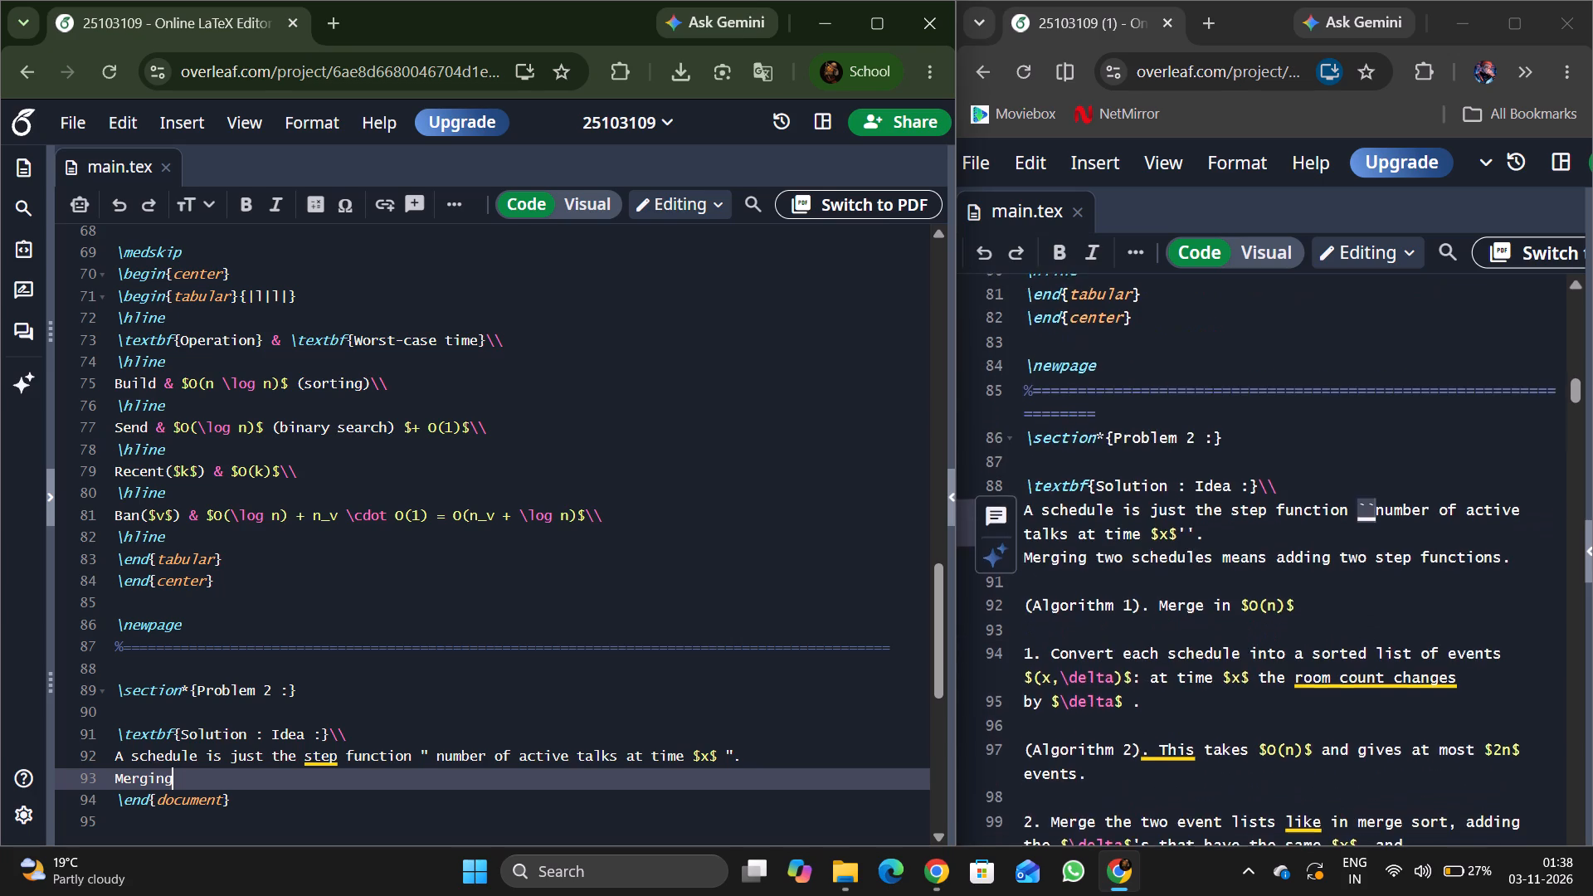
scroll(1170, 684, down, 1)
click(977, 524)
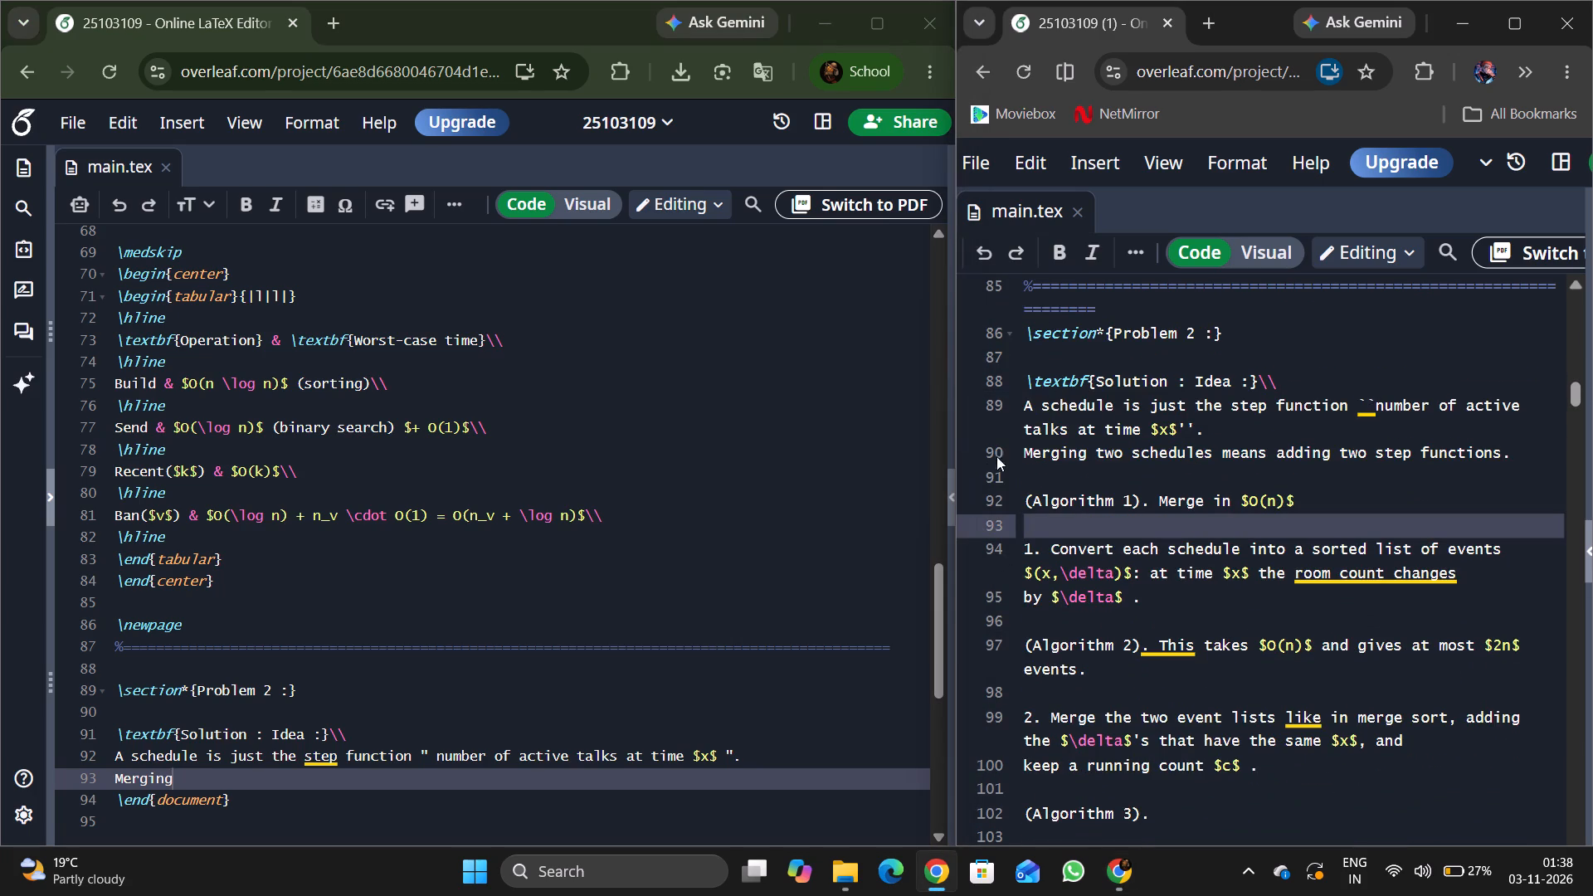
click(1024, 475)
click(842, 470)
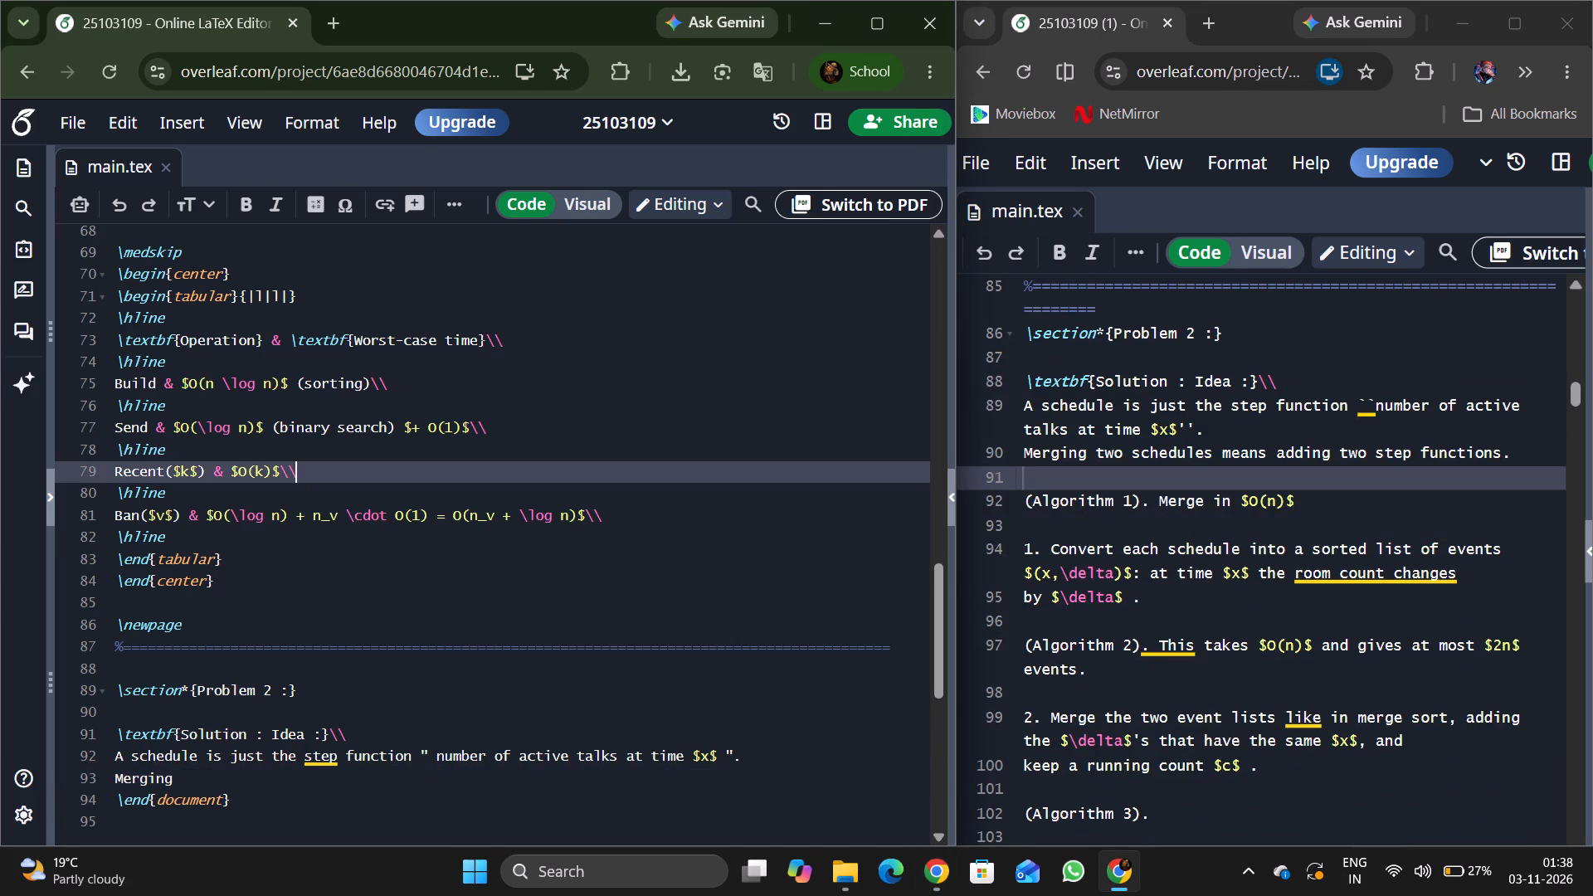
click(748, 758)
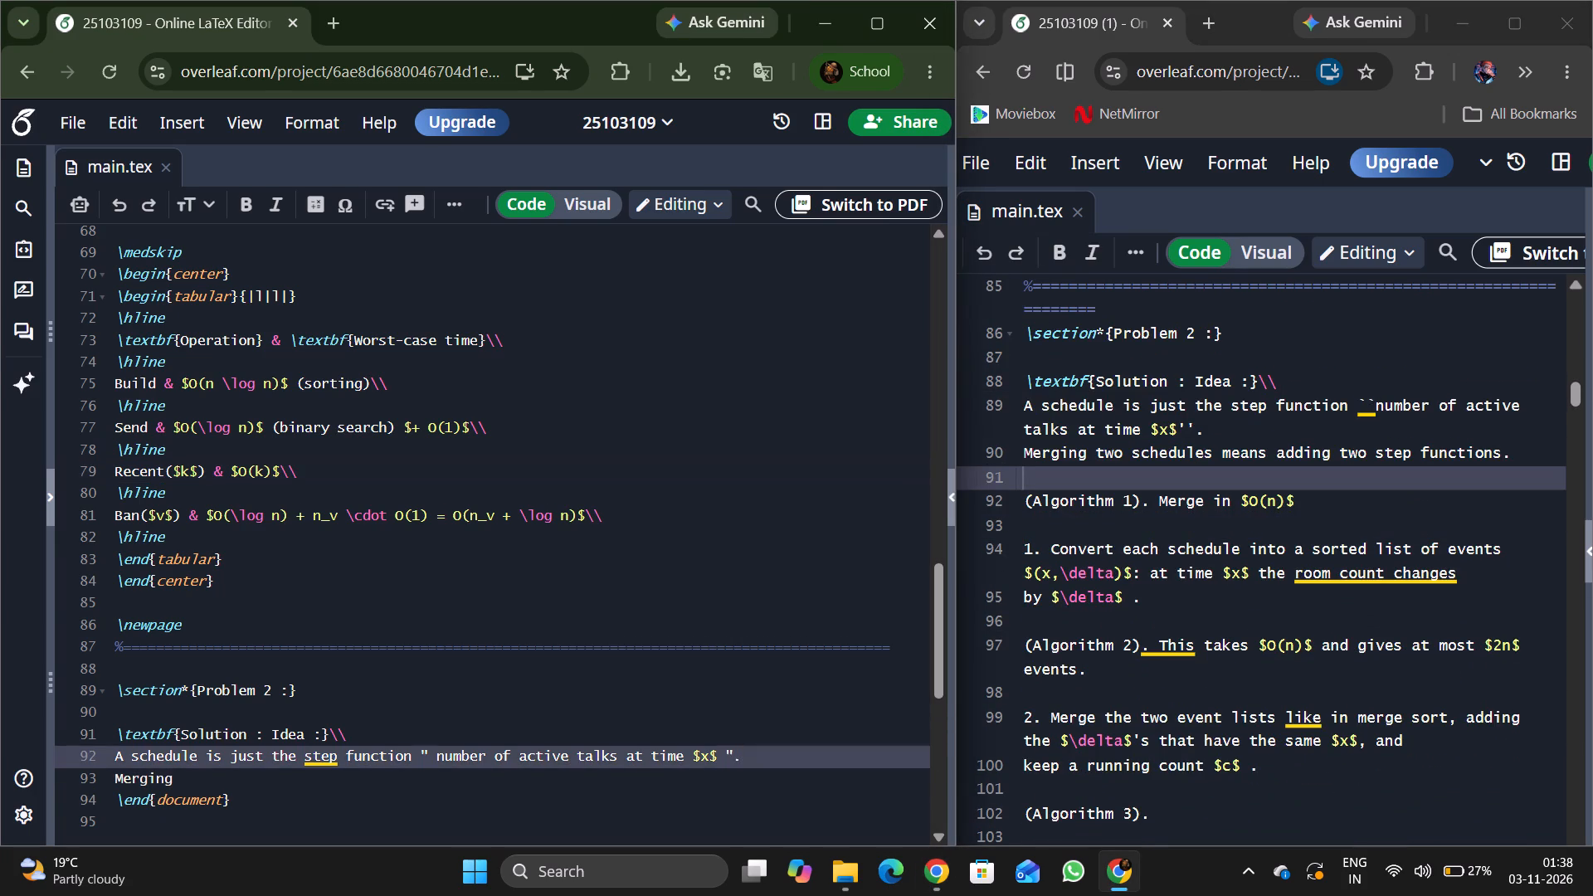
click(613, 783)
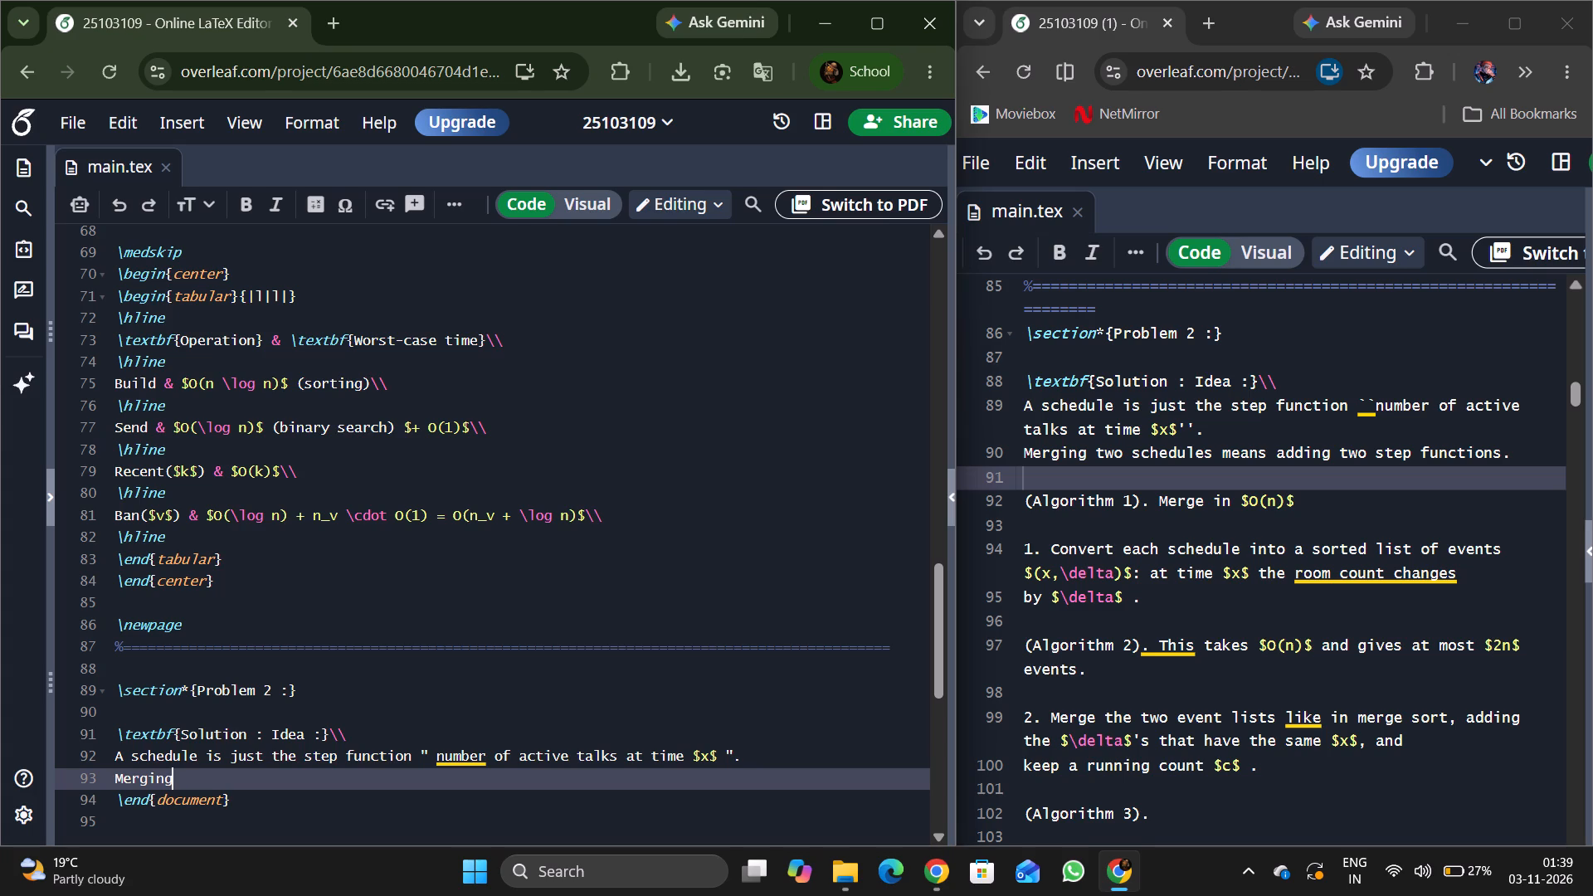
key(space)
text(two)
key(space)
text(sc)
text(hedules)
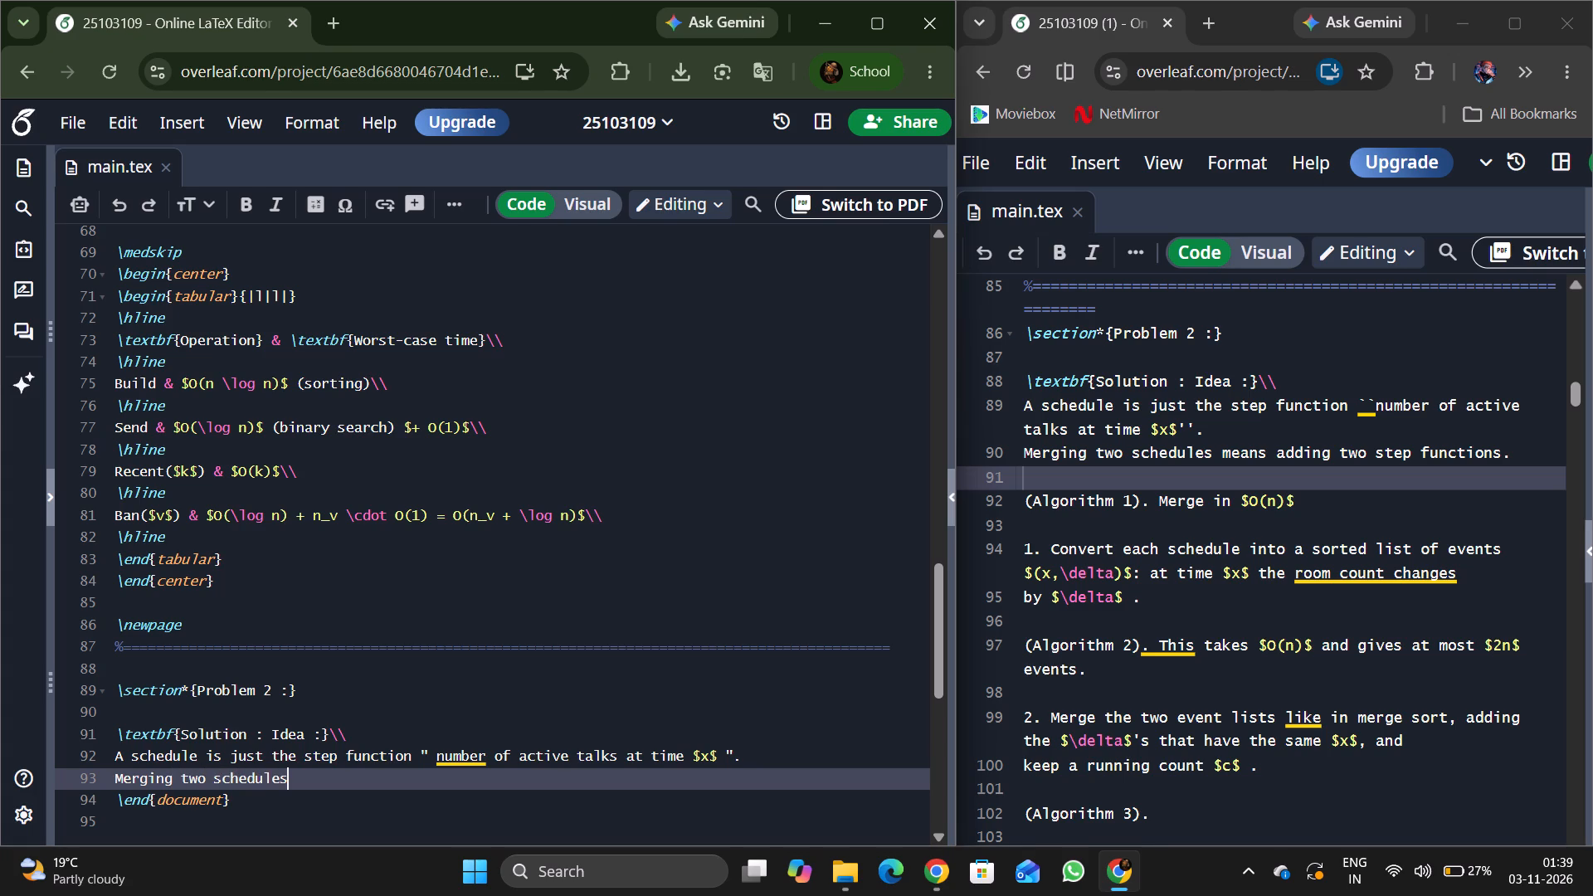
key(space)
text(mean)
text(s adding)
key(space)
text(two)
key(space)
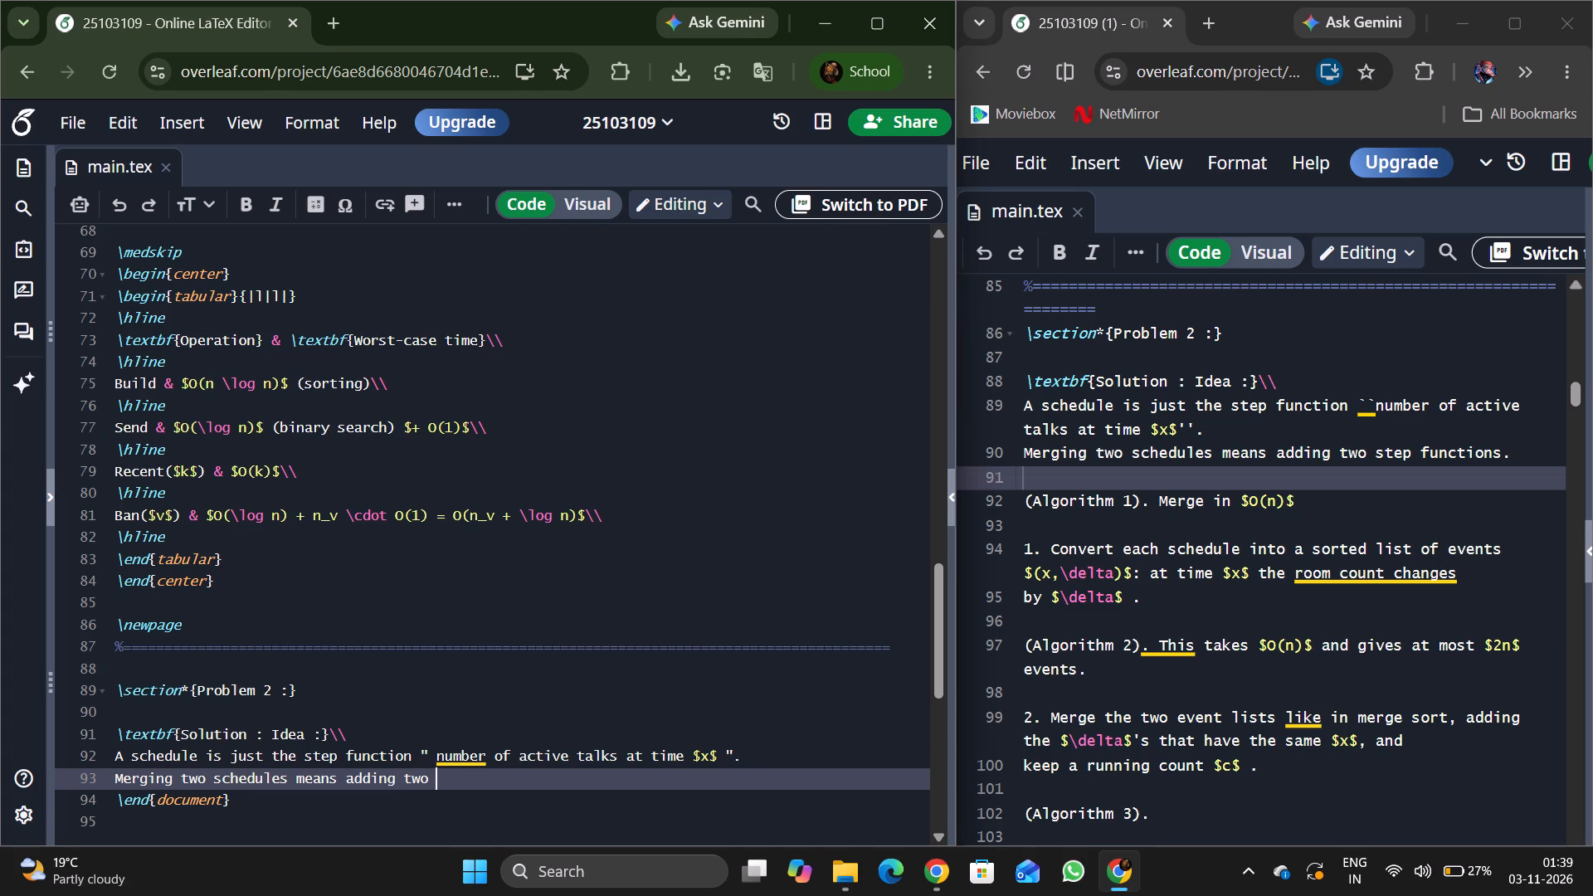
text(ste[)
key(BackSpace)
text(p)
key(space)
text(functions)
key(comma)
key(BackSpace)
key(period)
Leave a blank line and start a new paragraph with the label "(Algorithm 1).", correcting its spelling.
key(Return)
key(Return)
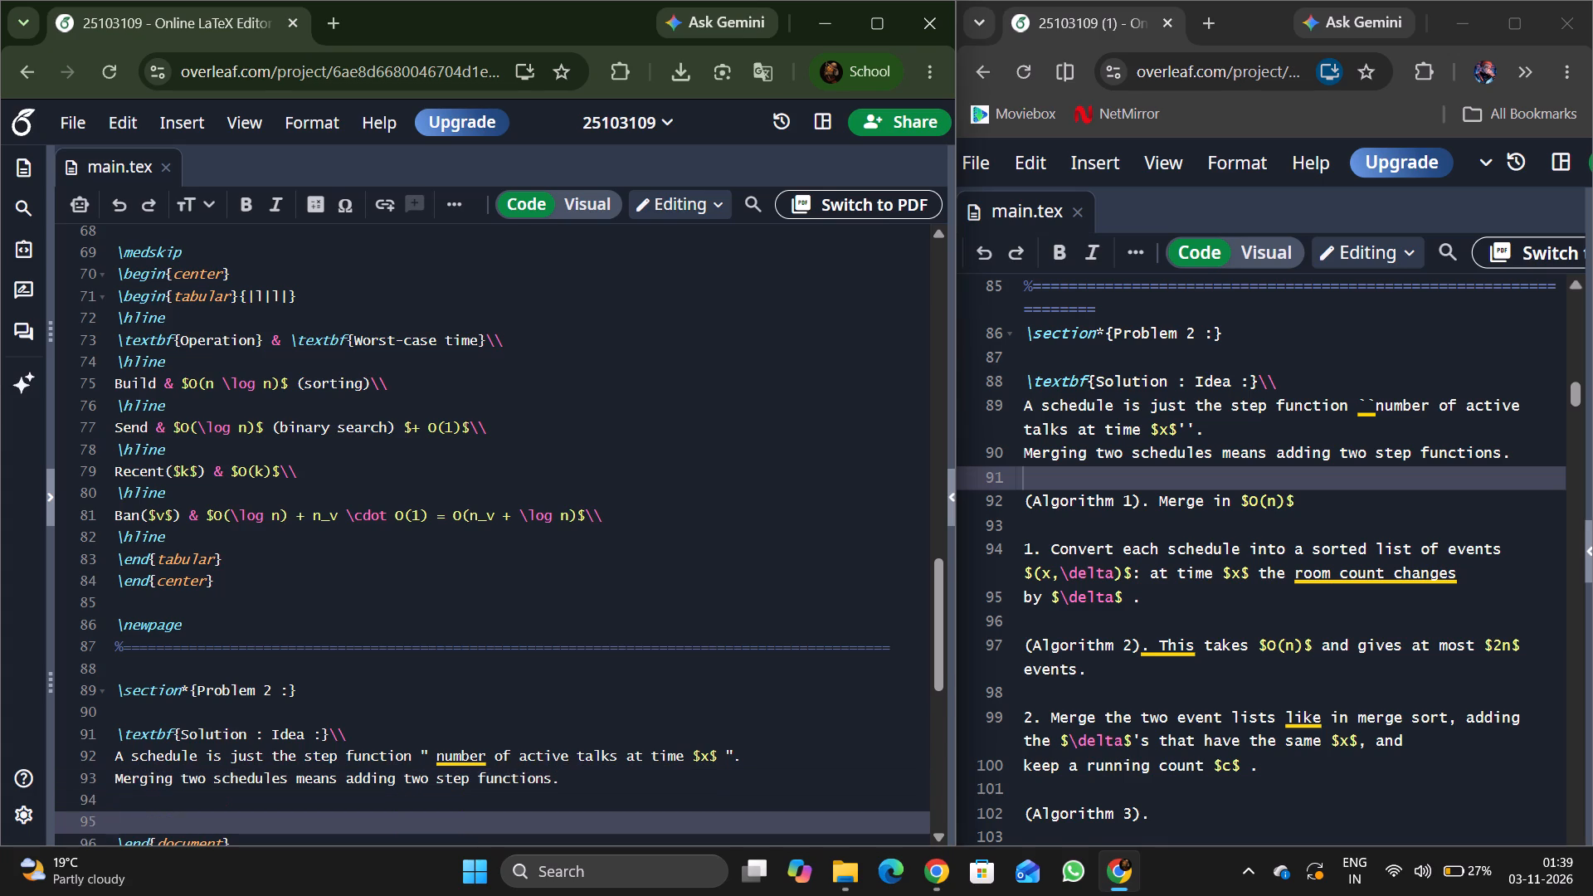
key(shift+parenleft)
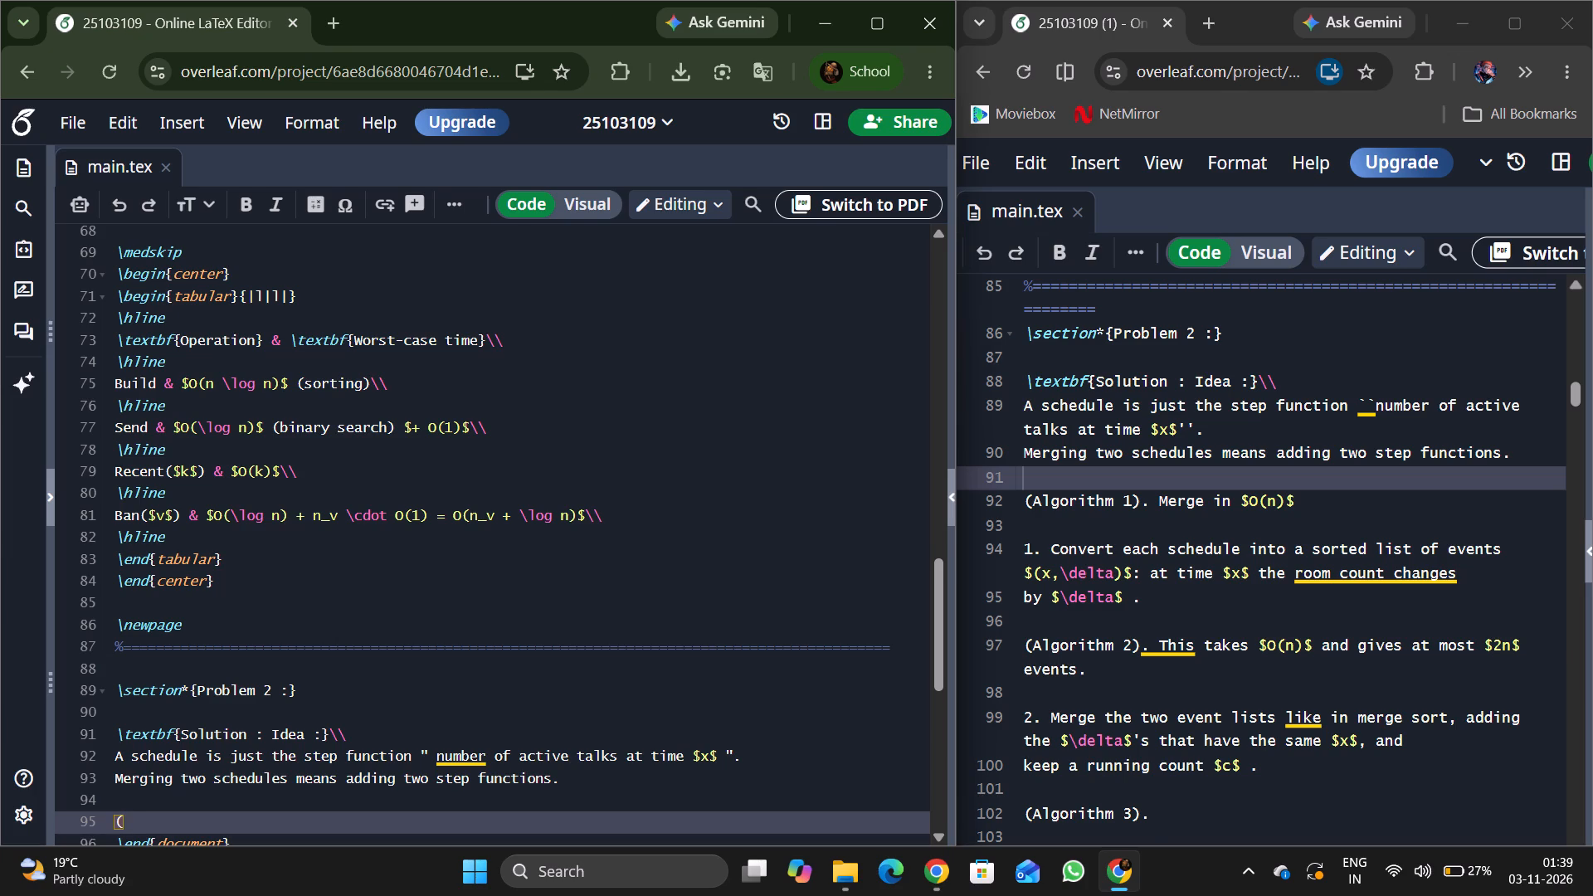
key(a)
text(gorithm)
key(space)
key(1)
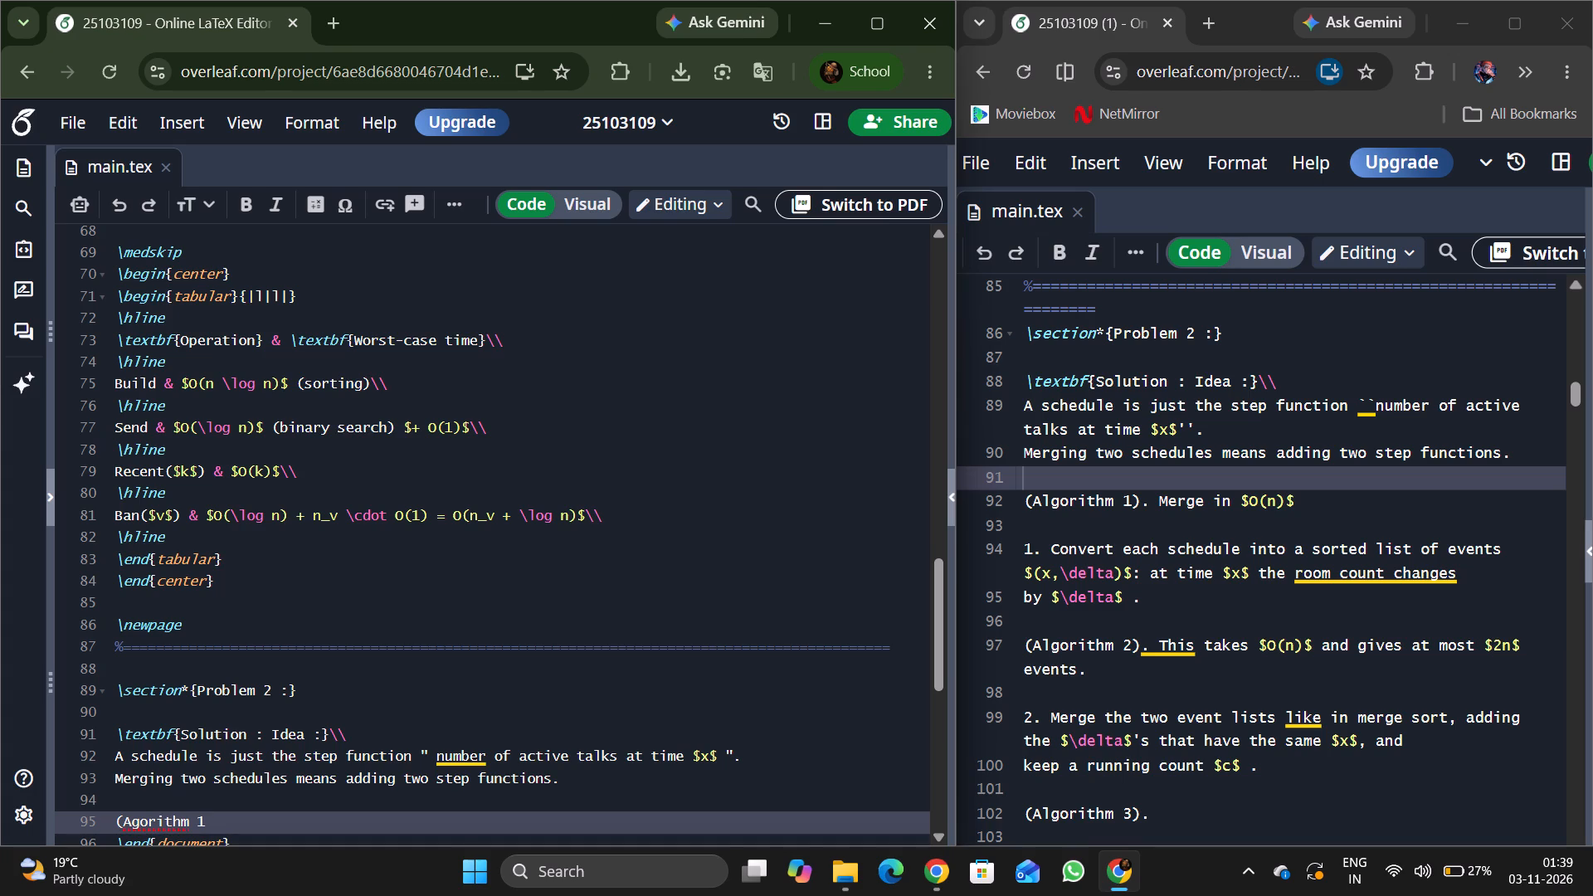
key(shift+parenright)
key(space)
key(BackSpace)
key(period)
key(space)
key(Left)
key(Left)
key(Left)
key(Left)
key(Left)
key(Left)
key(Left)
key(Left)
key(Left)
key(Left)
key(Left)
key(Left)
key(l)
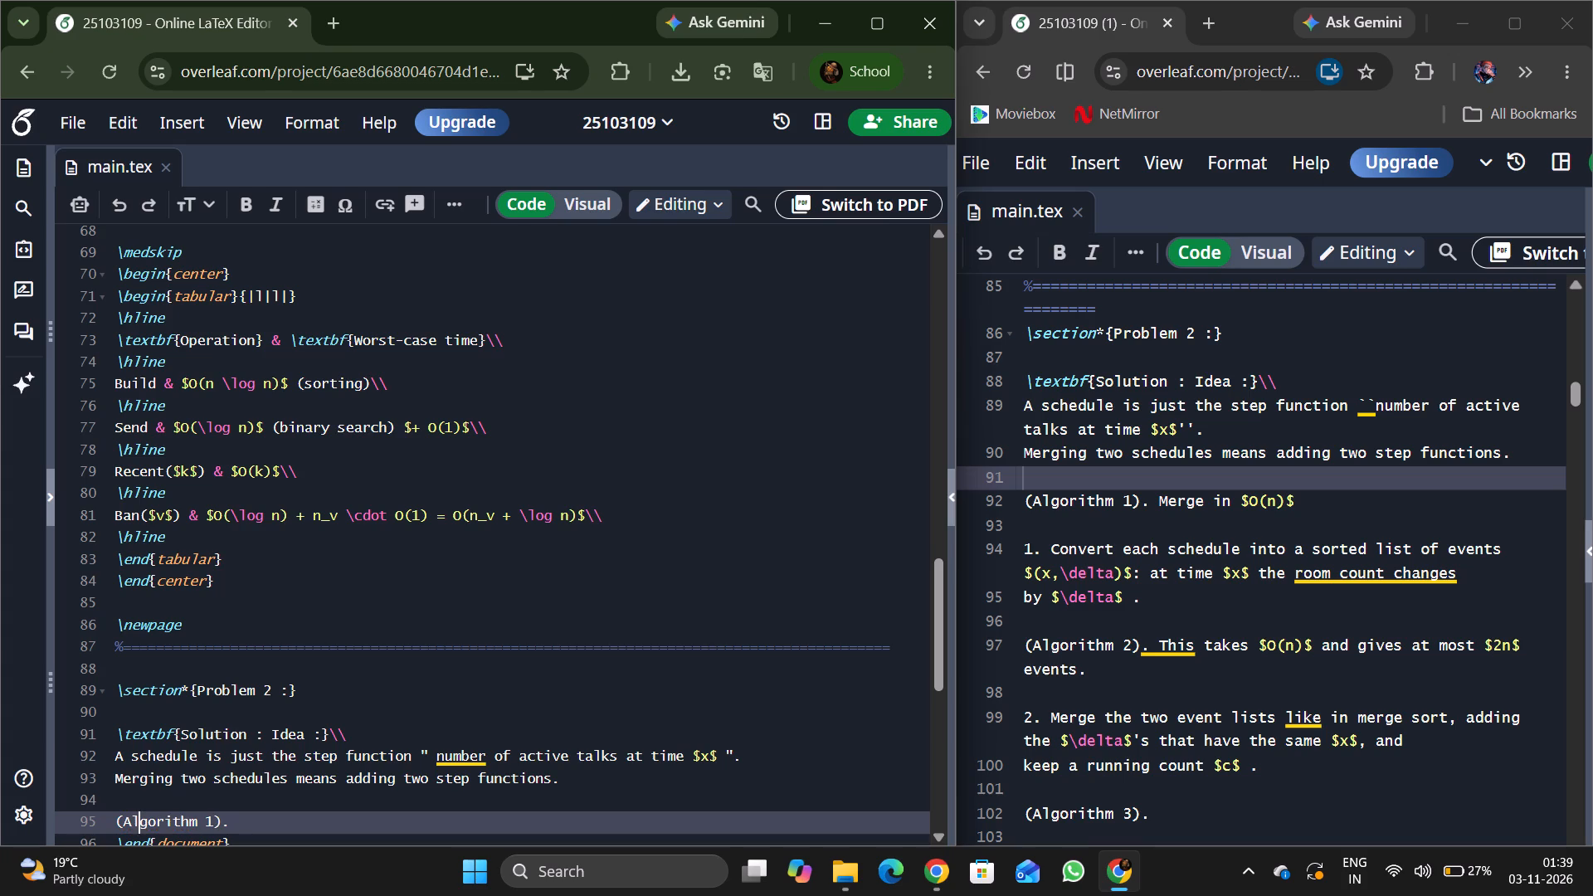
Continue the Algorithm 1 line with "Merge in $O(n)$", putting O(n) in inline math.
key(Right)
key(Right)
key(Right)
key(Right)
key(Right)
key(Right)
key(Right)
key(Right)
key(Right)
key(Right)
key(Right)
key(Right)
text(erge)
key(space)
text(in)
key(space)
key(shift+dollar)
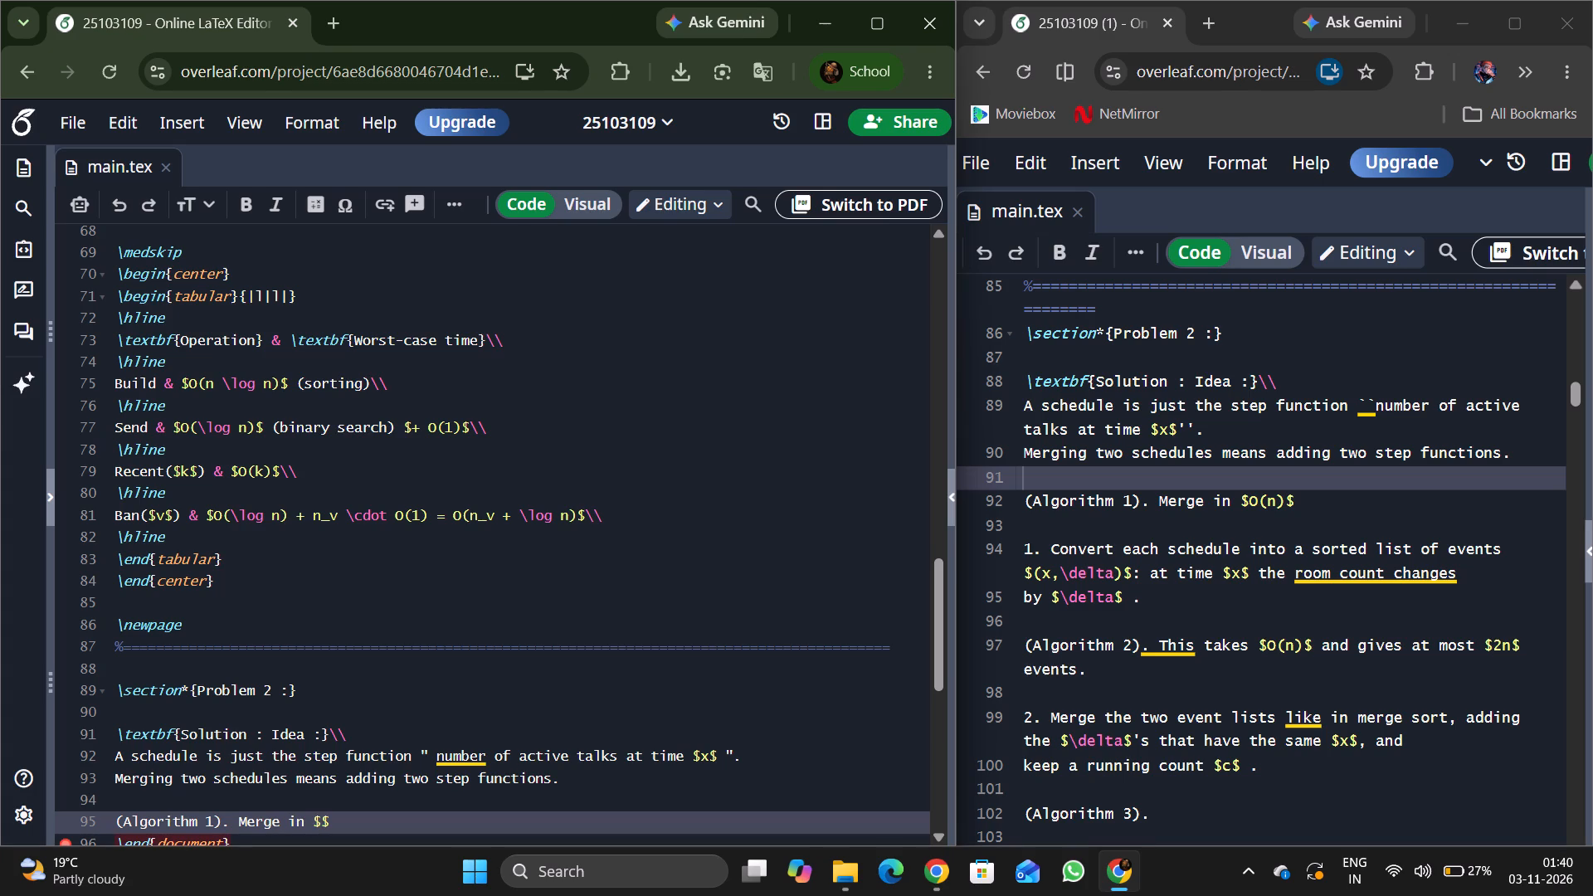
key(o)
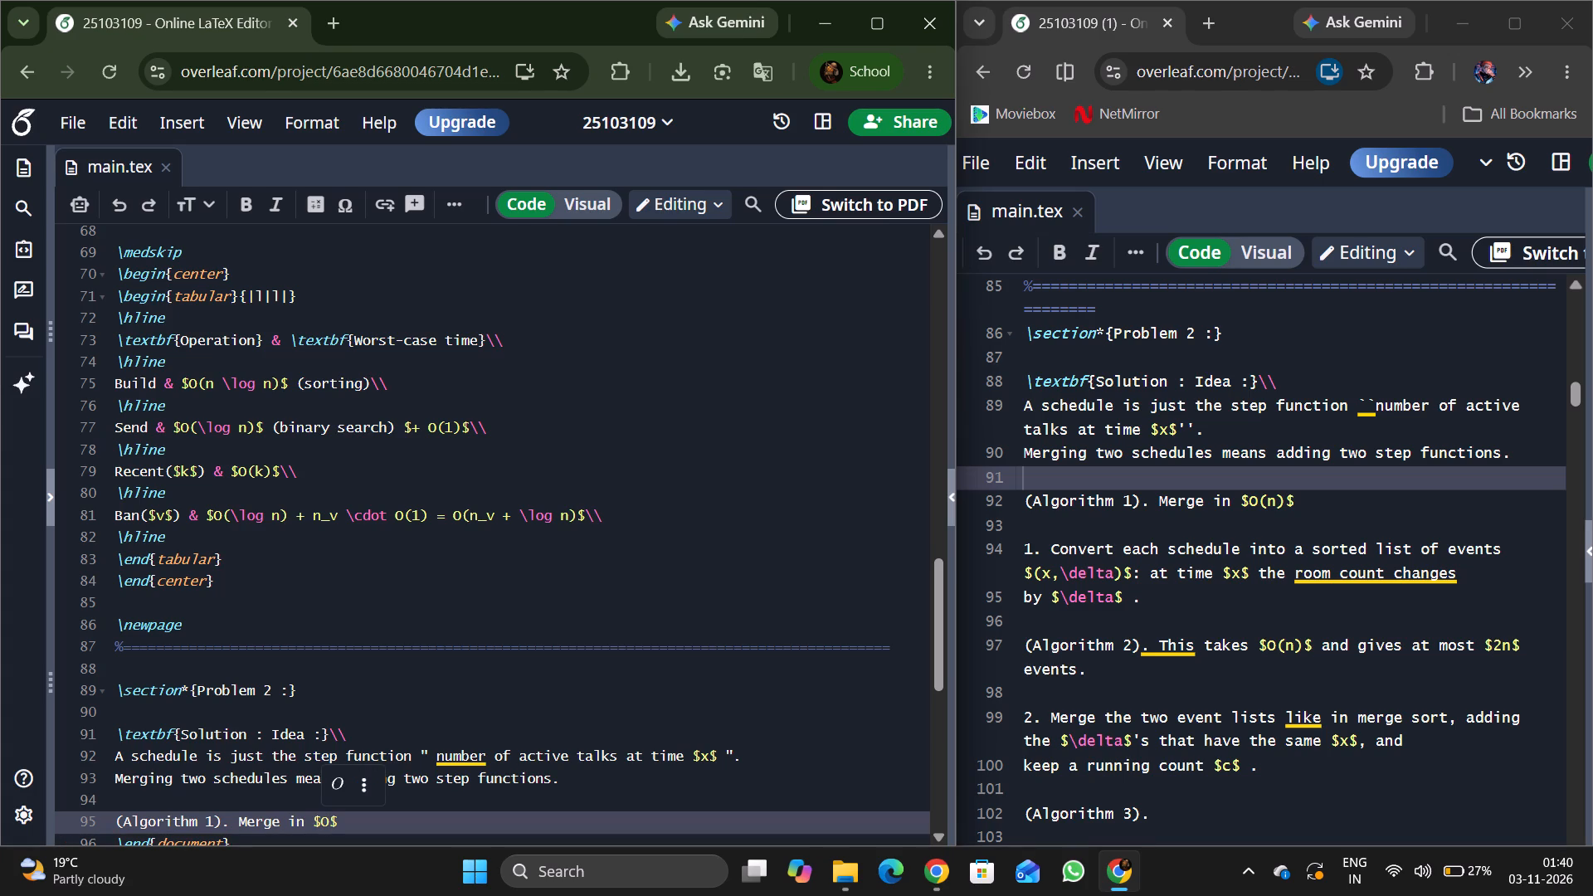
key(shift+parenleft)
text(n))
Leave a blank line below the Algorithm 1 line and start the first numbered item with "1. Convert each schedule".
key(Right)
key(Return)
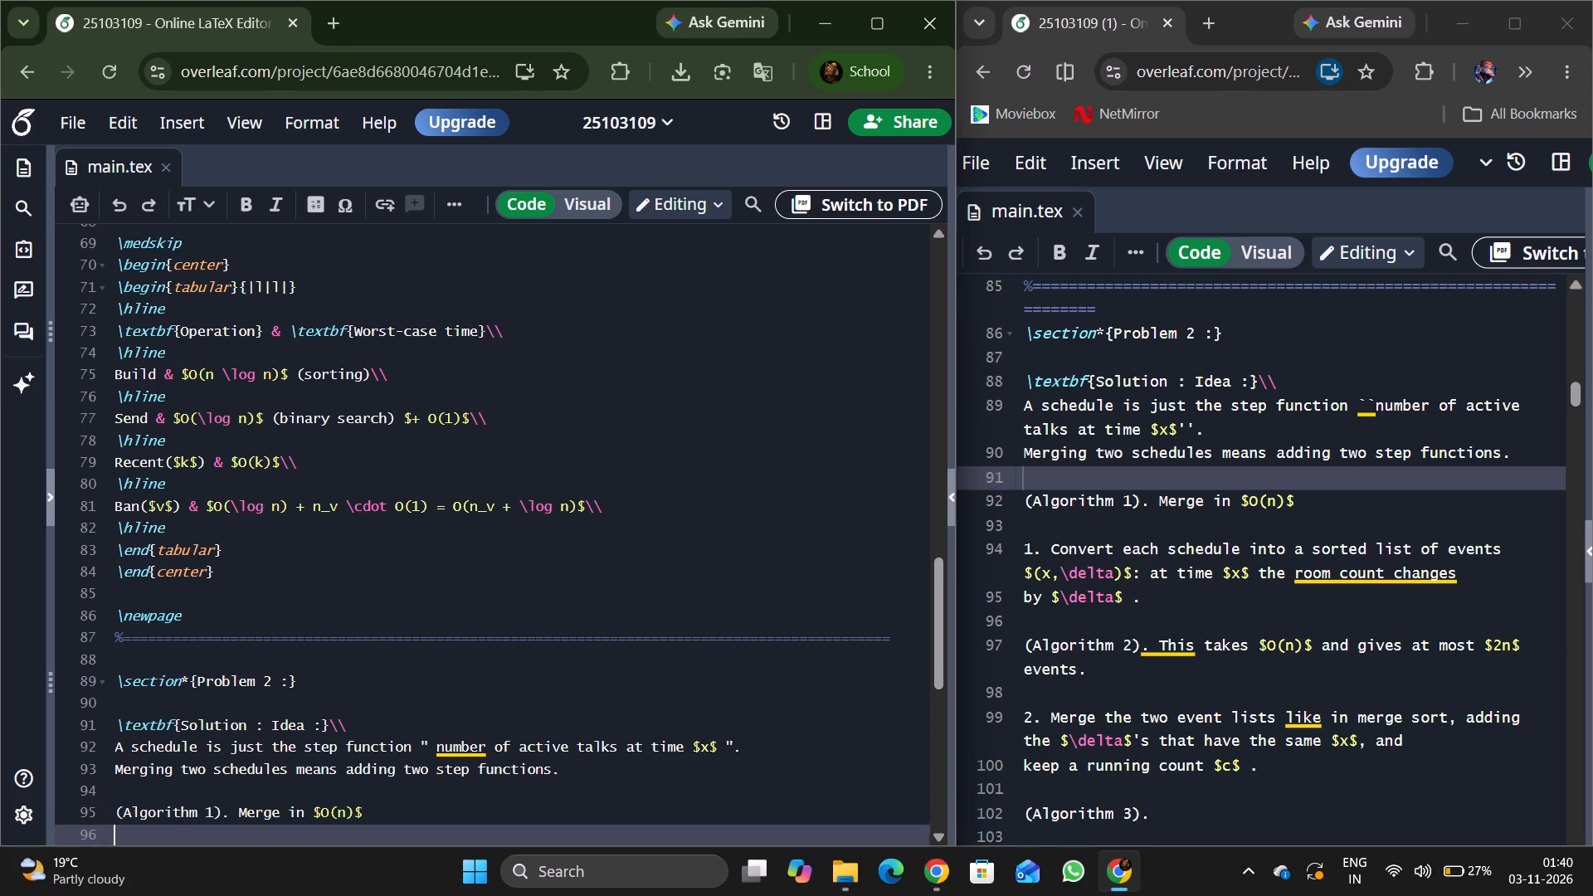
key(Return)
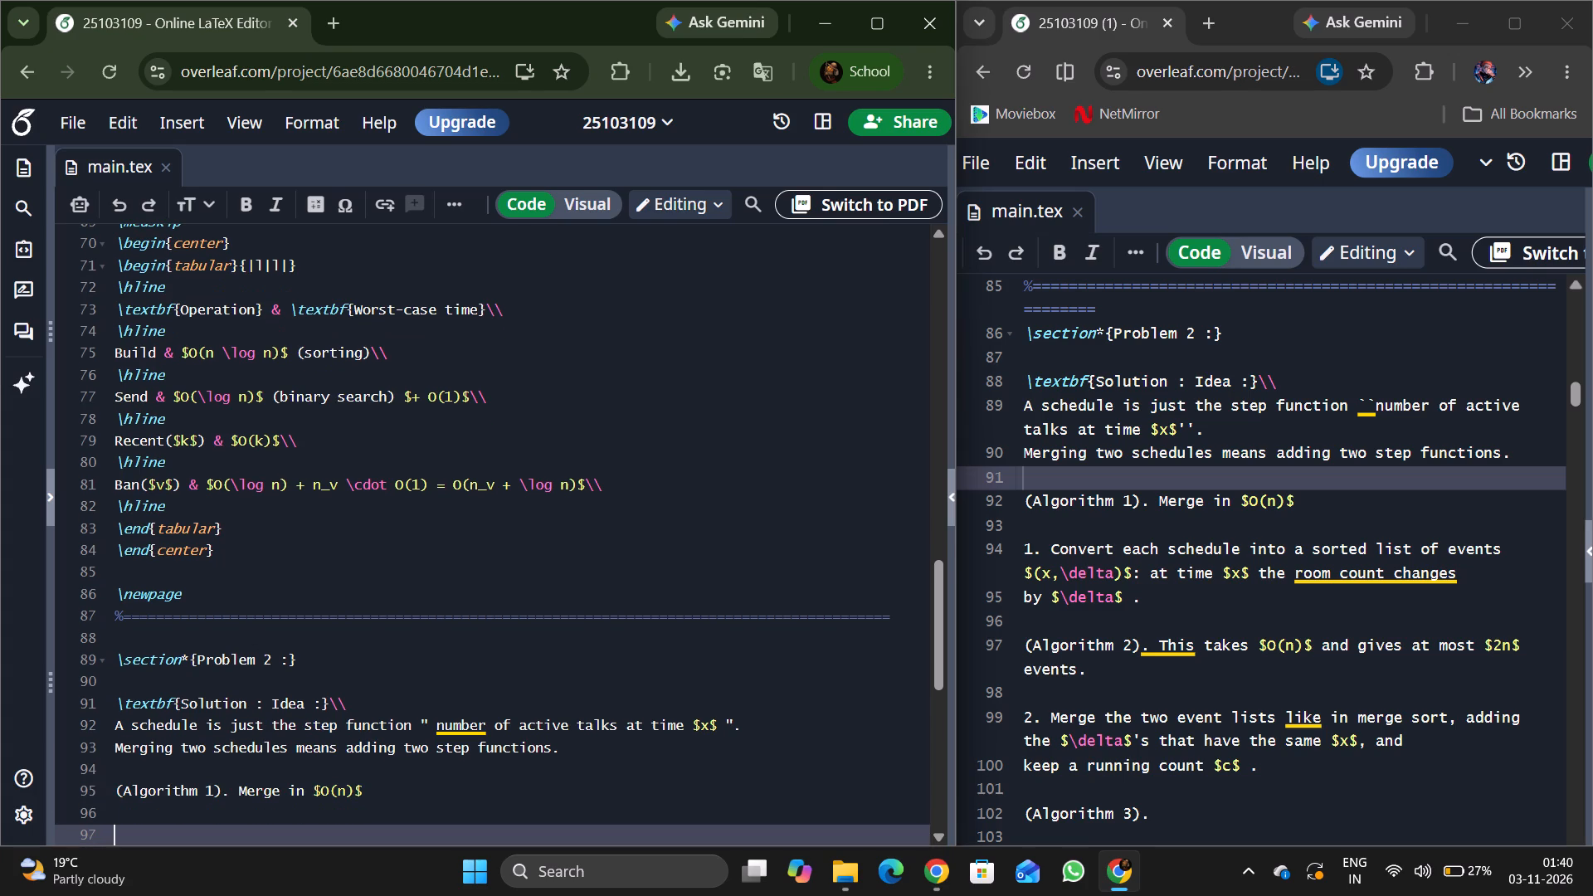
text(1.)
key(space)
key(c)
text(onvert)
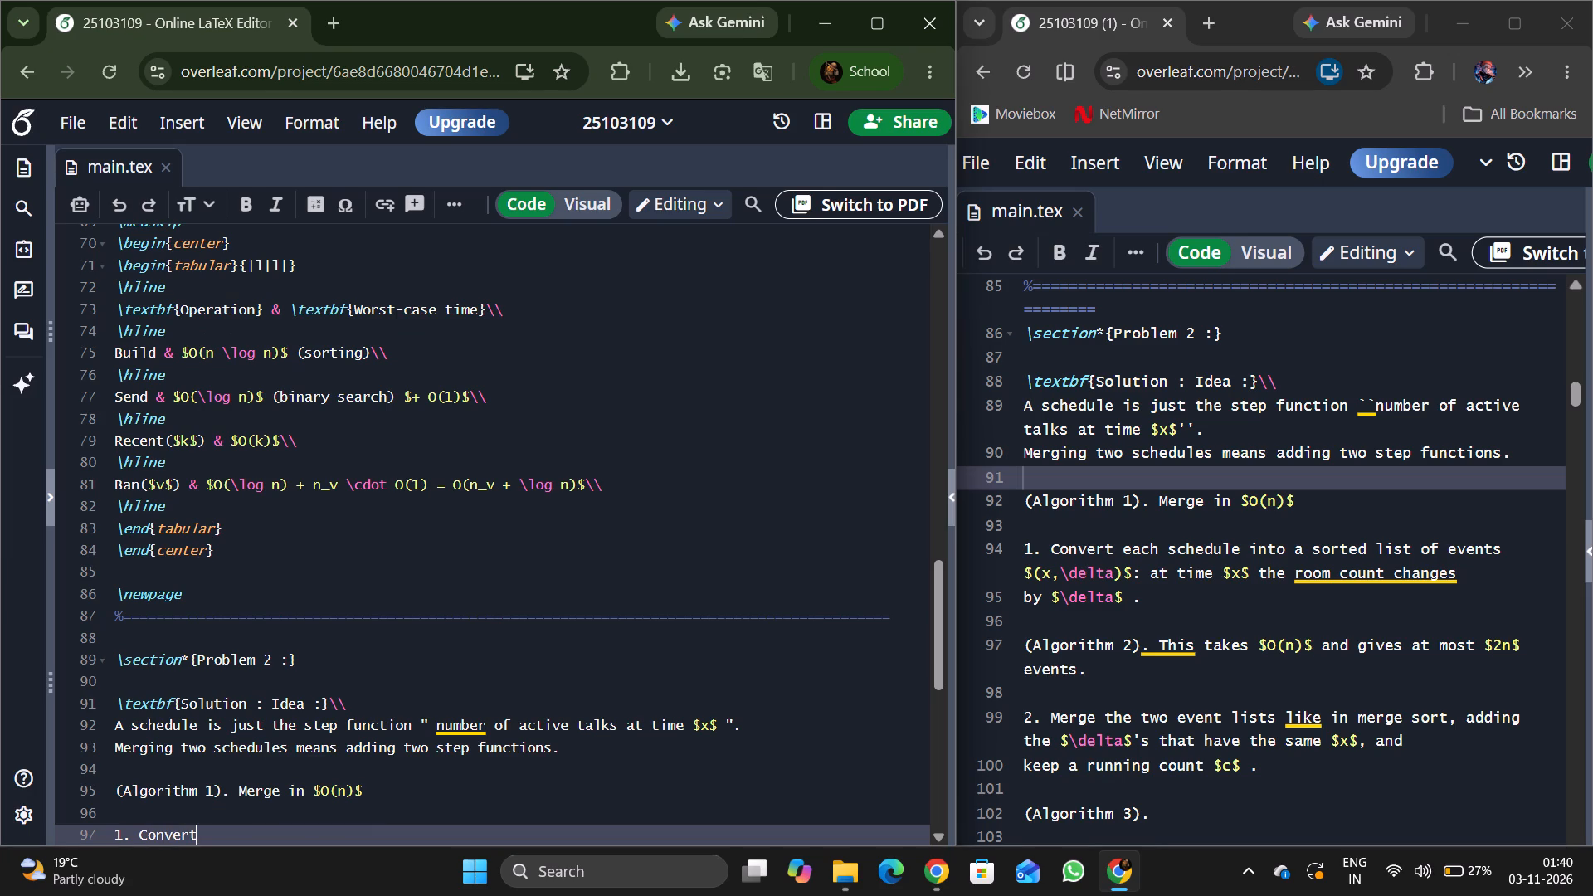
key(space)
text(each)
key(space)
text(schedule)
Continue item 1 with "into a sorted list of events".
key(space)
text(into a)
key(space)
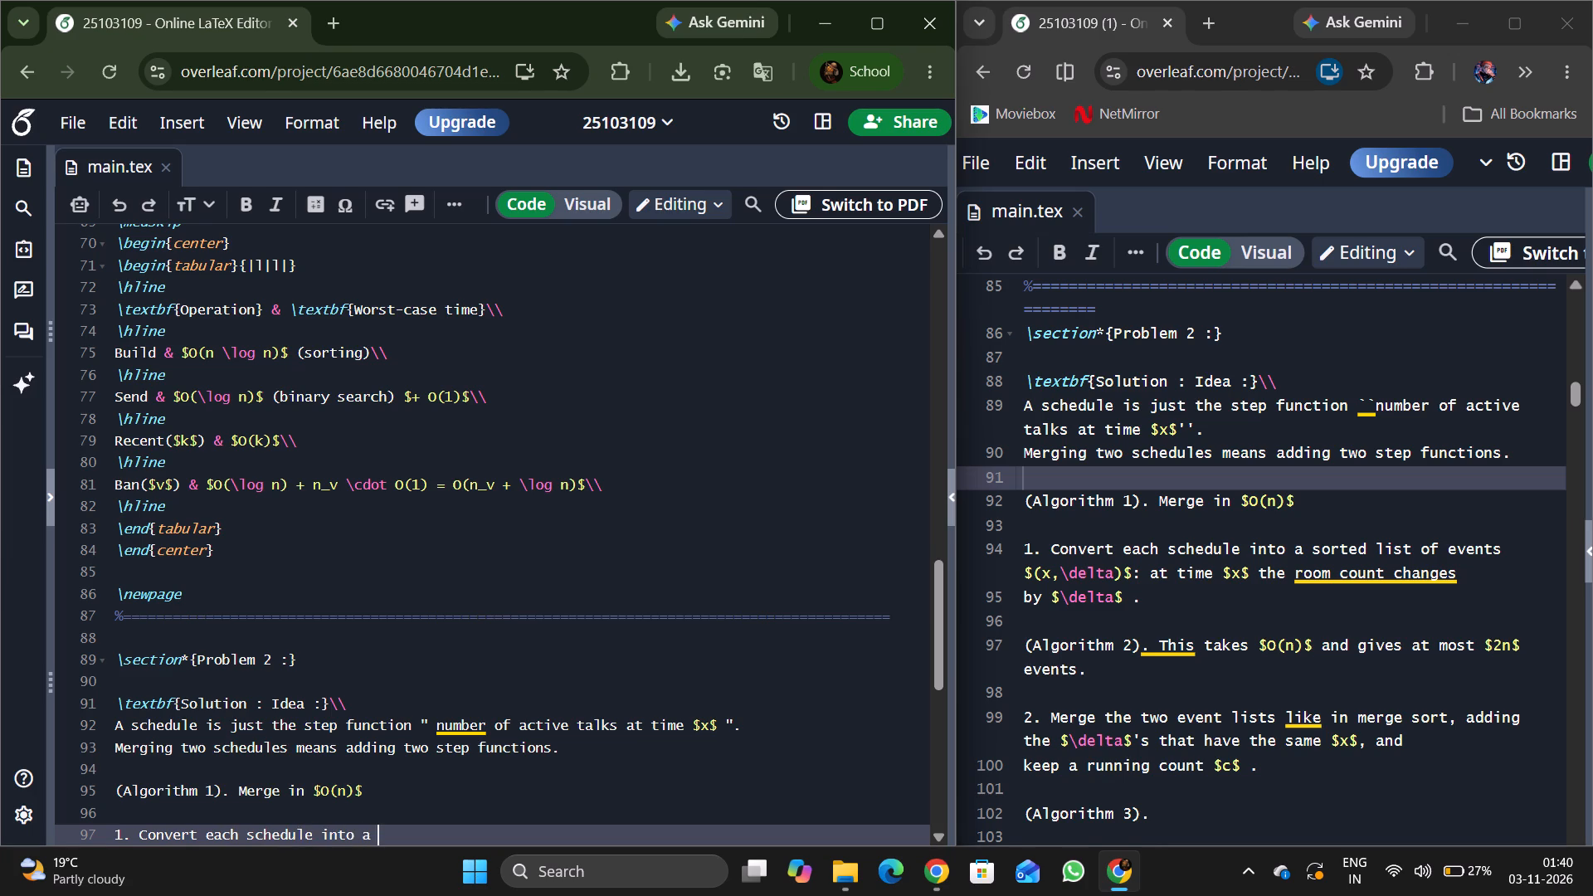
text(sorted)
key(space)
text(lis)
text(t)
key(space)
text(of events)
key(space)
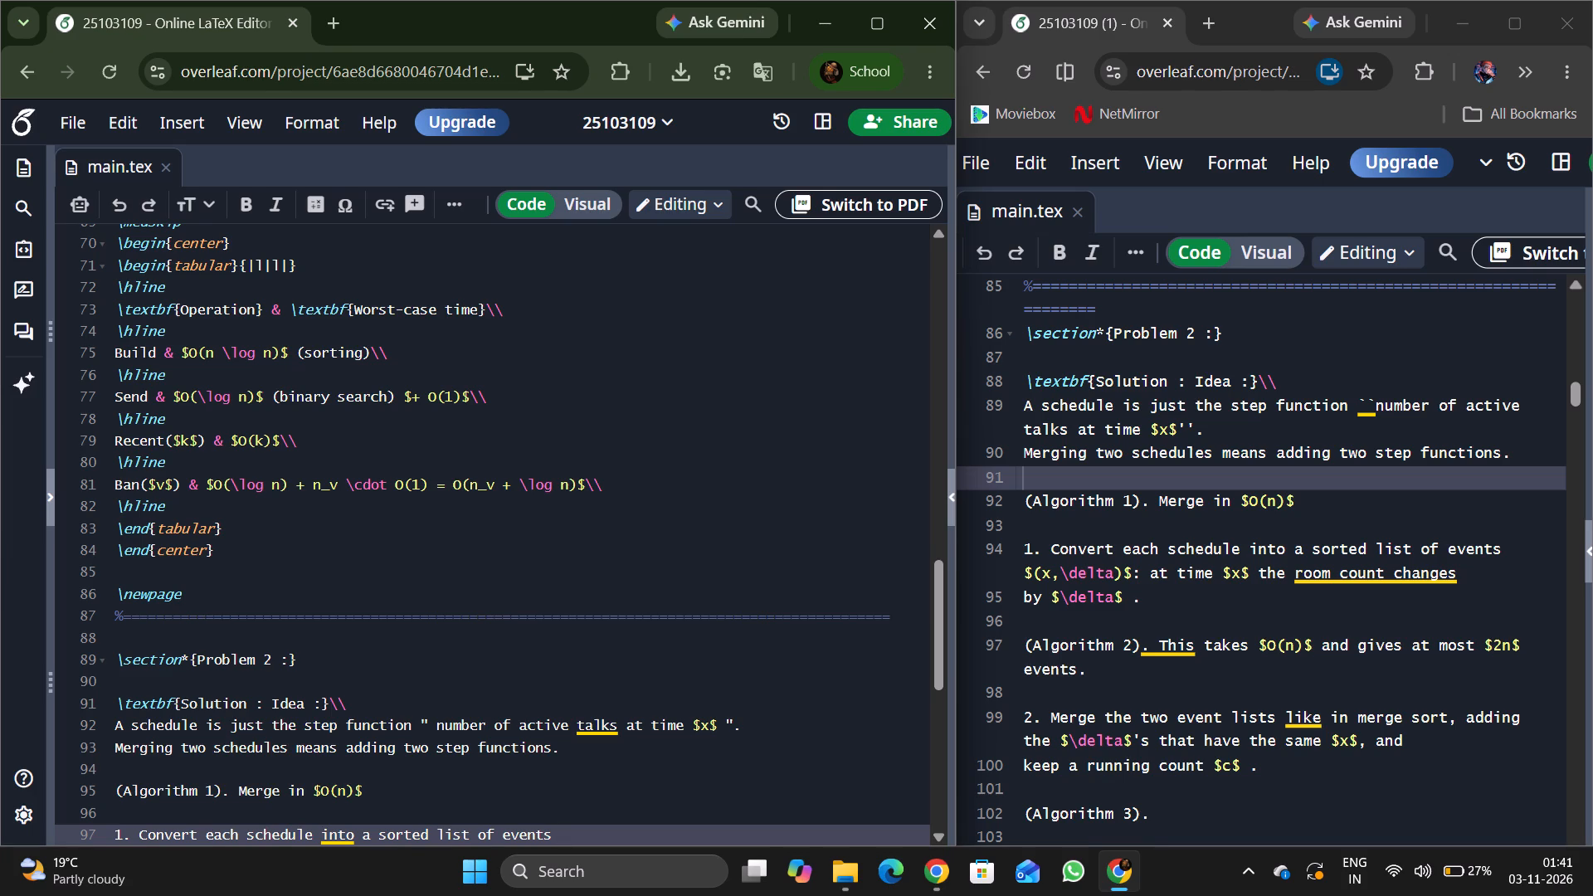
Add $(x,\delta)$ in inline math after "events" in item 1, followed directly by a colon with no space before it.
scroll(1092, 504, up, 2)
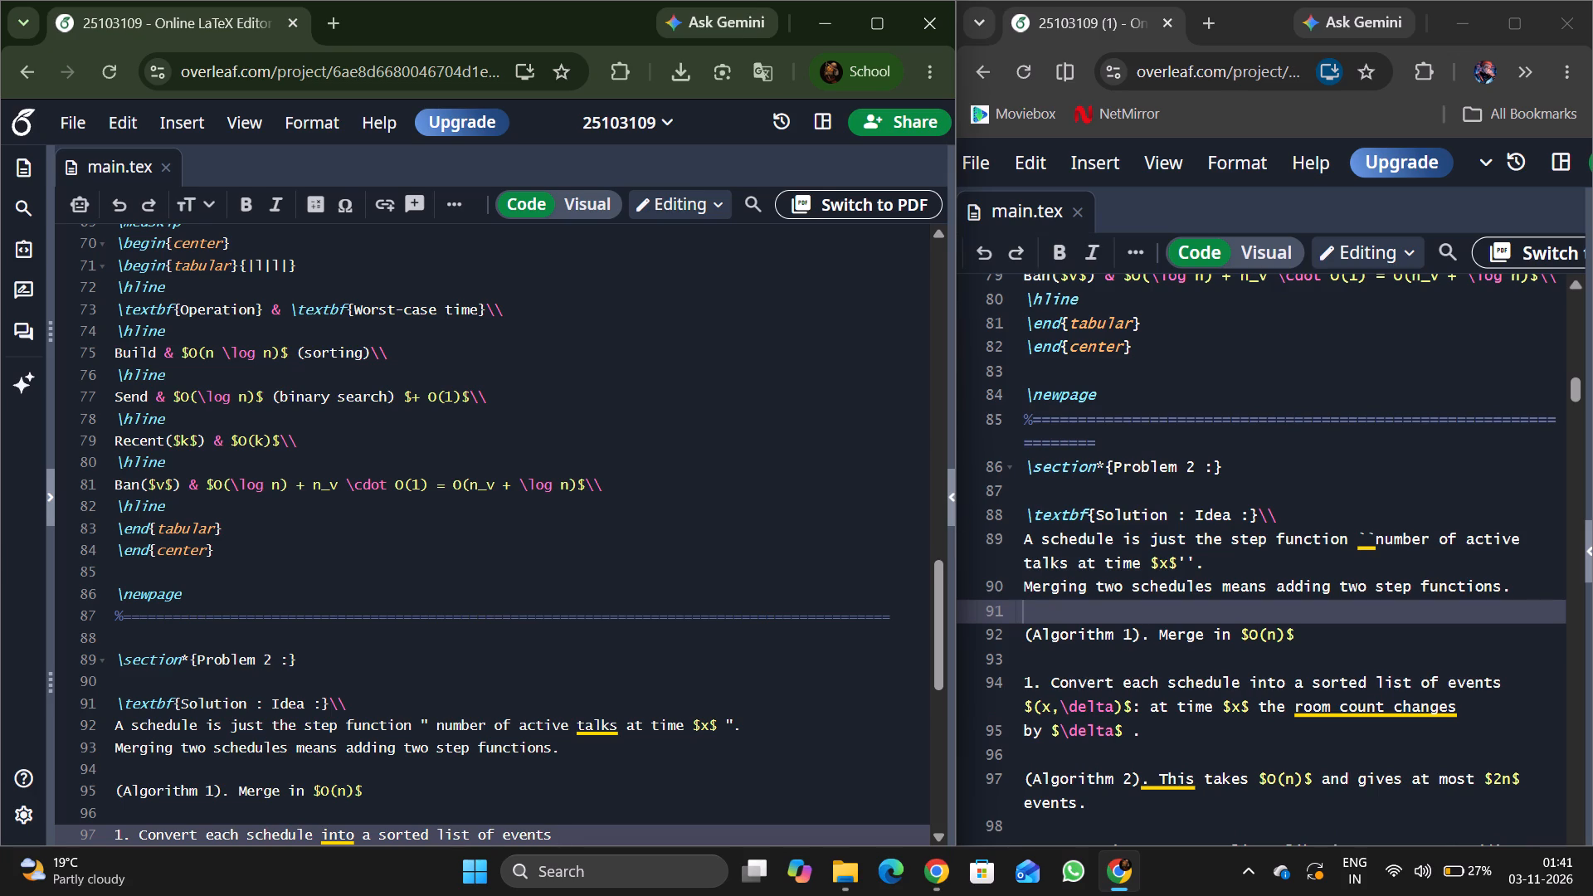
scroll(762, 562, down, 1)
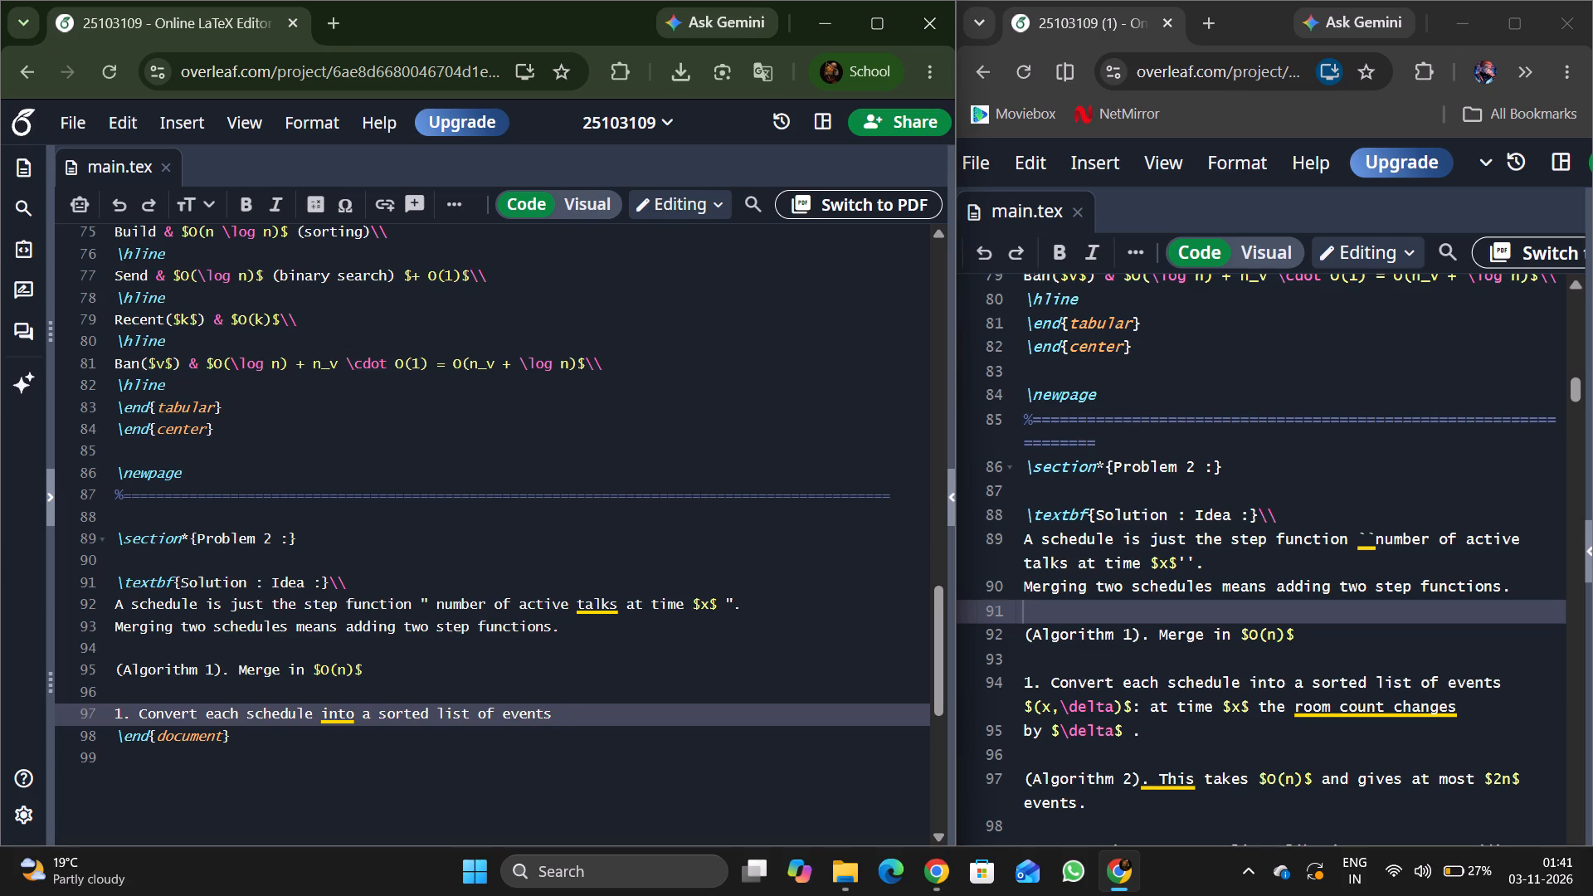
key(shift+dollar)
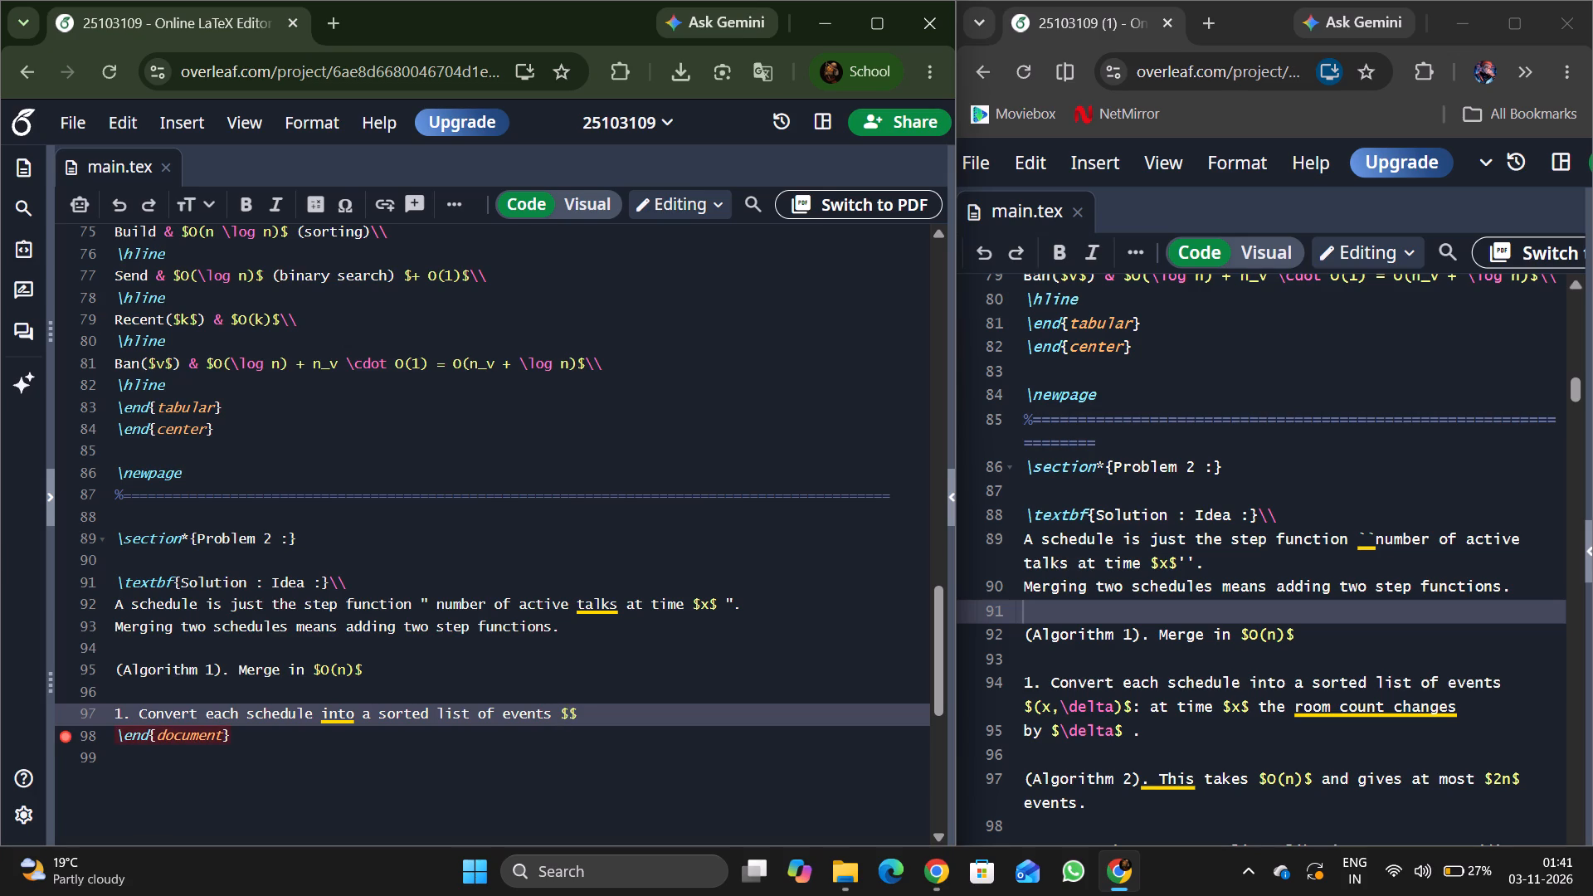
key(shift+parenleft)
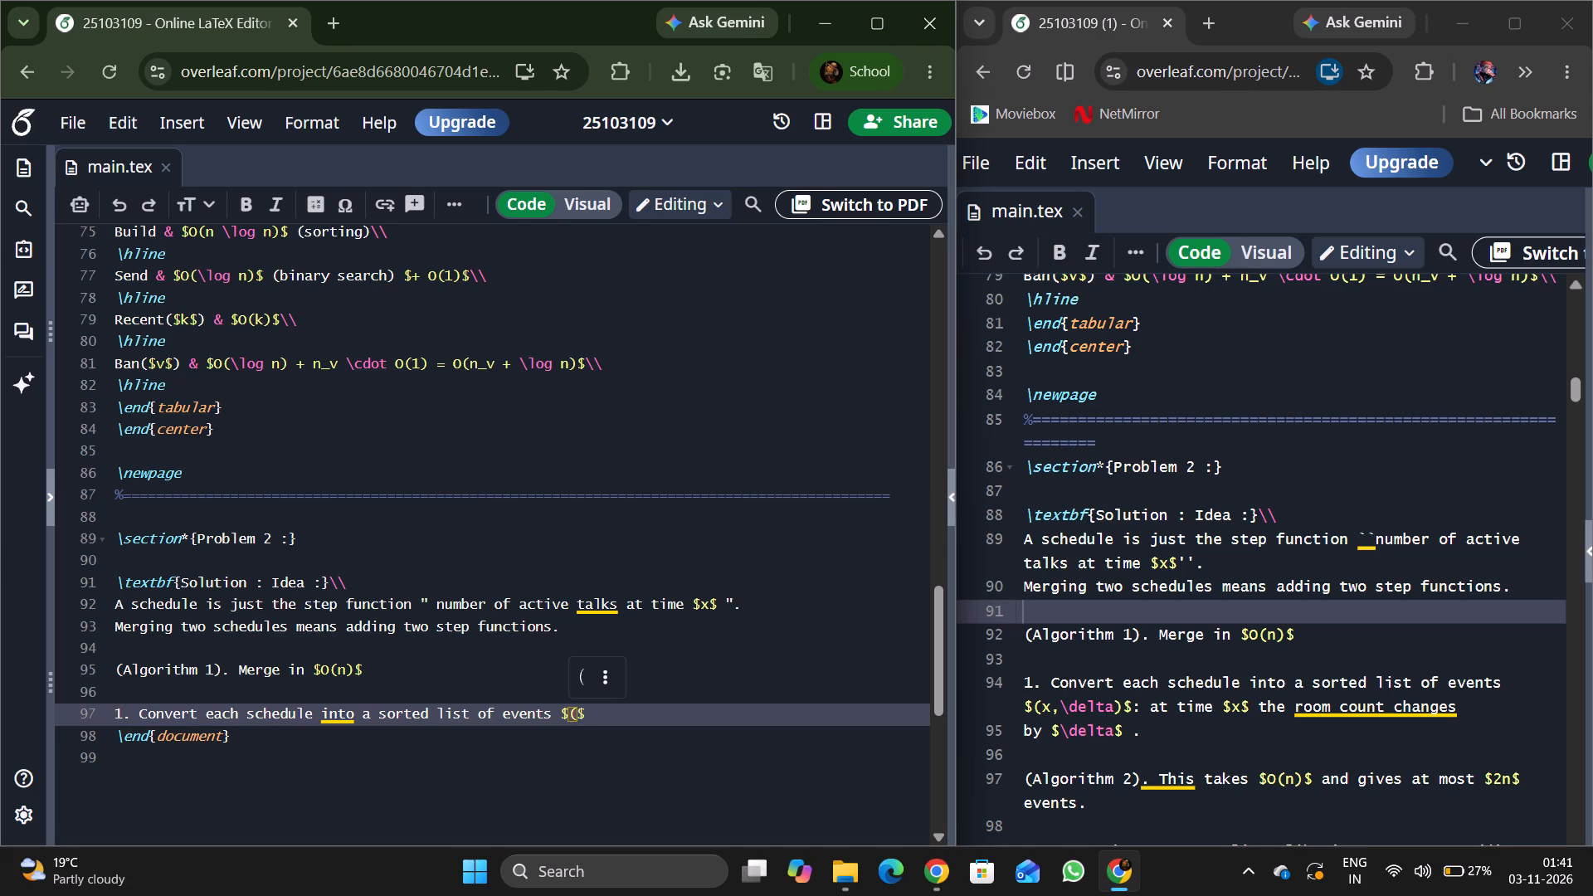
key(x)
key(comma)
key(backslash)
text(del)
key(Return)
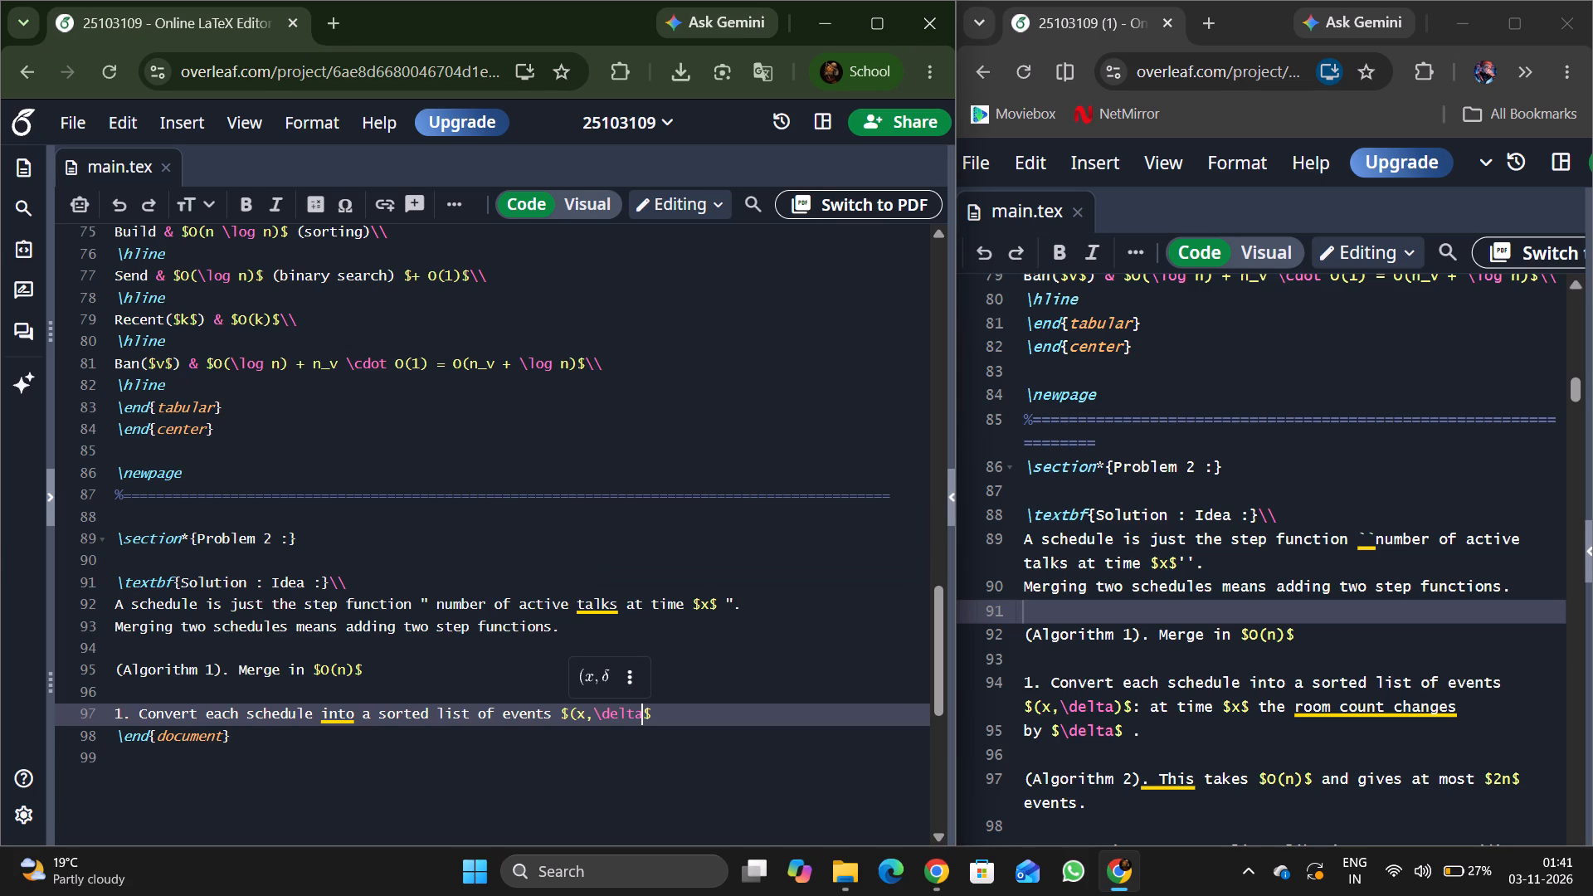
key(shift+parenright)
key(Right)
key(space)
text(:)
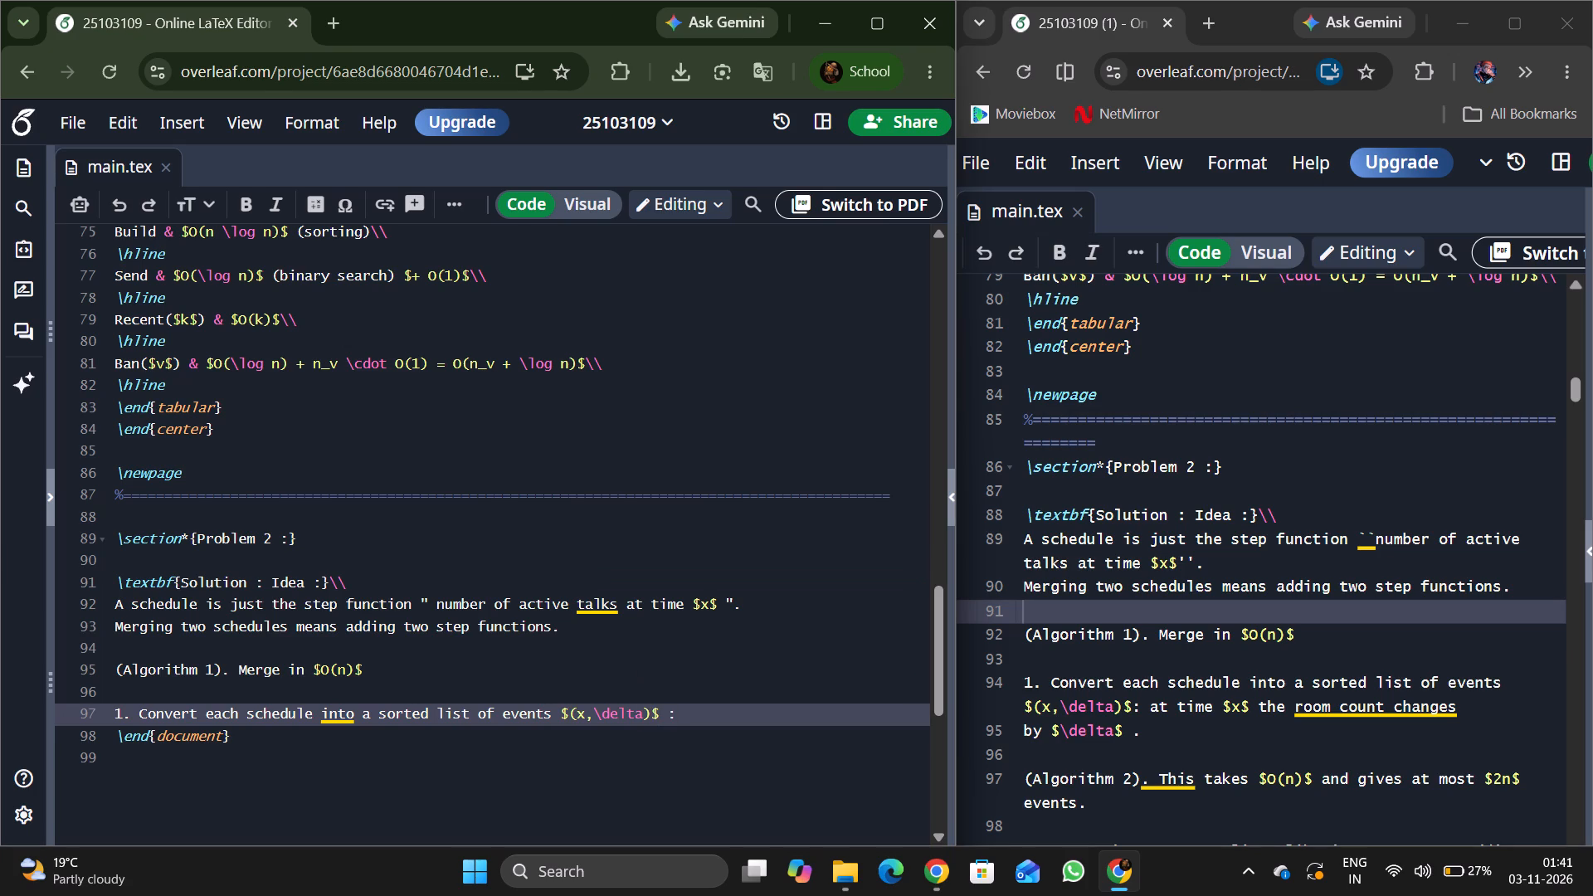
key(BackSpace)
key(BackSpace)
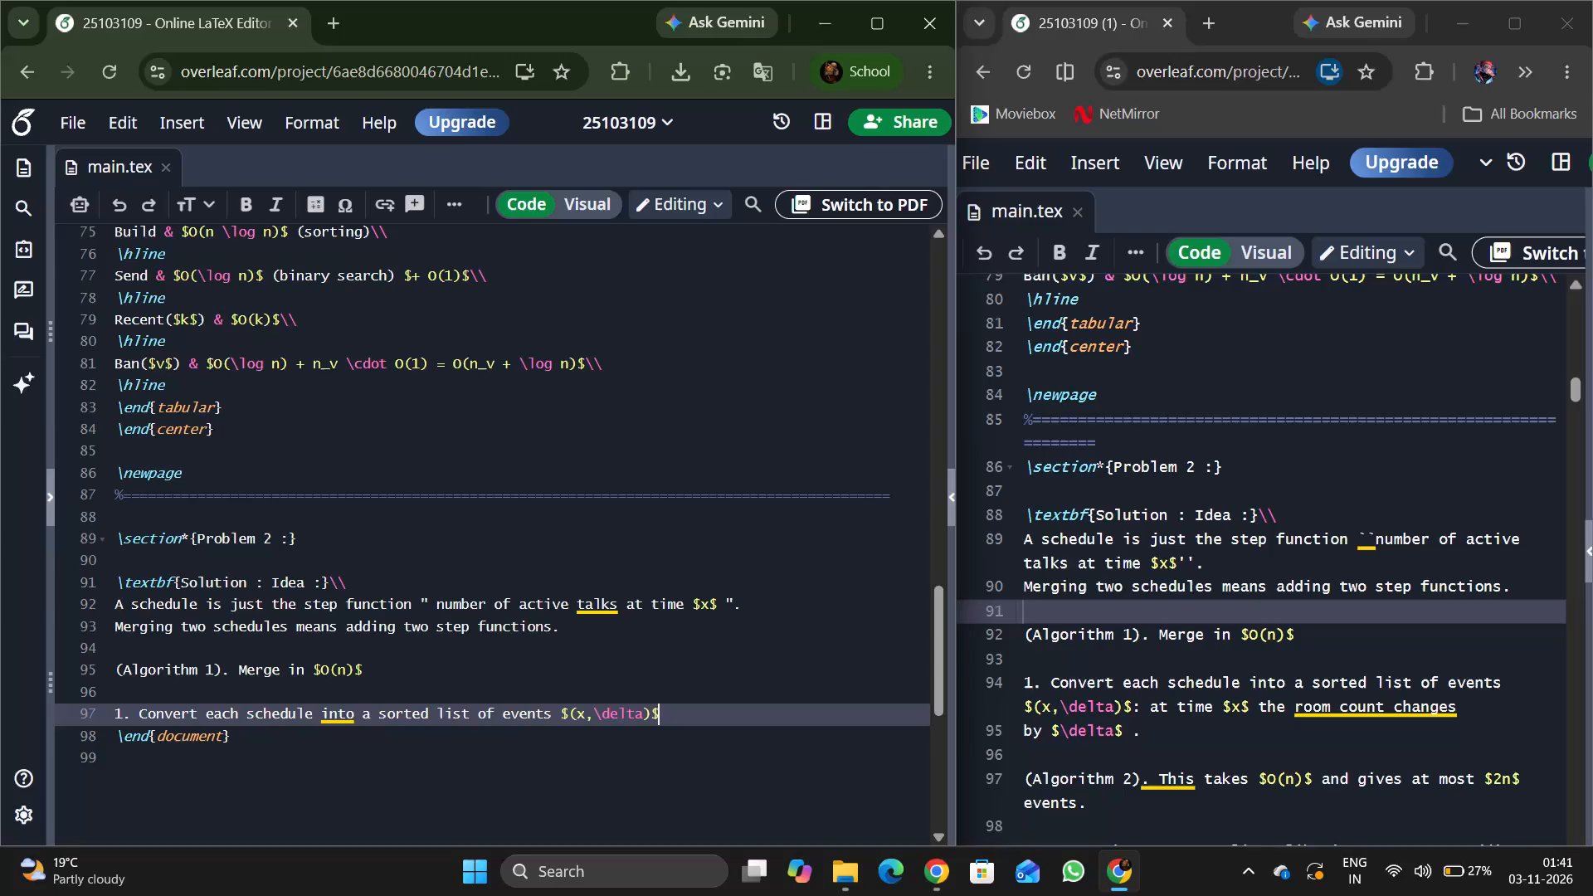
key(shift+colon)
Continue item 1 after the colon with "at time".
key(space)
text(ay)
key(BackSpace)
text(t time)
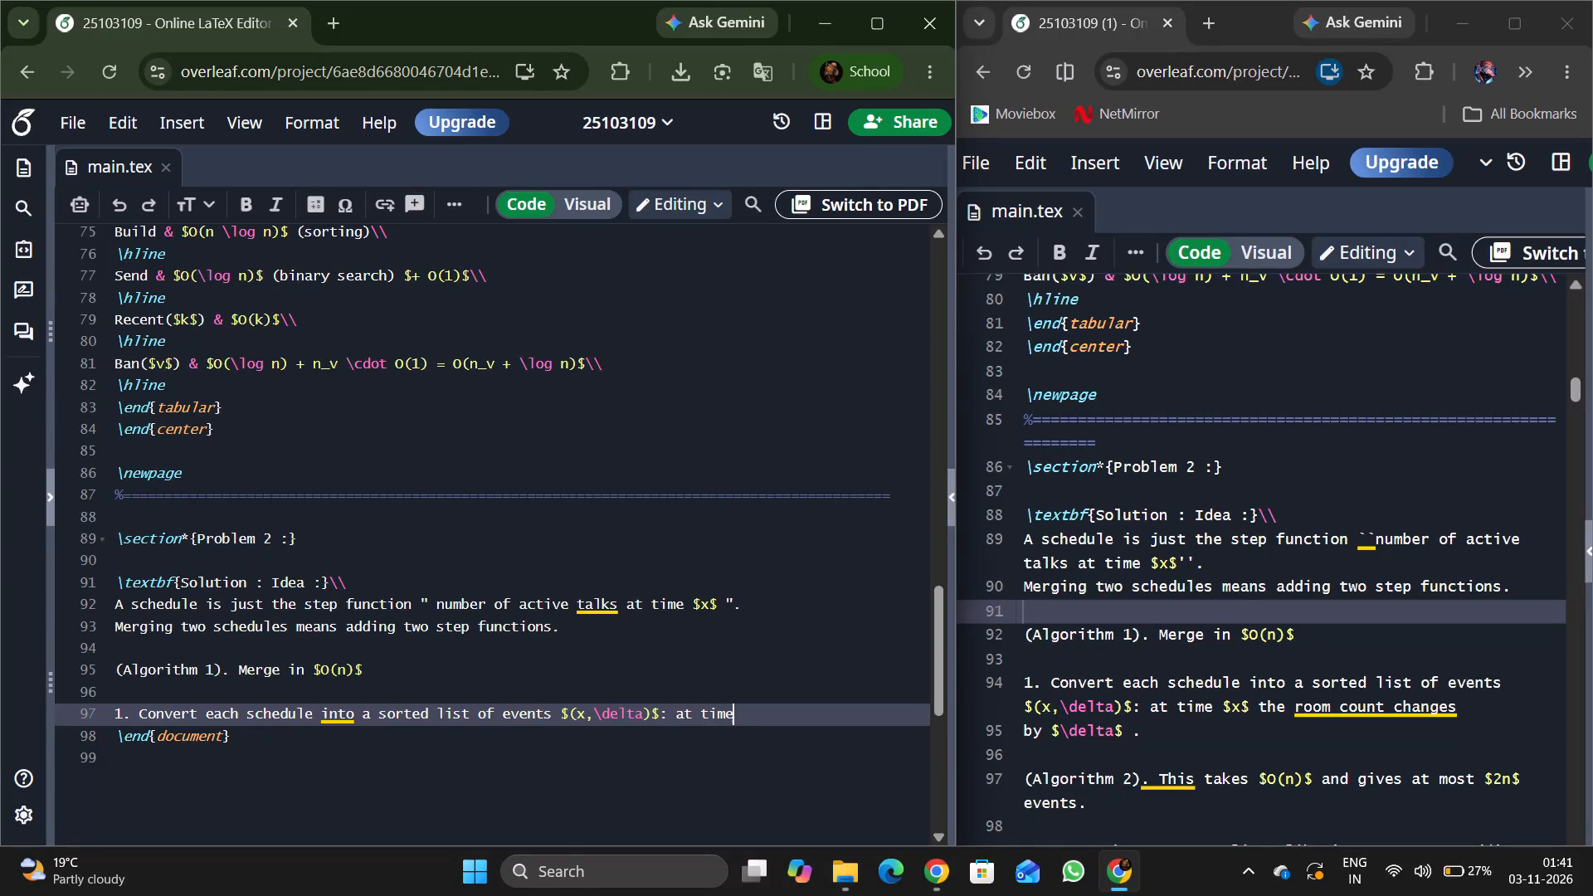
key(space)
Add x in inline math after "at time" in item 1, keeping \end{document} on its own line below.
scroll(1121, 693, down, 2)
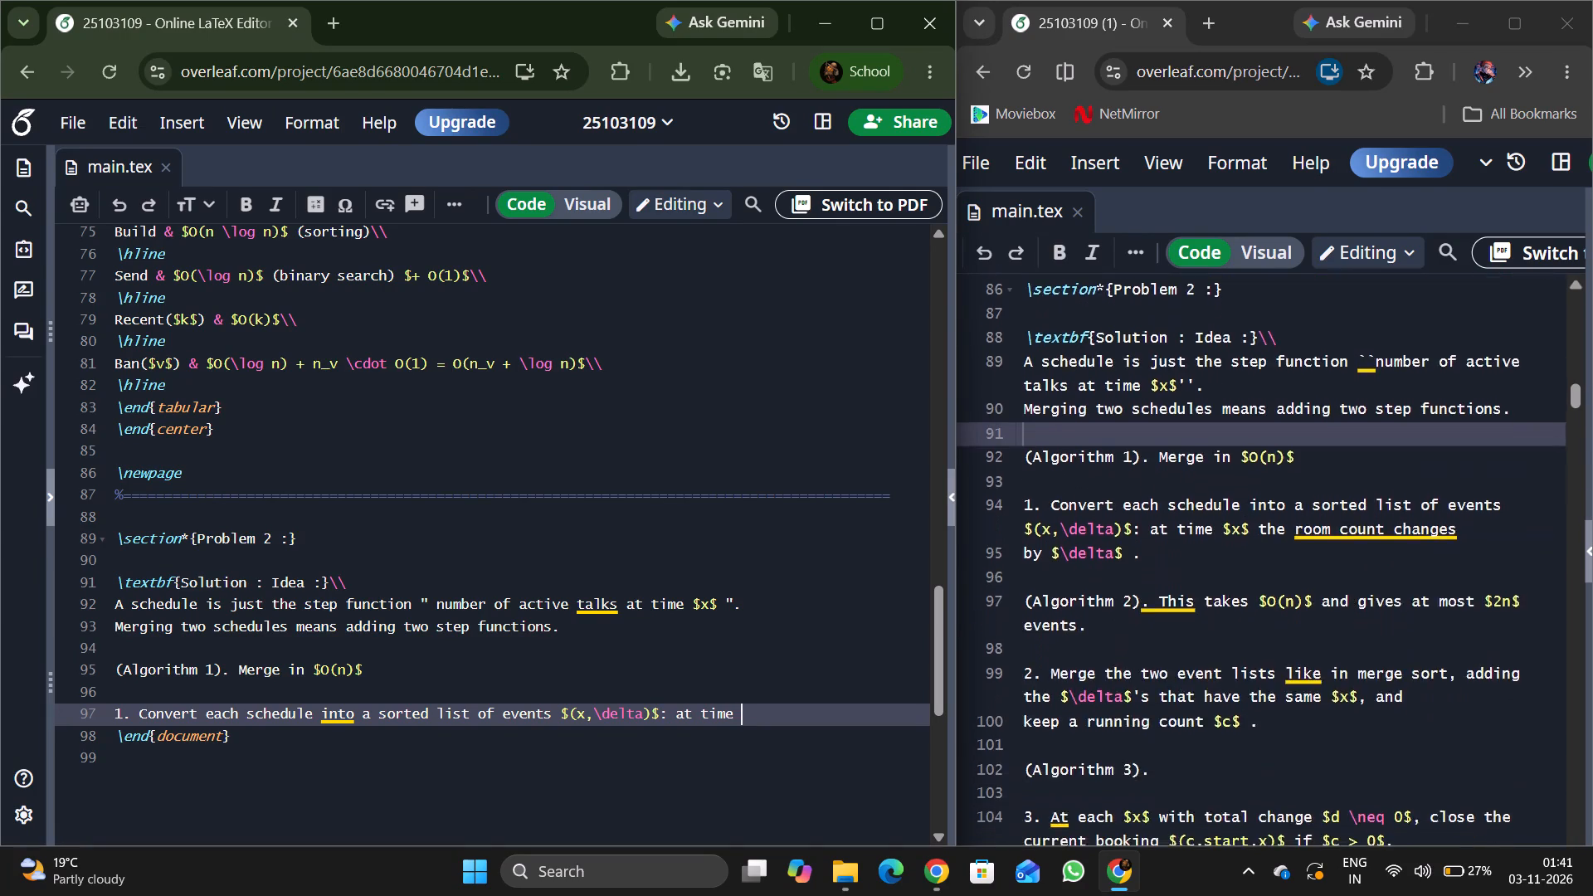
scroll(1121, 693, down, 1)
scroll(1121, 693, up, 6)
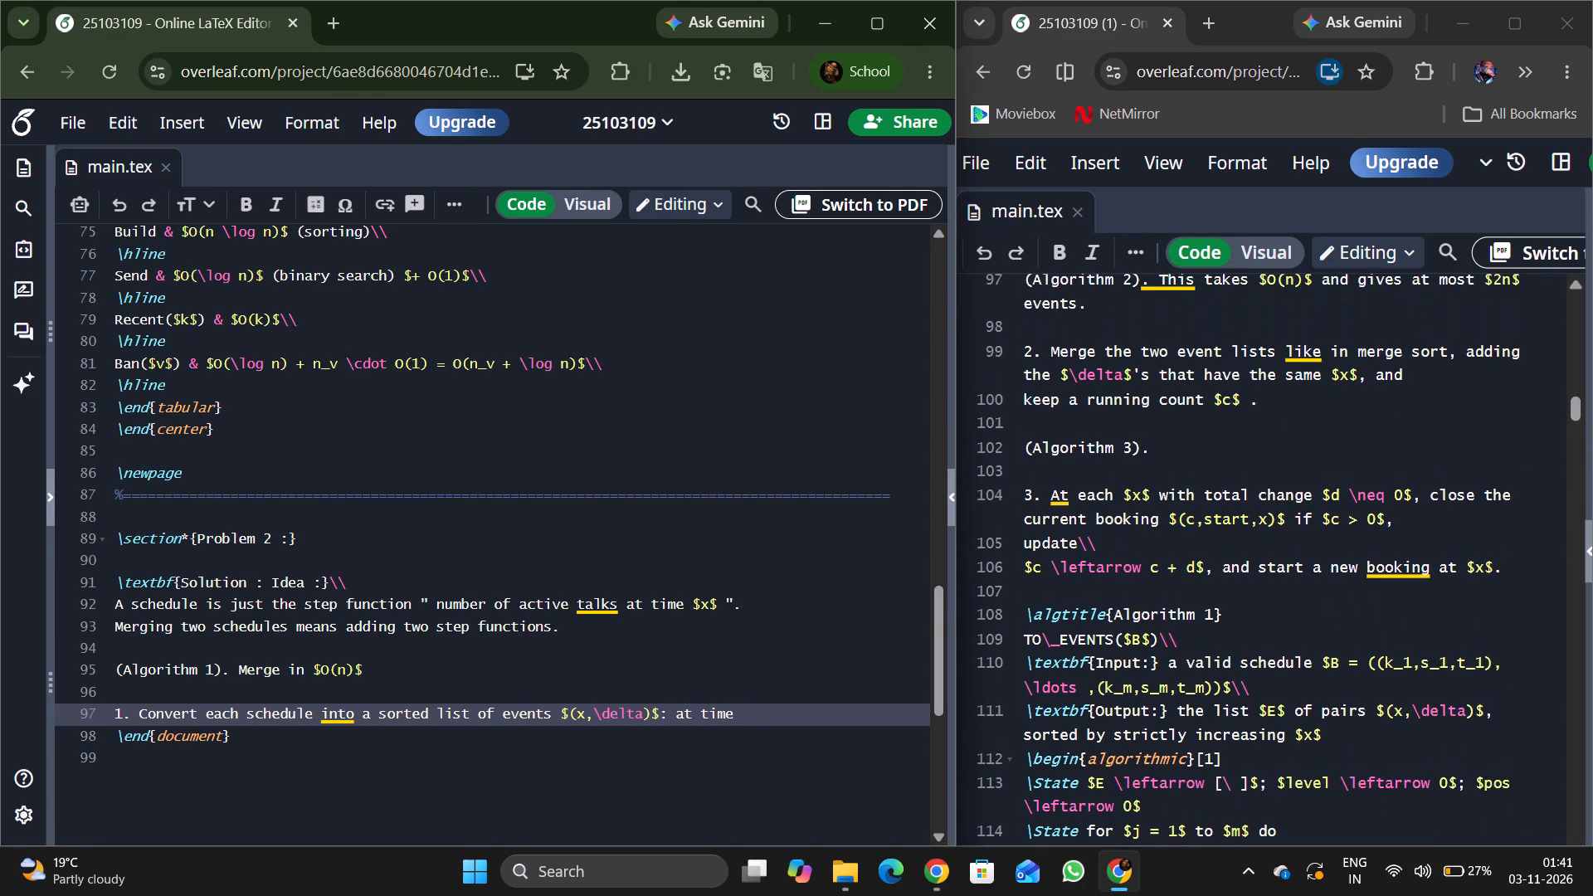
scroll(1121, 693, up, 2)
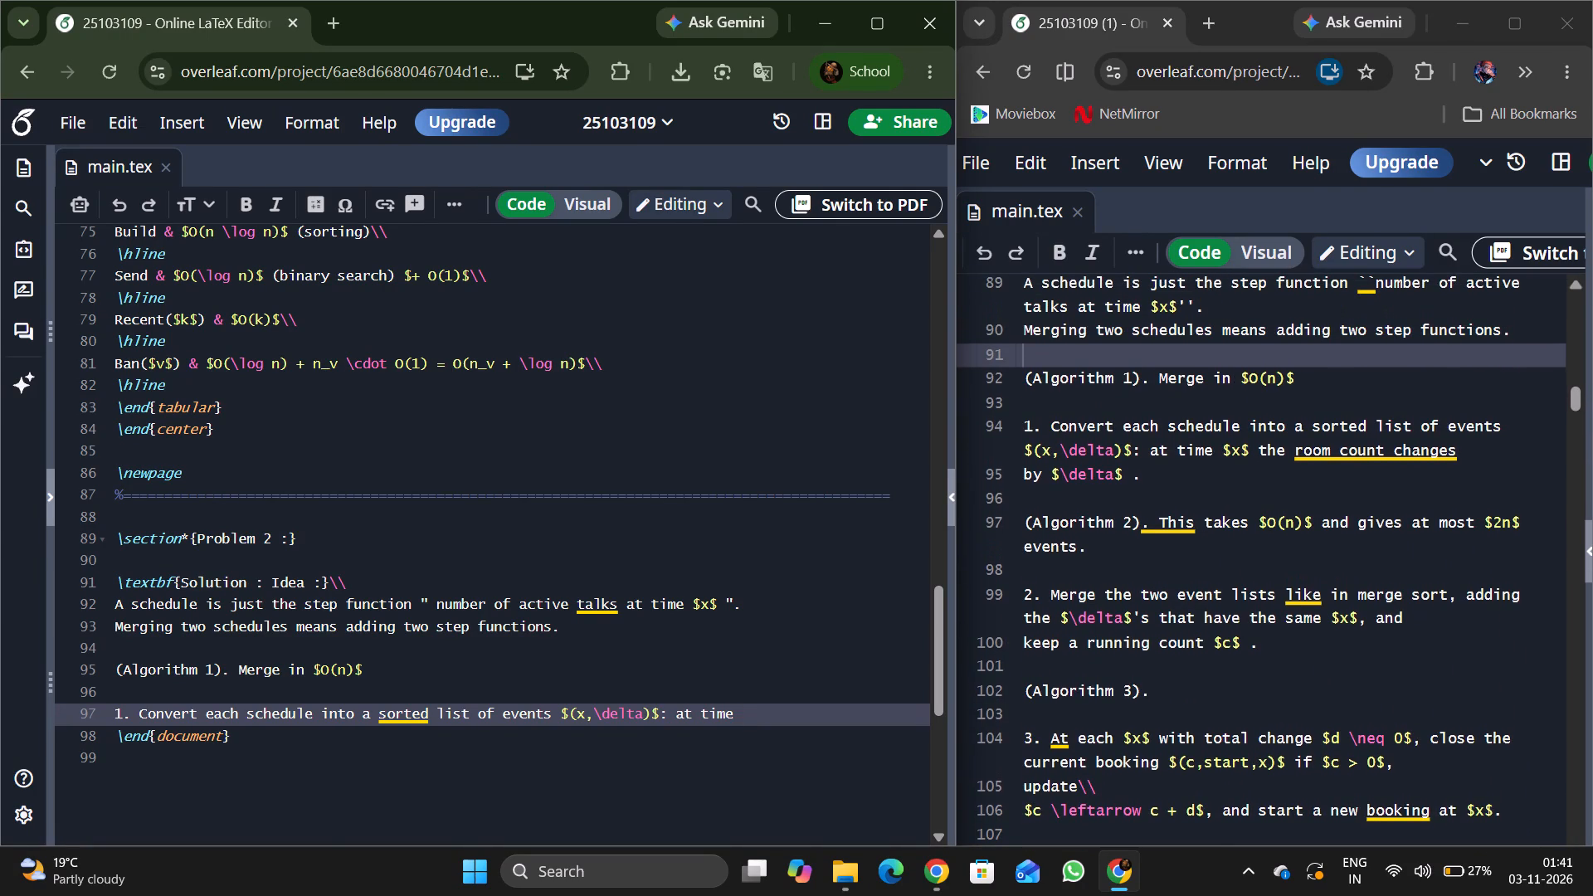
key(4)
key(x)
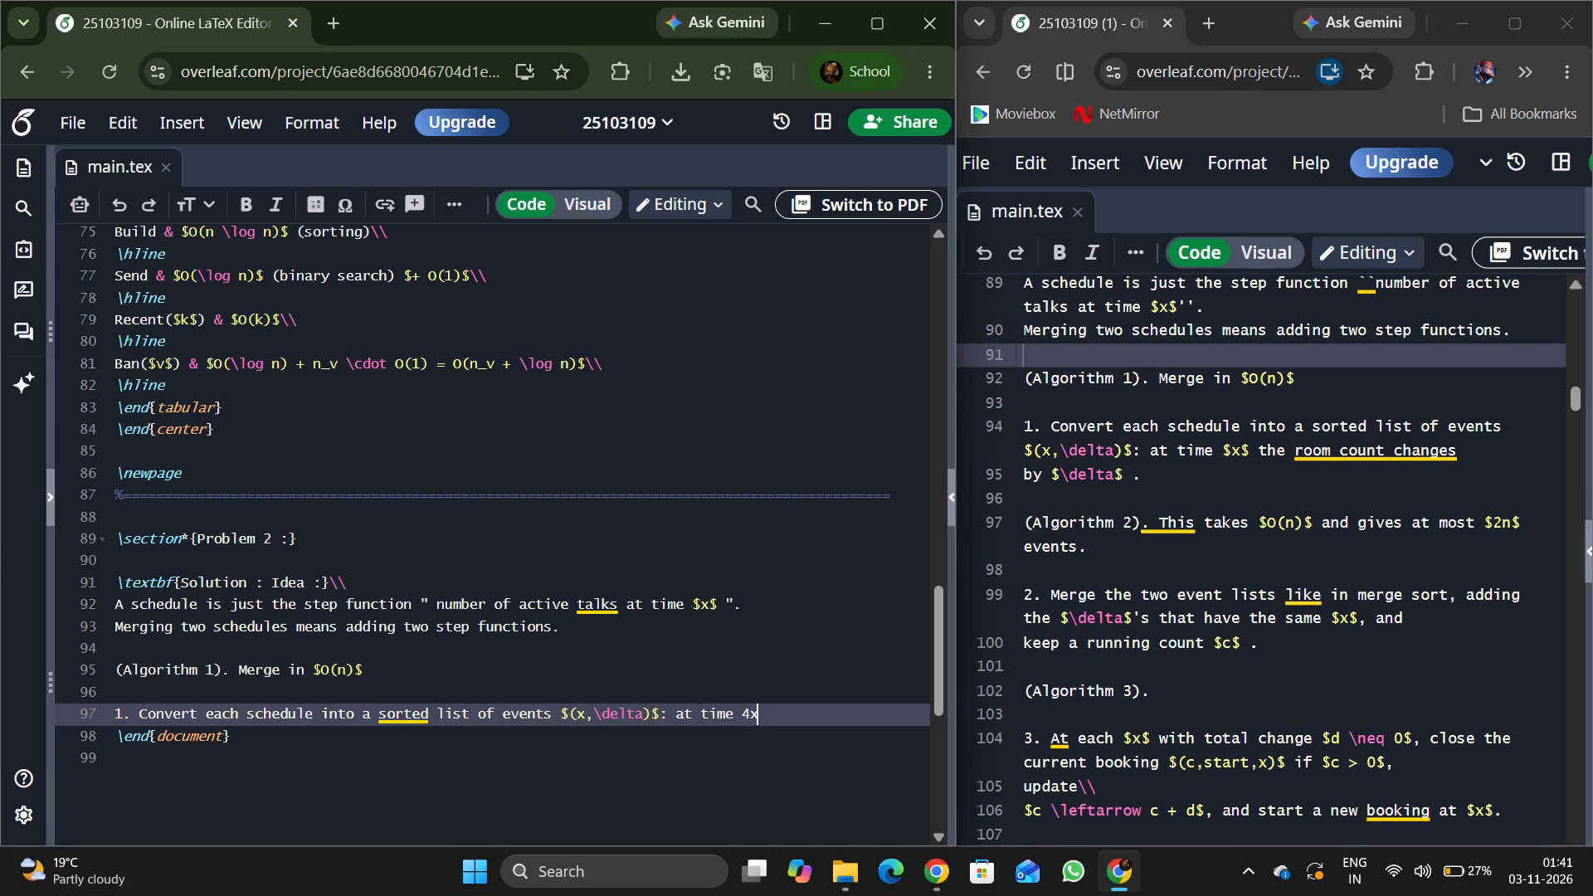
key(Right)
key(BackSpace)
key(BackSpace)
key(BackSpace)
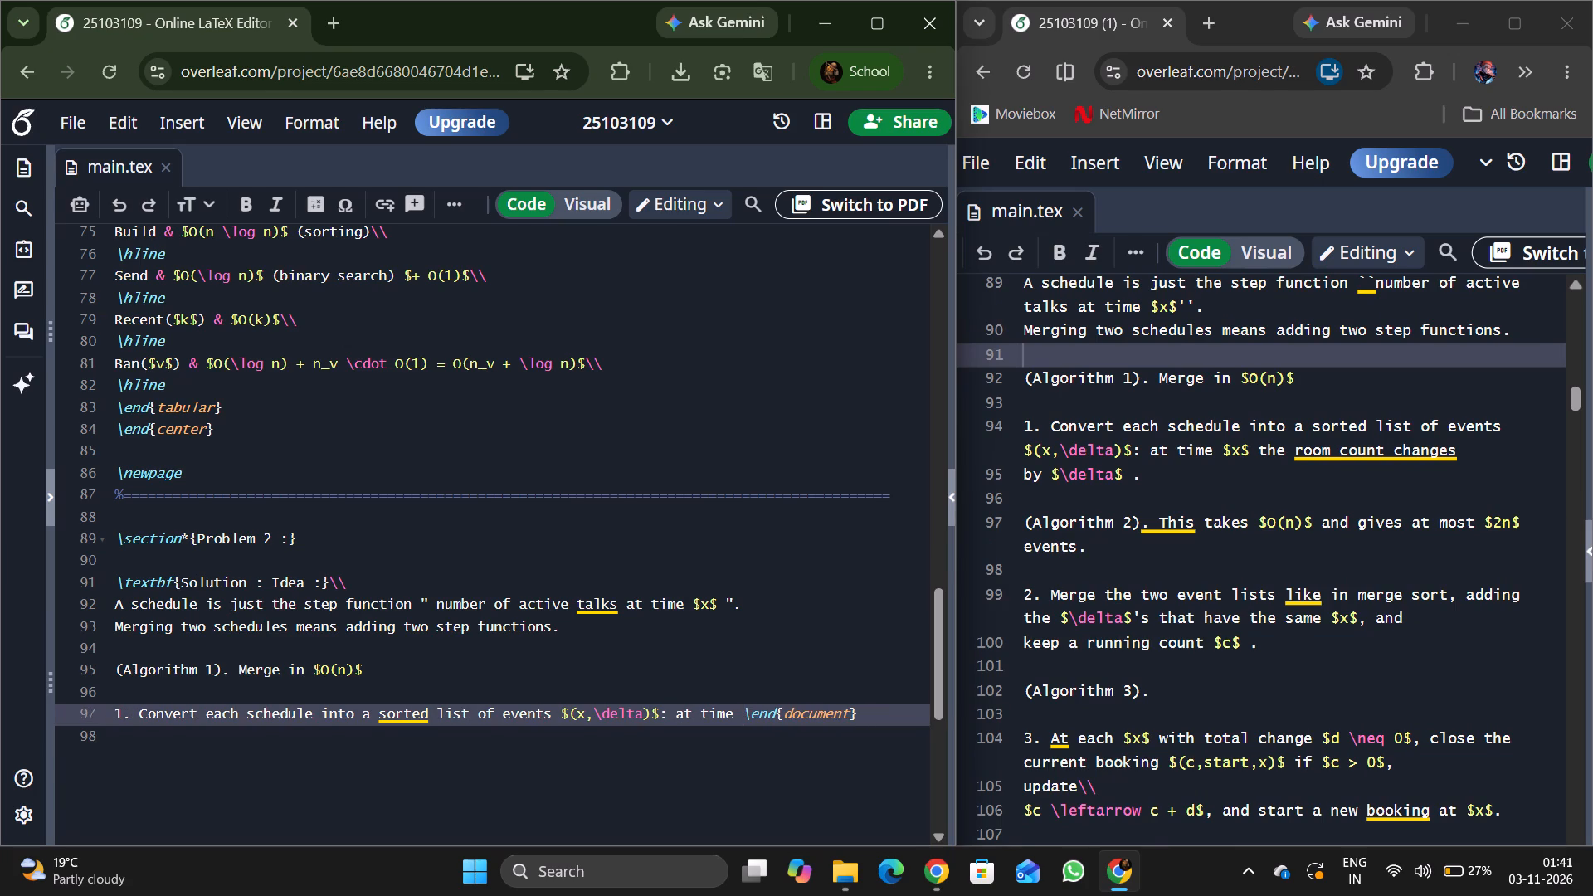
key(shift+dollar)
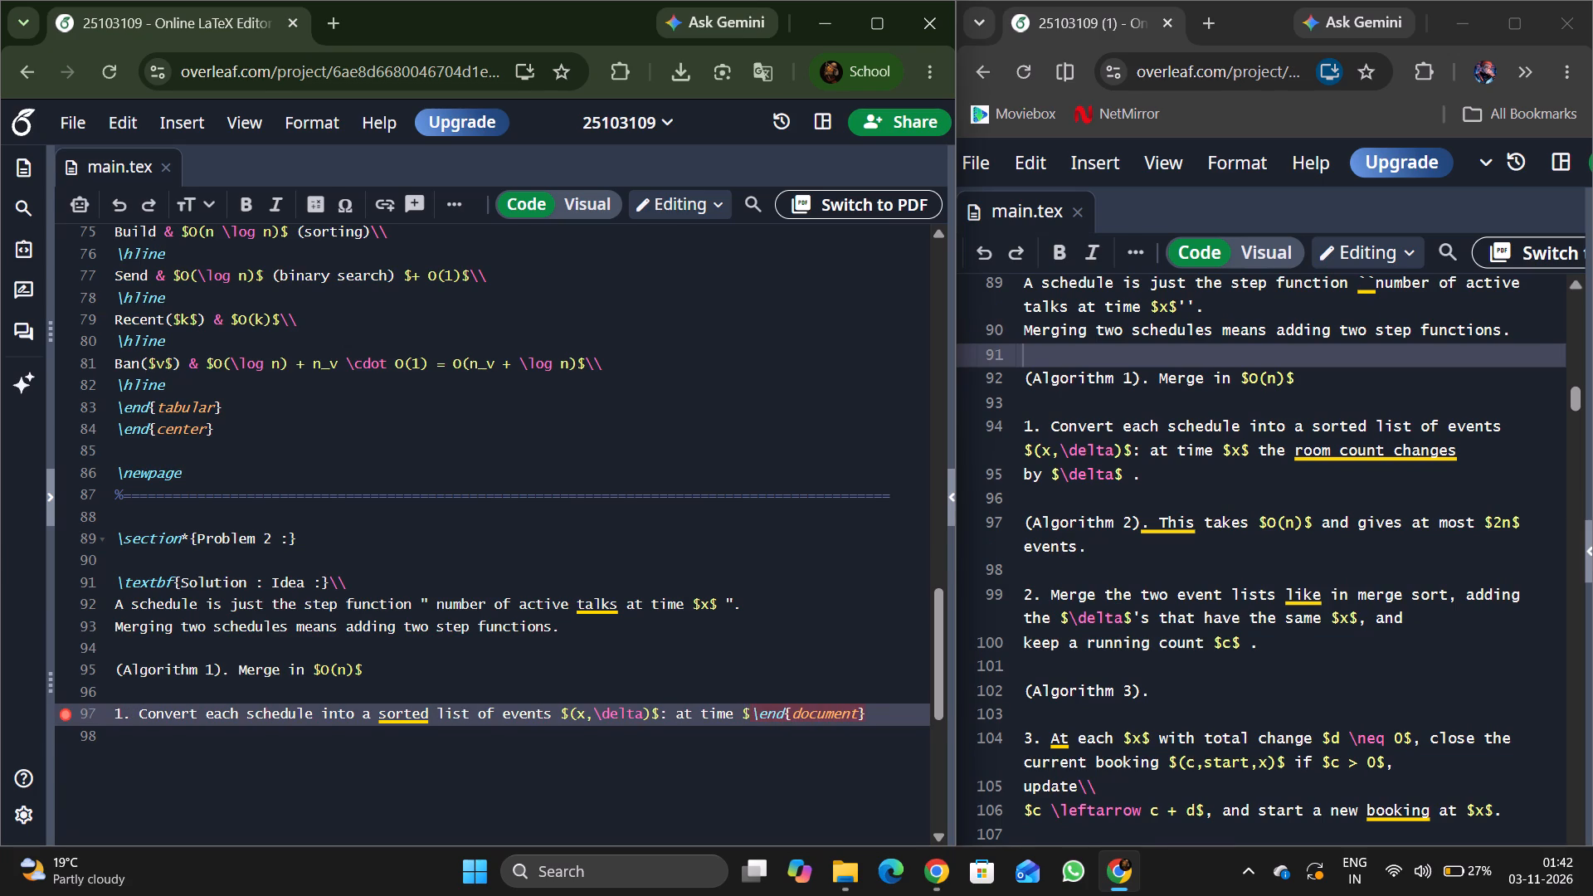
key(Return)
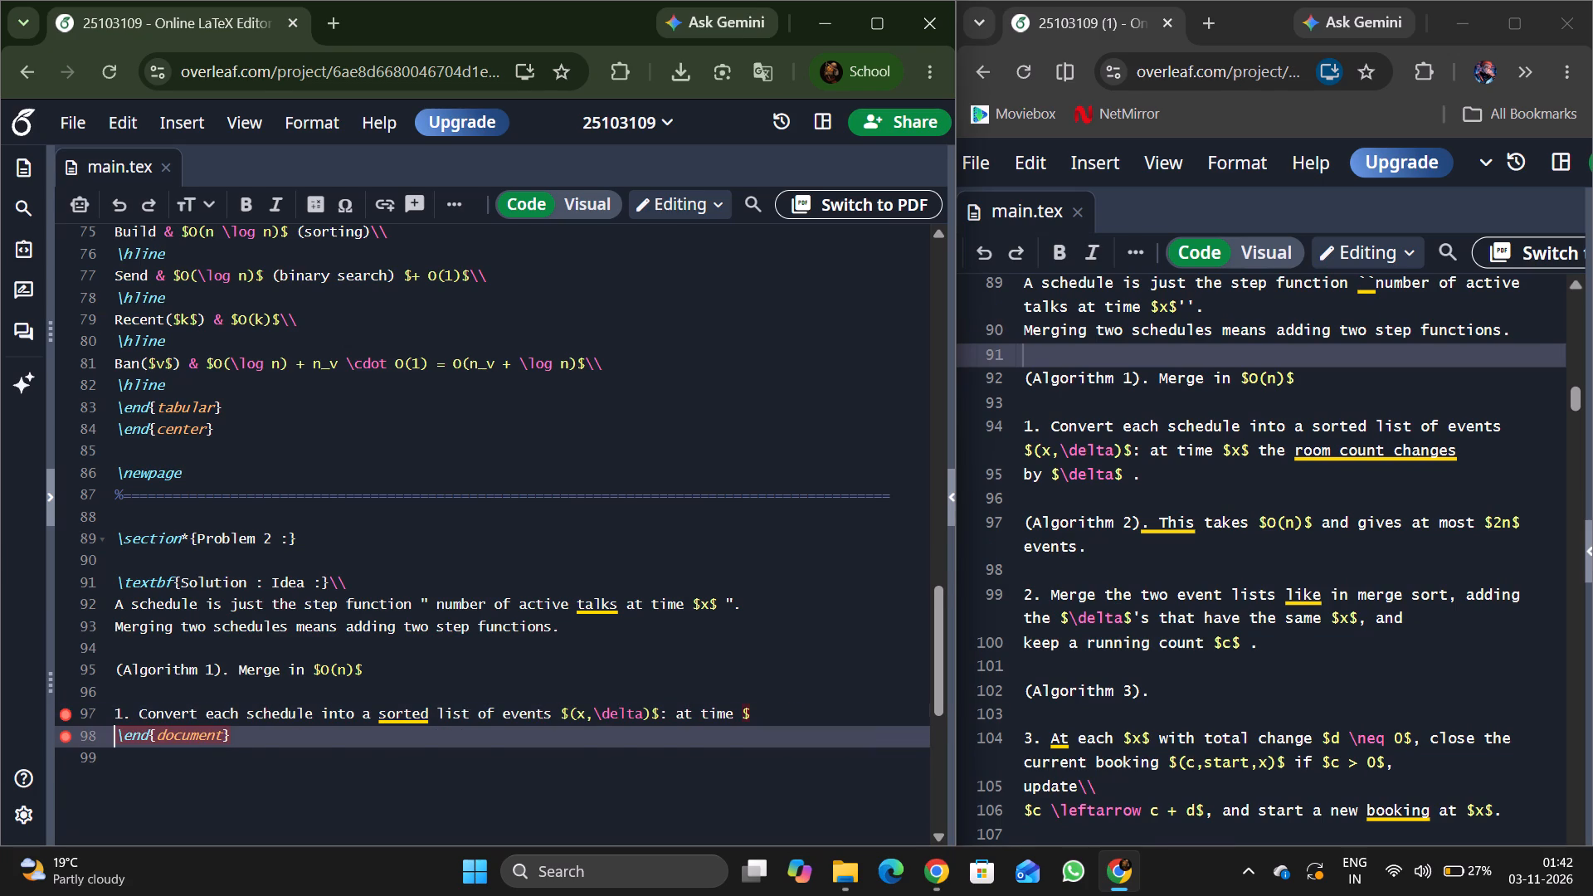
key(Left)
key(BackSpace)
key(shift+dollar)
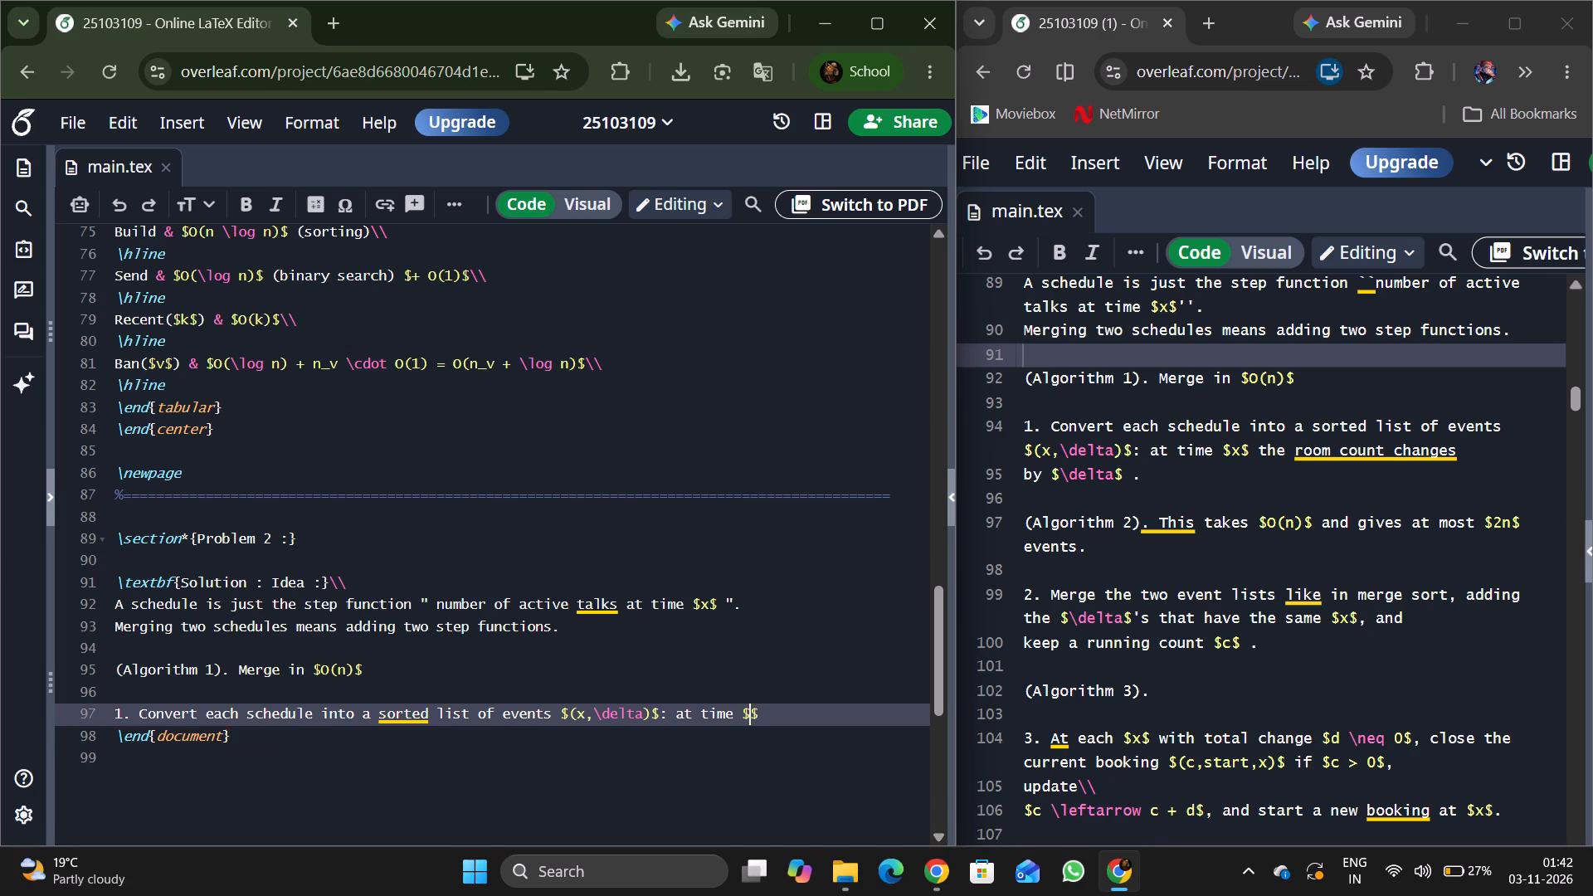
key(x)
key(Right)
key(space)
Continue item 1 after "at time $x$" with "the room count changes", leaving no trailing space.
text(the)
key(space)
text(room count)
key(space)
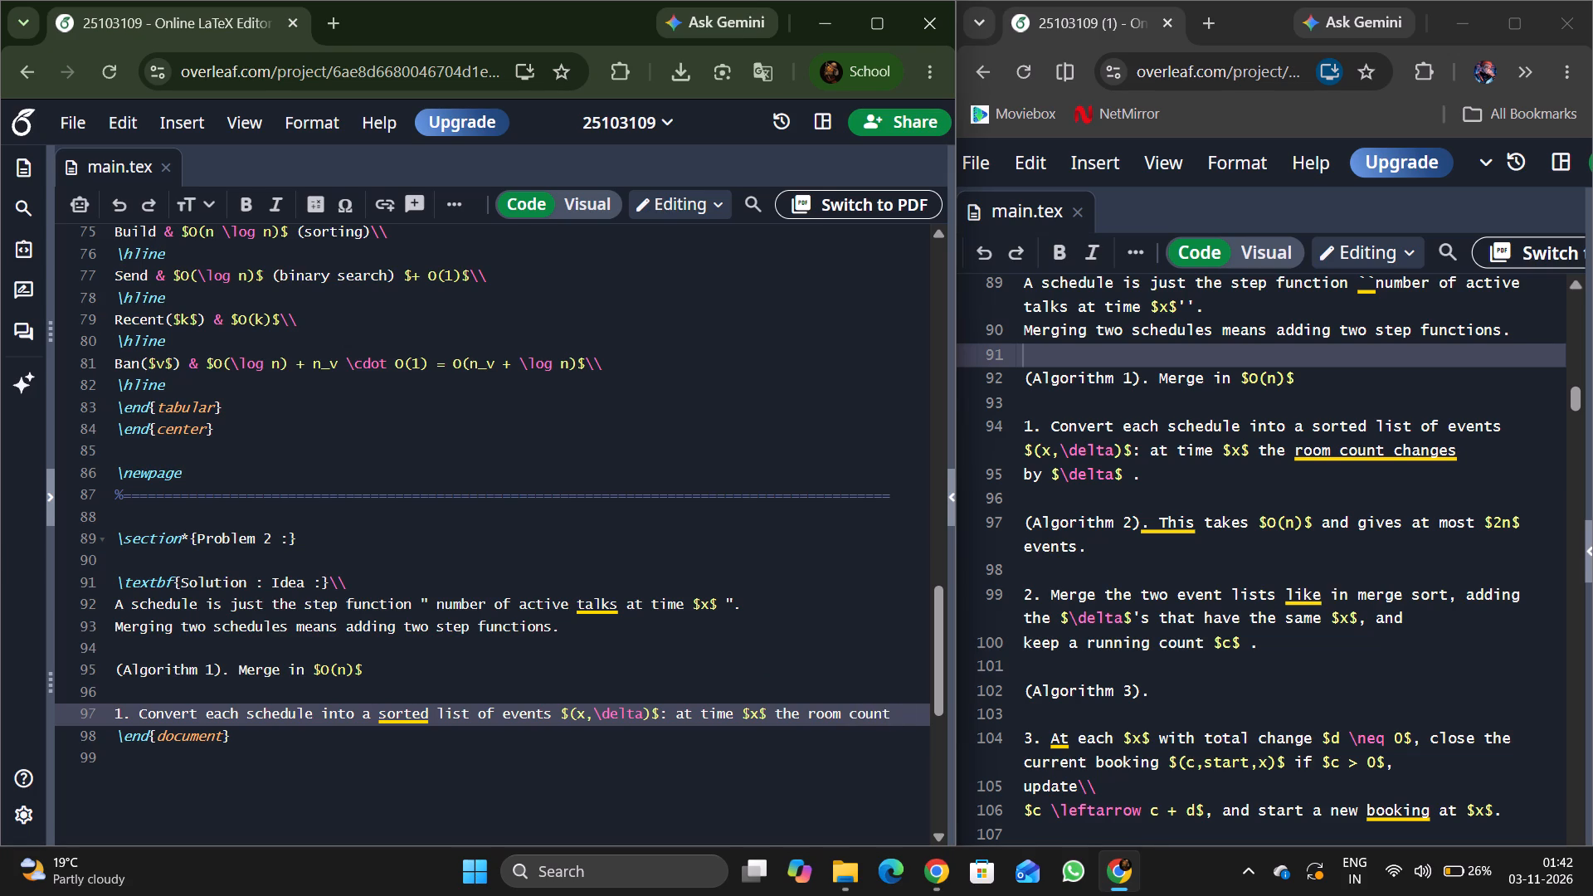
text(changes)
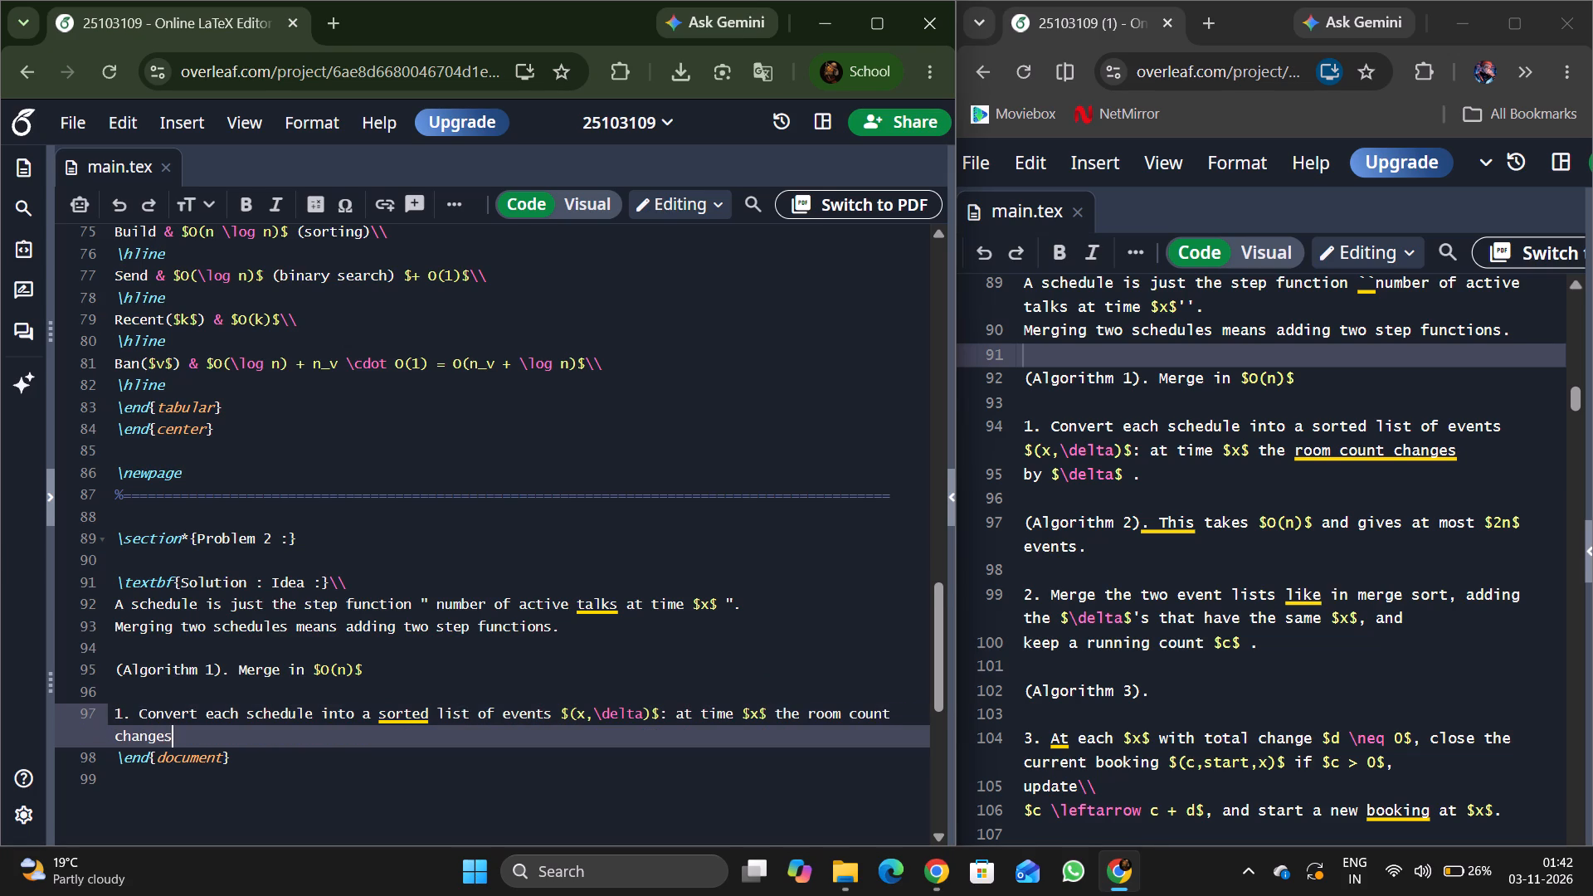
key(space)
key(BackSpace)
Finish item 1 on a new source line with "by $\delta$ .", keeping a space before the period.
key(Return)
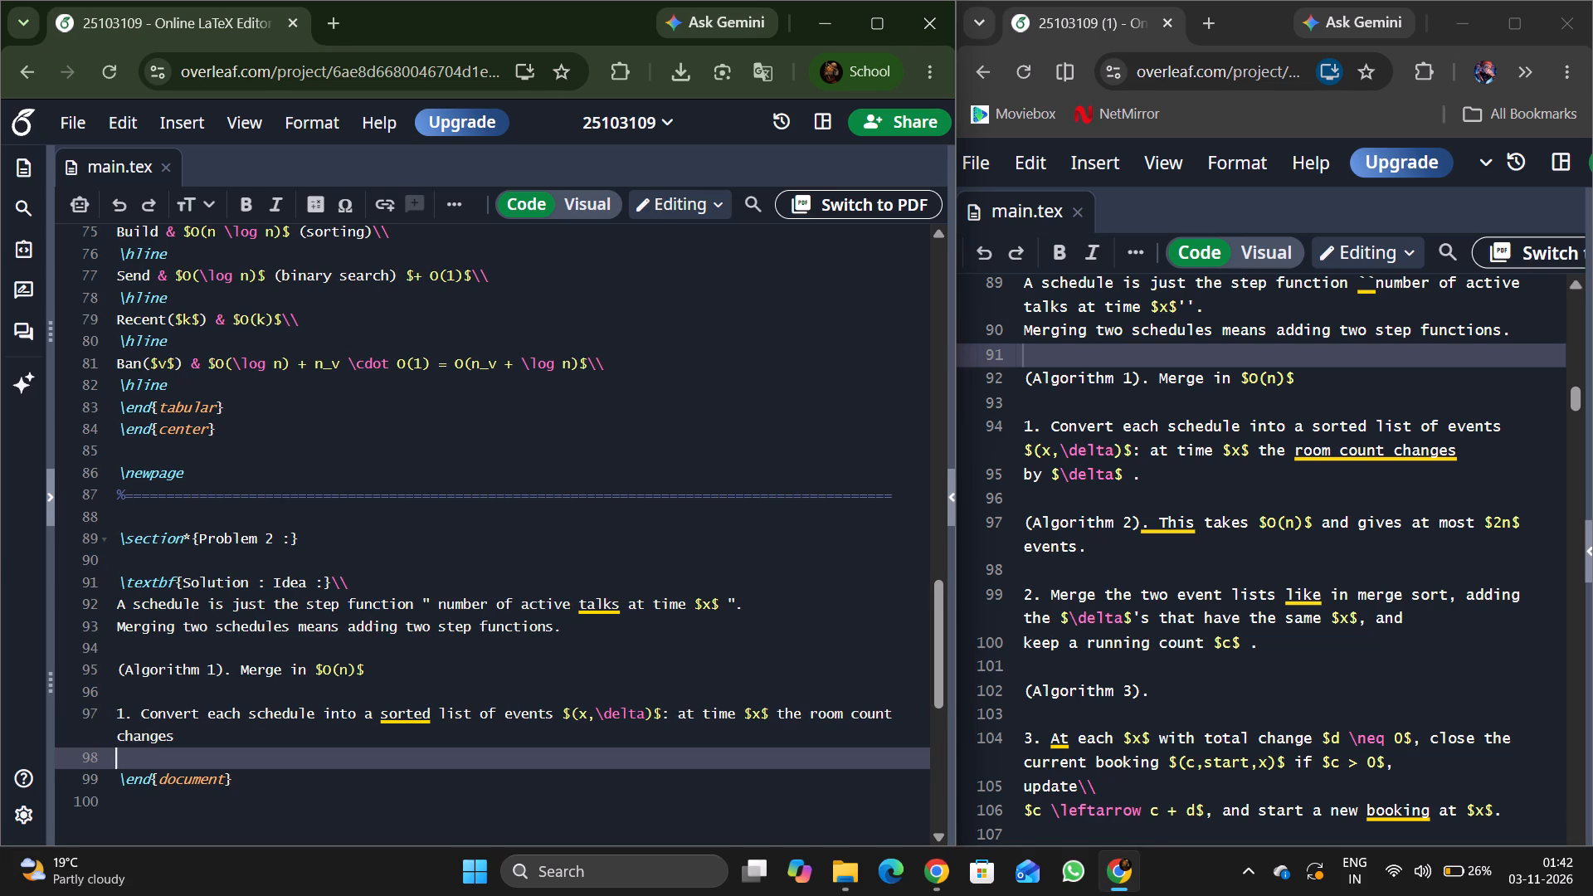
text(by)
key(shift+dollar)
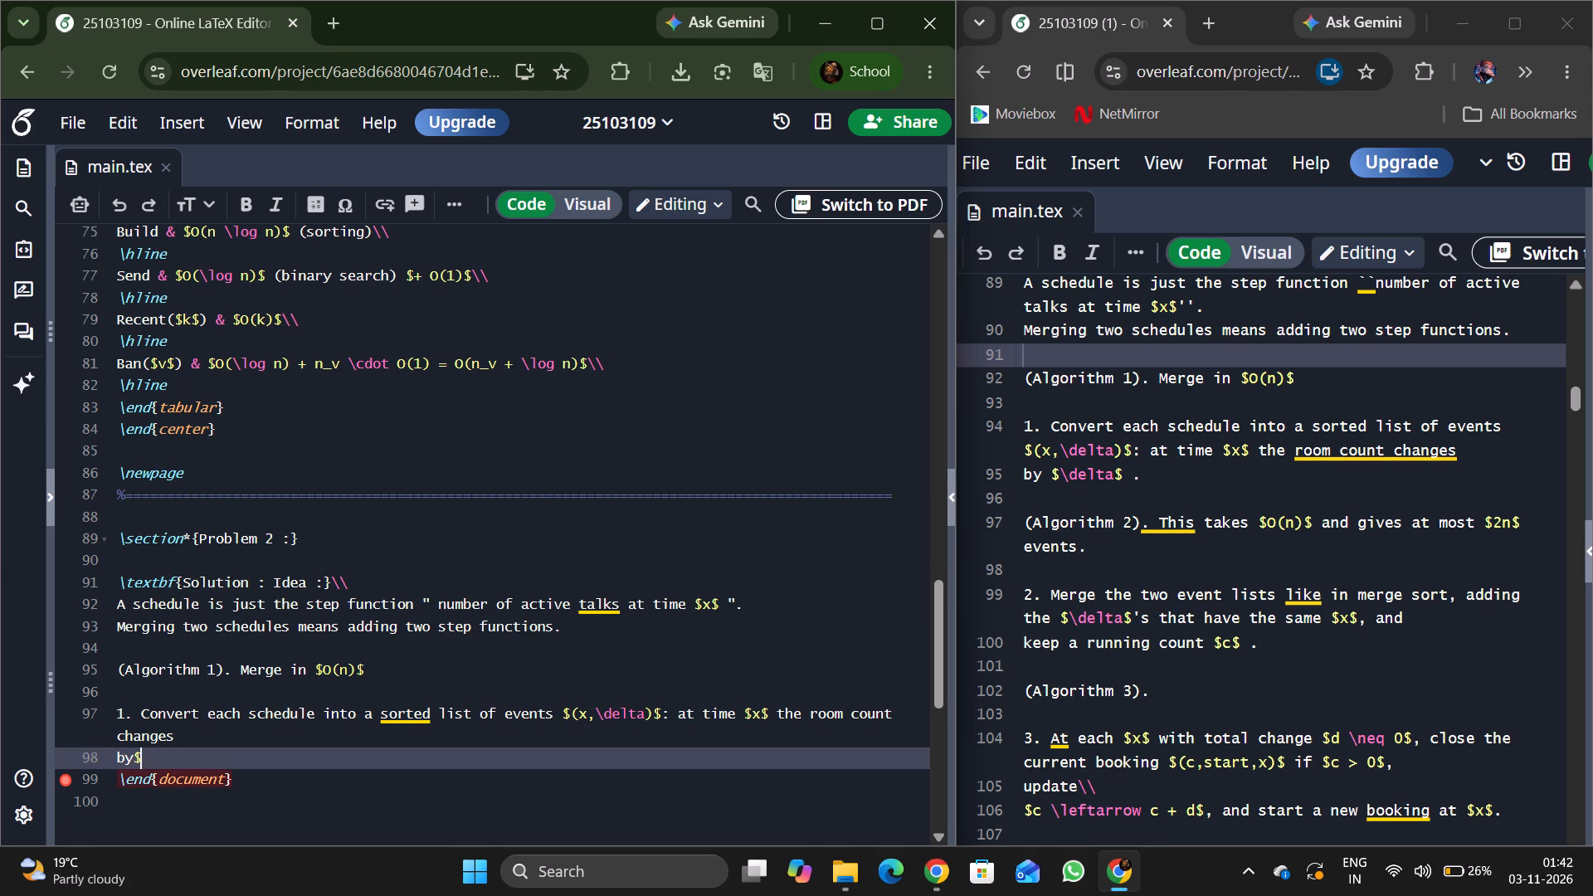
key(BackSpace)
key(space)
key(shift+dollar)
text(\del)
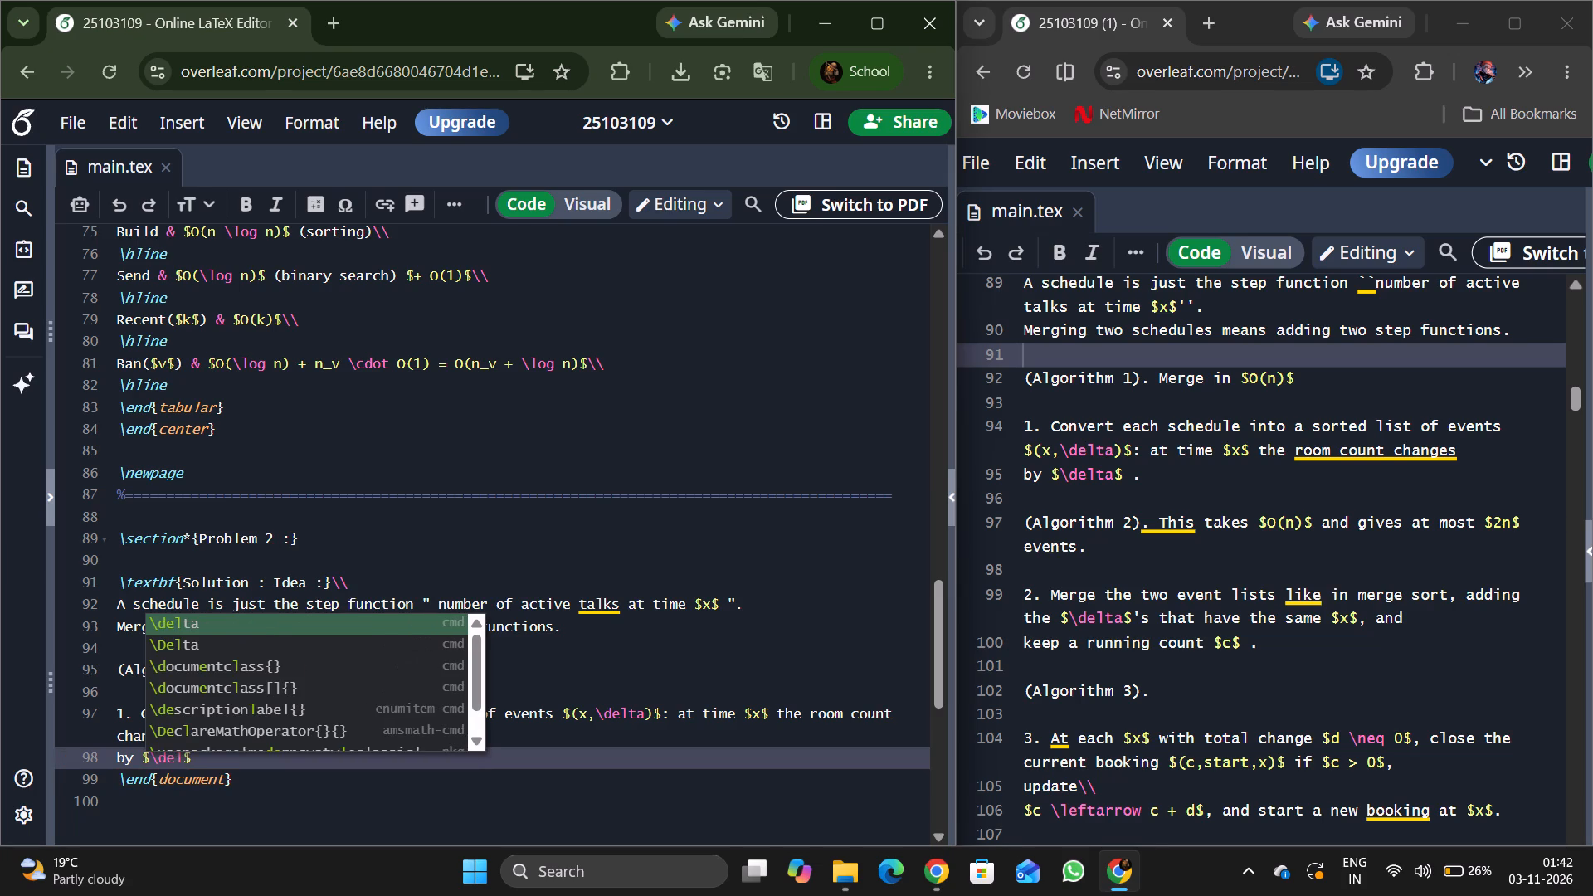
key(backslash)
key(BackSpace)
key(BackSpace)
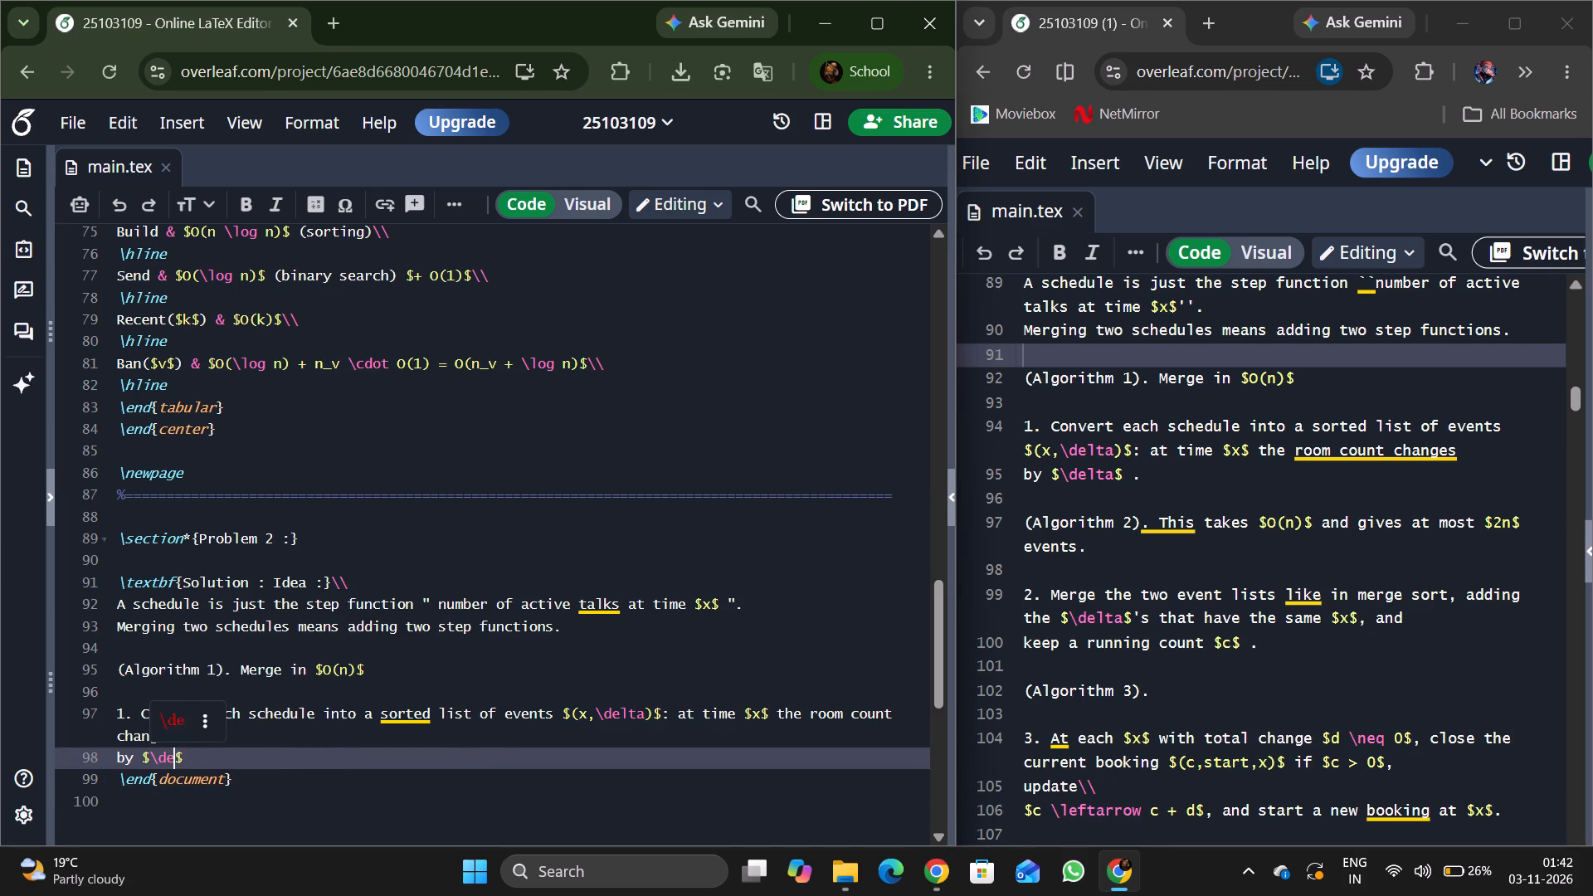
key(l)
key(Return)
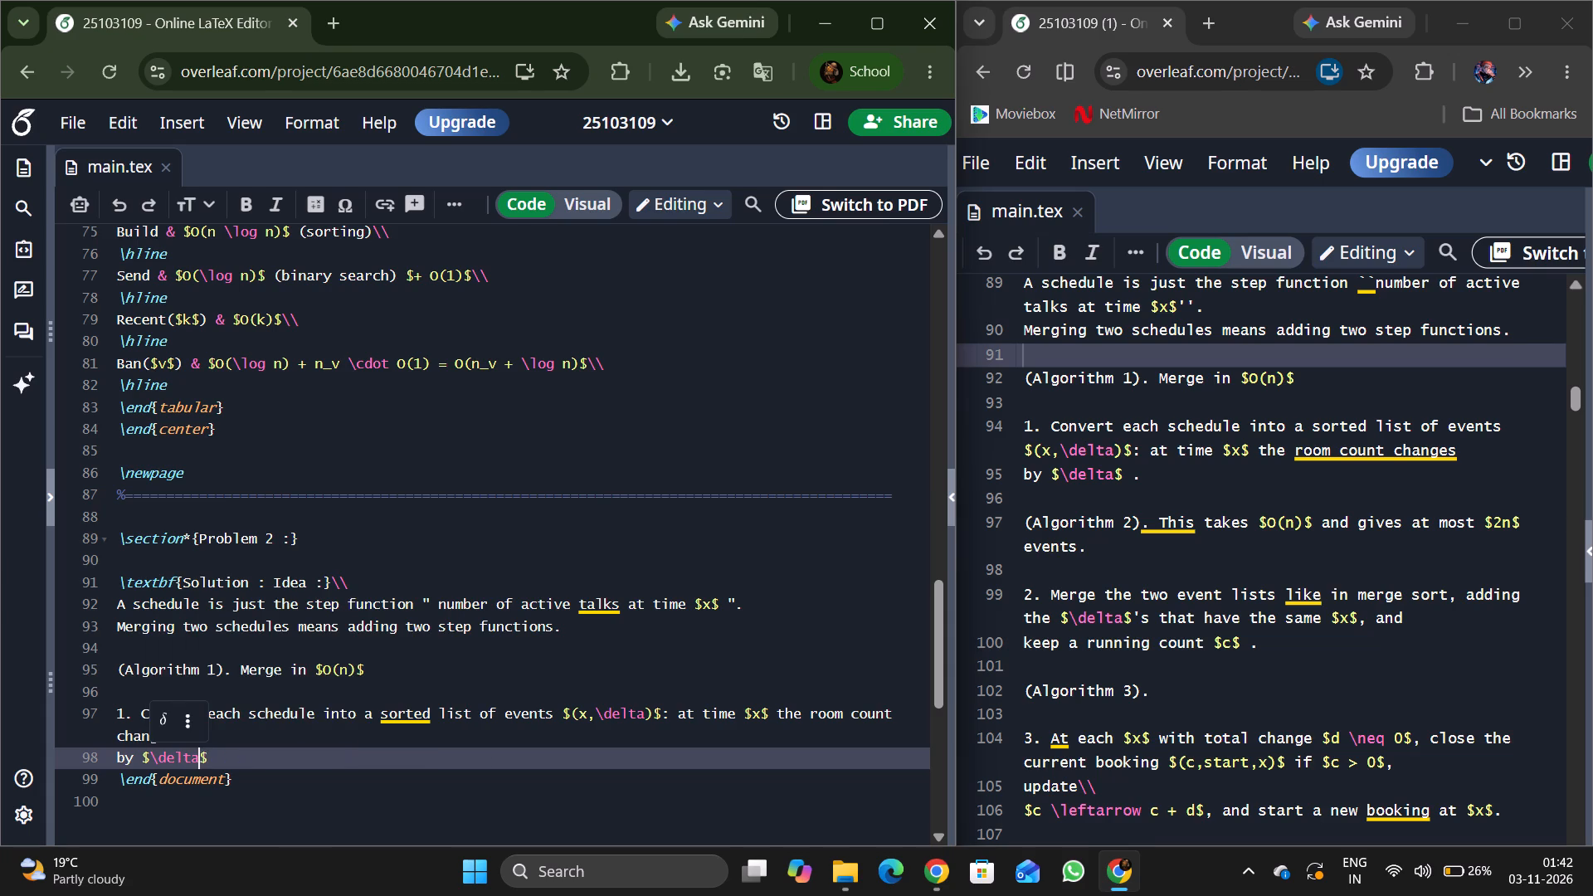
key(Right)
key(space)
key(period)
Add the label "(Algorithm 2)." below item 1, separated from it by a blank line.
key(Return)
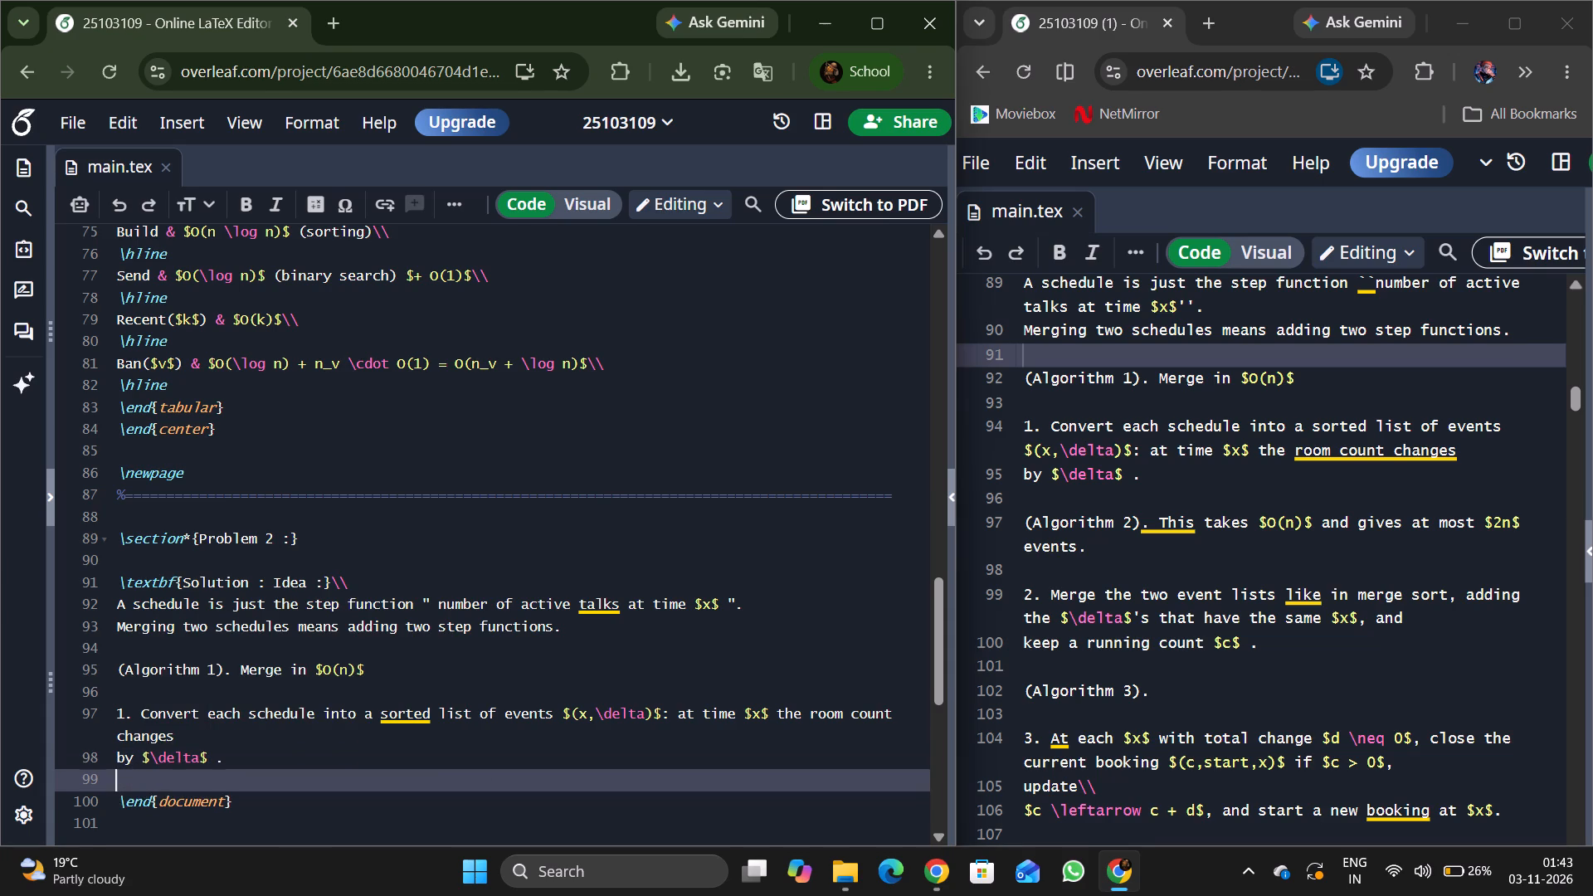
key(Return)
key(shift+parenleft)
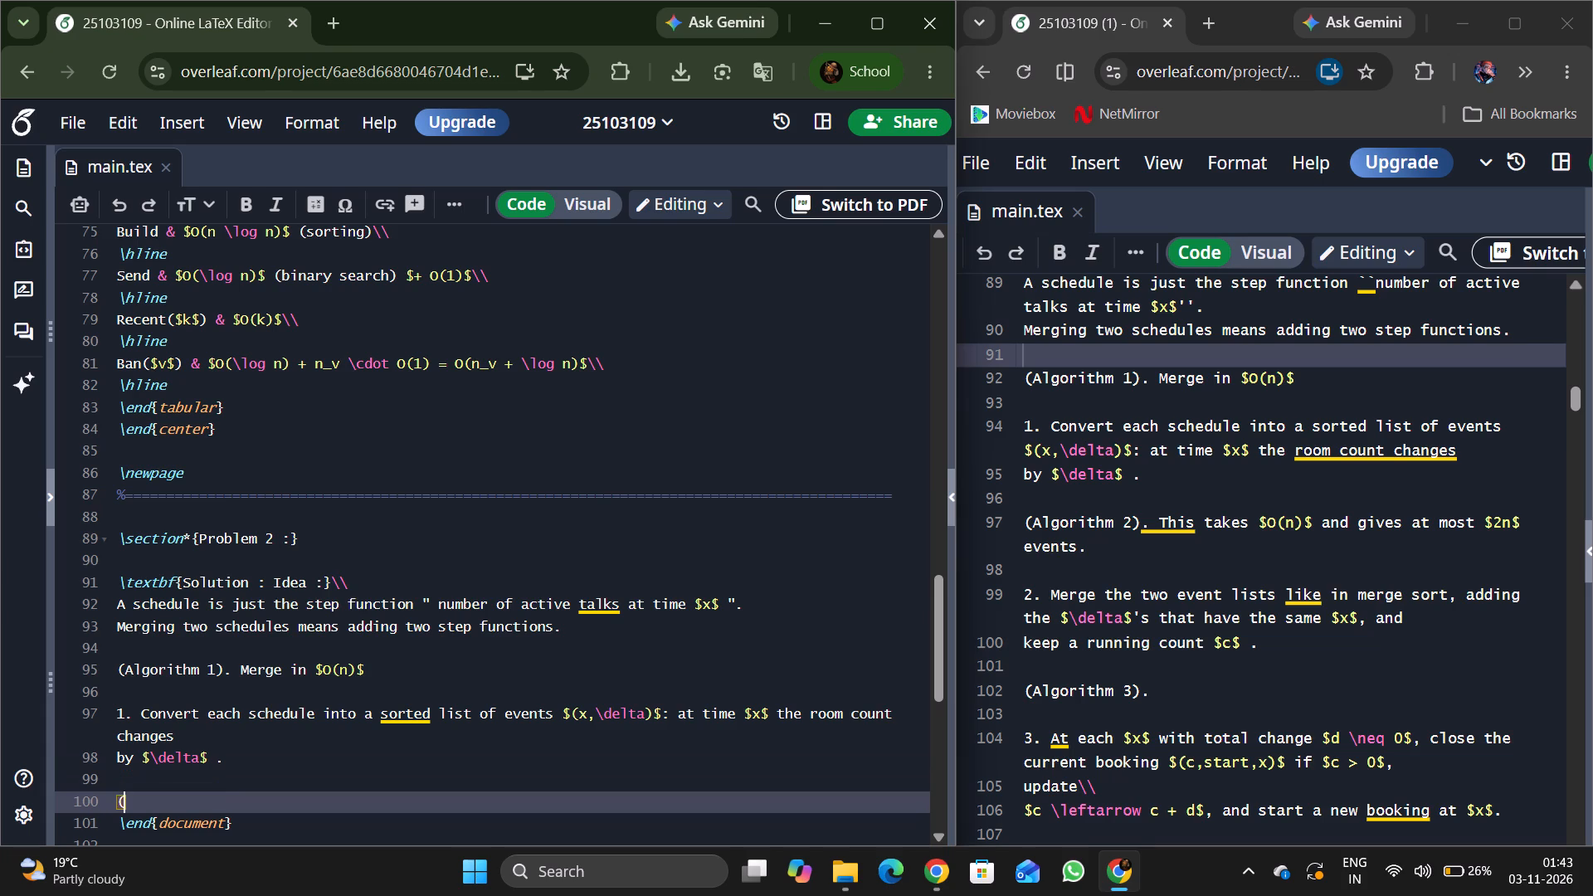
key(a)
key(BackSpace)
text(gorithm)
key(shift+parenright)
key(Left)
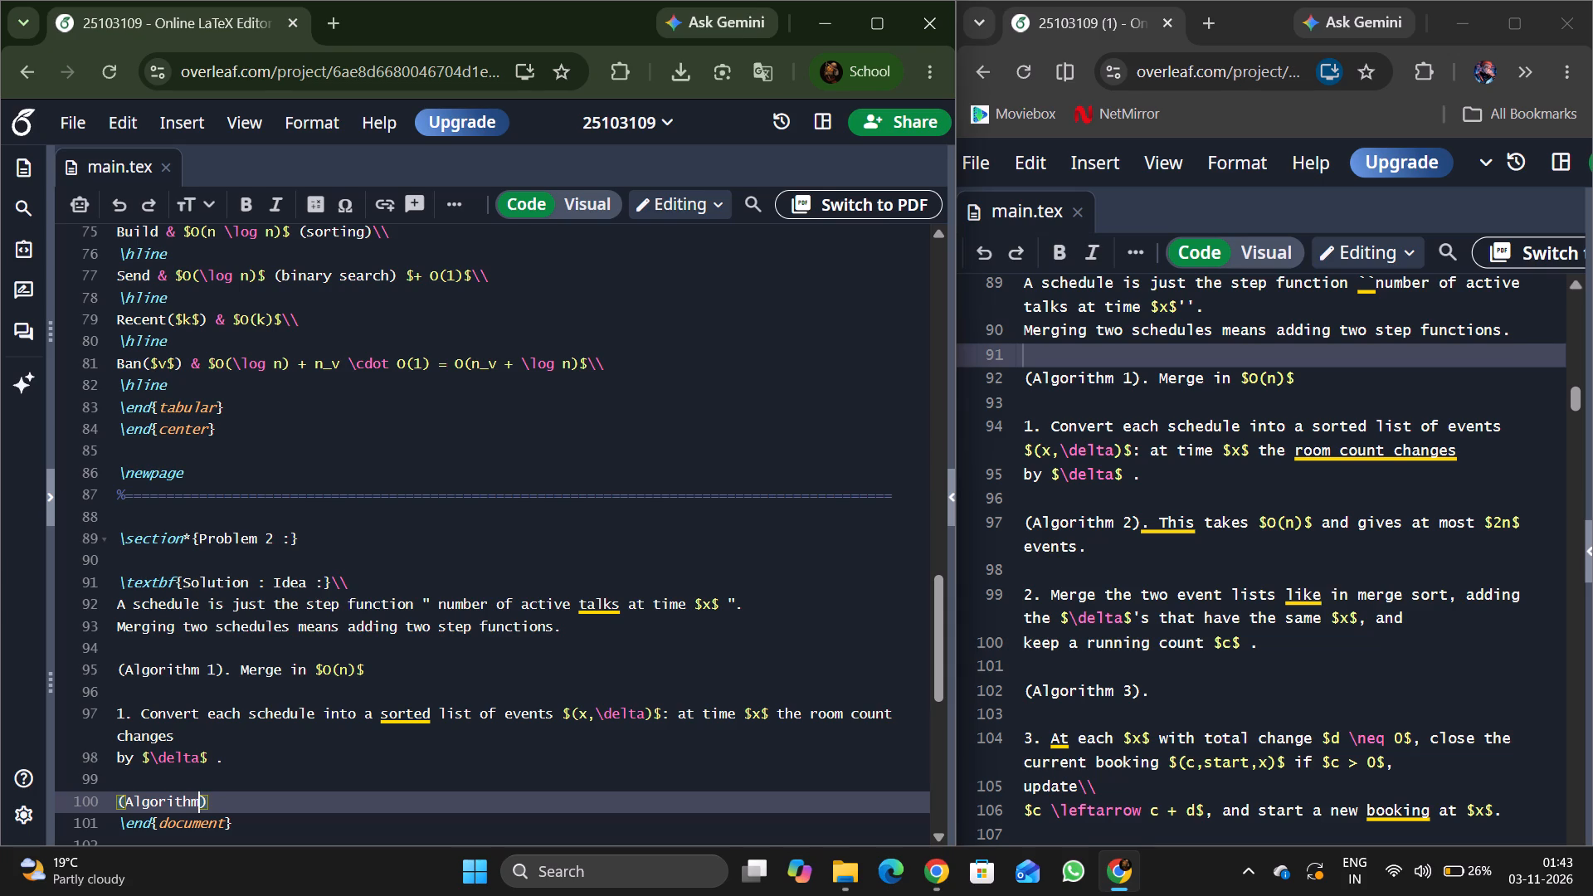
key(space)
key(2)
key(Right)
key(period)
Continue the Algorithm 2 line with "This takes $O(n)$", with O(n) in inline math.
key(space)
text(his takes)
key(space)
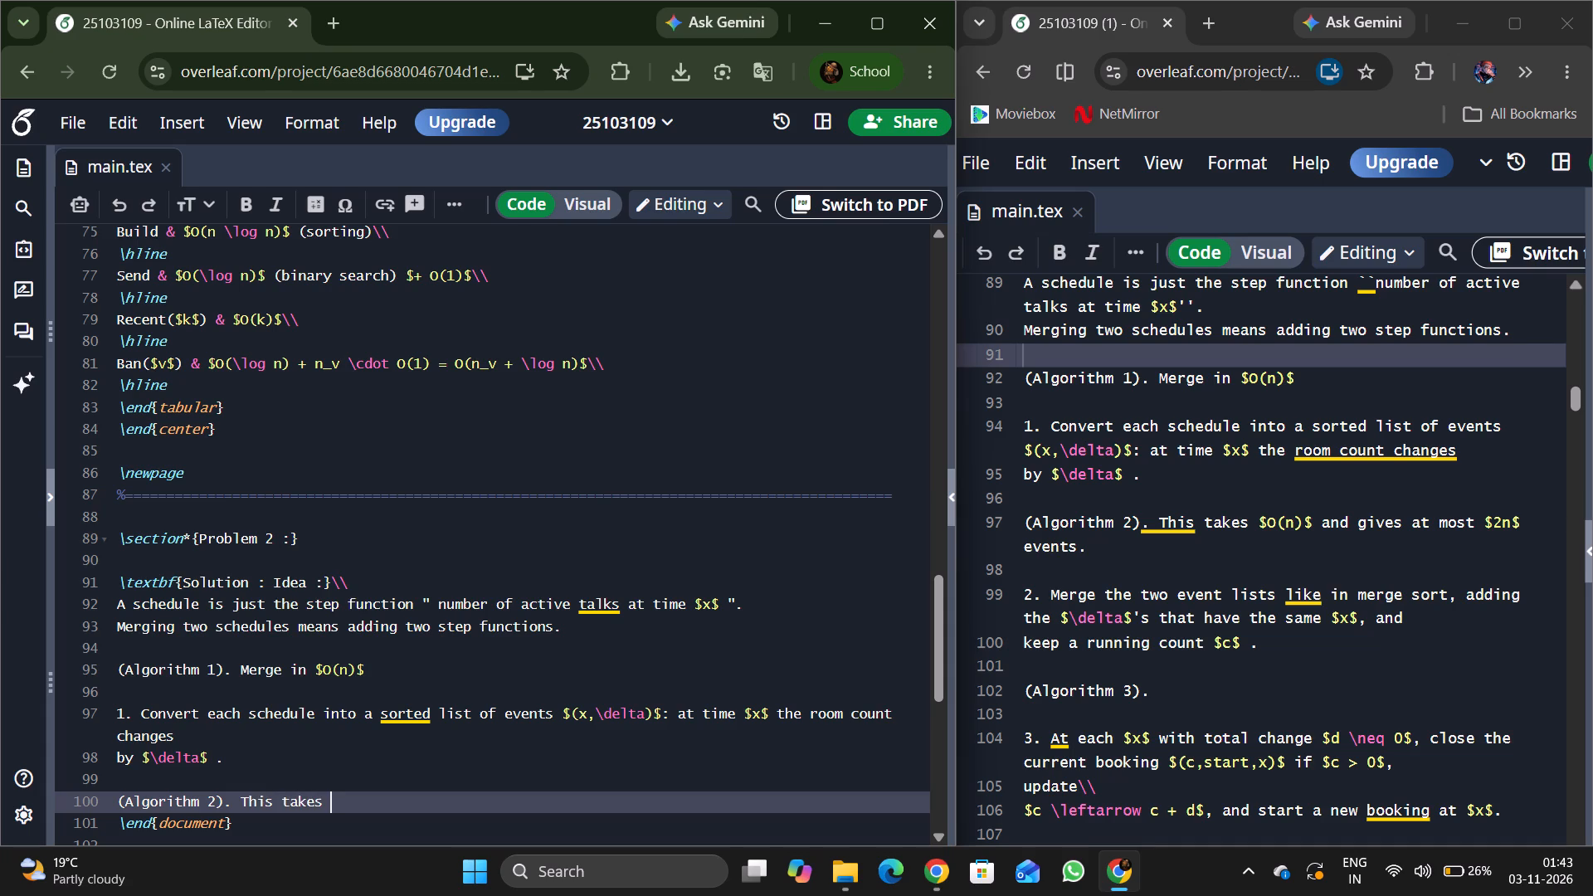
key(shift+dollar)
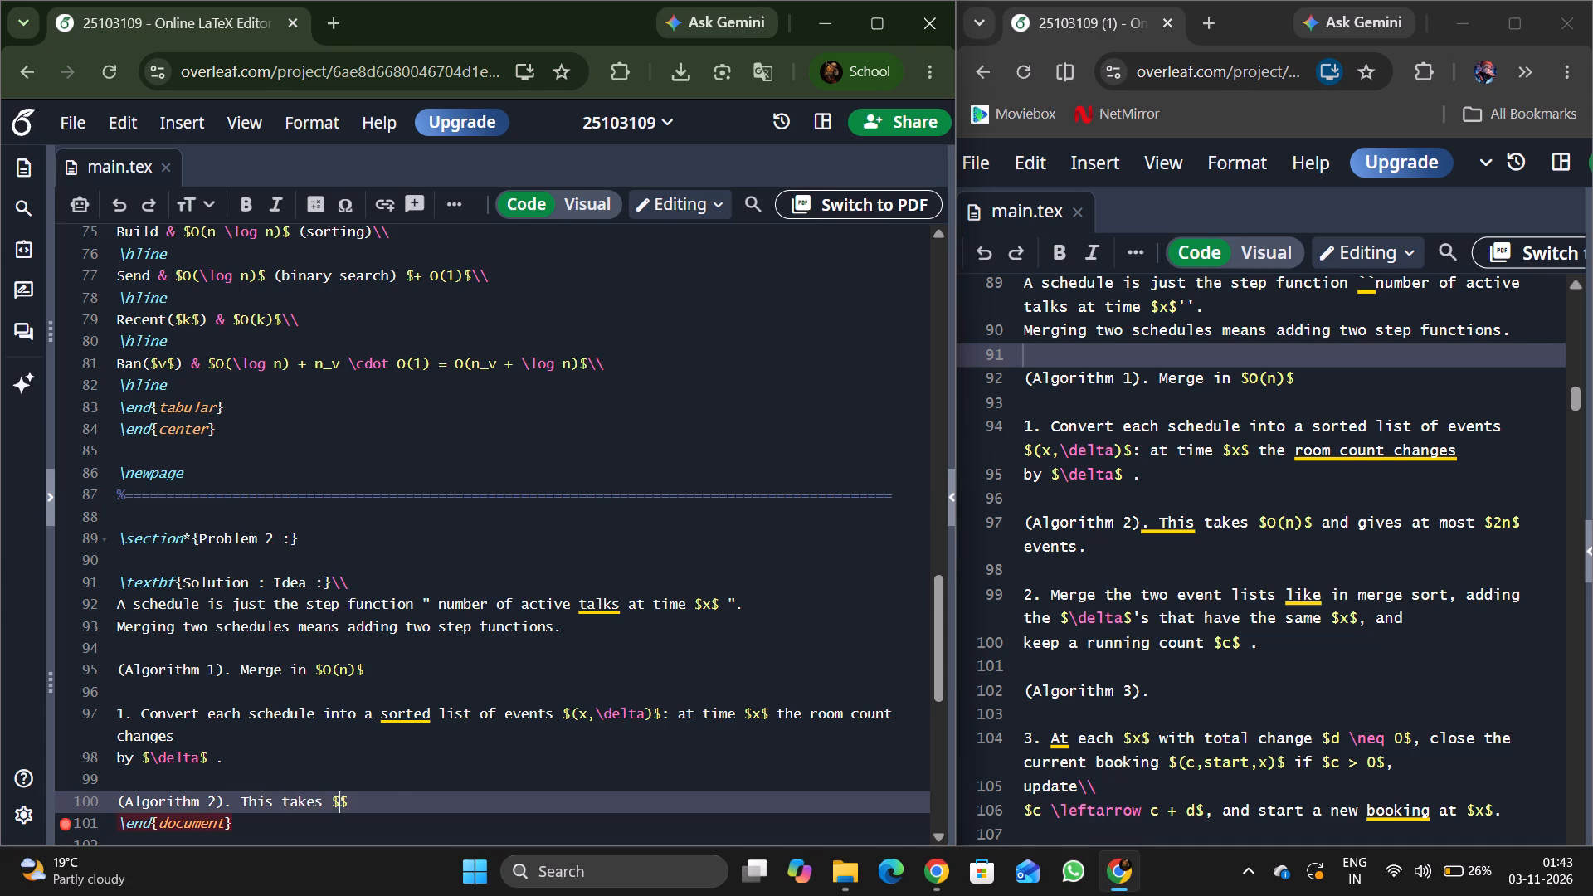
key(o)
key(shift+parenleft)
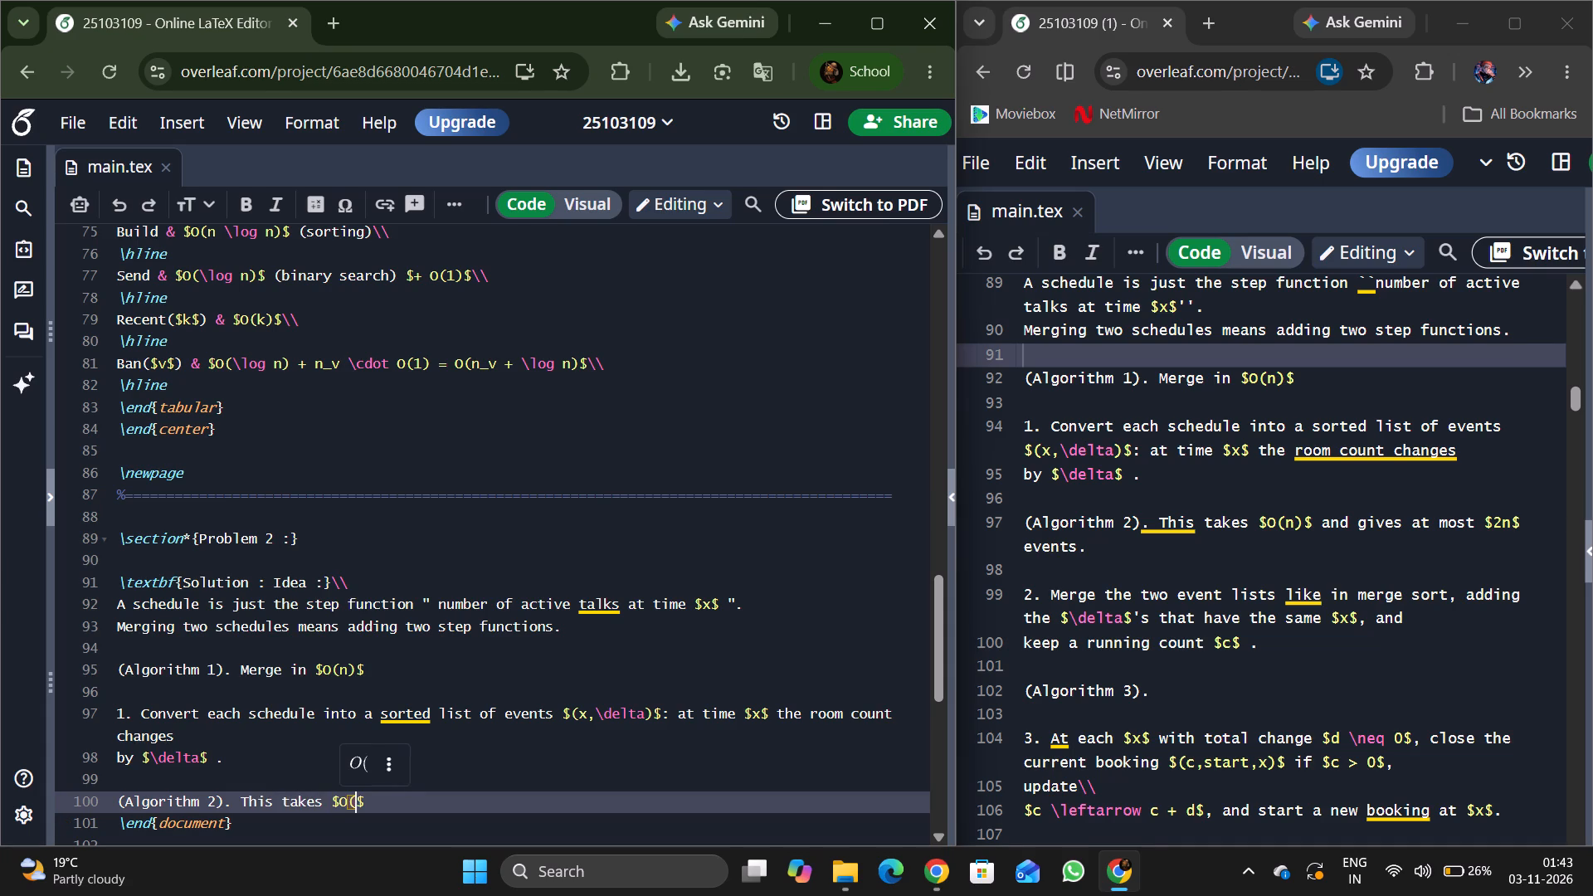
text(n))
key(Right)
key(space)
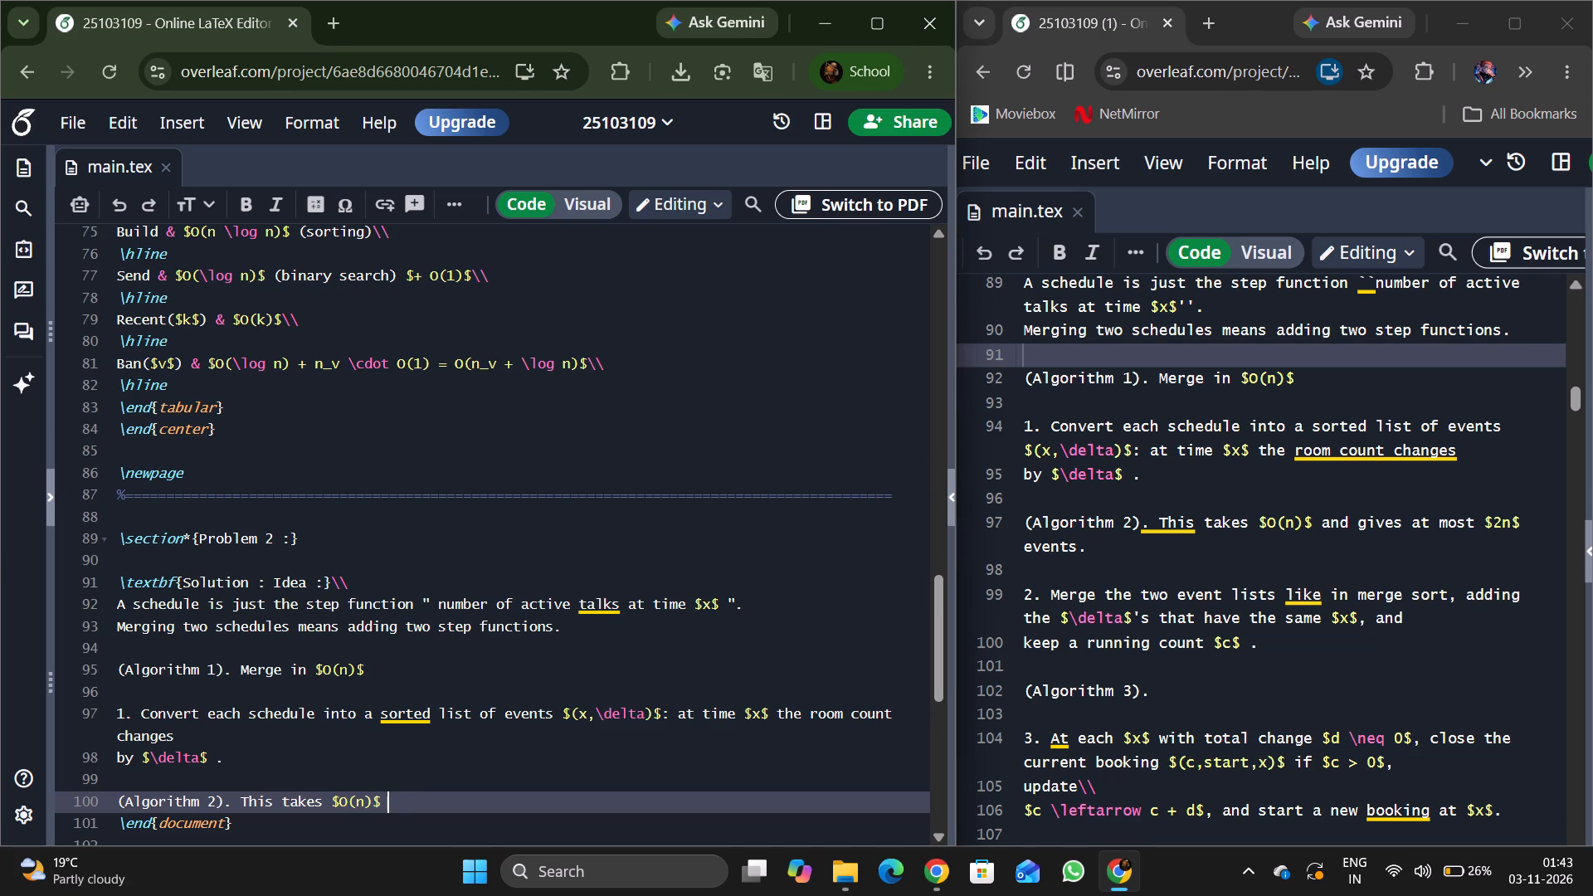
Complete the Algorithm 2 sentence with "and gives at most $2n$ events." and start a new line below it.
text(and)
key(space)
text(gives at most)
key(space)
key(shift+dollar)
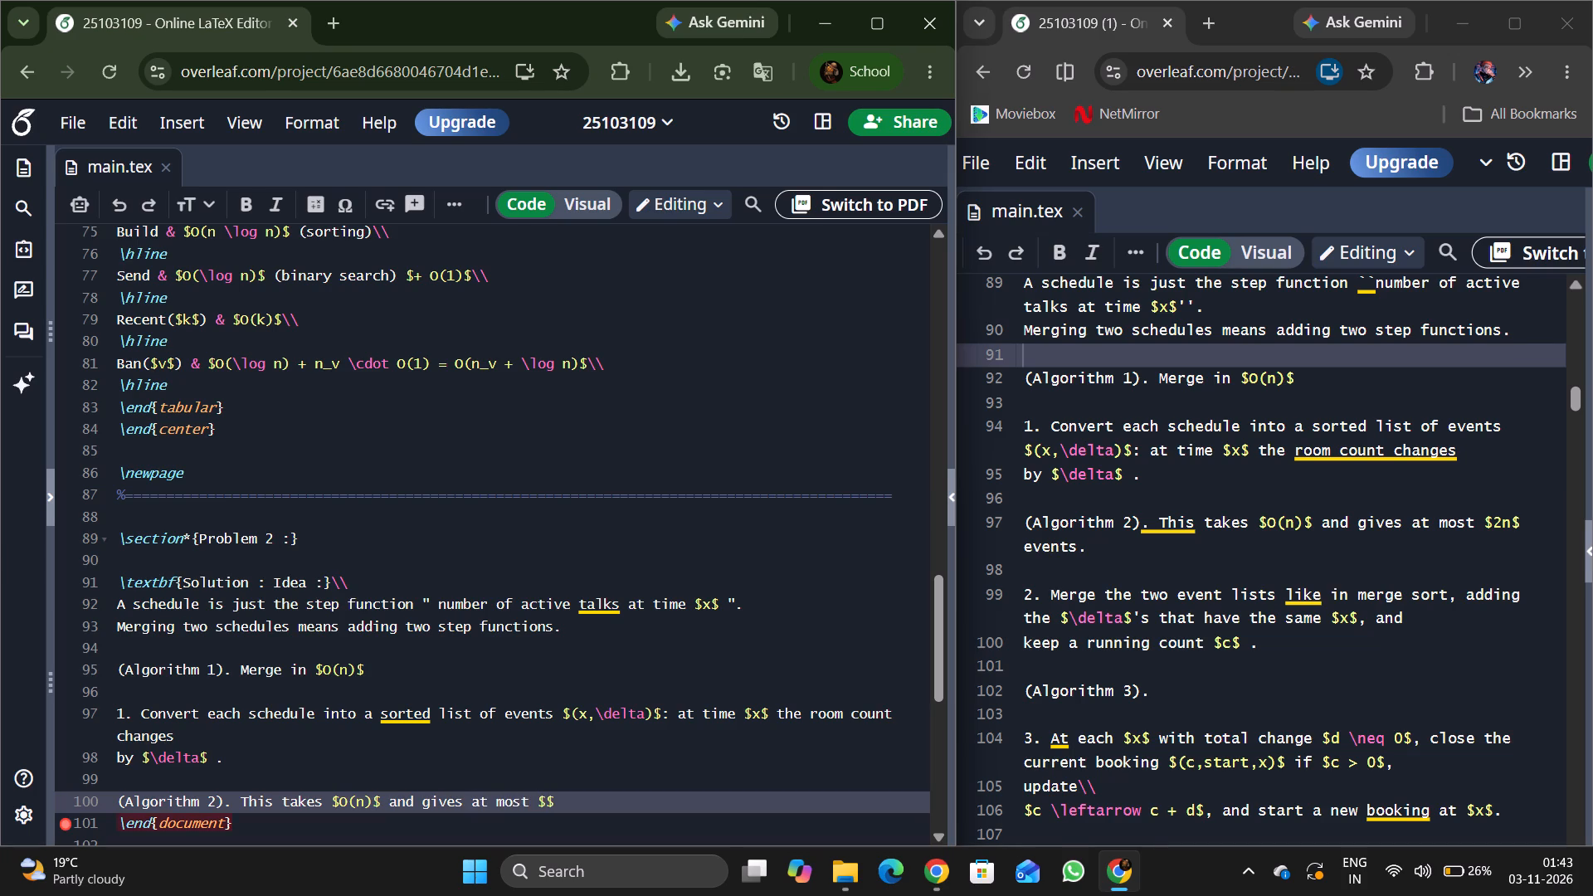
text(2n)
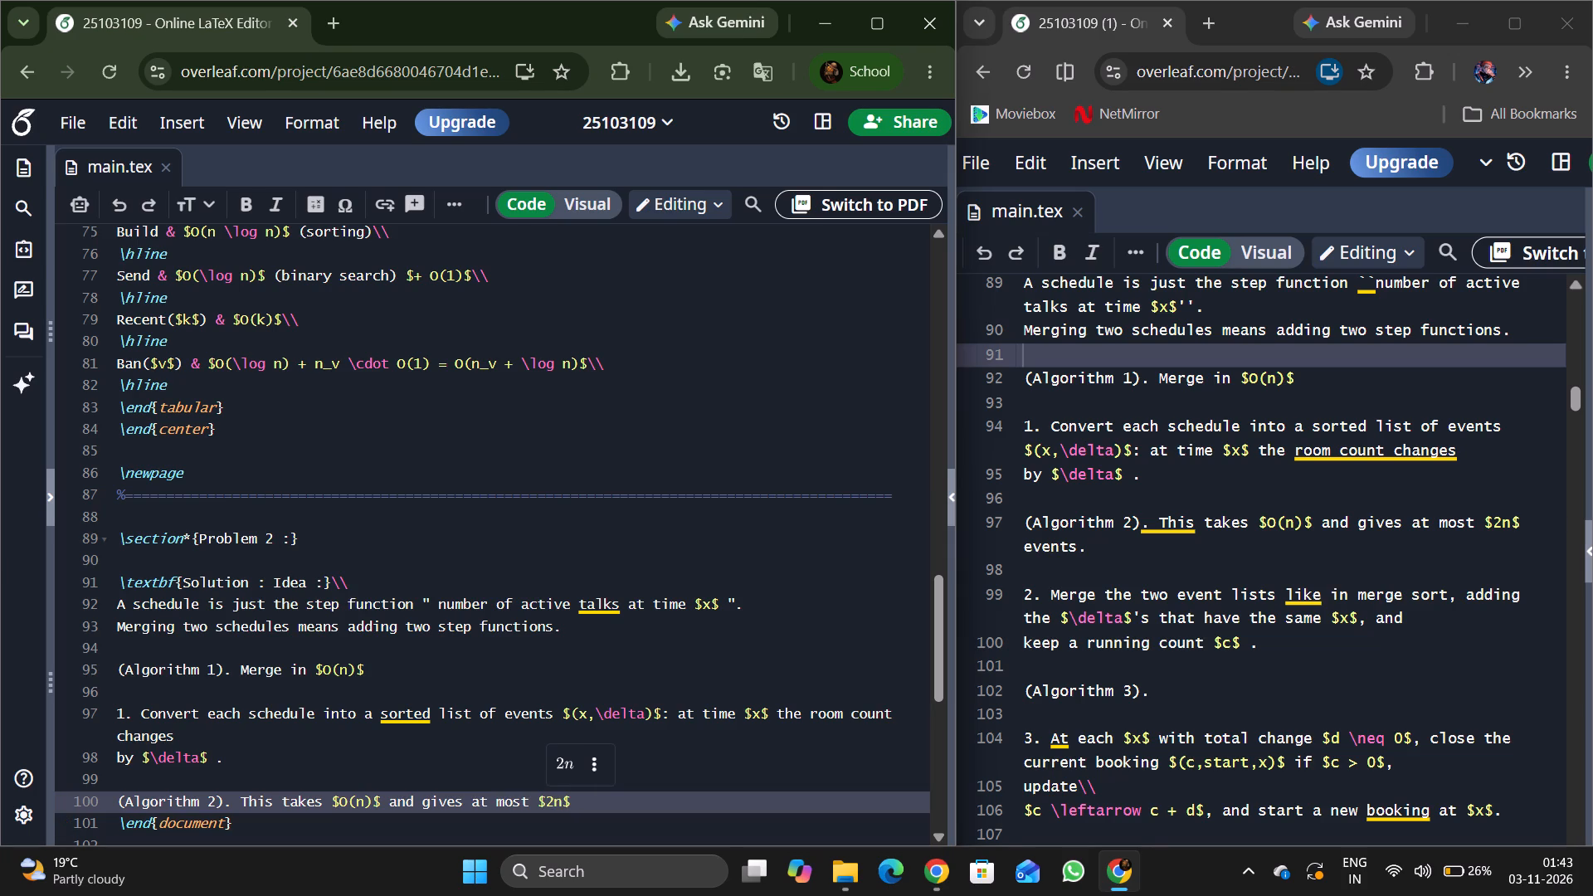
key(Right)
key(space)
text(events)
key(period)
key(Return)
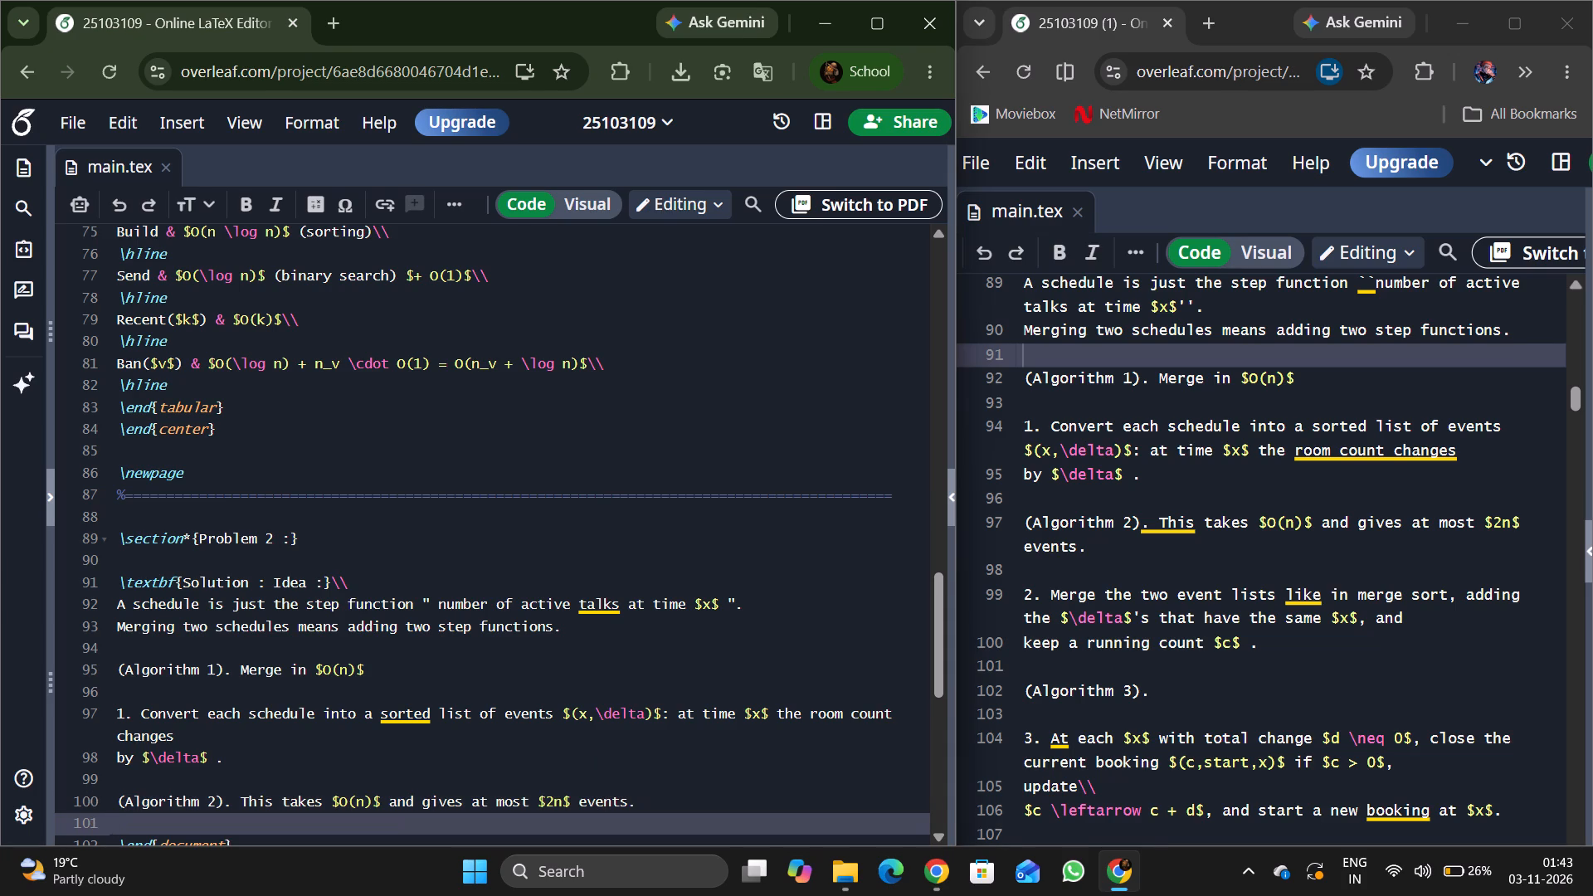
Start item 2 after a blank line below the Algorithm 2 sentence with "2. Merge the two event lists".
key(Return)
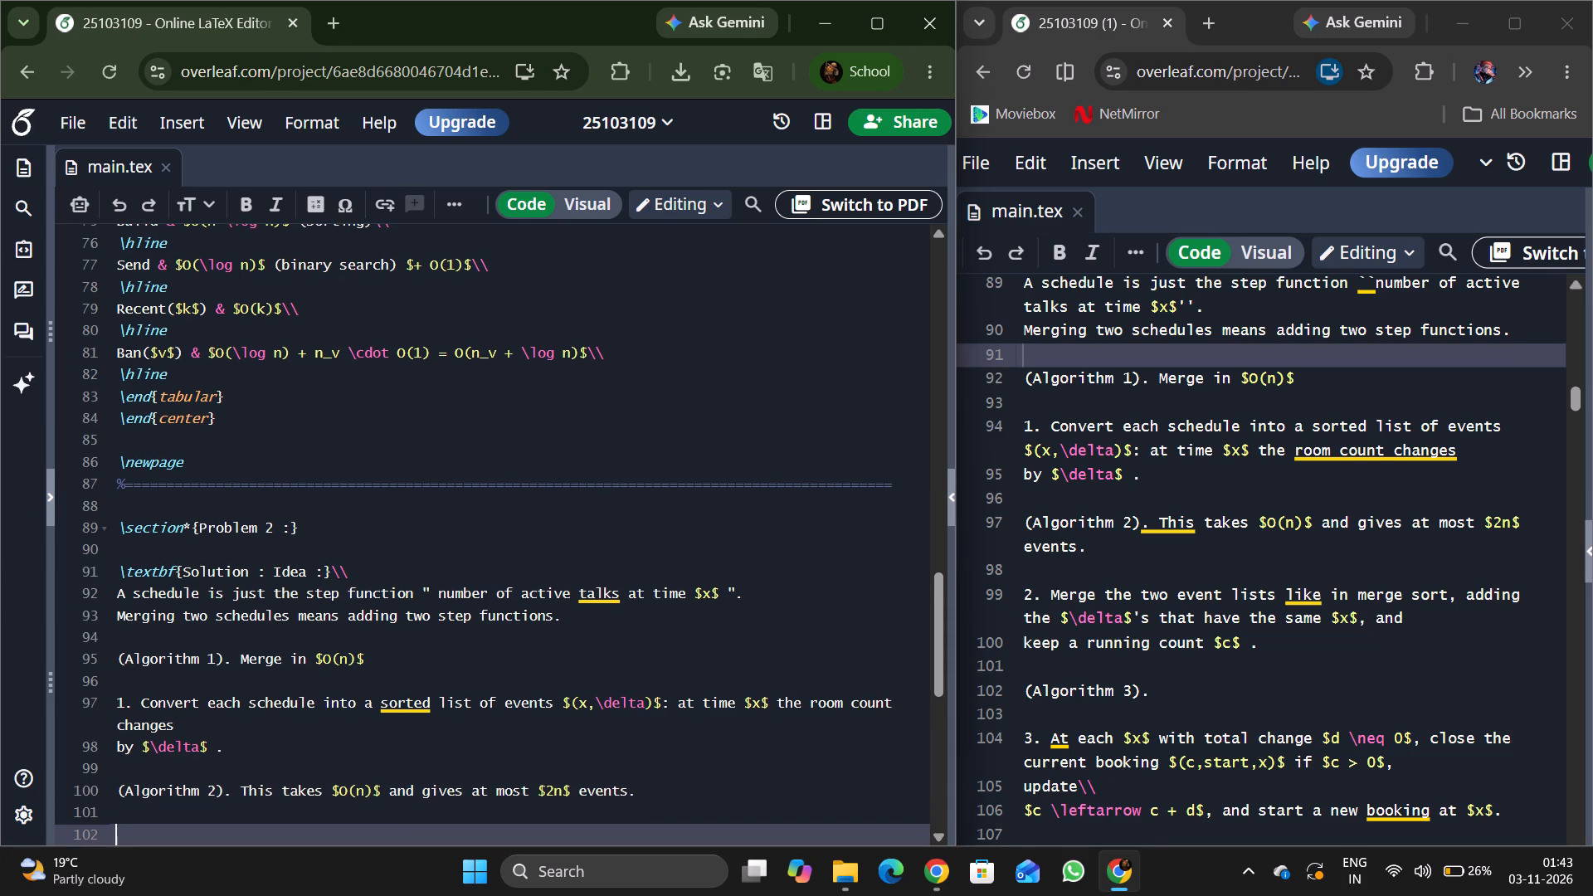
key(2)
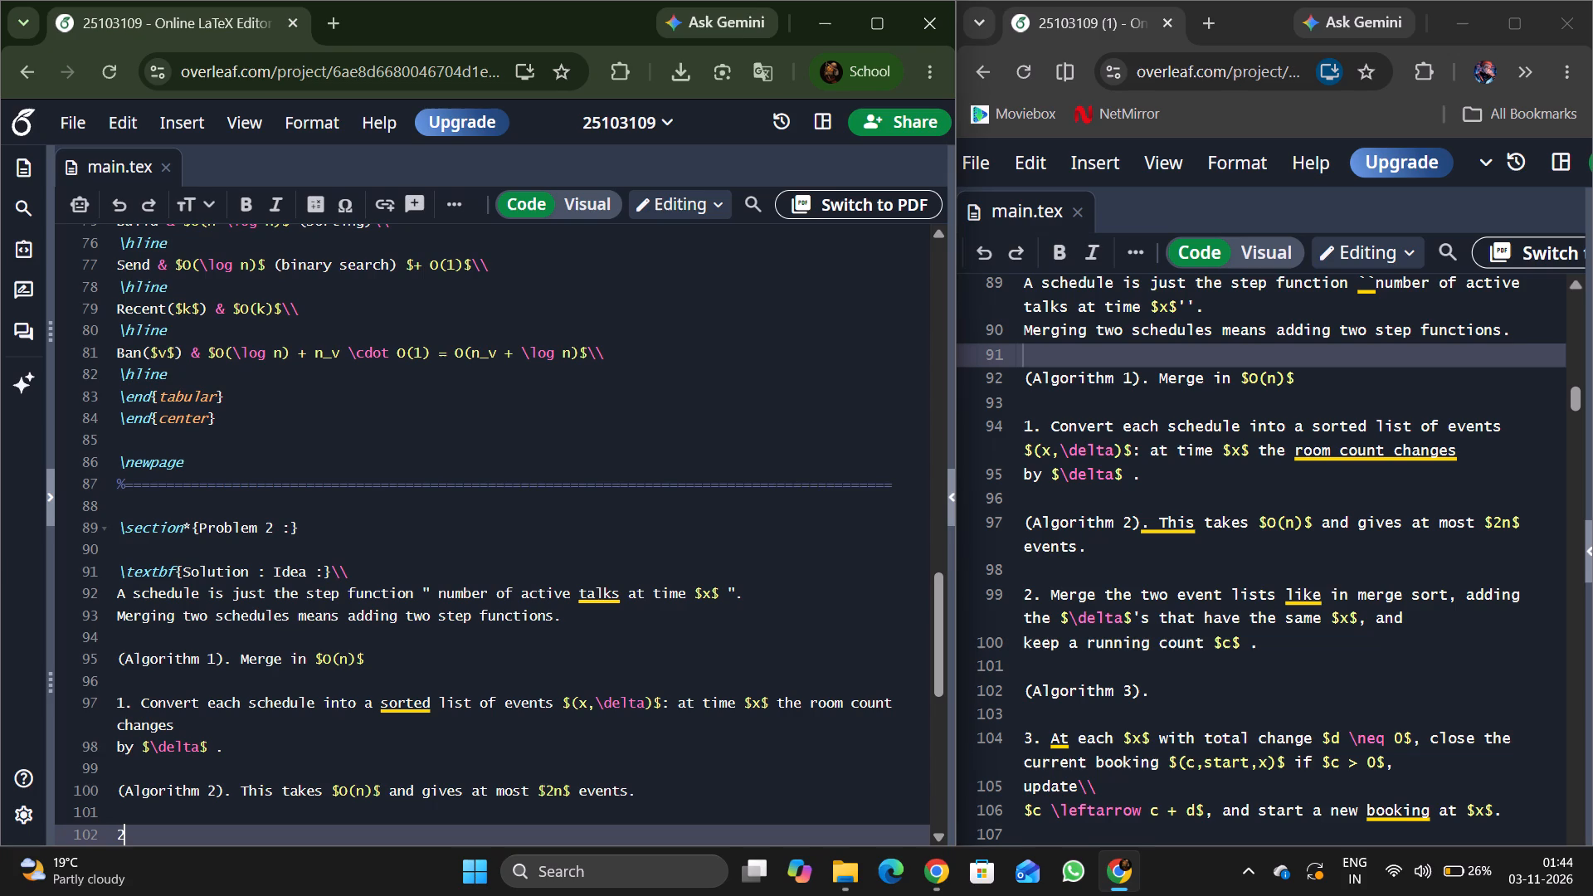
key(period)
text(erge)
key(space)
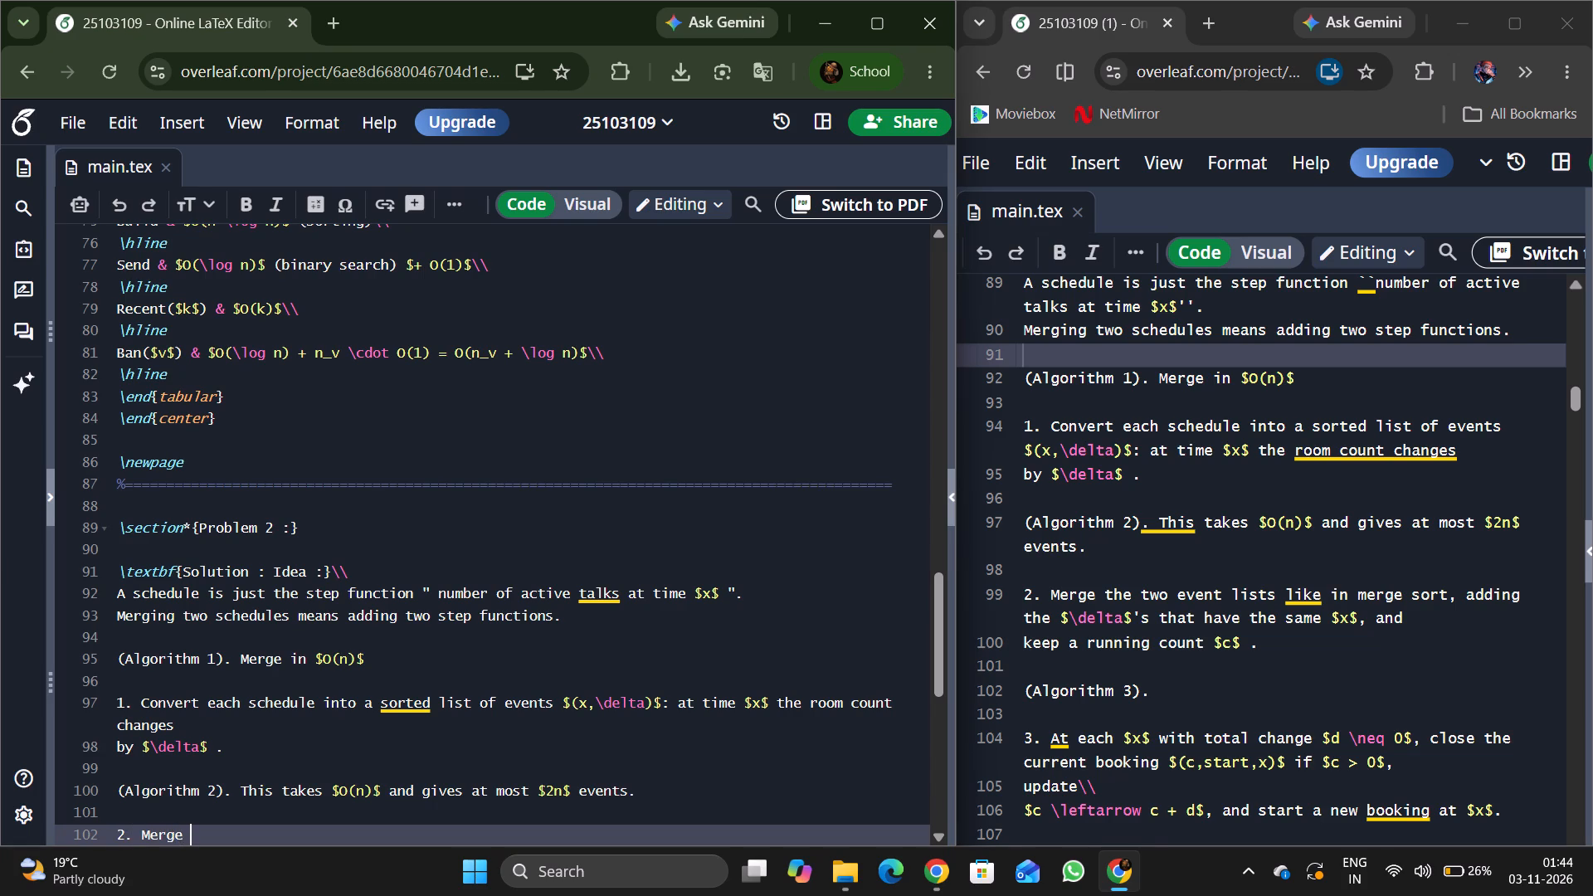
text(the two)
key(space)
text(en)
key(BackSpace)
text(vent)
key(space)
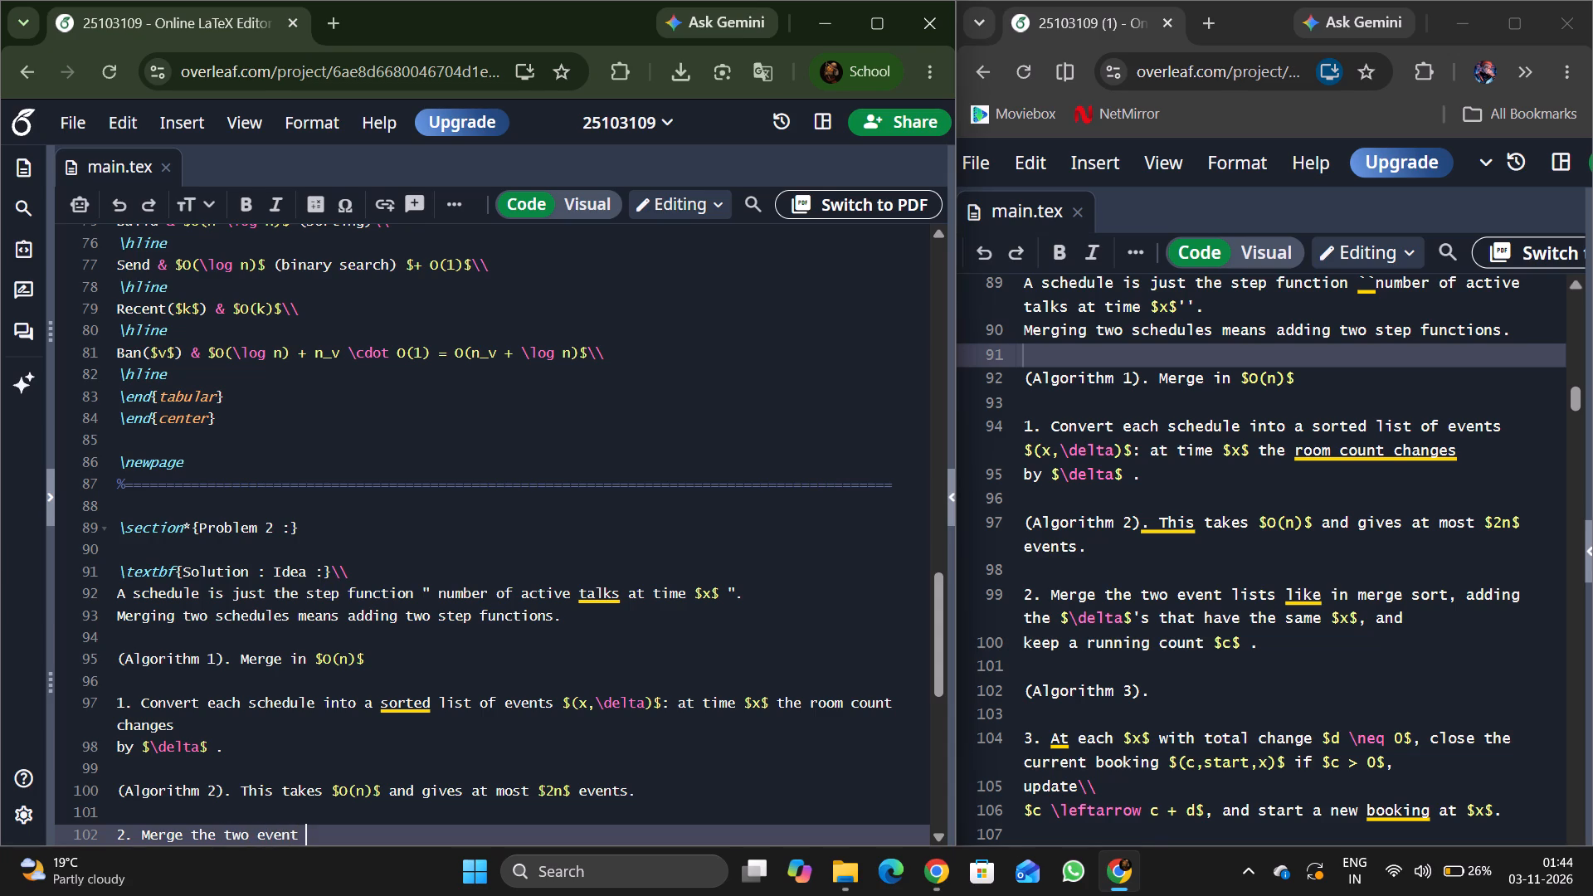
text(lists)
key(space)
Continue the item 2 sentence with "like in merge sort".
text(like)
key(space)
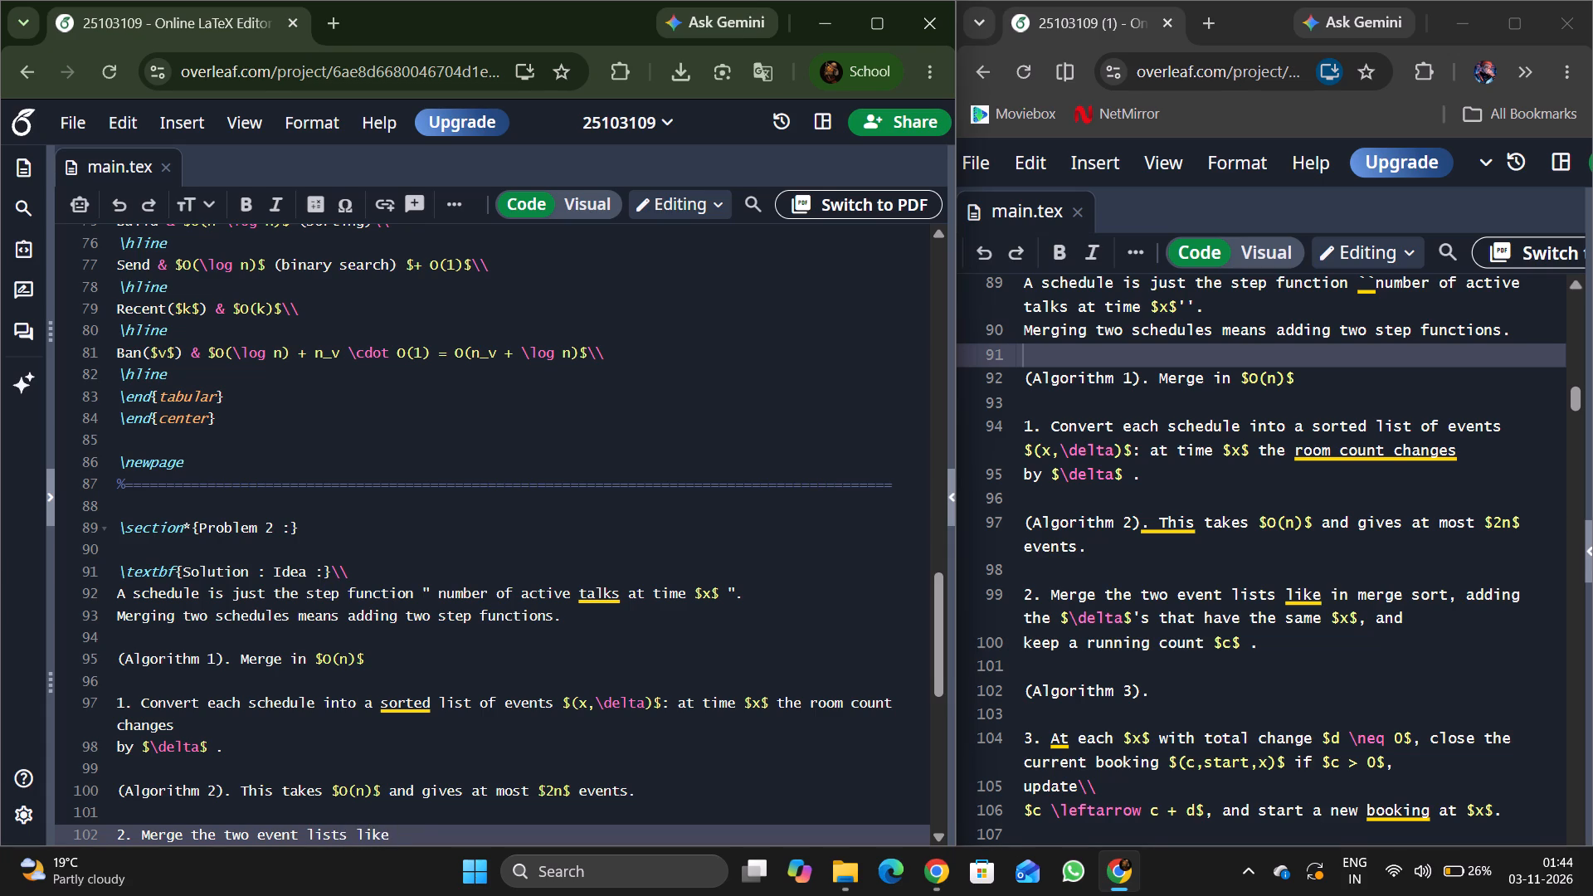
text(in merge)
key(space)
text(sort)
key(space)
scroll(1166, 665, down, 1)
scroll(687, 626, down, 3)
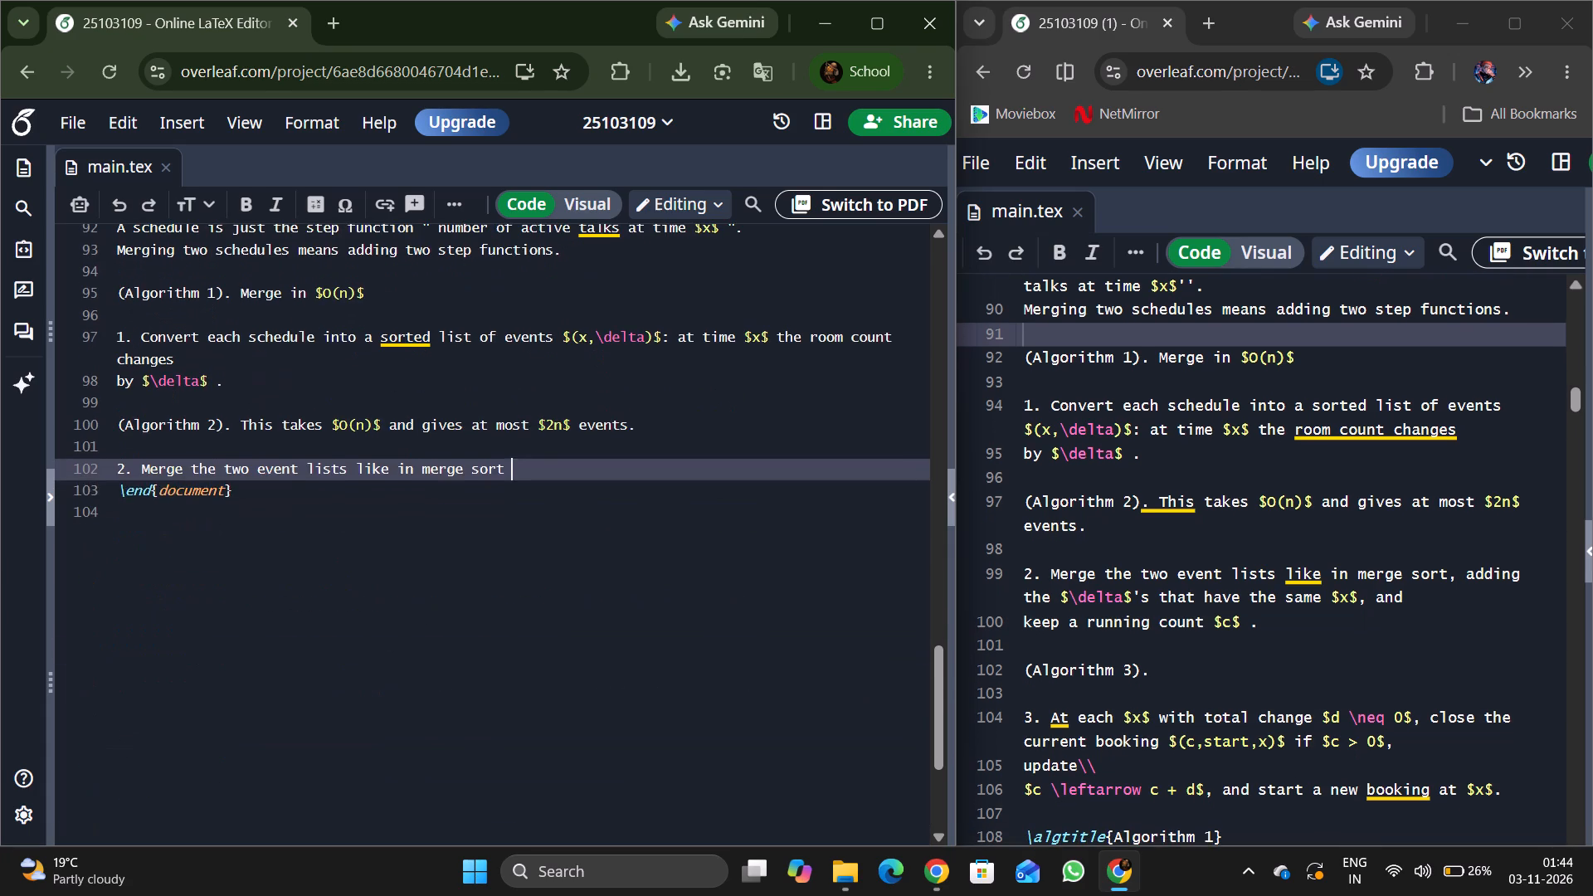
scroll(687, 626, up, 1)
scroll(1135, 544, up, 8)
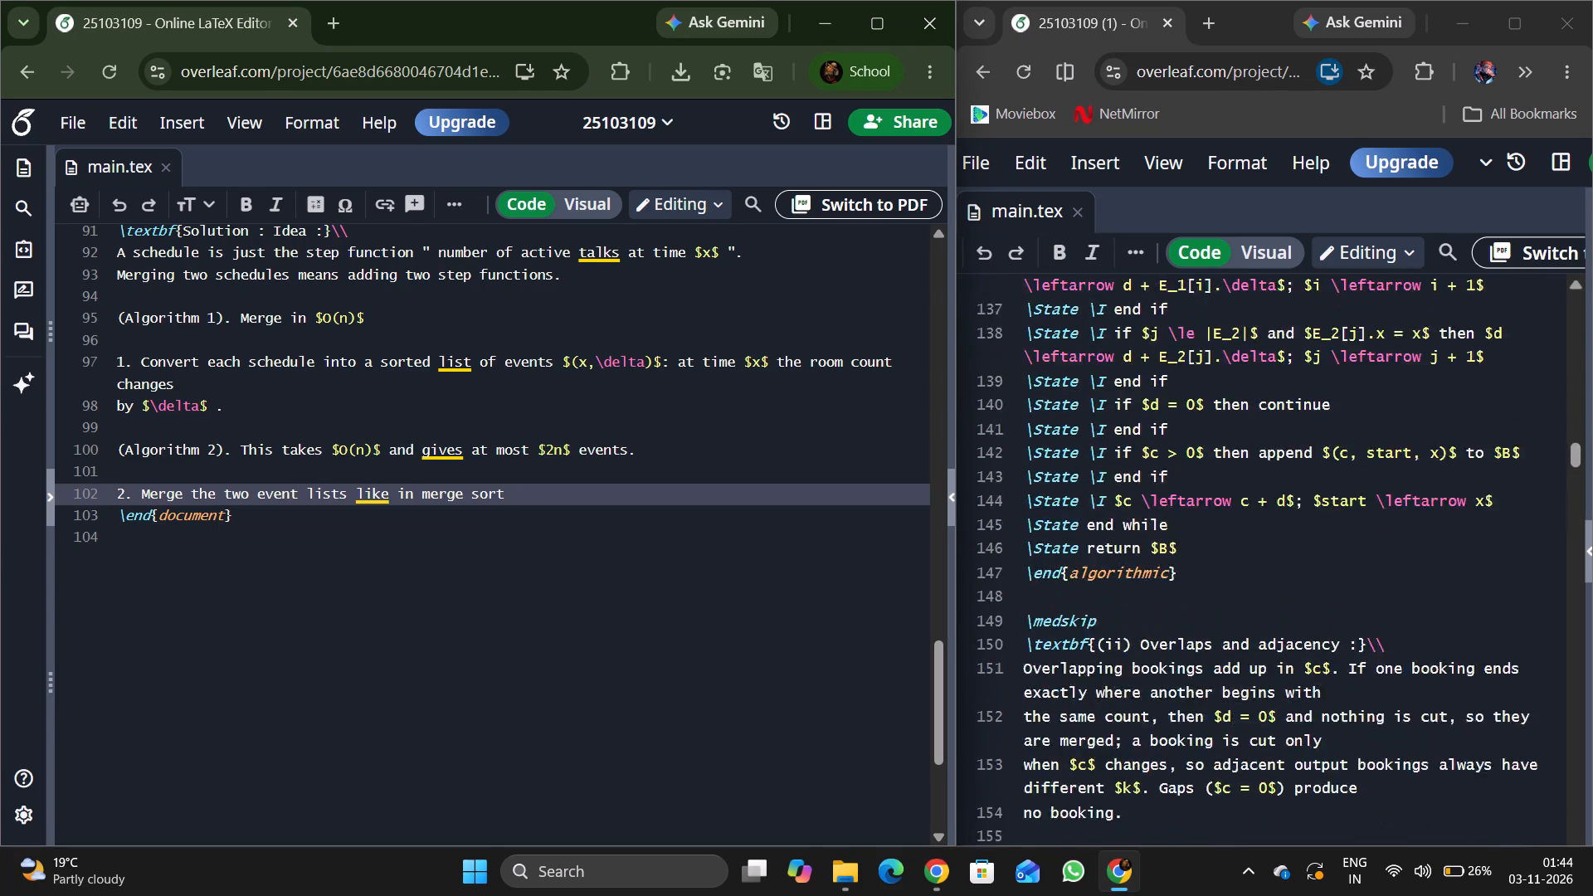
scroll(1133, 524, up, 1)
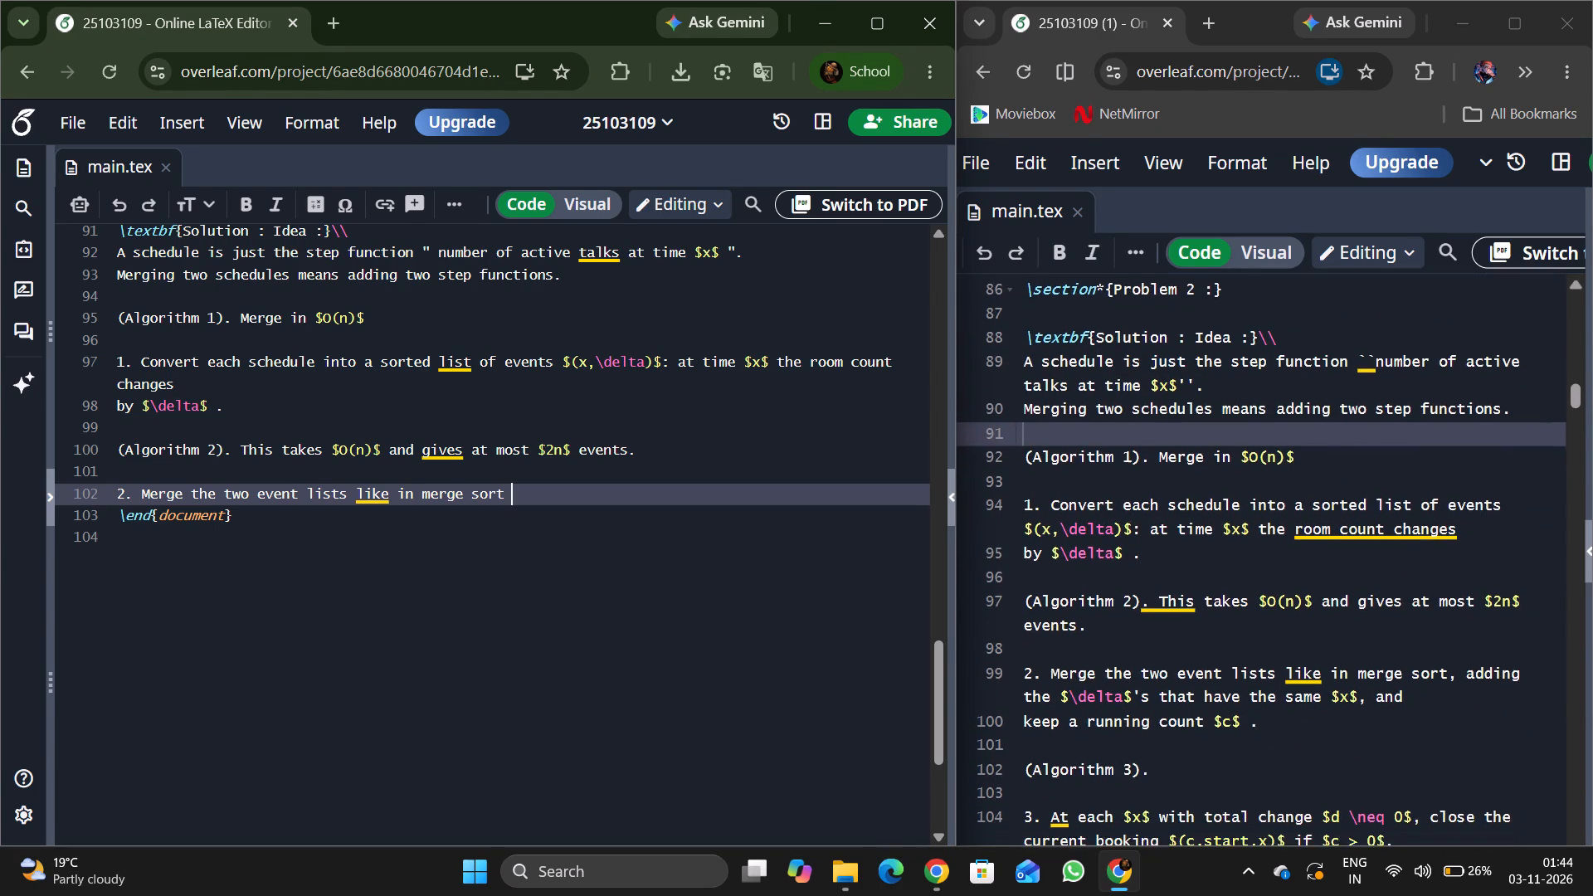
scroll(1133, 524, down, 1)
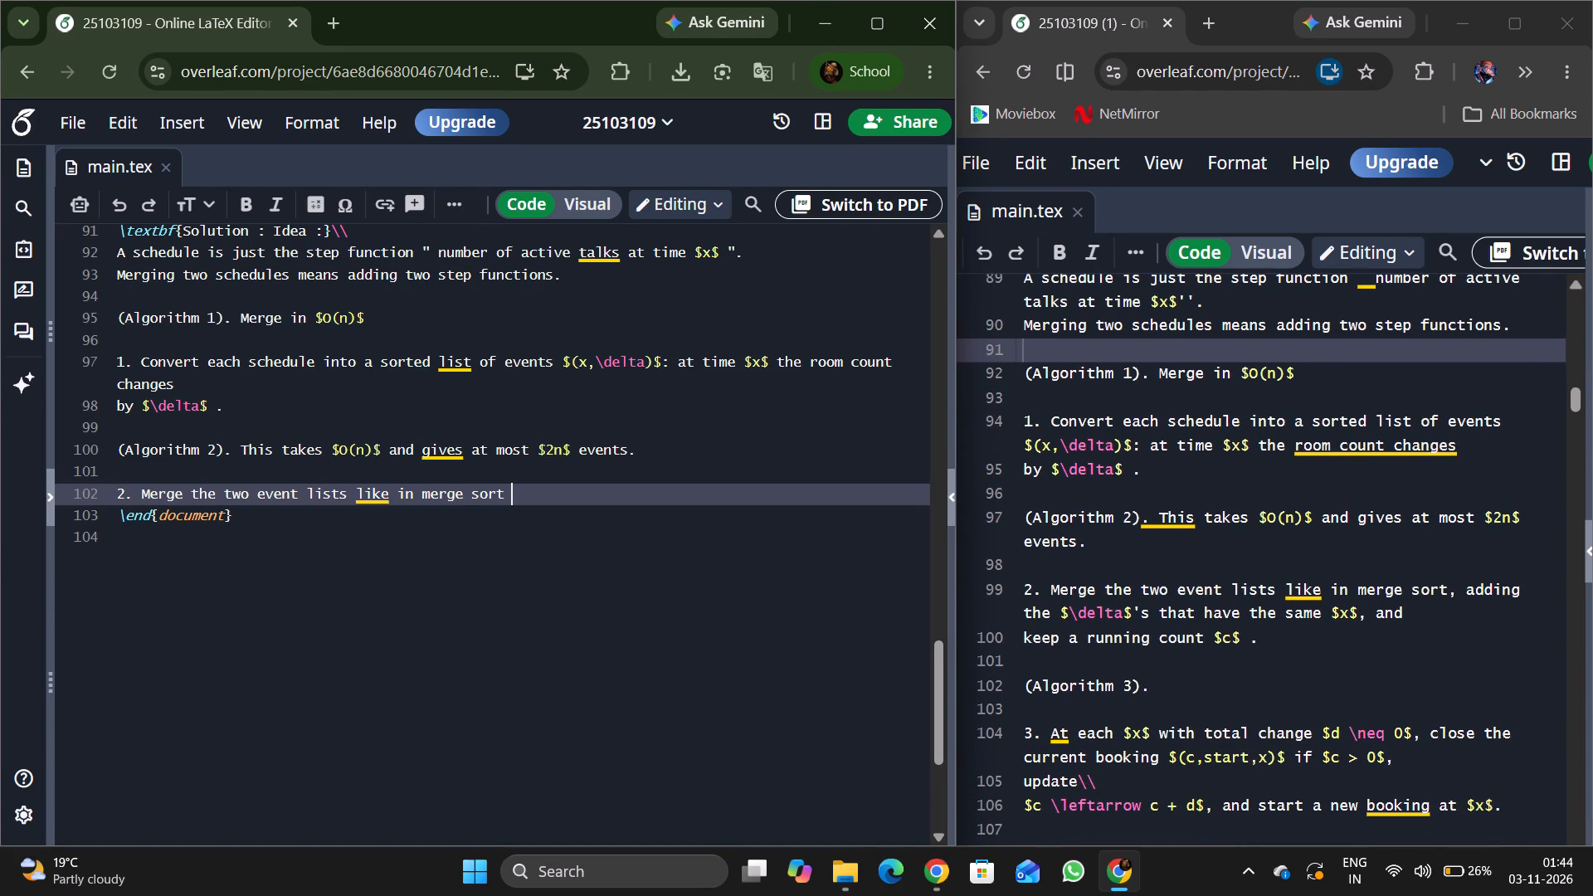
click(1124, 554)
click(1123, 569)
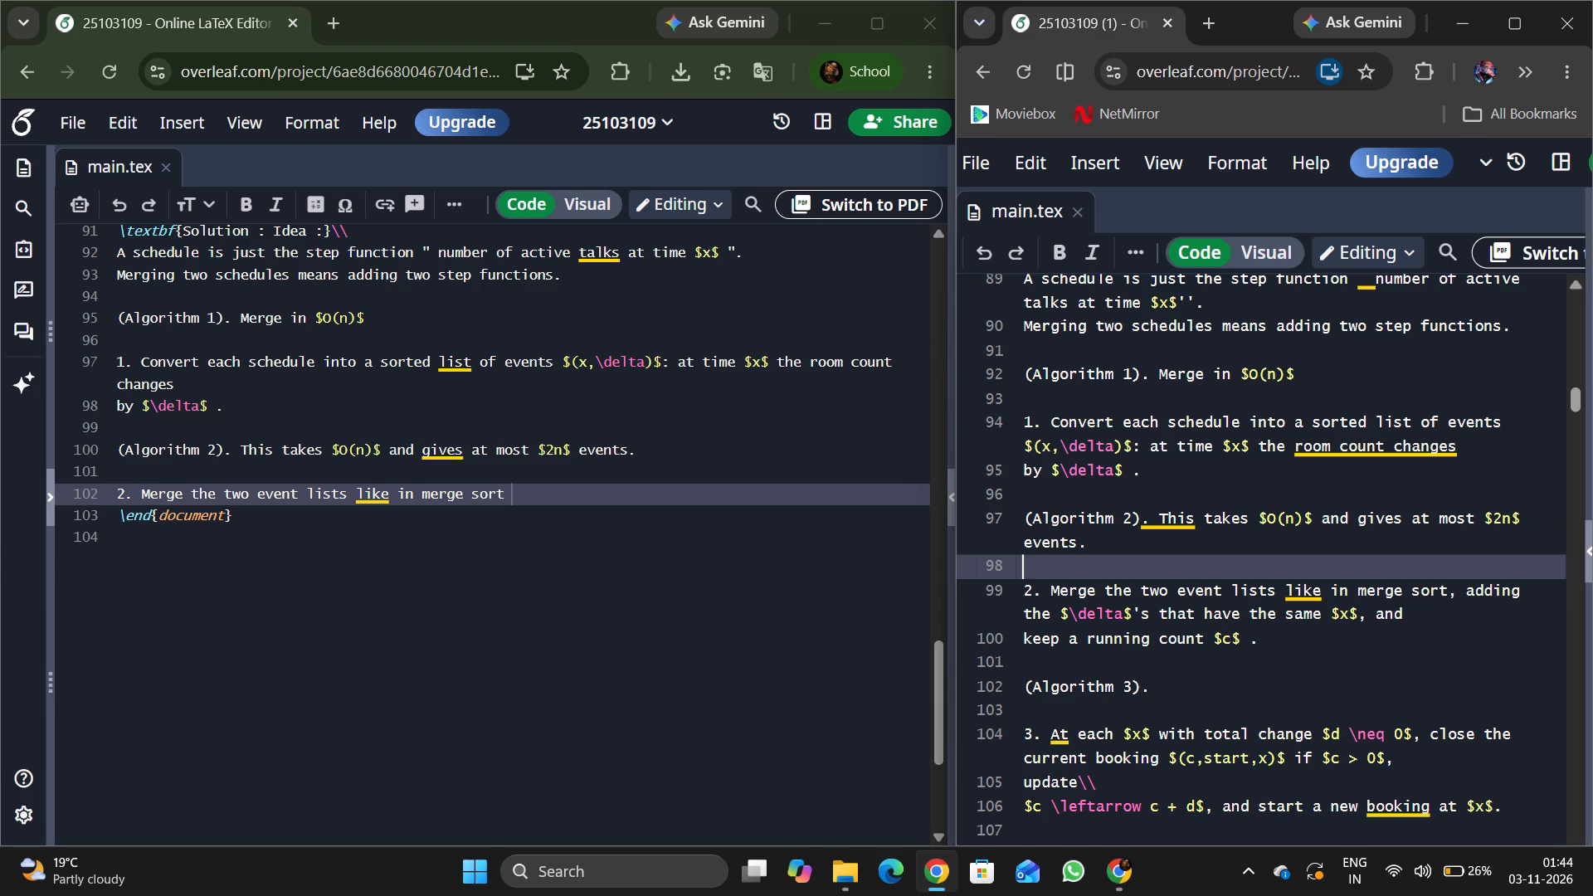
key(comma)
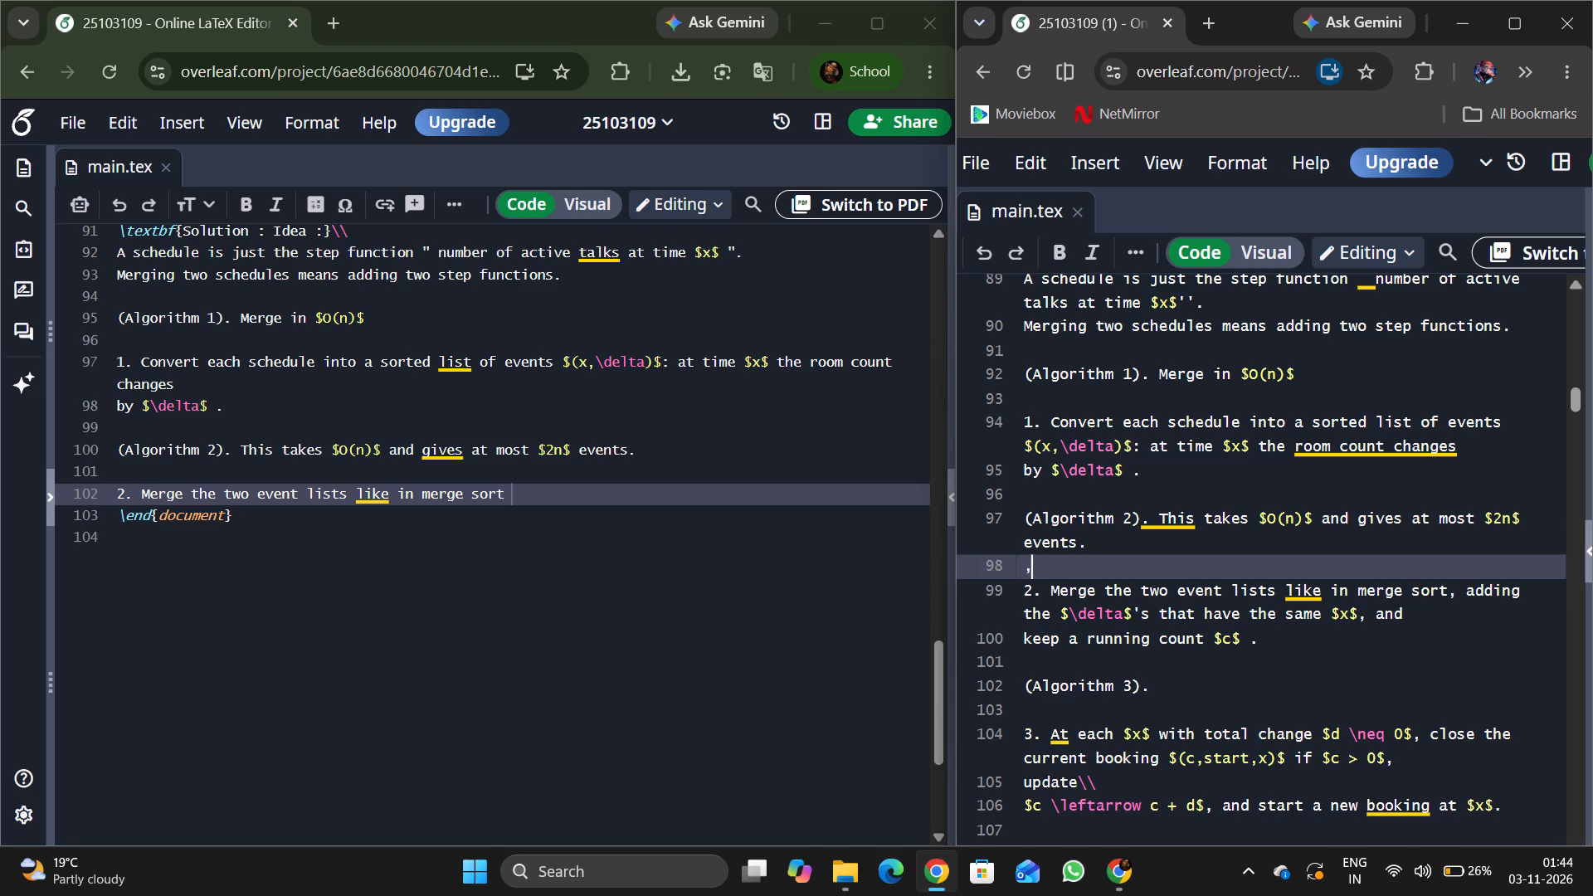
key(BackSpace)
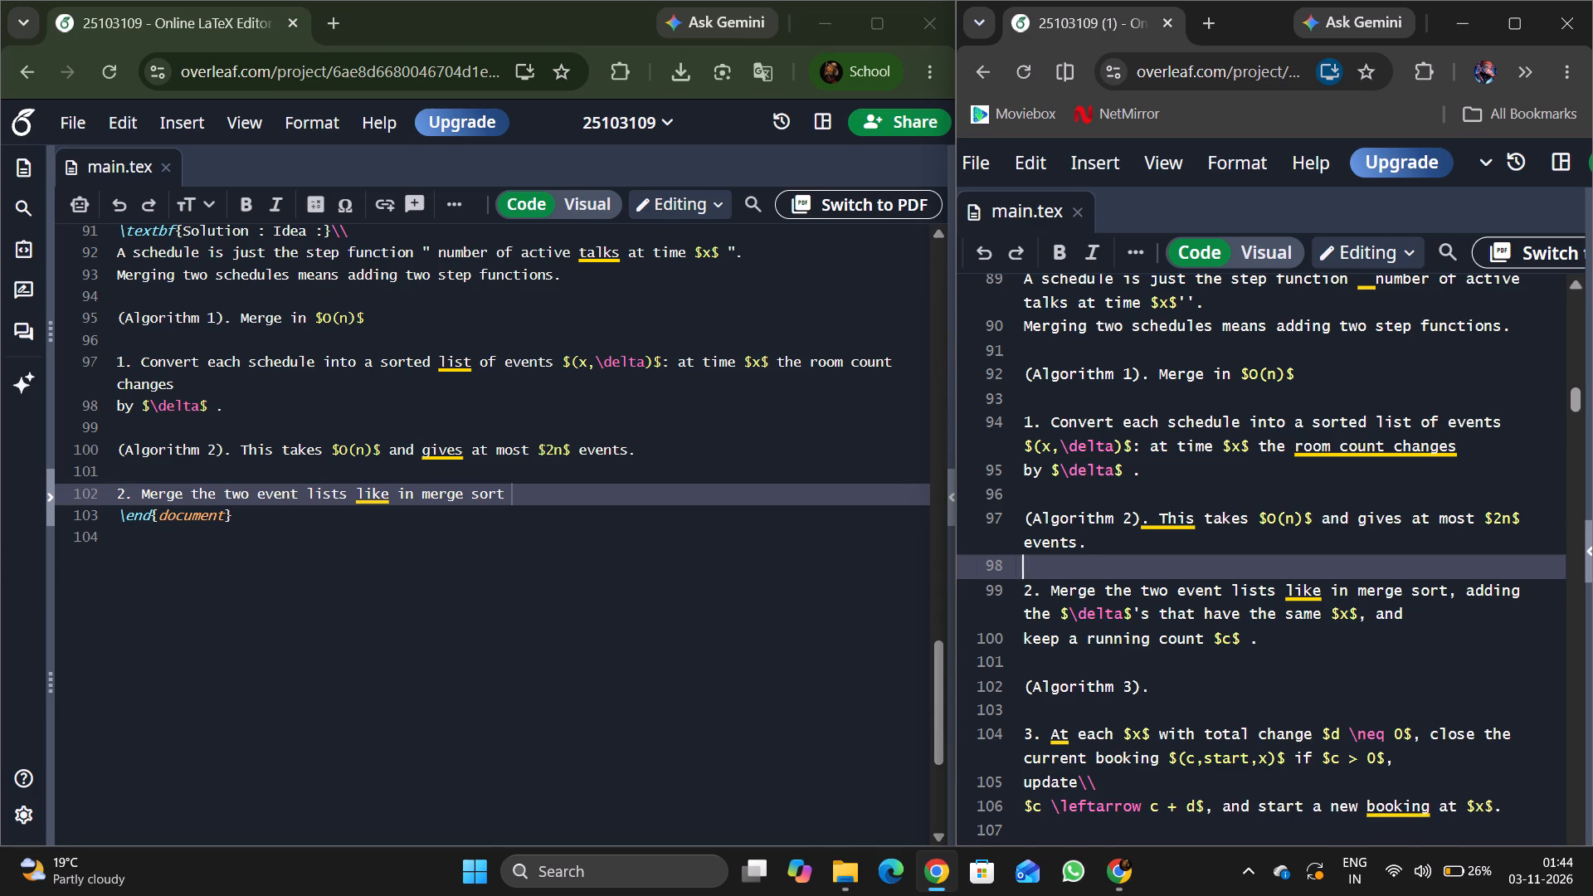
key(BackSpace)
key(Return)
Add a comma directly after "merge sort" in item 2 and continue with "adding the".
click(516, 499)
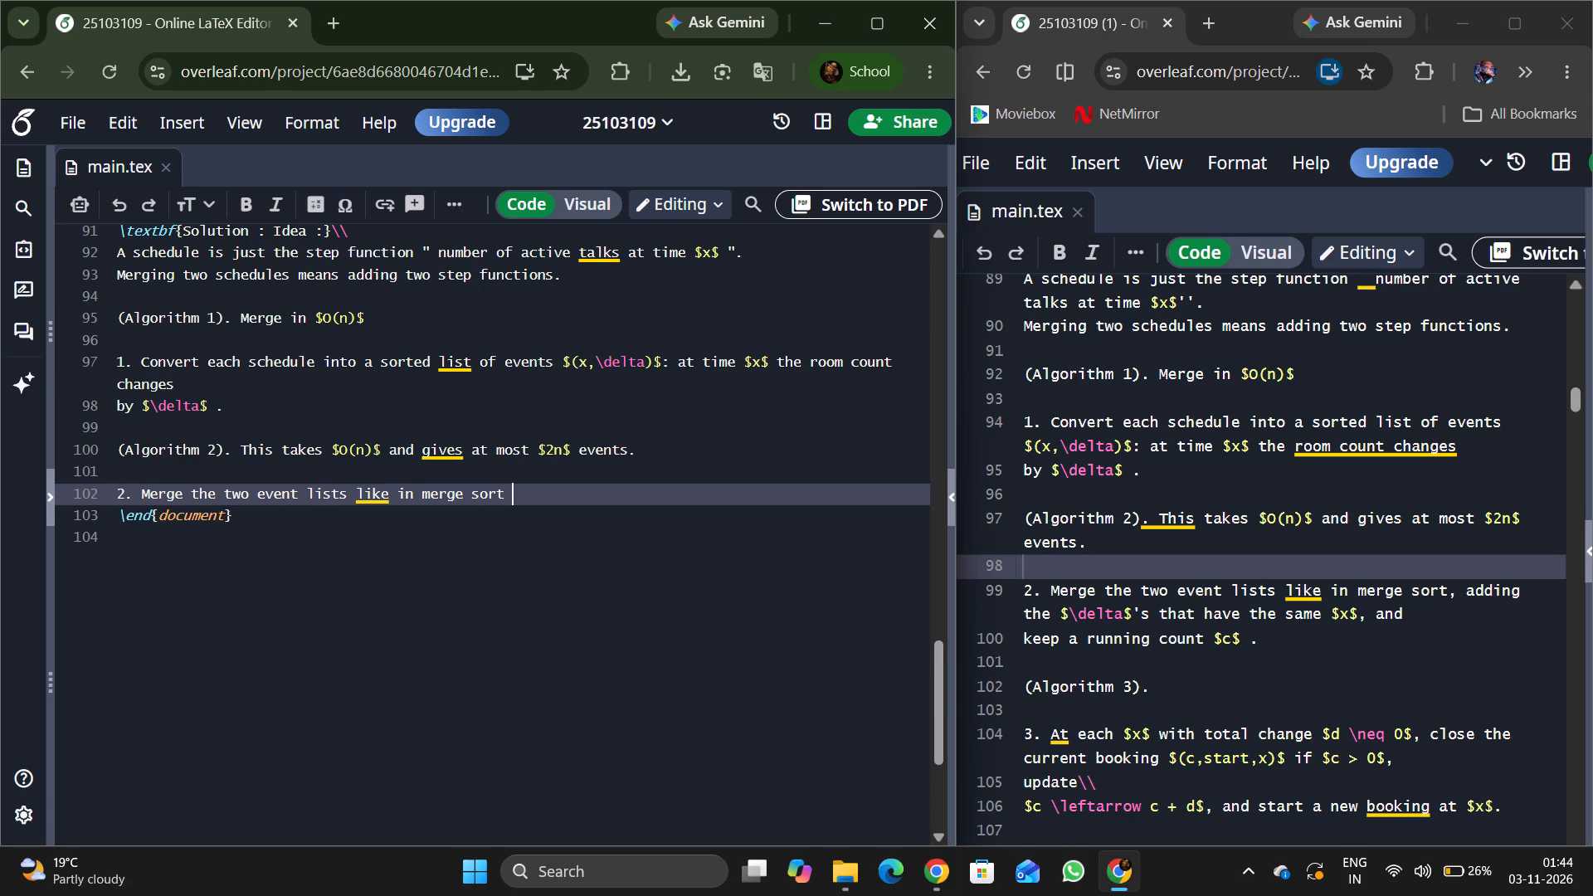
key(BackSpace)
key(comma)
key(space)
text(adding)
key(space)
text(the)
key(space)
Continue item 2 with "$\delta$'s", keeping the delta symbol in inline math.
key(shift+dollar)
text(\del)
key(backslash)
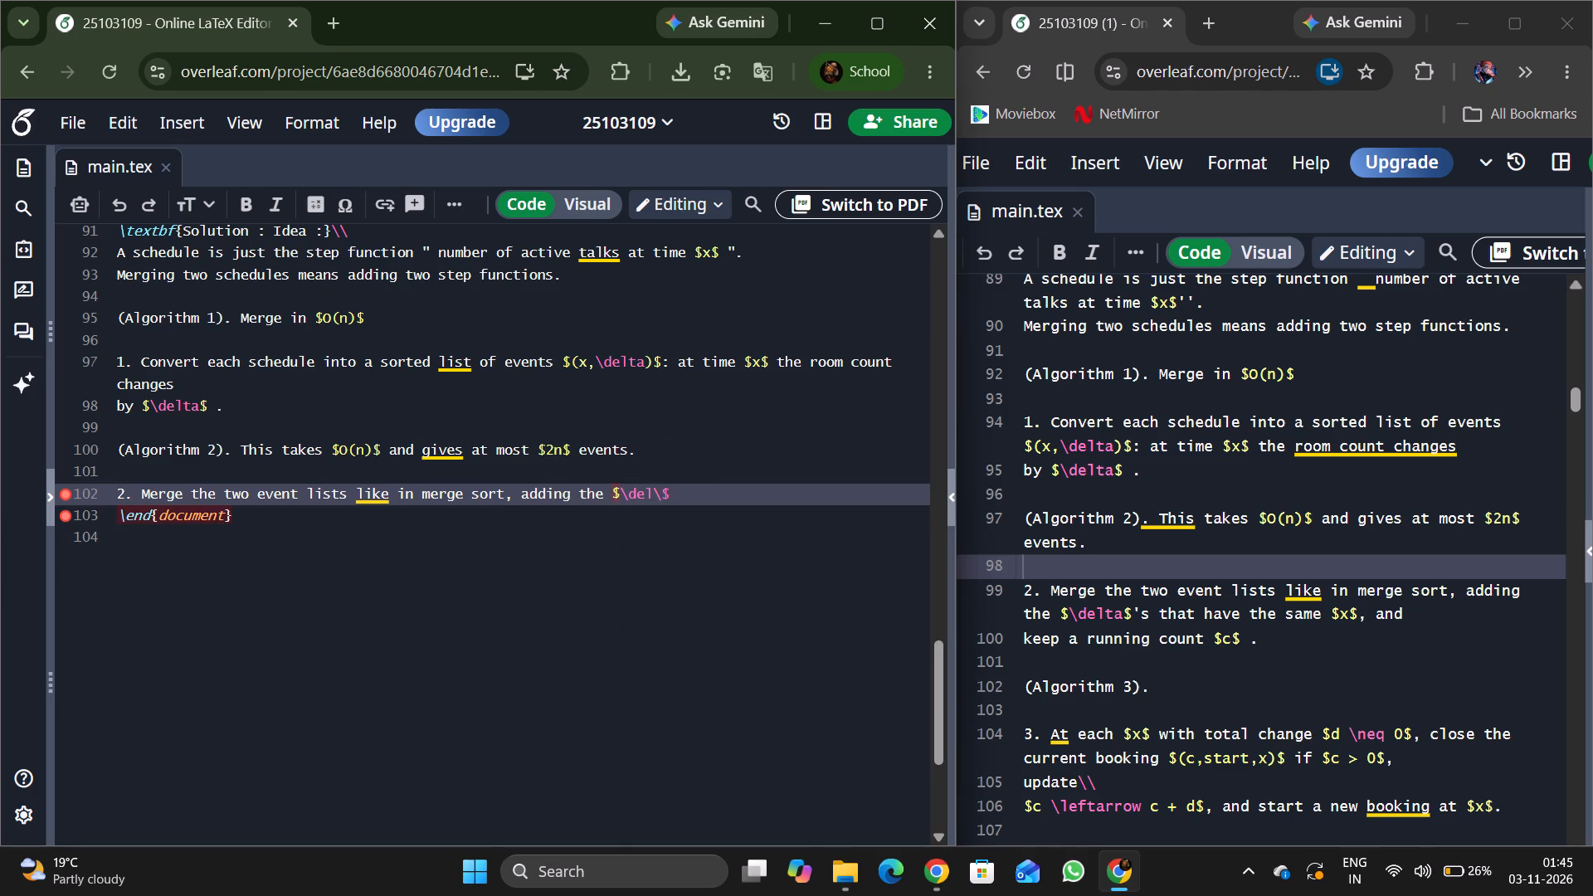
key(BackSpace)
key(BackSpace)
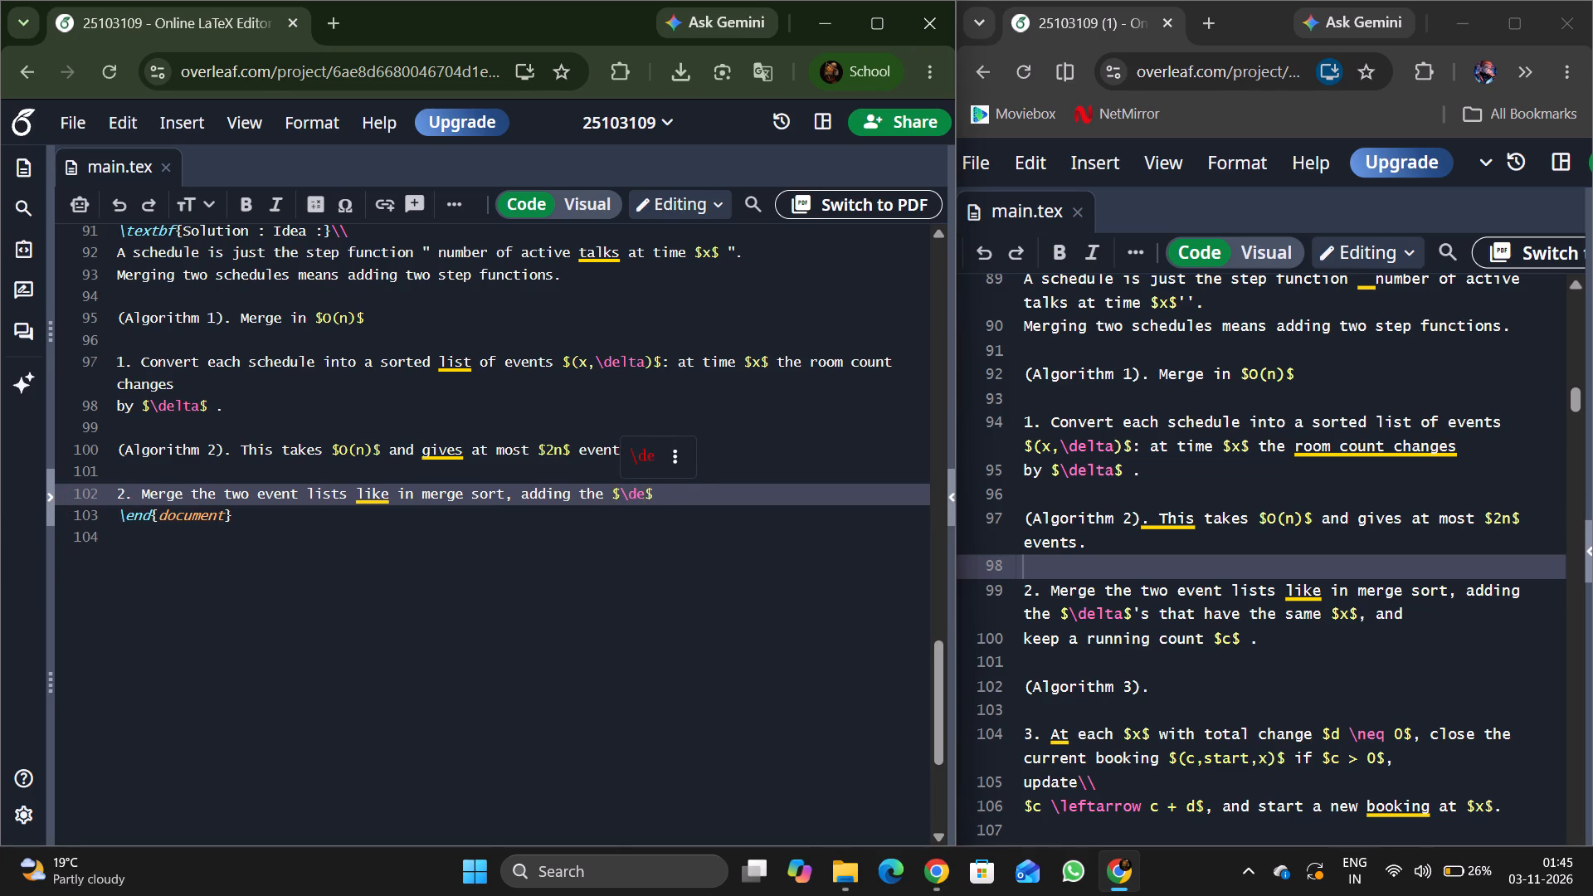
key(l)
key(Return)
key(Right)
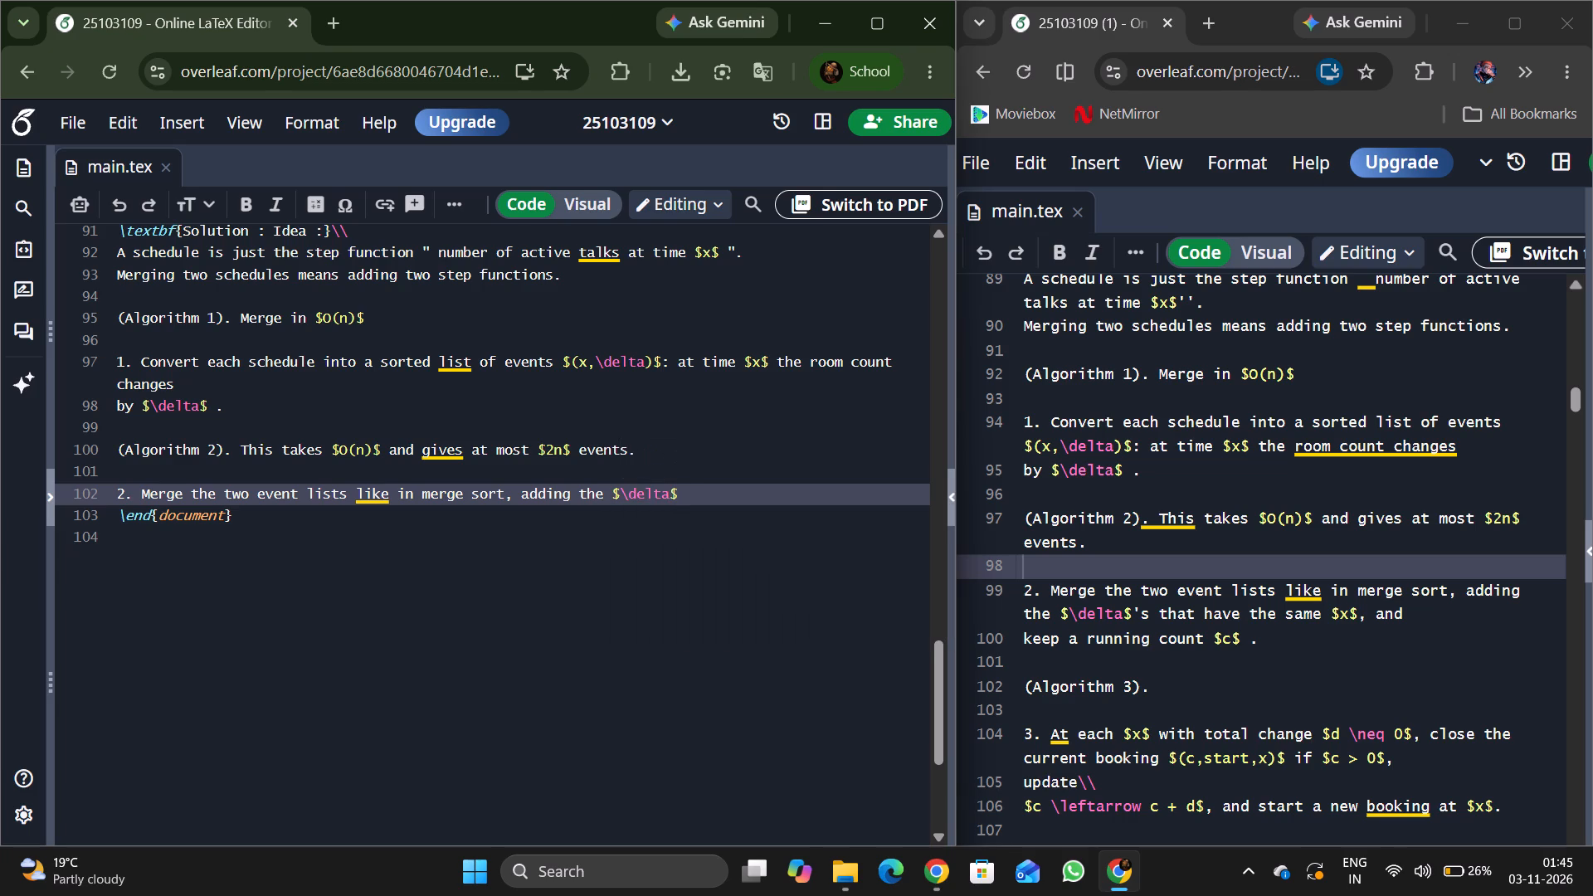
text('s)
key(space)
Continue item 2 after "$\delta$'s" with "that have the same".
text(that)
key(space)
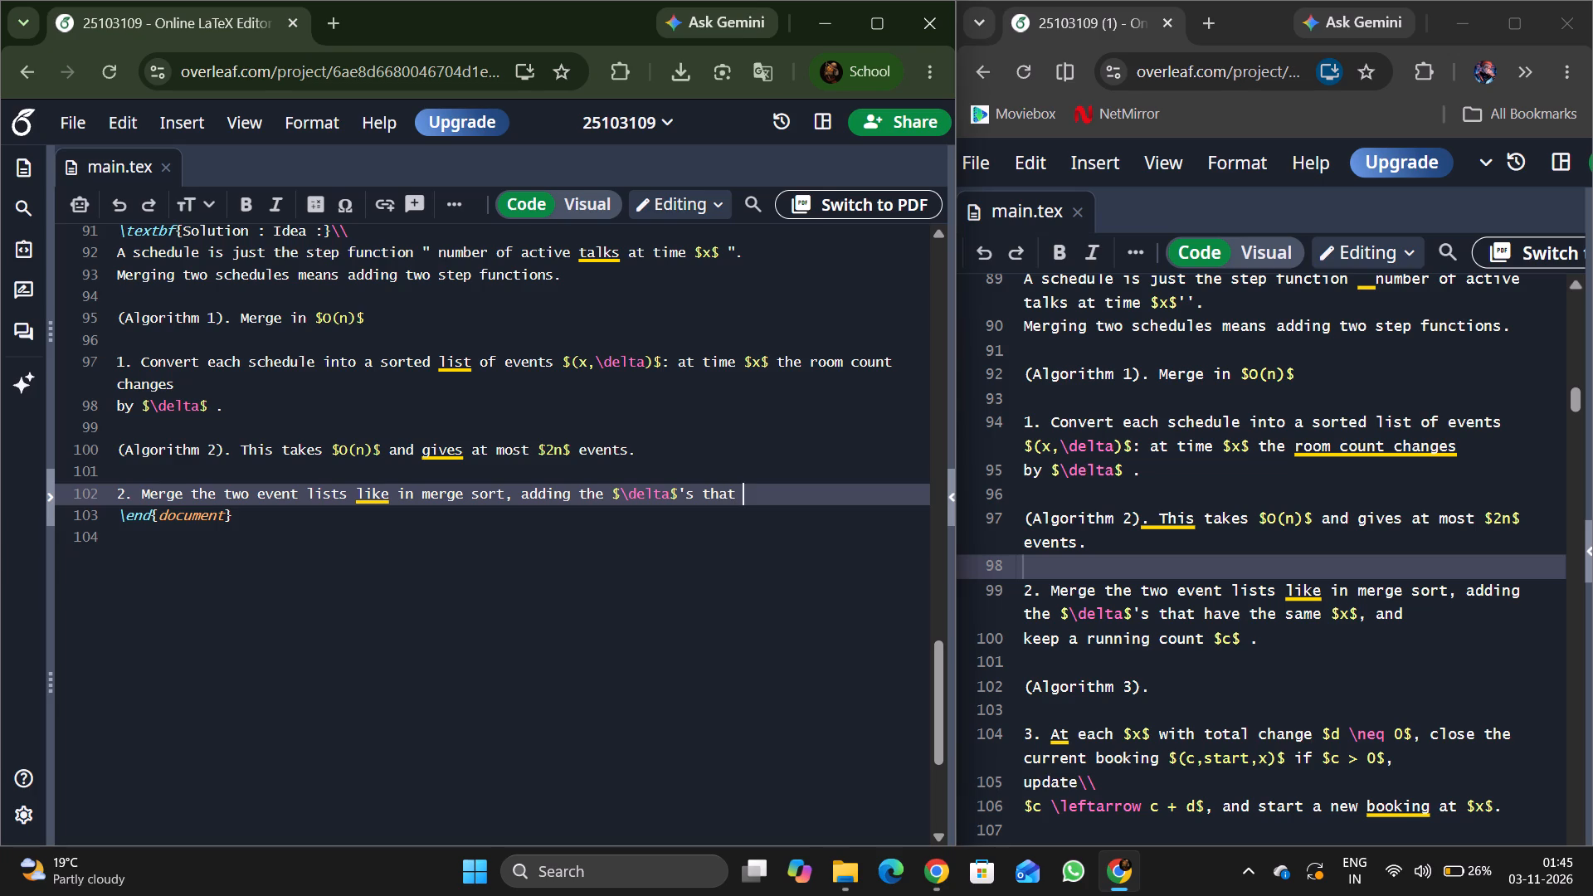
text(have)
key(space)
text(the)
key(space)
text(sam)
key(space)
key(BackSpace)
text(e)
key(space)
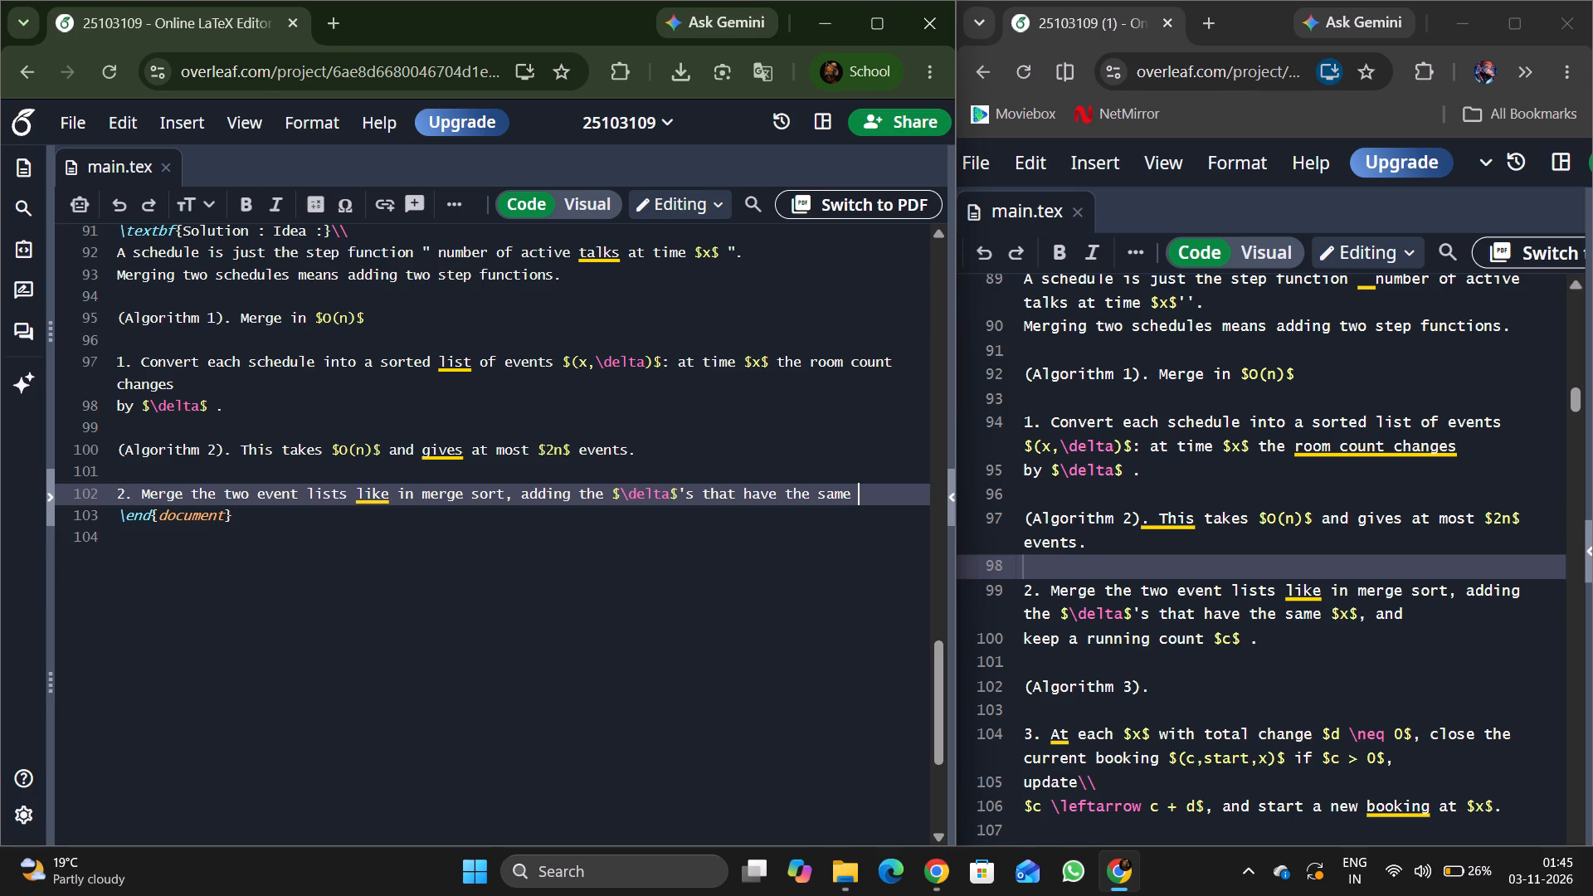
Add "$x$,and" to the end of the item 2 line, keeping the comma outside the inline math.
key(shift+percent)
key(BackSpace)
key(shift+dollar)
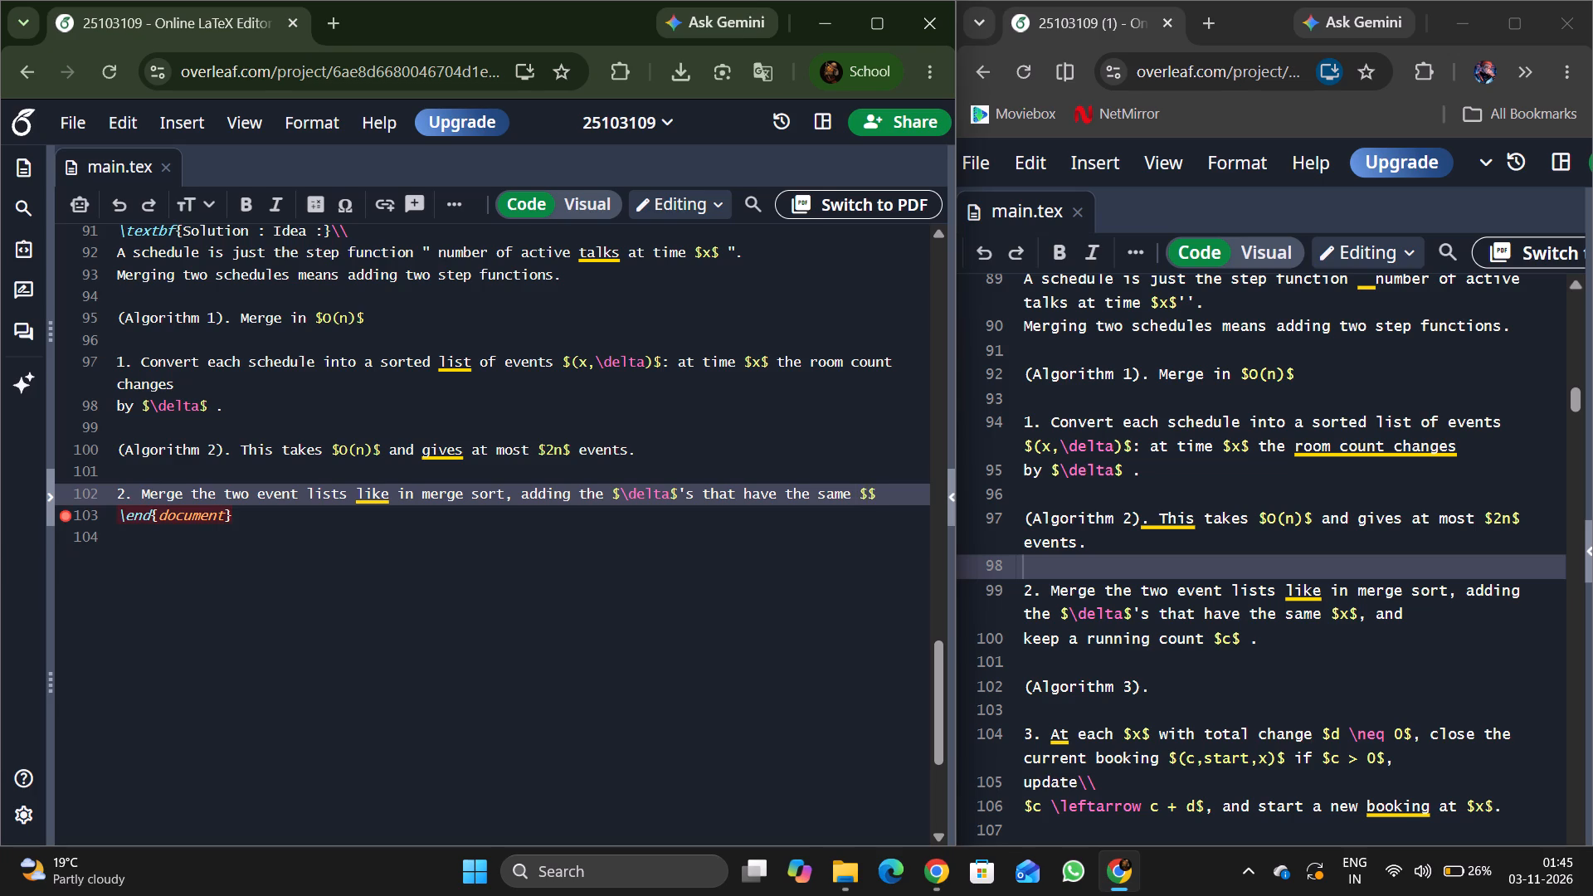
key(x)
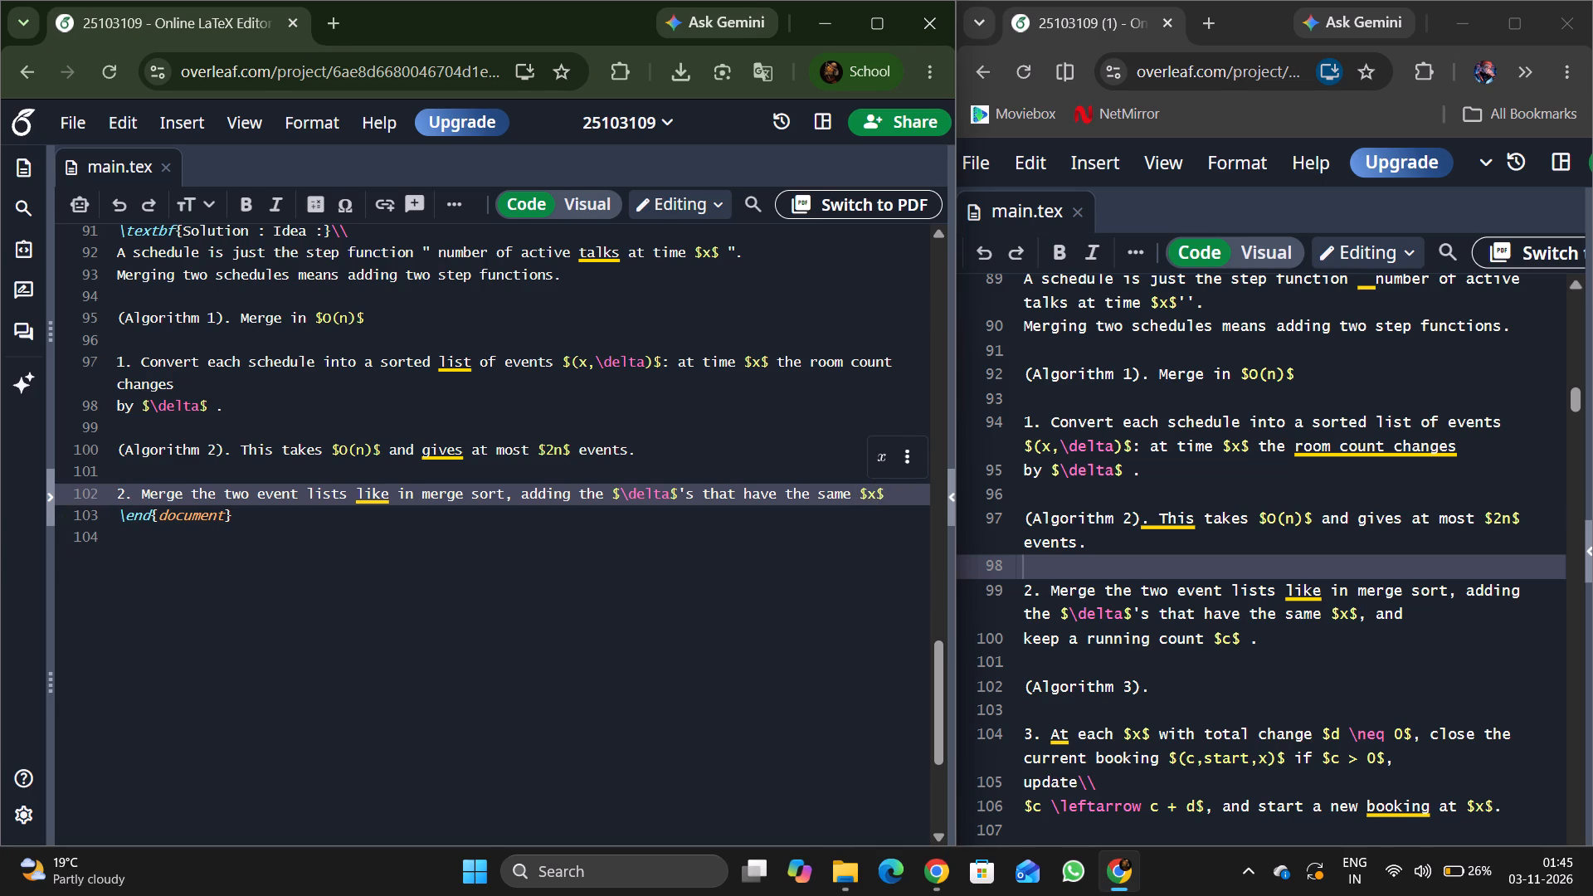
key(comma)
key(BackSpace)
key(Right)
key(space)
text(,)
key(BackSpace)
key(BackSpace)
key(comma)
text(and)
Continue item 2 on a new line with "keep a running count".
key(Return)
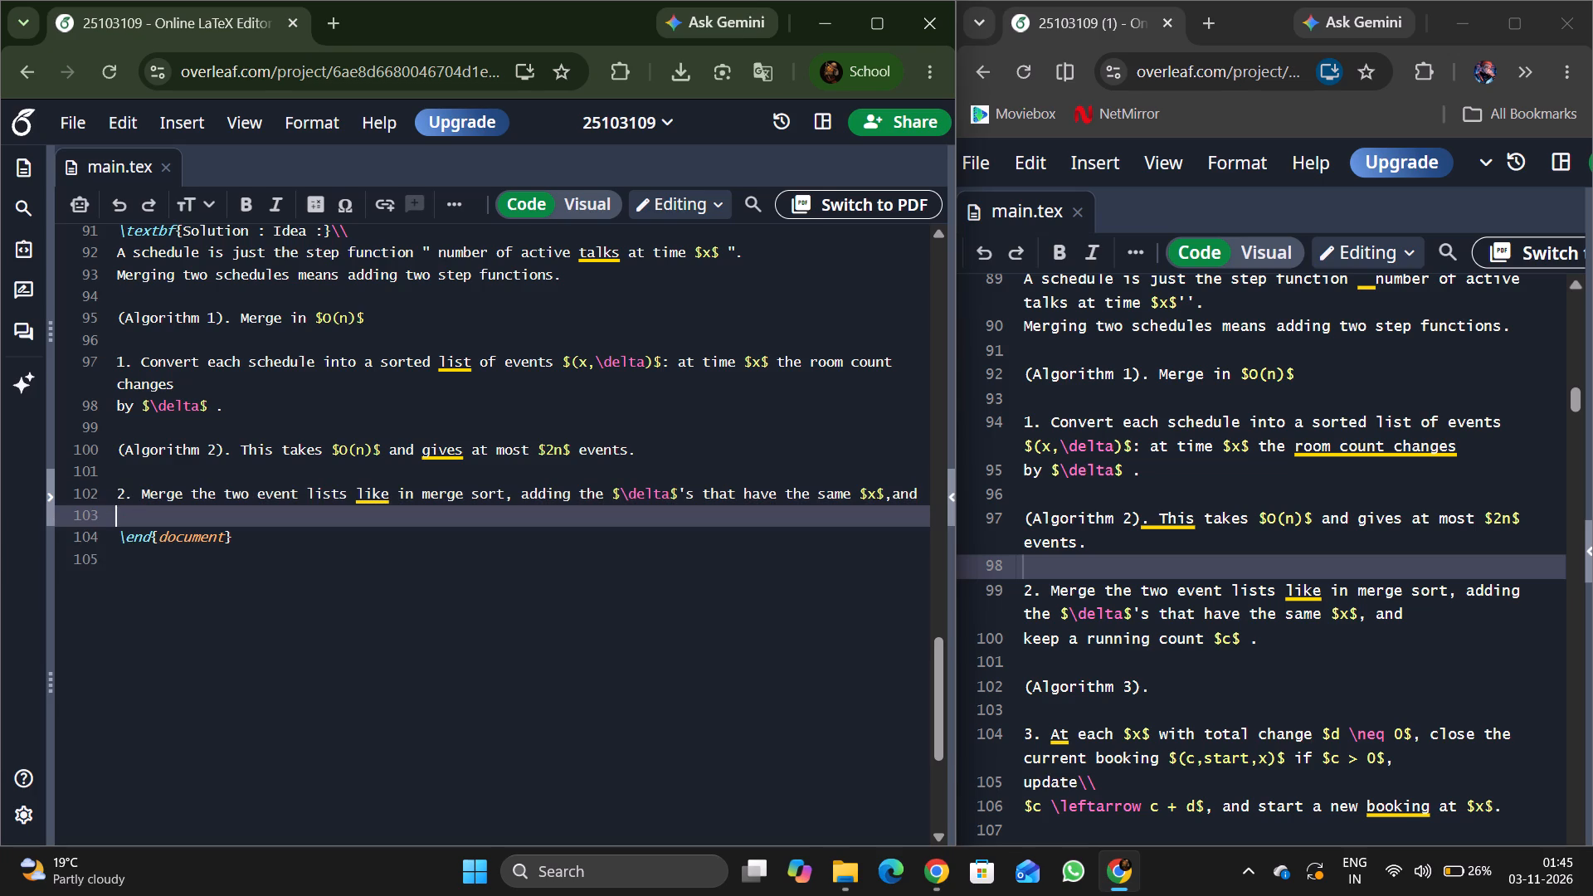
text(keep)
key(space)
text(a)
key(space)
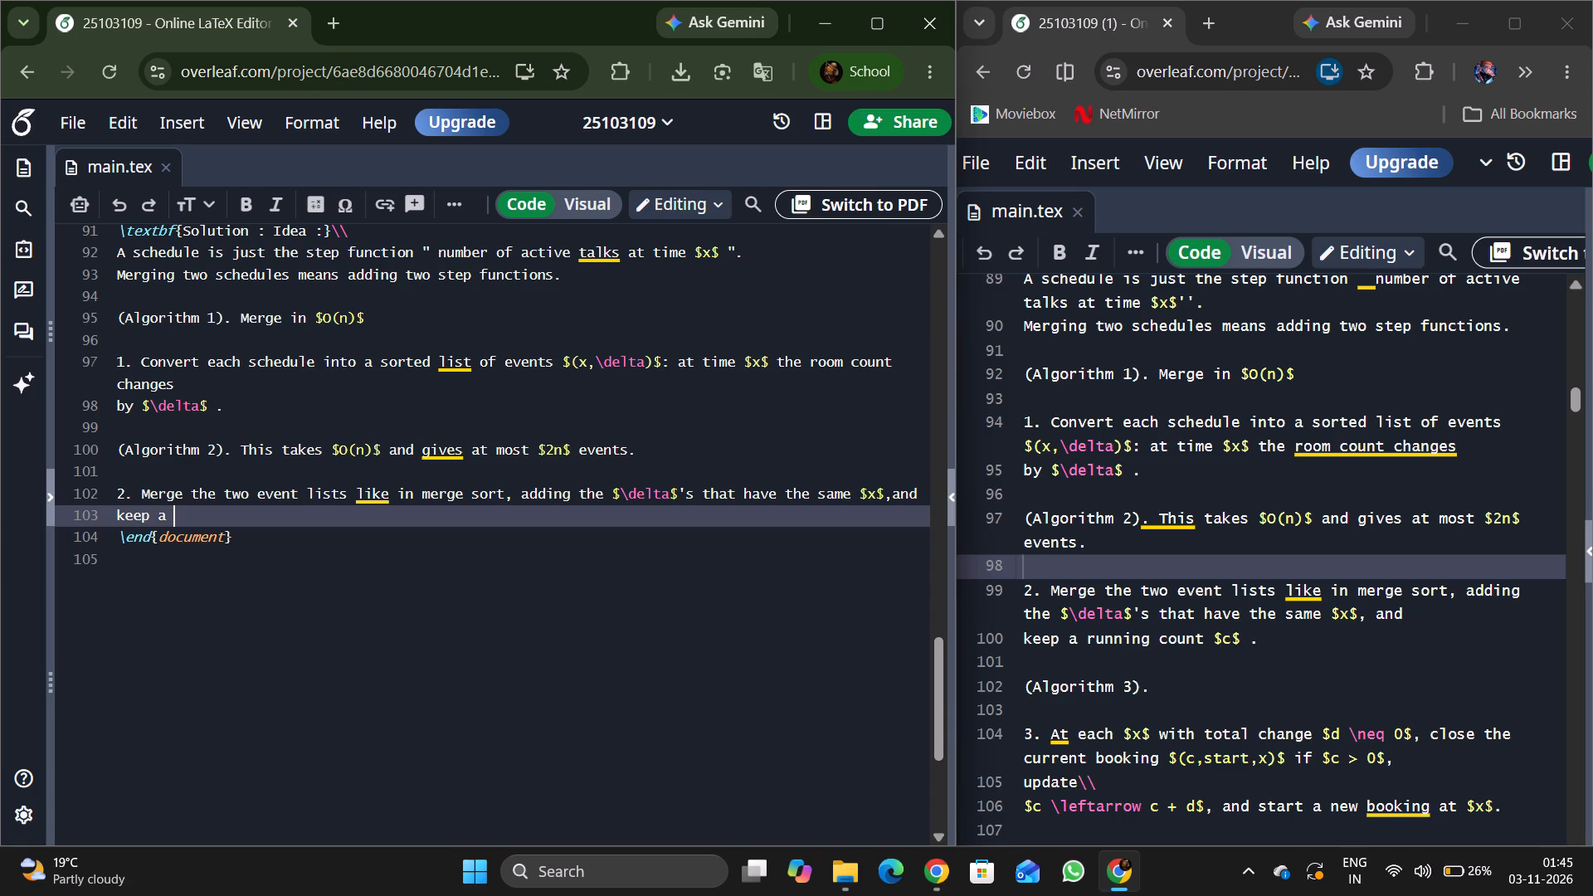
text(runn)
text(ing)
key(space)
text(counr=)
key(BackSpace)
key(BackSpace)
text(t)
key(space)
Finish the item 2 sentence with "$c$ .", setting c in inline math.
text($c)
key(Right)
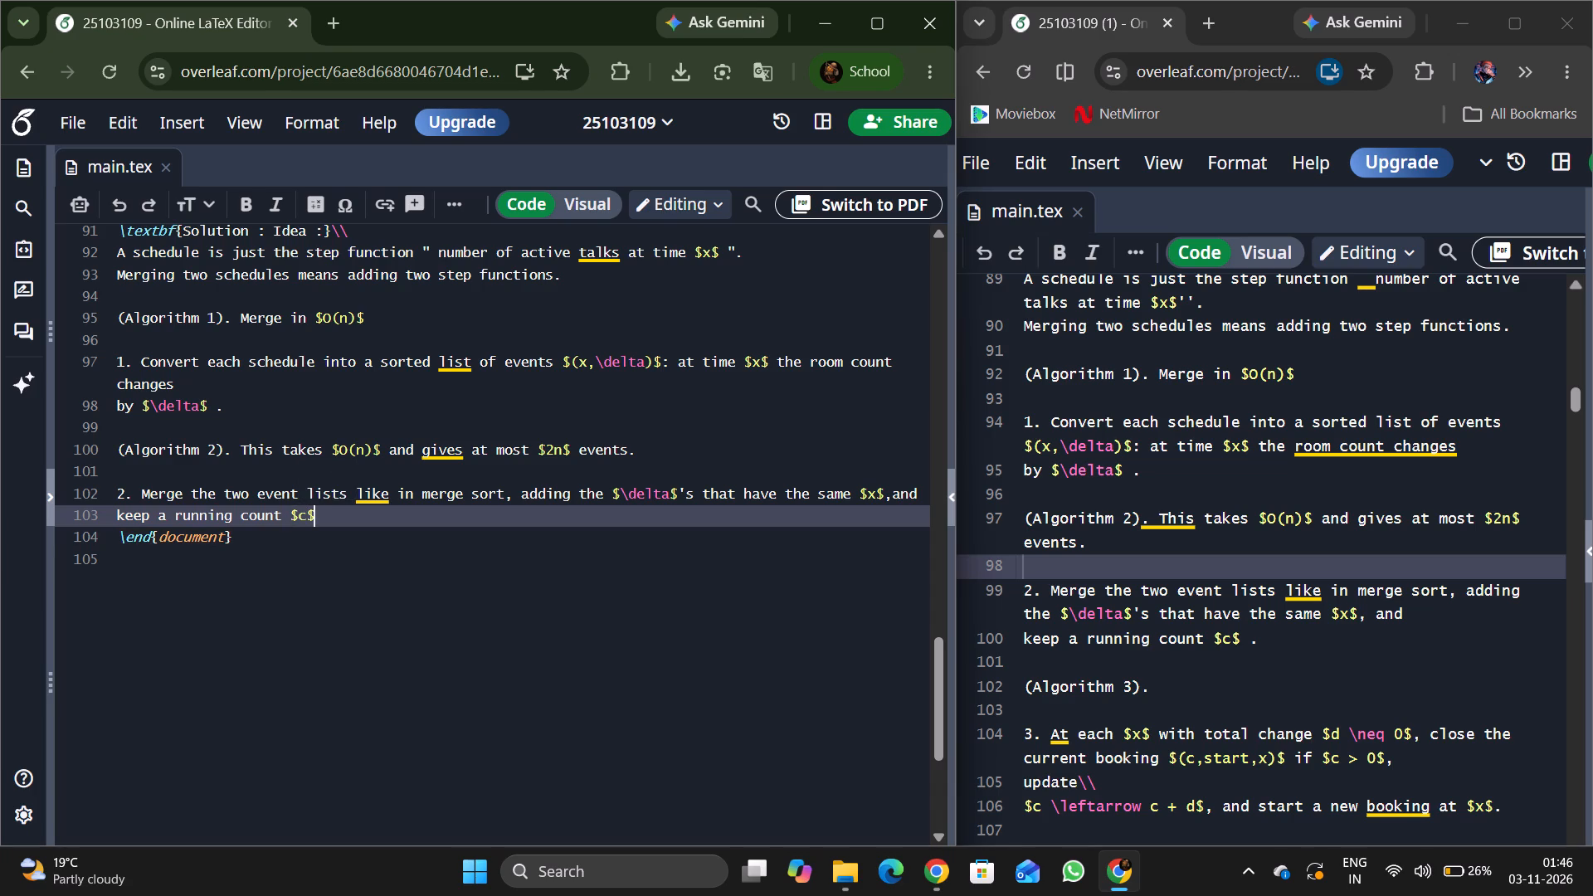
key(space)
key(period)
Add the label "(Algorithm 3)." after a blank line below item 2.
key(Return)
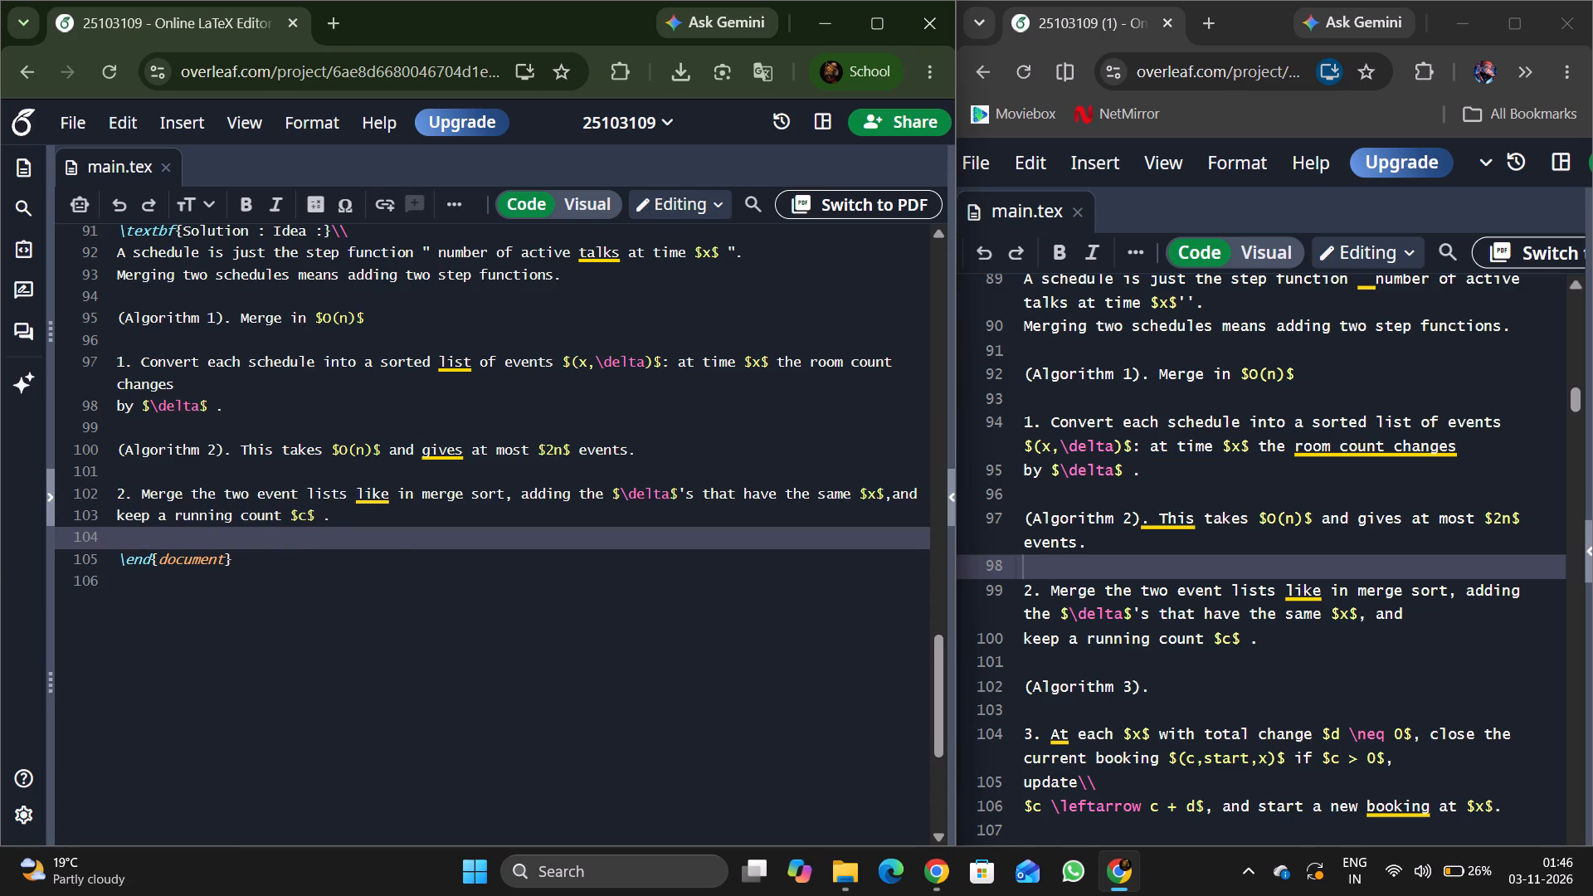
key(backslash)
key(BackSpace)
key(Return)
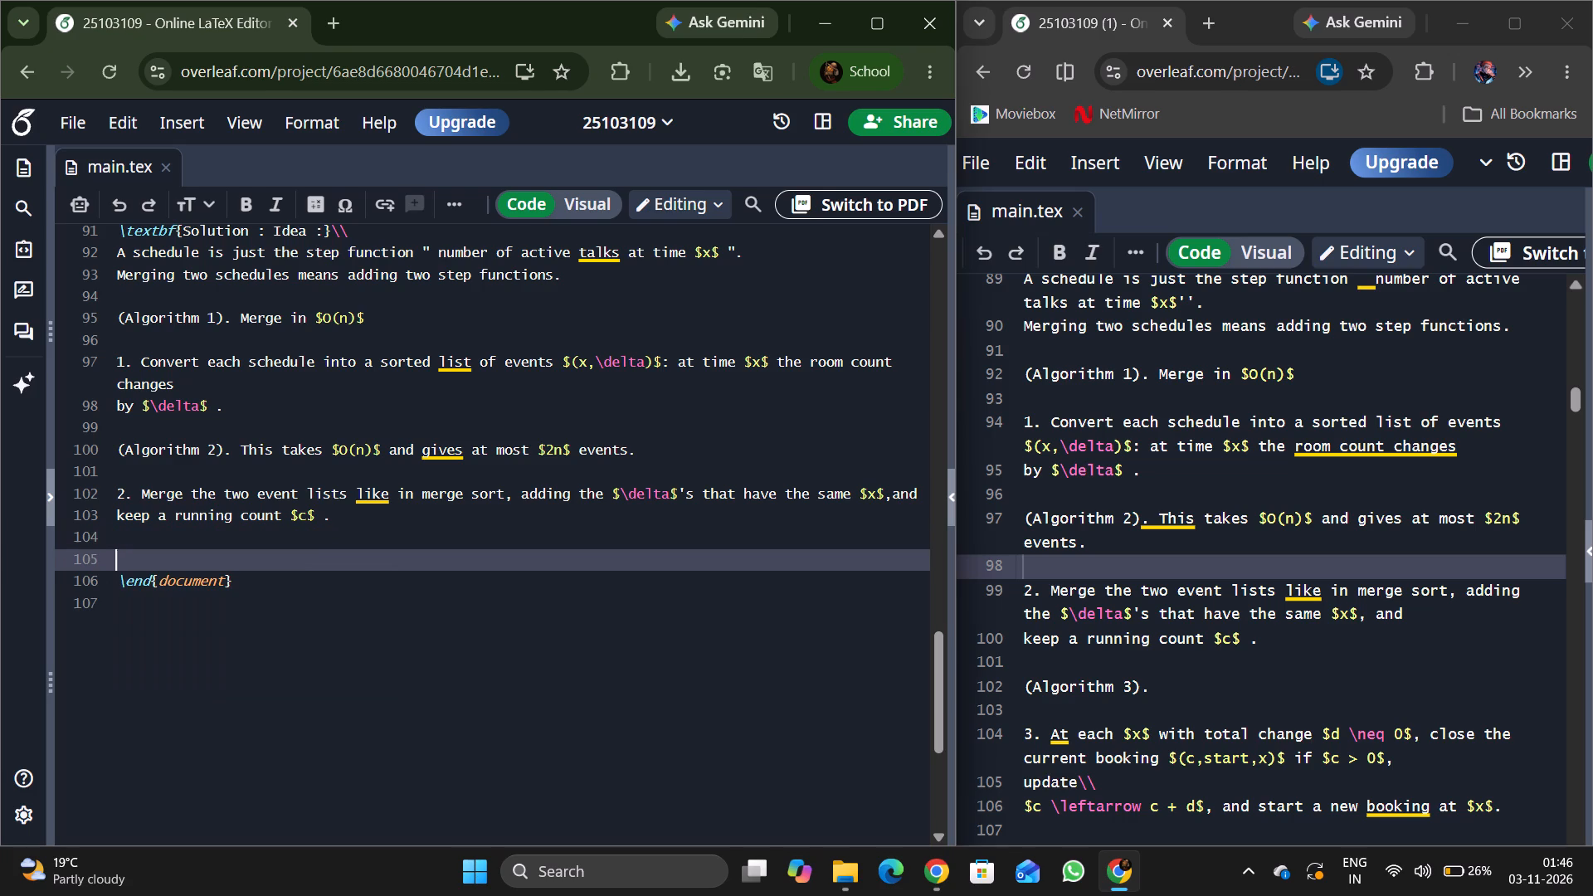
key(shift+parenleft)
text(lgorith)
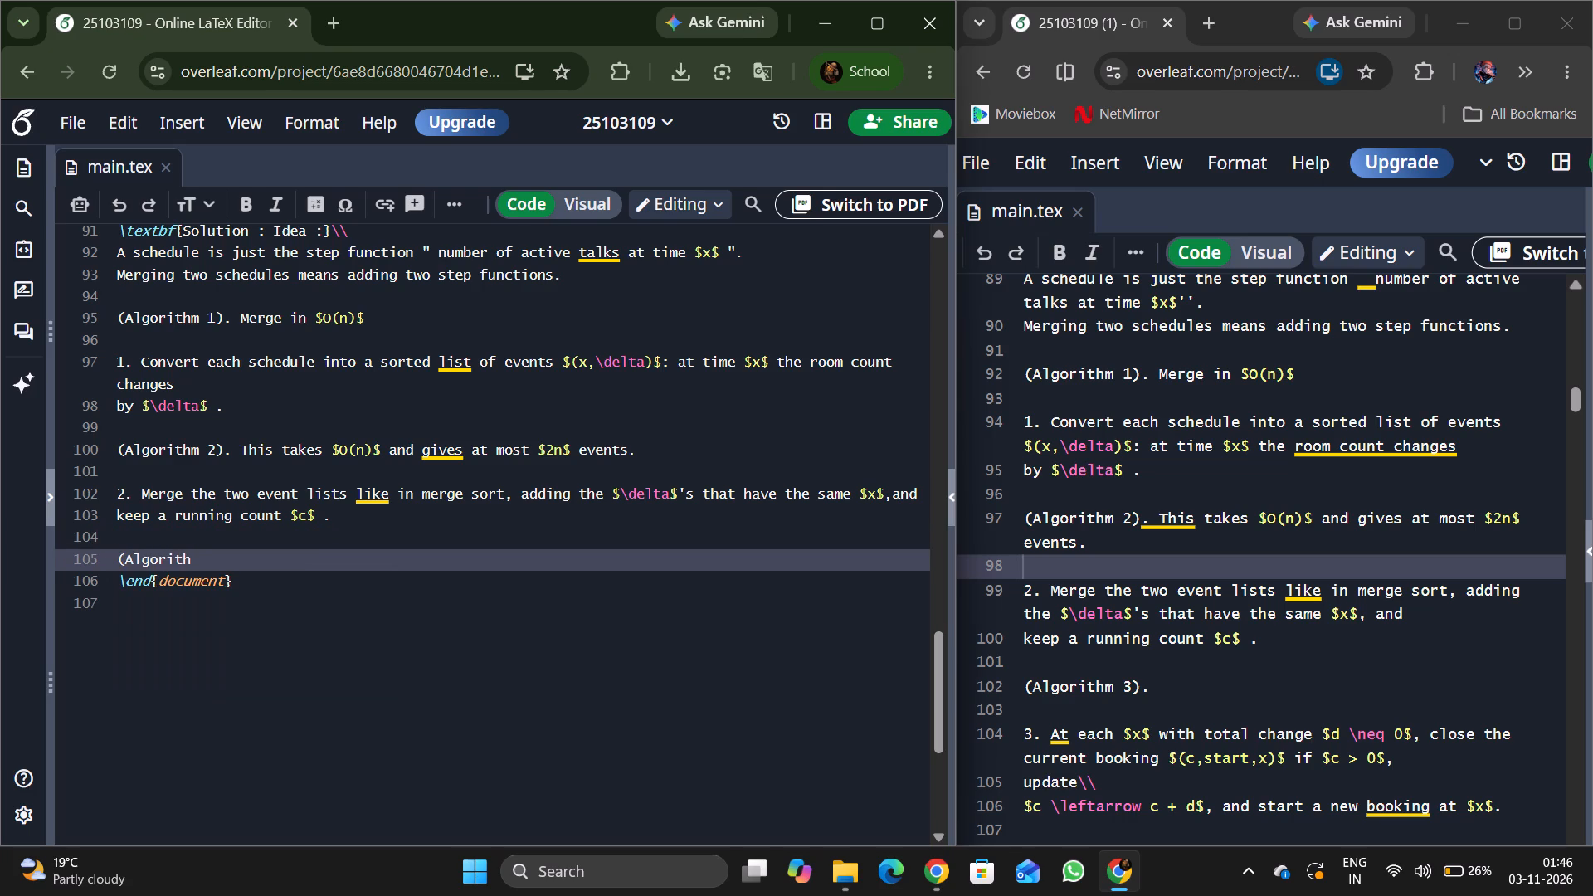
key(m)
key(shift+parenright)
key(Left)
key(space)
key(3)
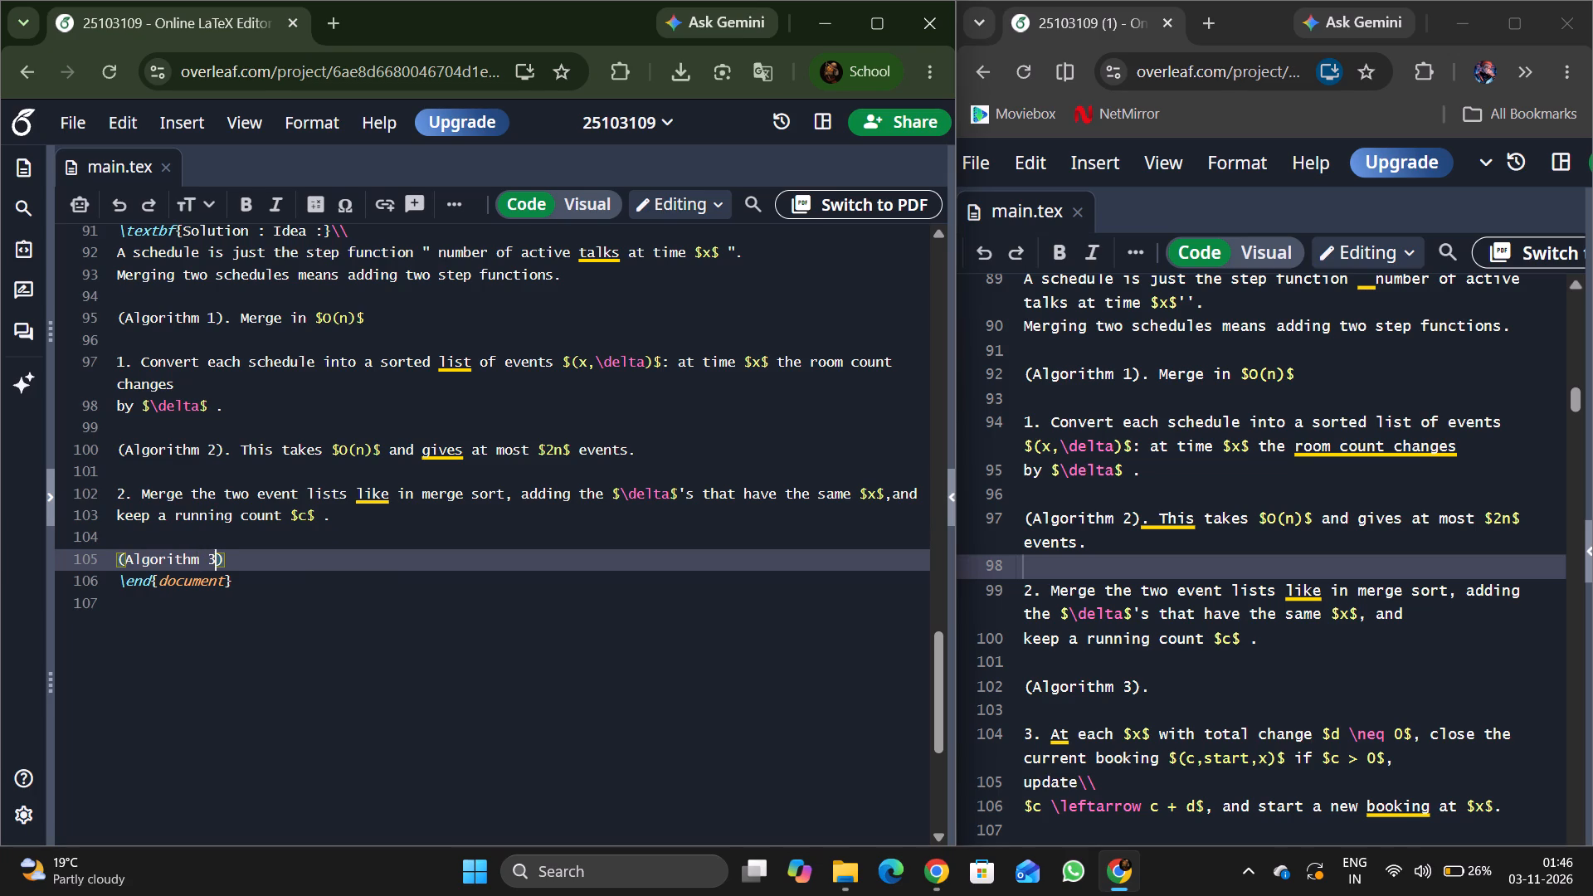
key(Right)
key(period)
Start item 3 after a blank line below the Algorithm 3 label with "3. At each $x$".
key(Return)
key(Return)
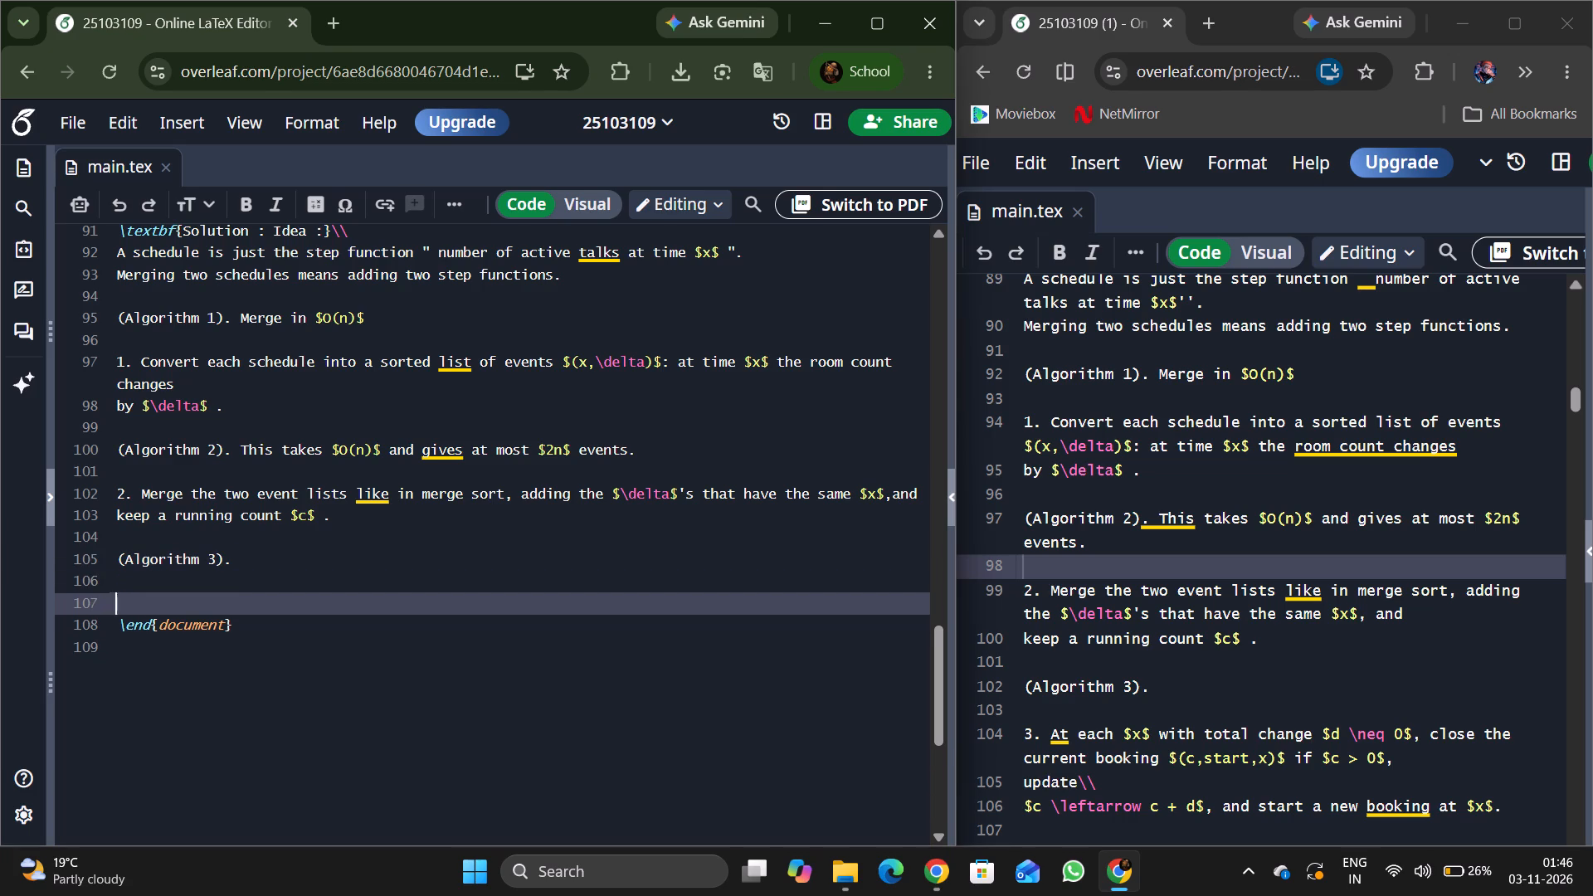
key(3)
key(period)
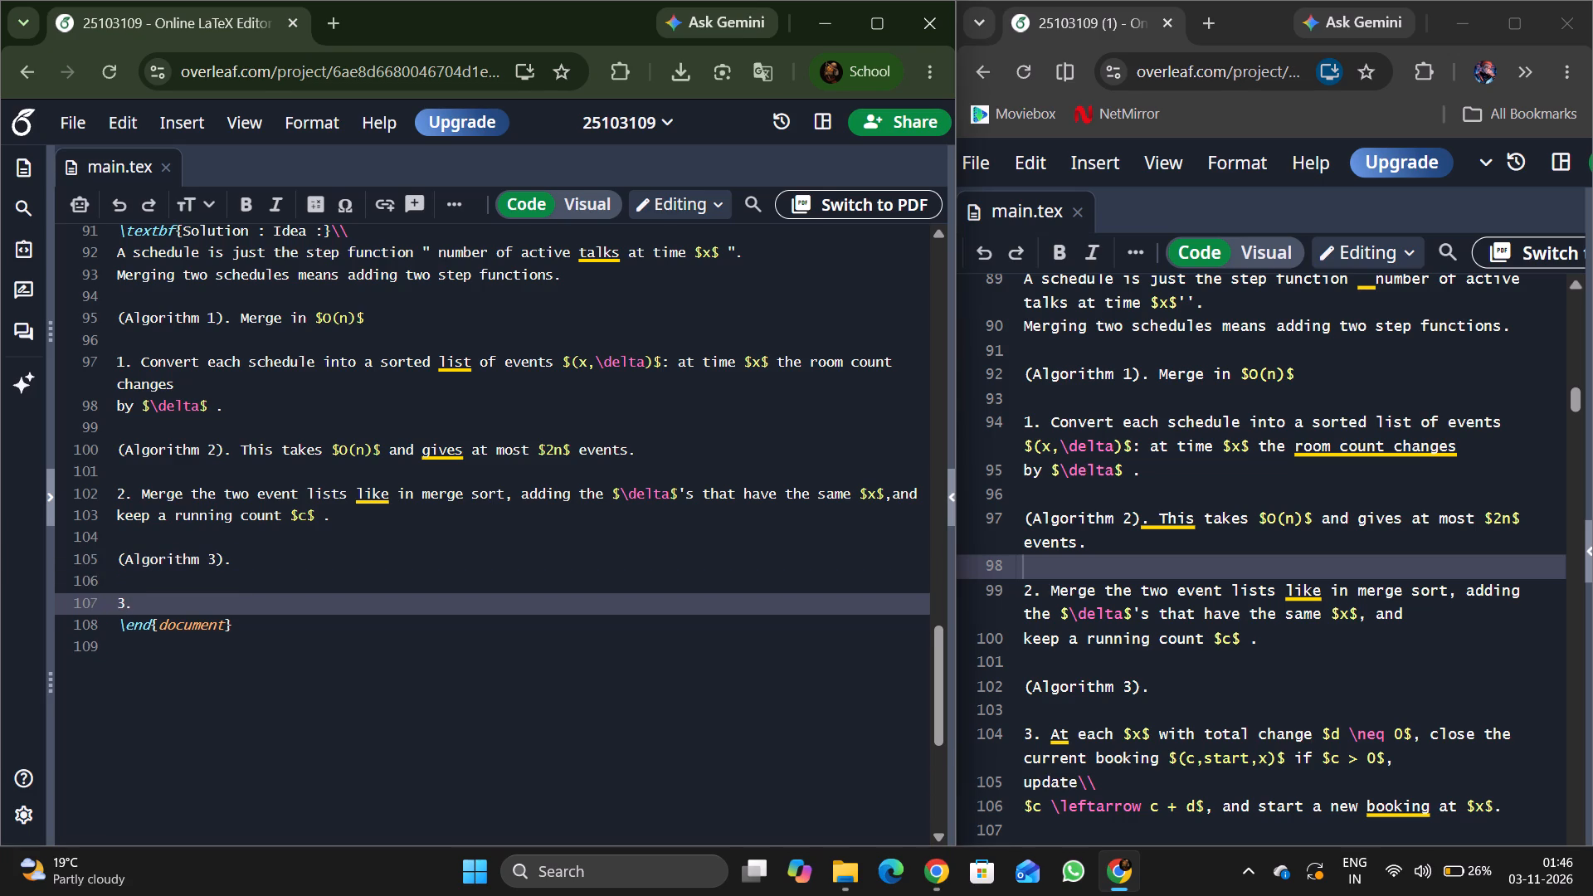
key(a)
key(shift+dollar)
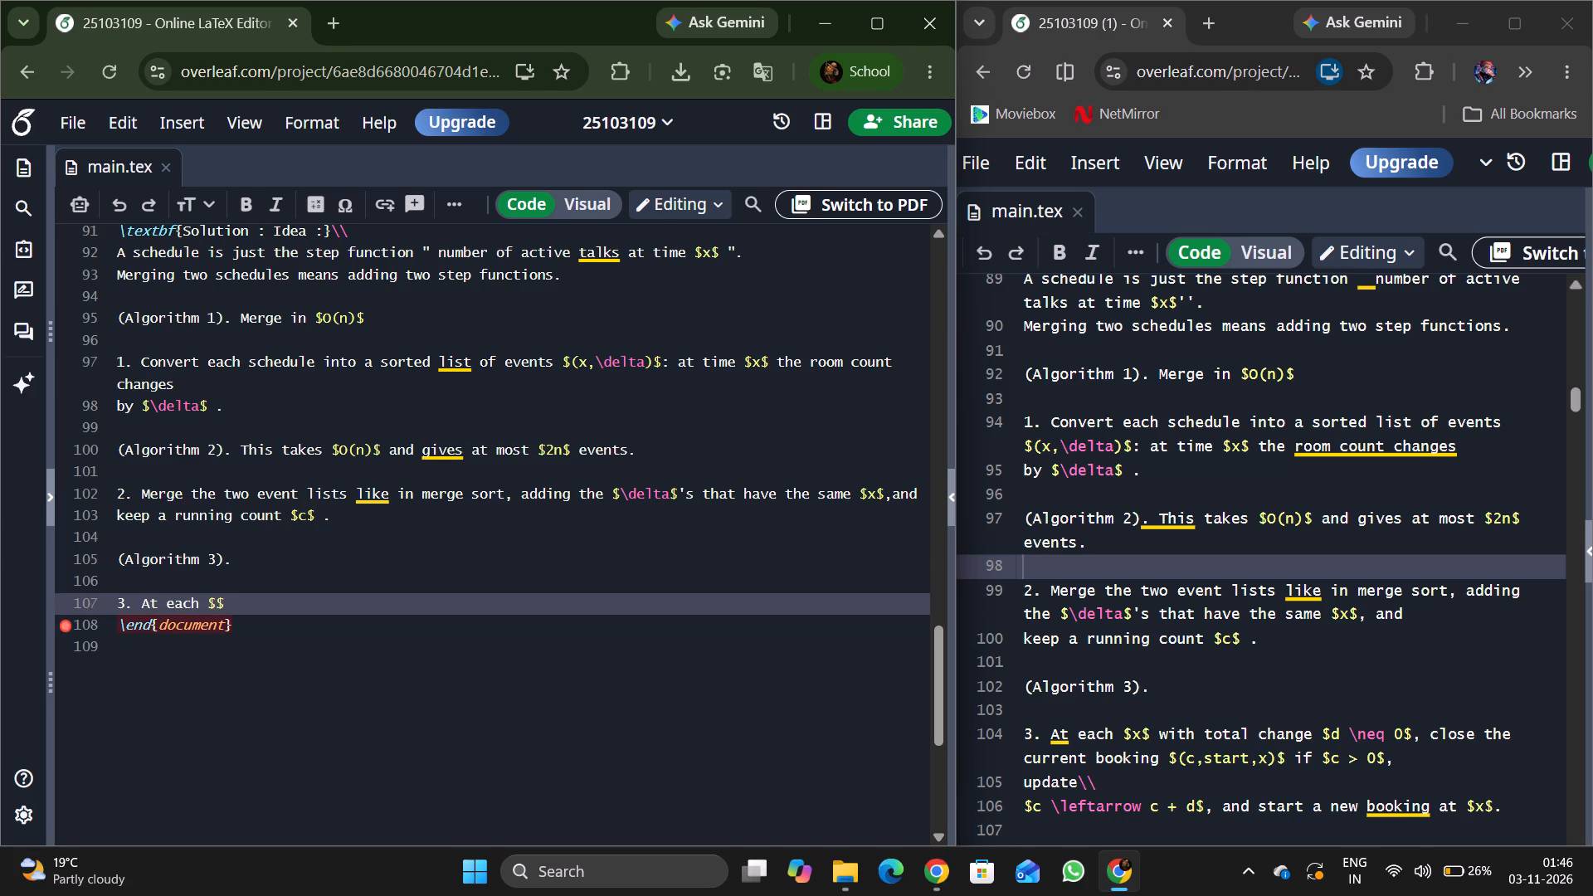
key(x)
key(Right)
key(space)
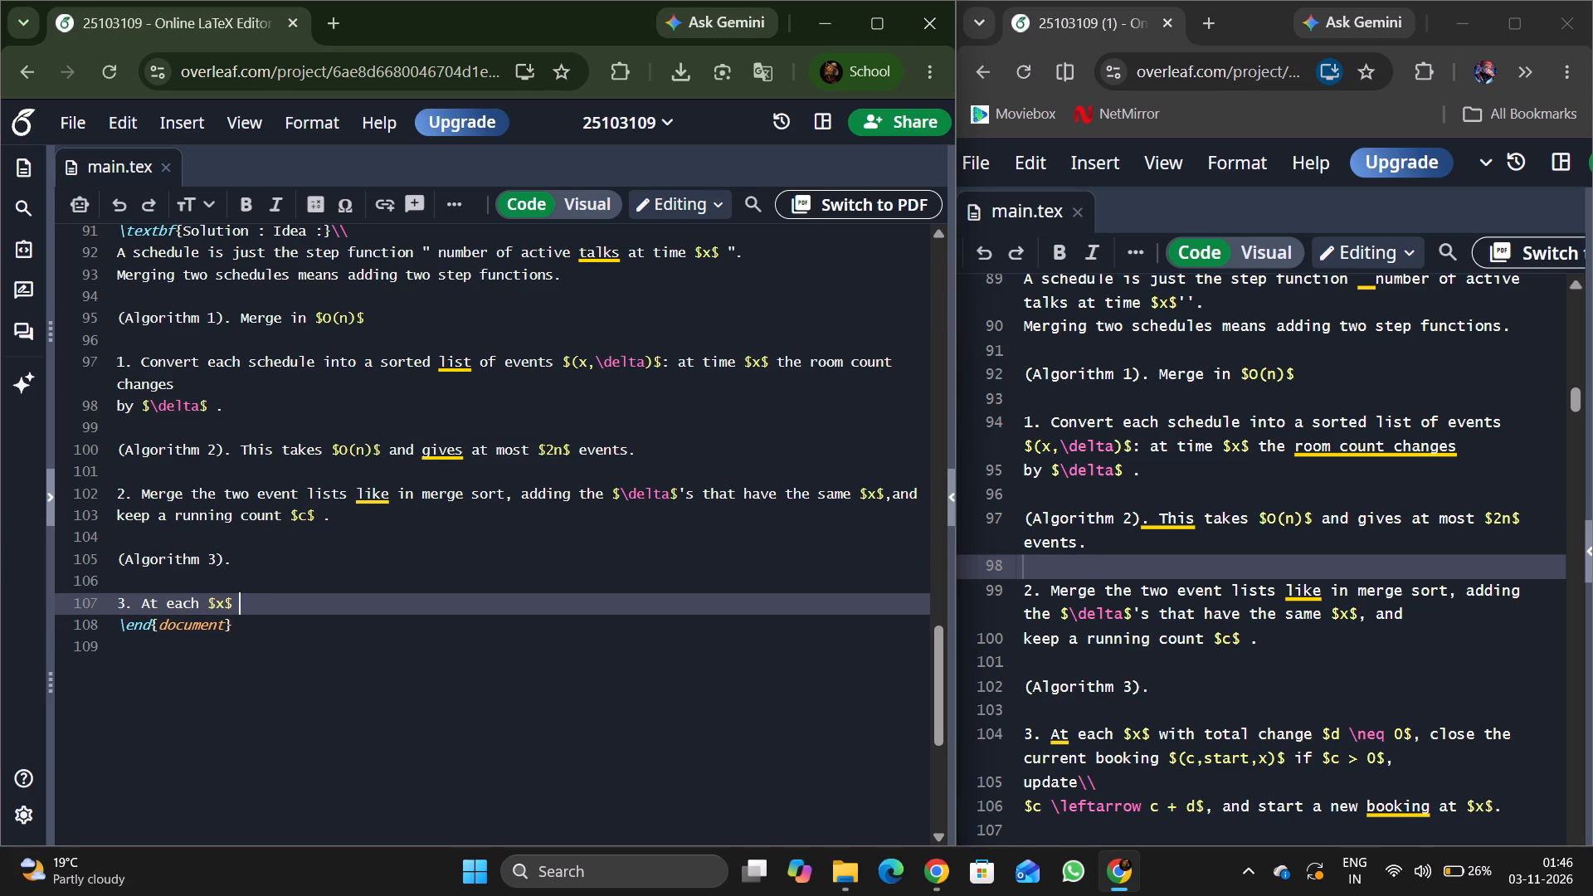
Continue the item 3 sentence with "with total change".
text(with)
key(space)
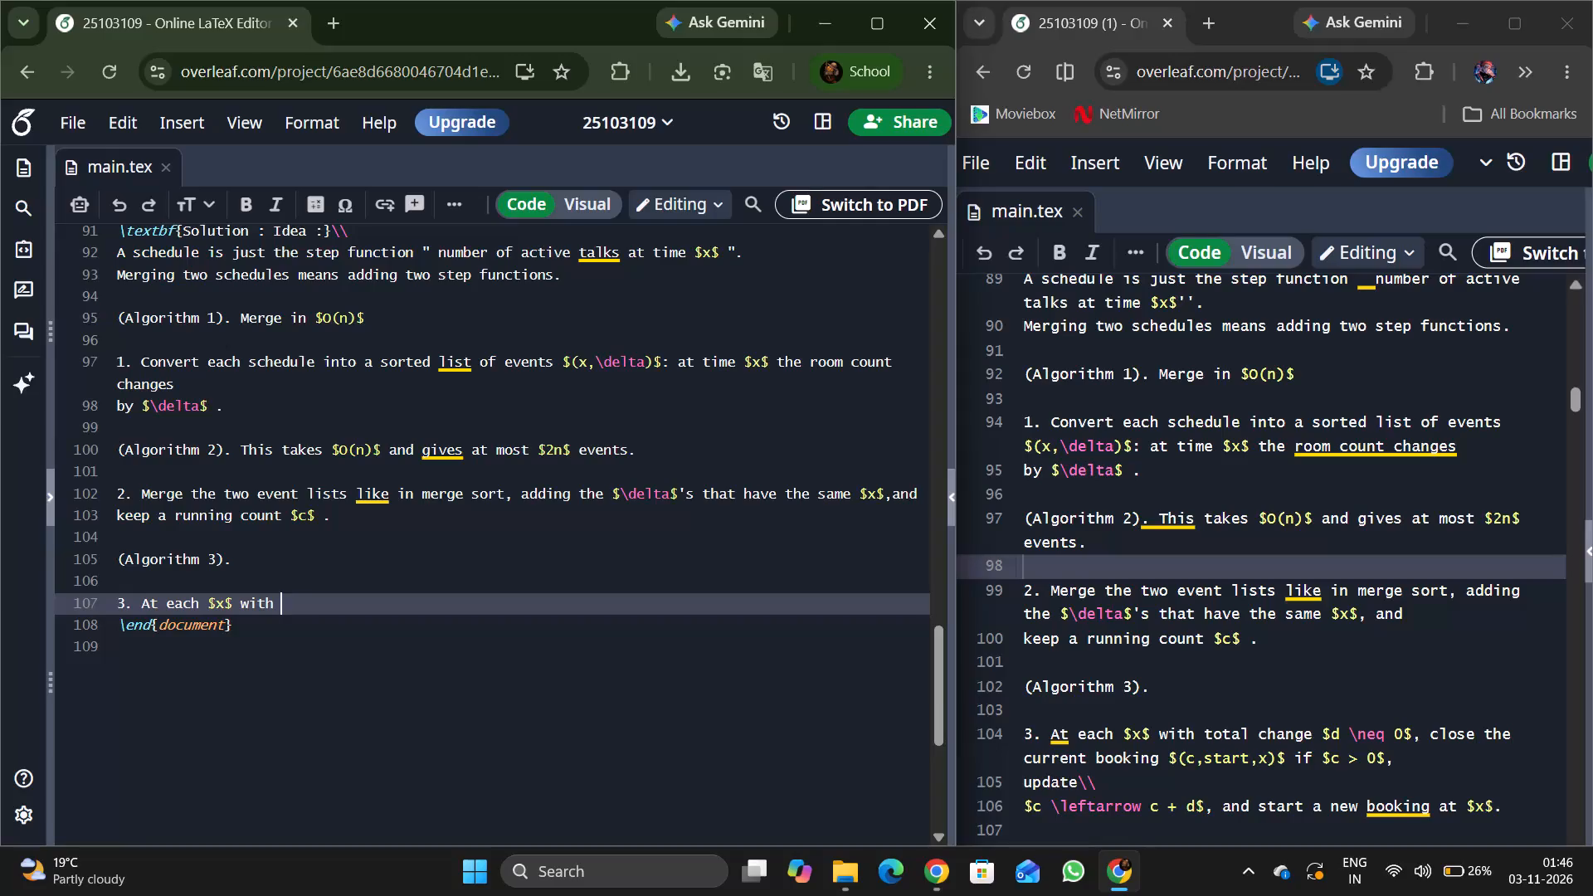
text(total)
key(space)
text(change)
key(space)
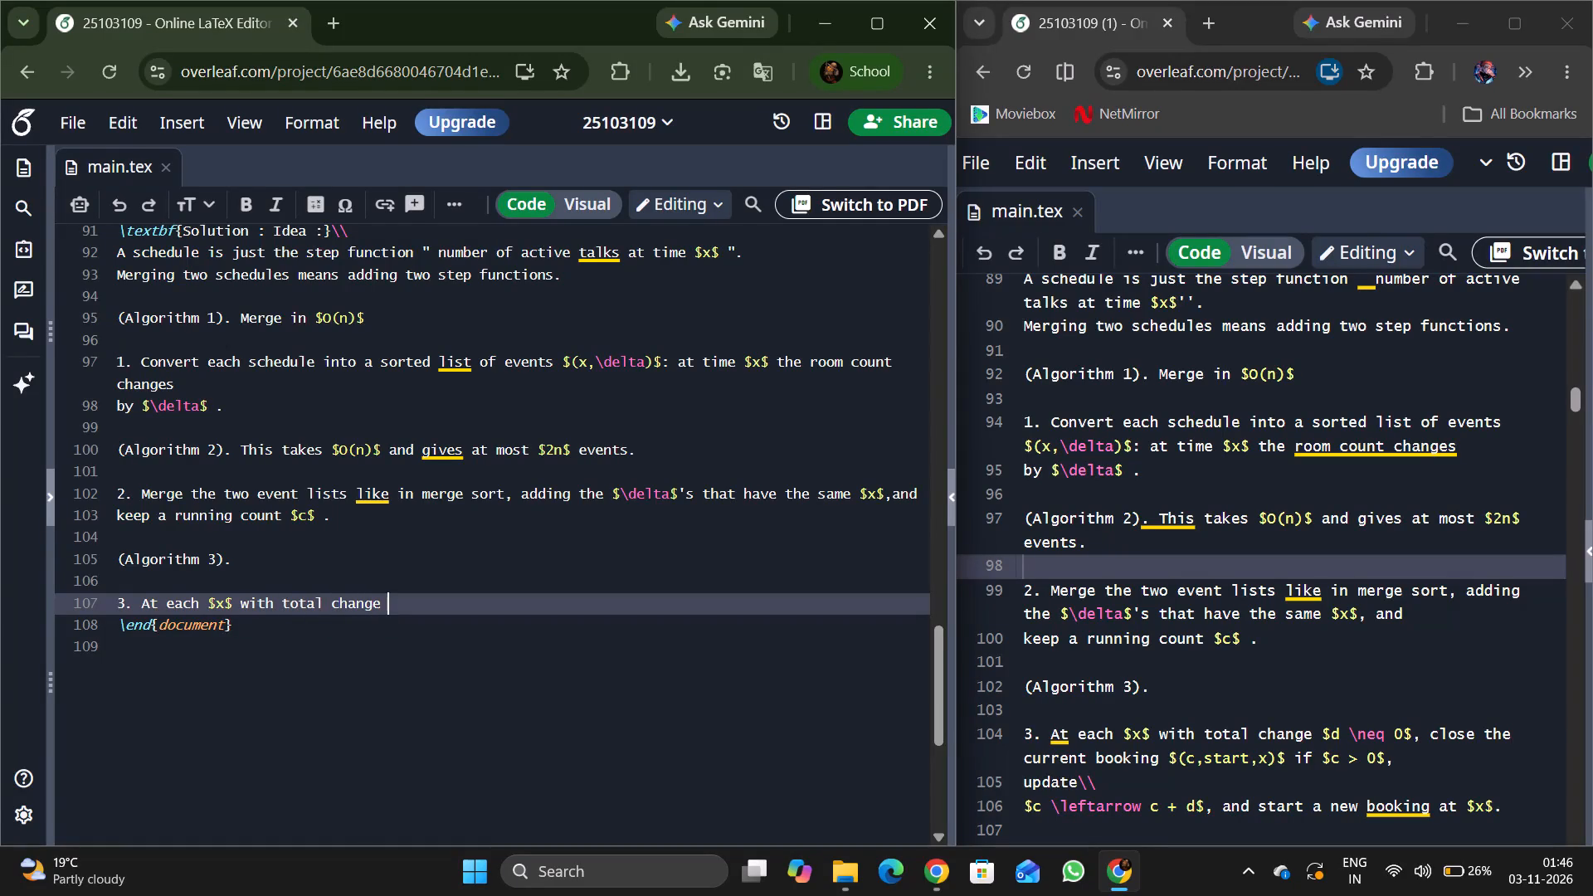
Continue the item 3 sentence with the inline math "$d \neq 0$" after "total change".
text($s)
key(BackSpace)
key(d)
key(space)
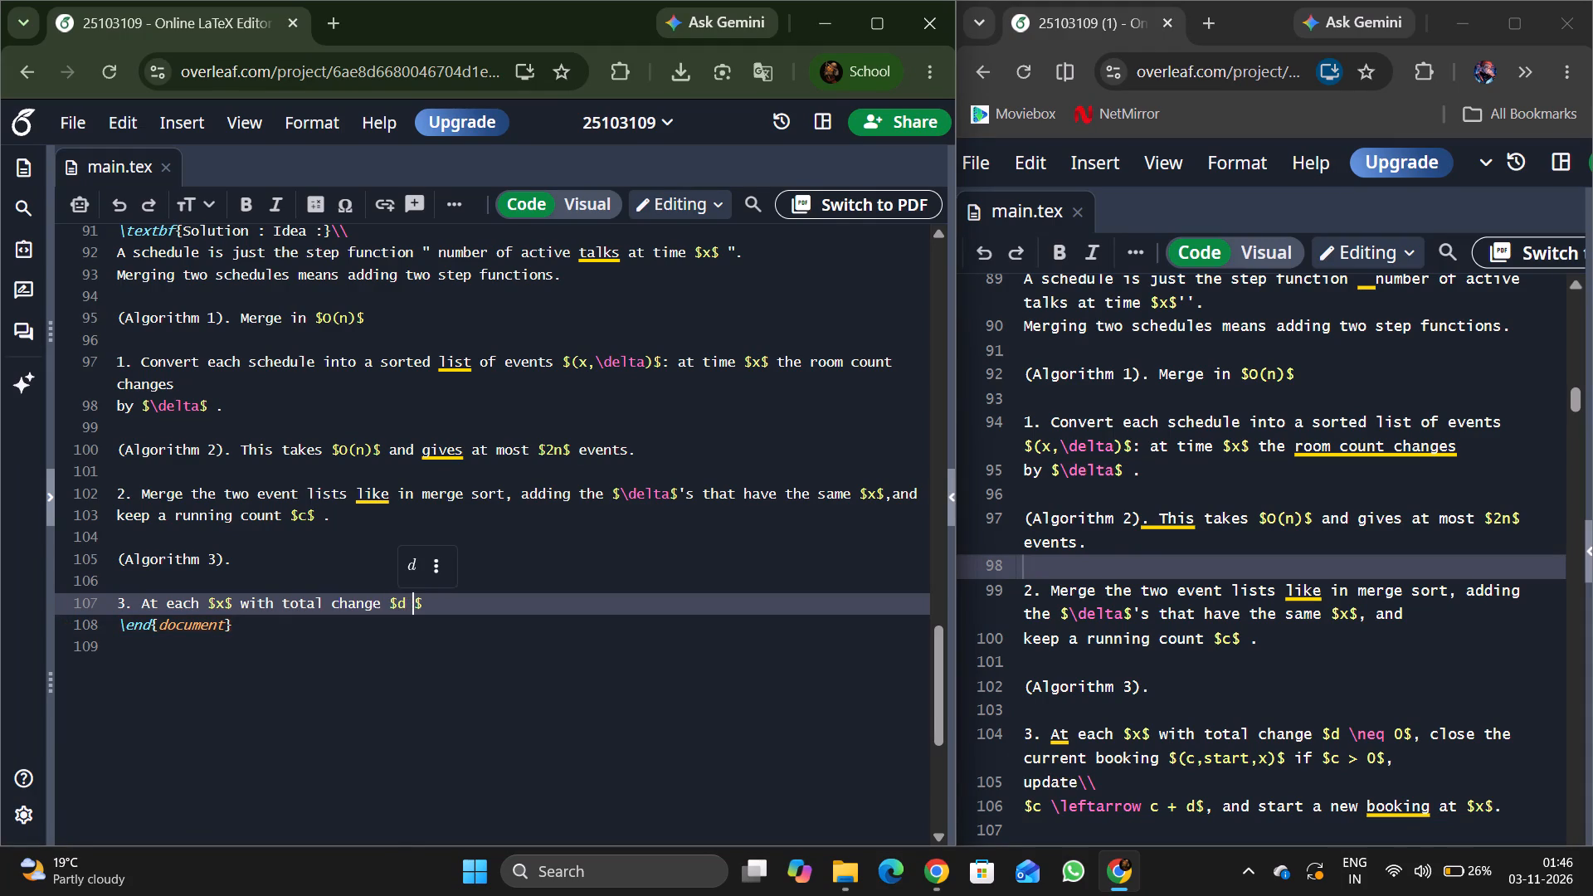
text(\neq)
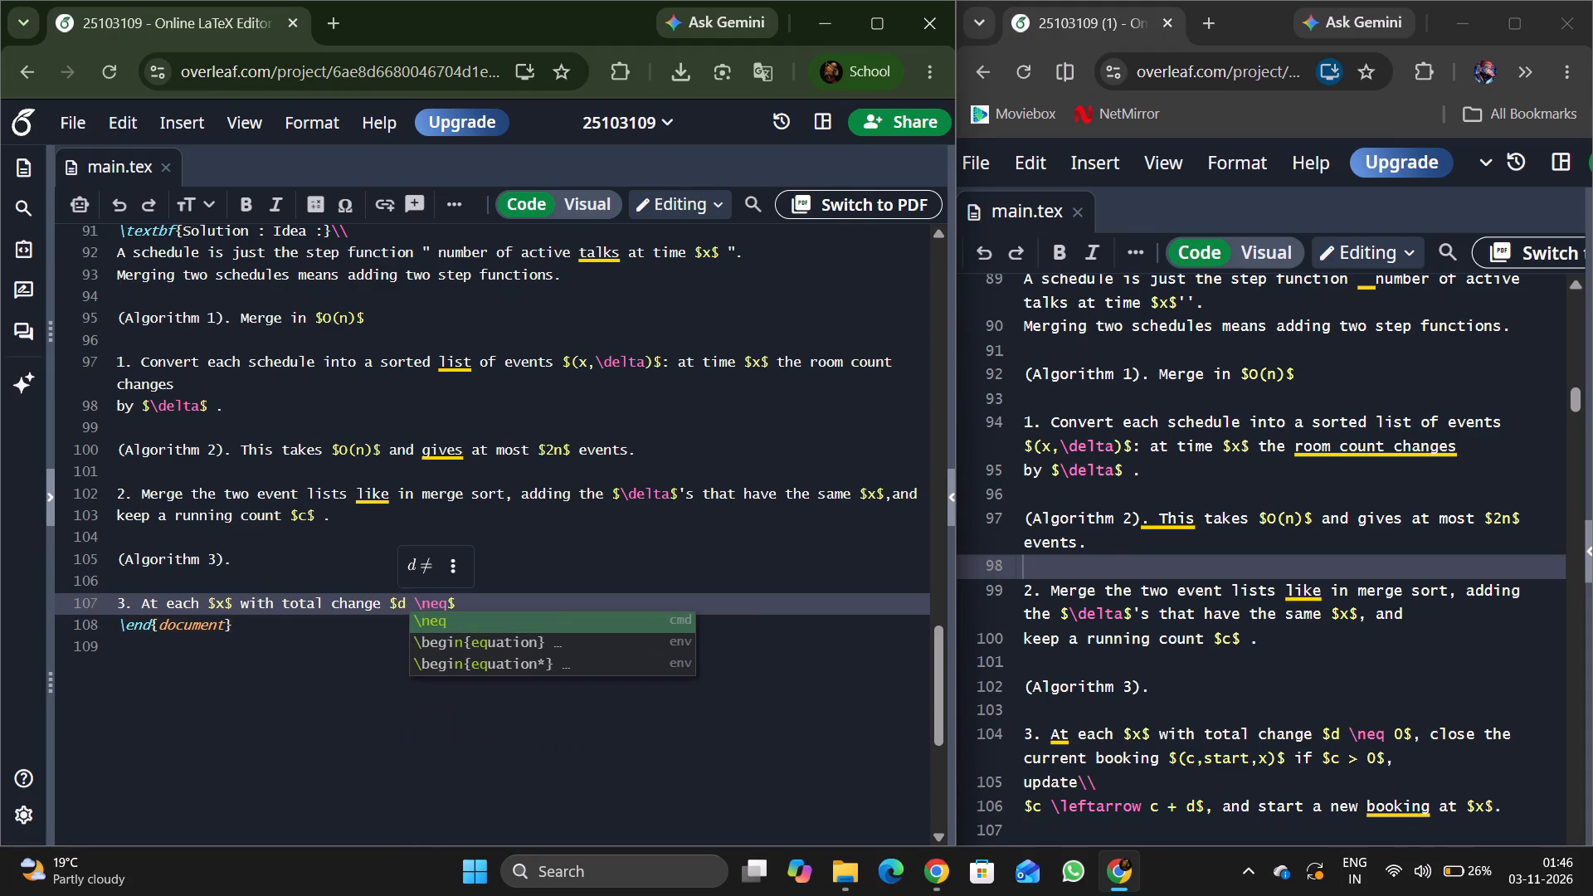
key(space)
text(0)
key(Right)
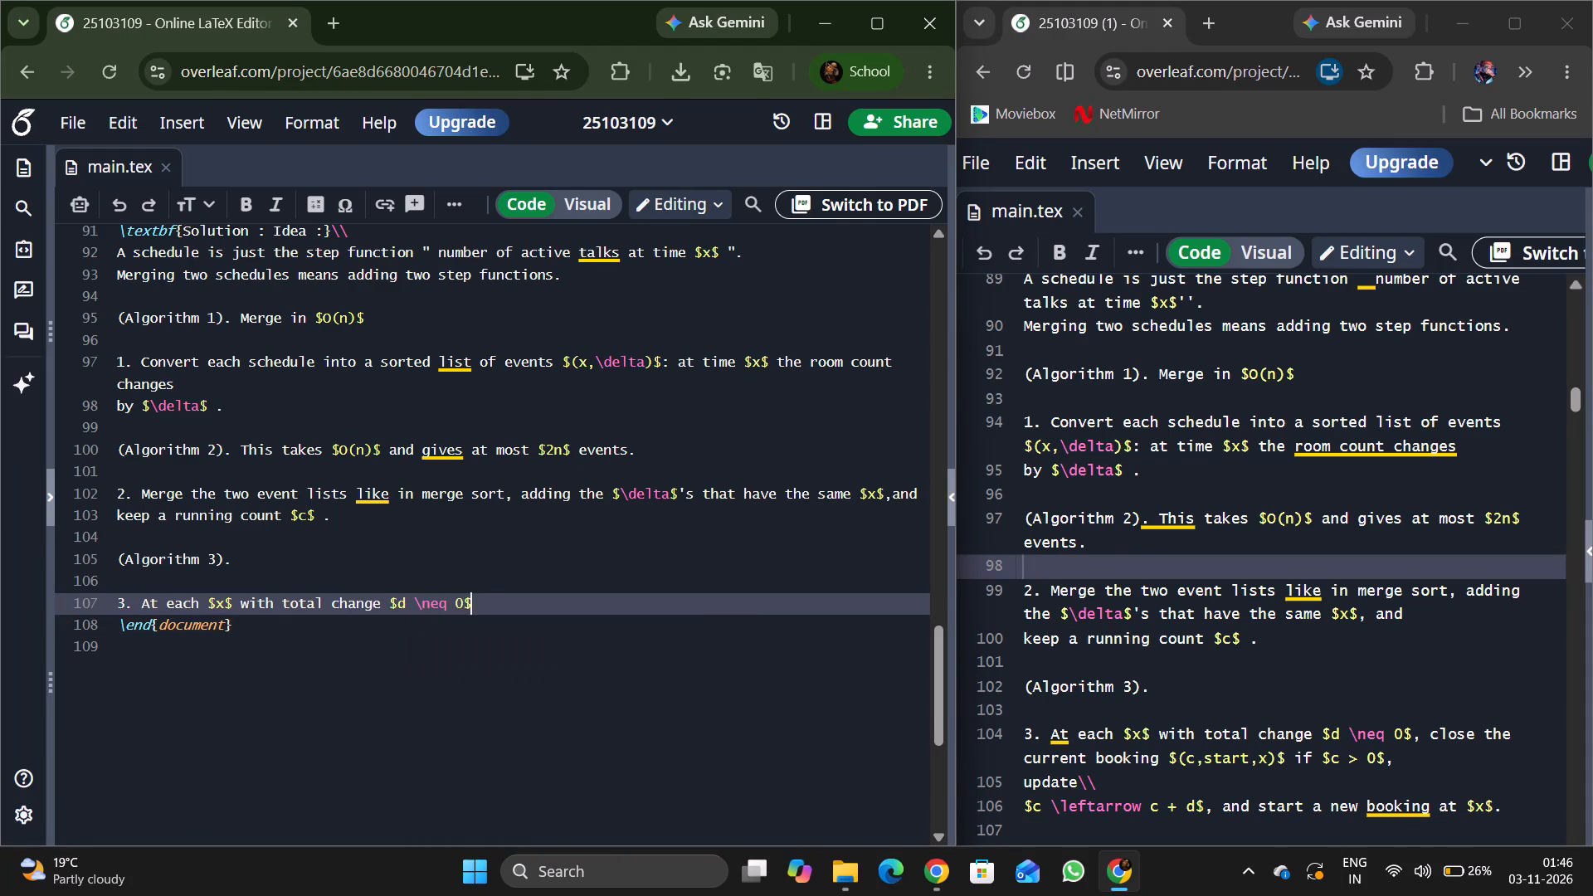
Continue the item 3 sentence with ", close the current booking".
text(, cl)
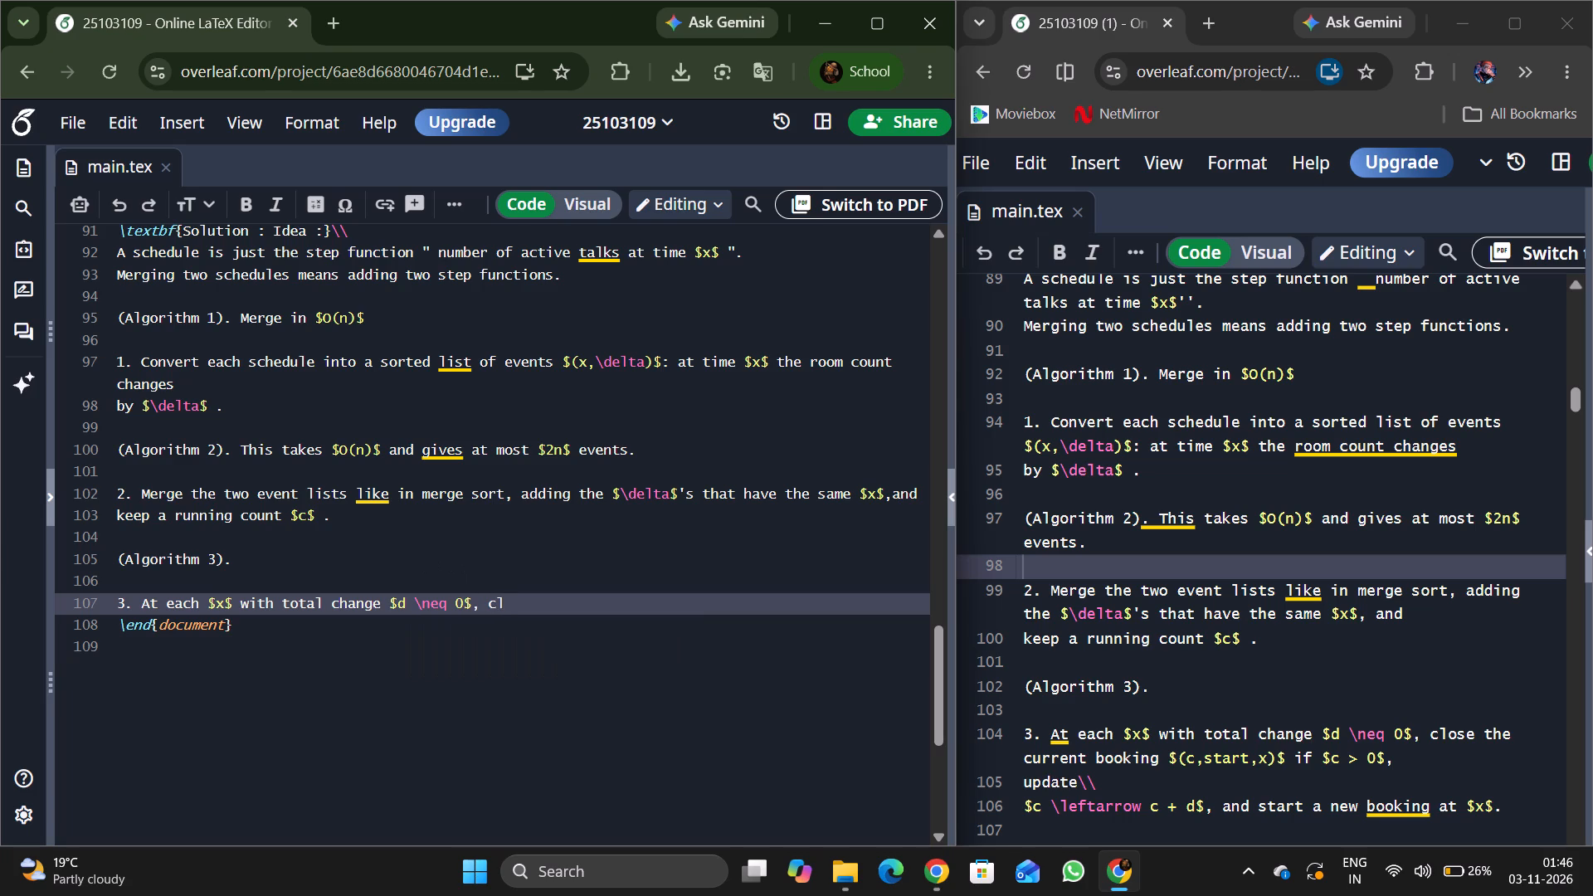
text(ose)
key(space)
text(the co)
key(BackSpace)
text(urrent)
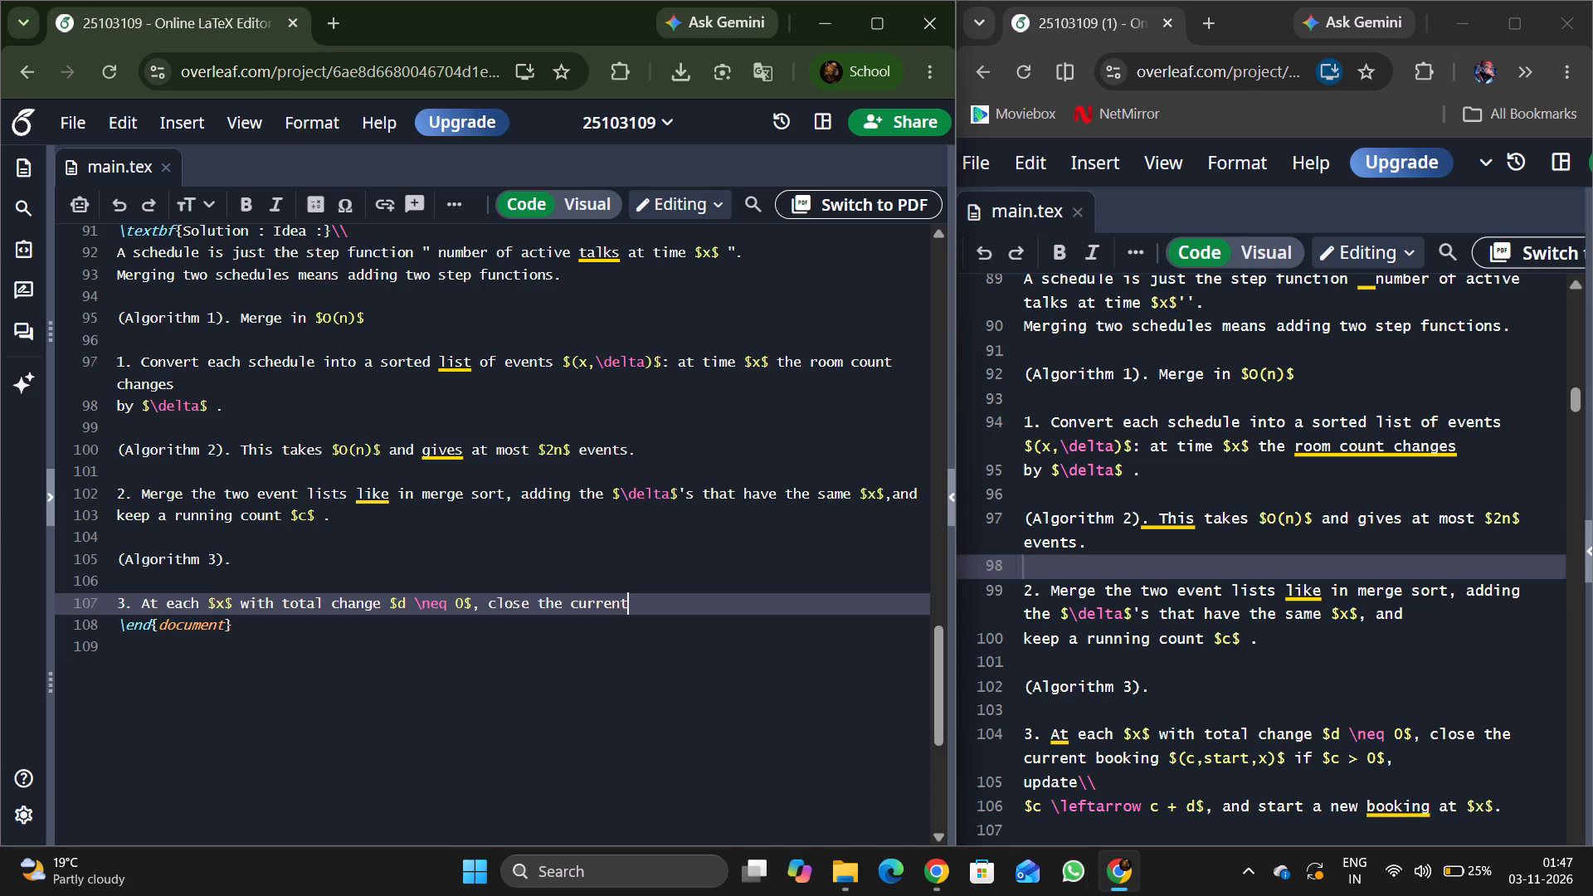
key(space)
text(booking)
key(space)
Add the inline math "$(c,start,x)$" after "current booking" in item 3, following the reference source.
double_click(1076, 709)
scroll(1076, 709, down, 1)
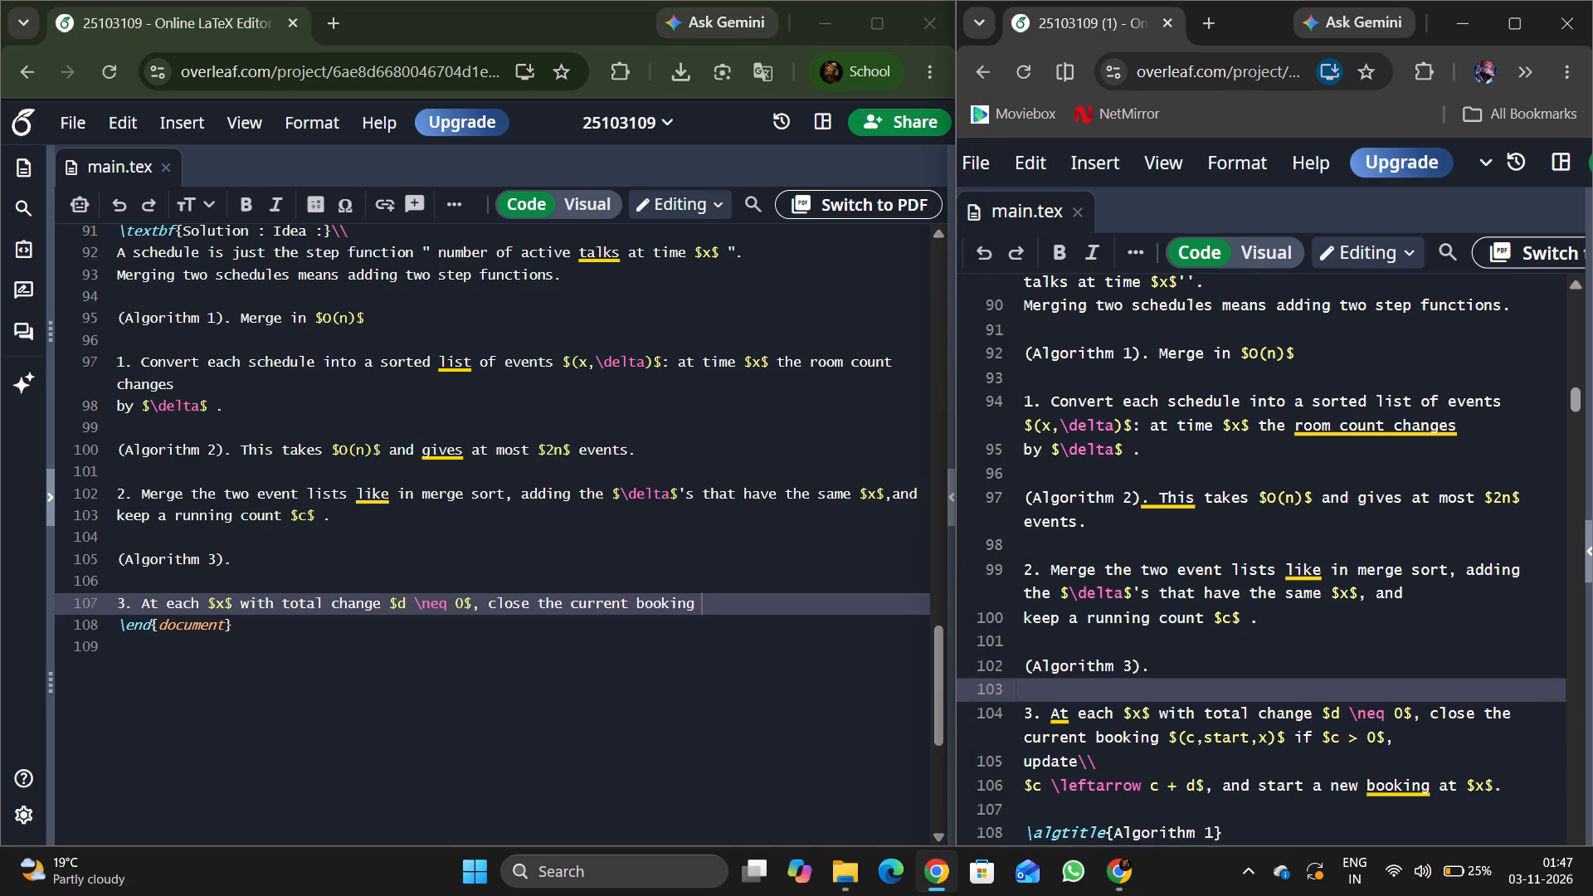
scroll(1076, 709, down, 1)
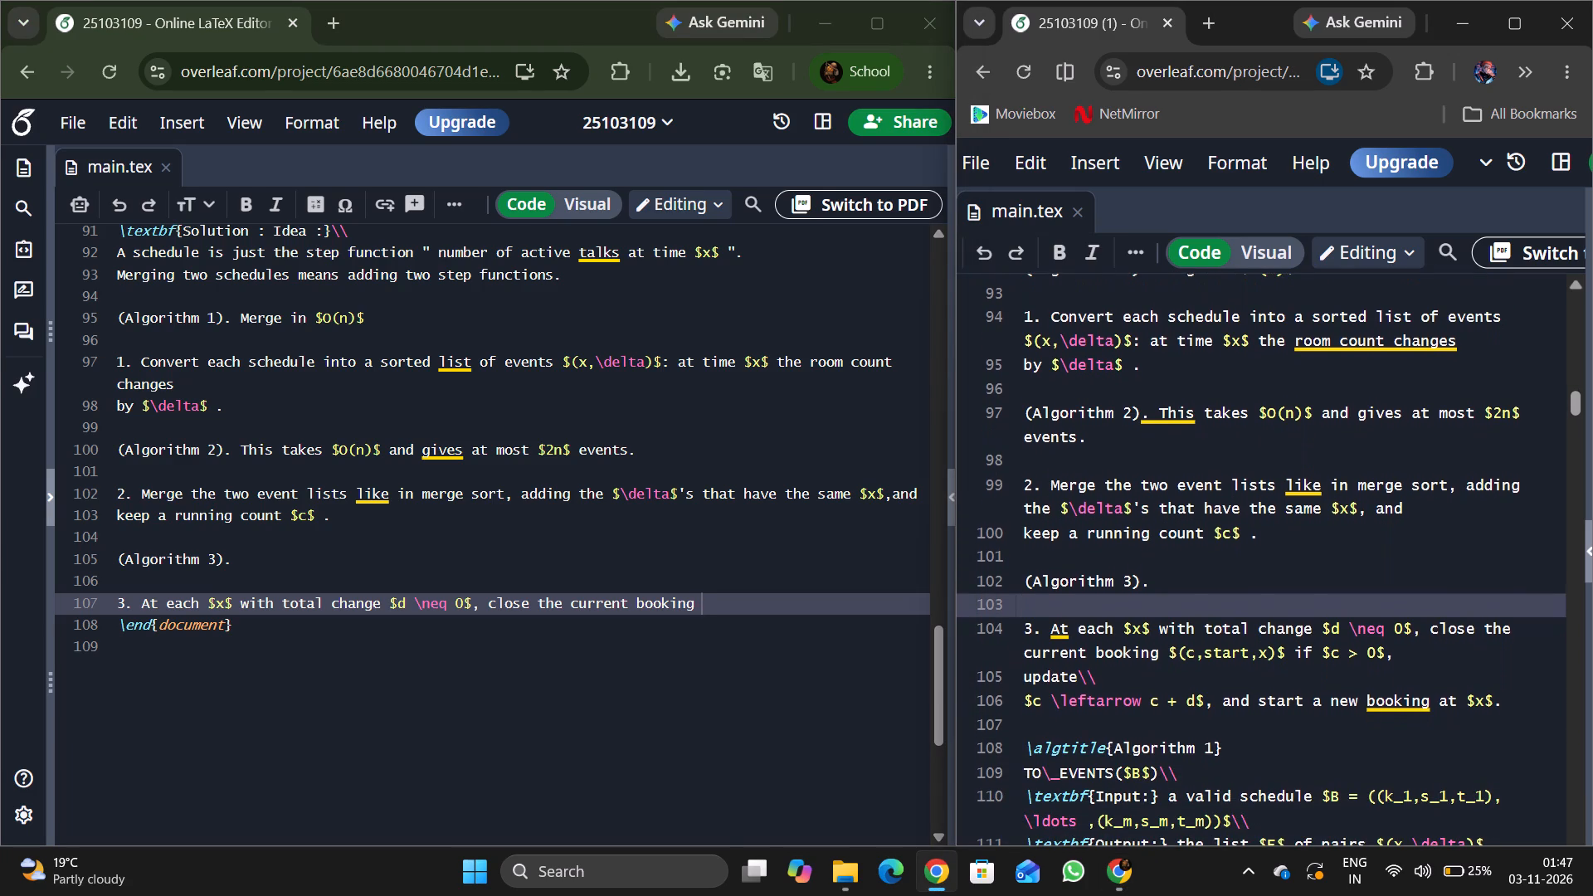
click(760, 609)
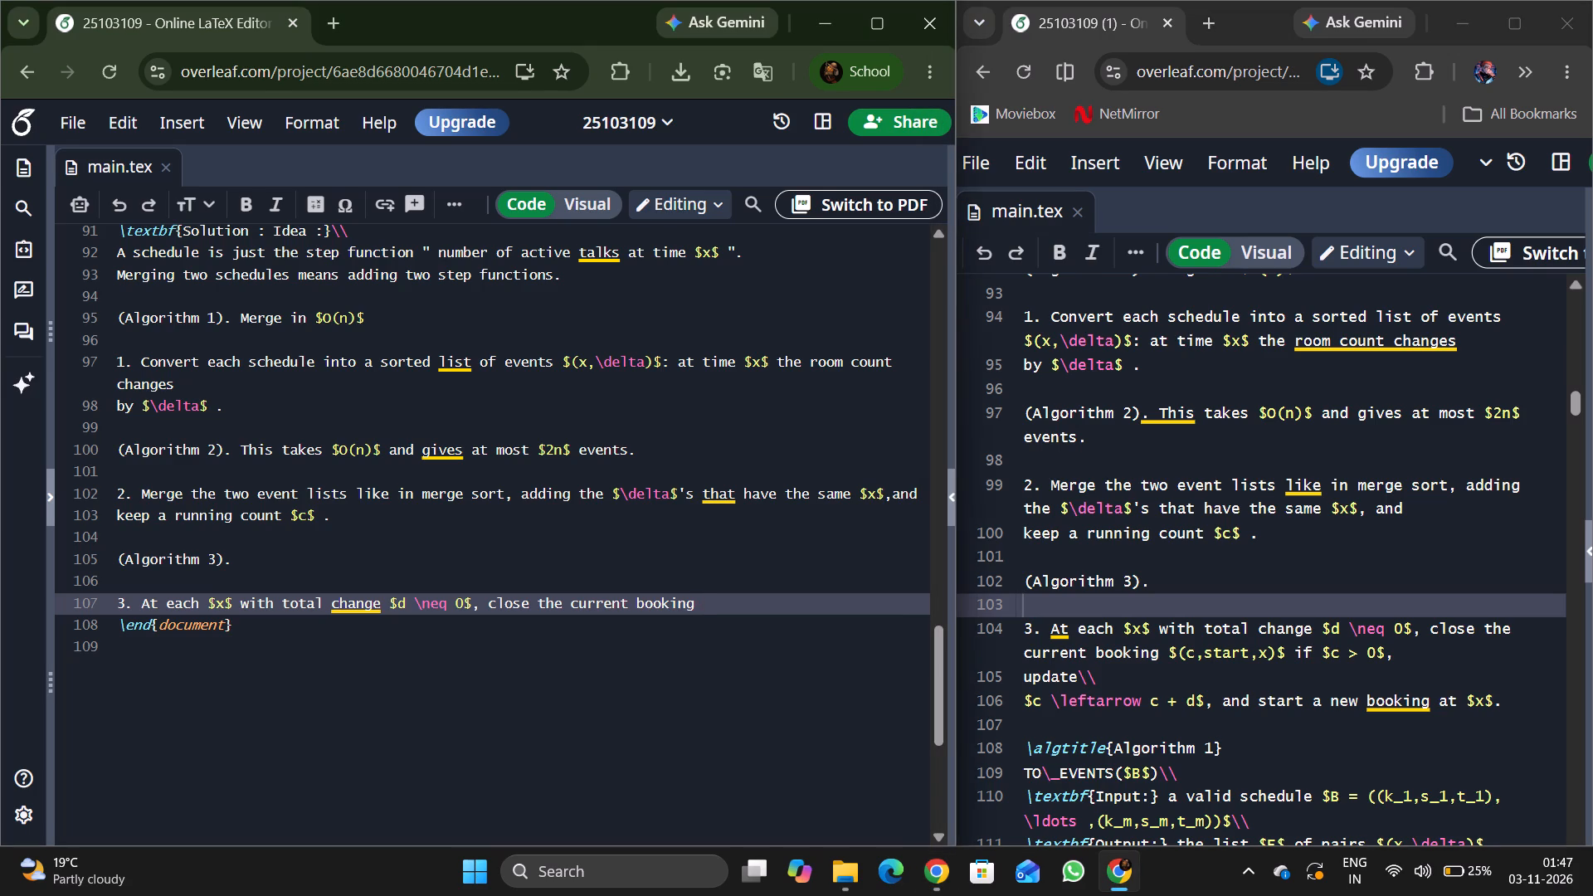
key(shift+dollar)
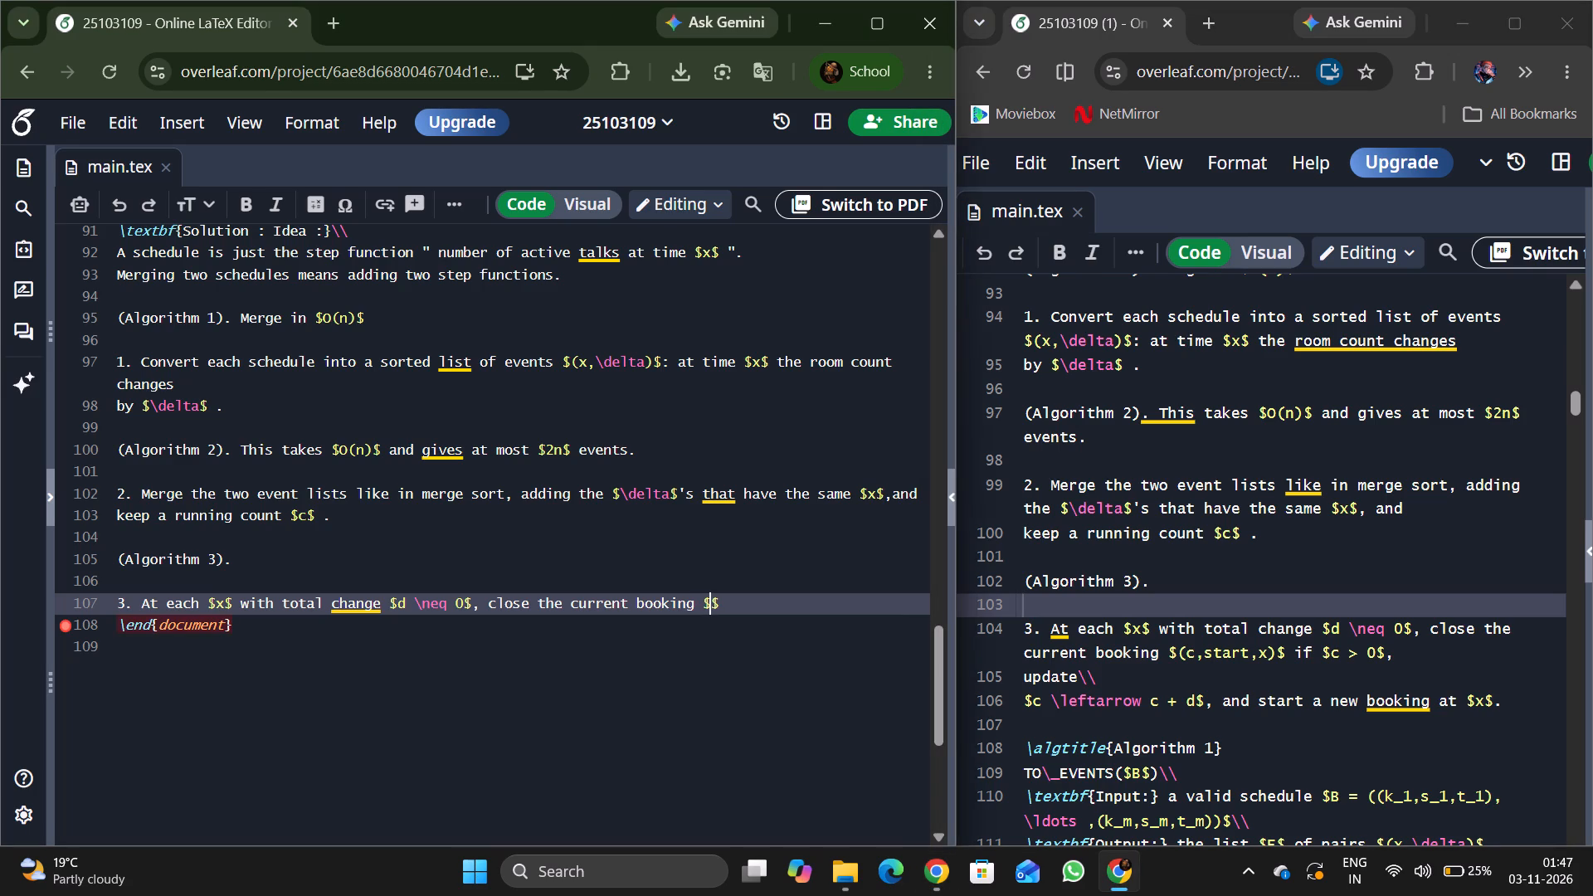
key(shift+parenleft)
key(c)
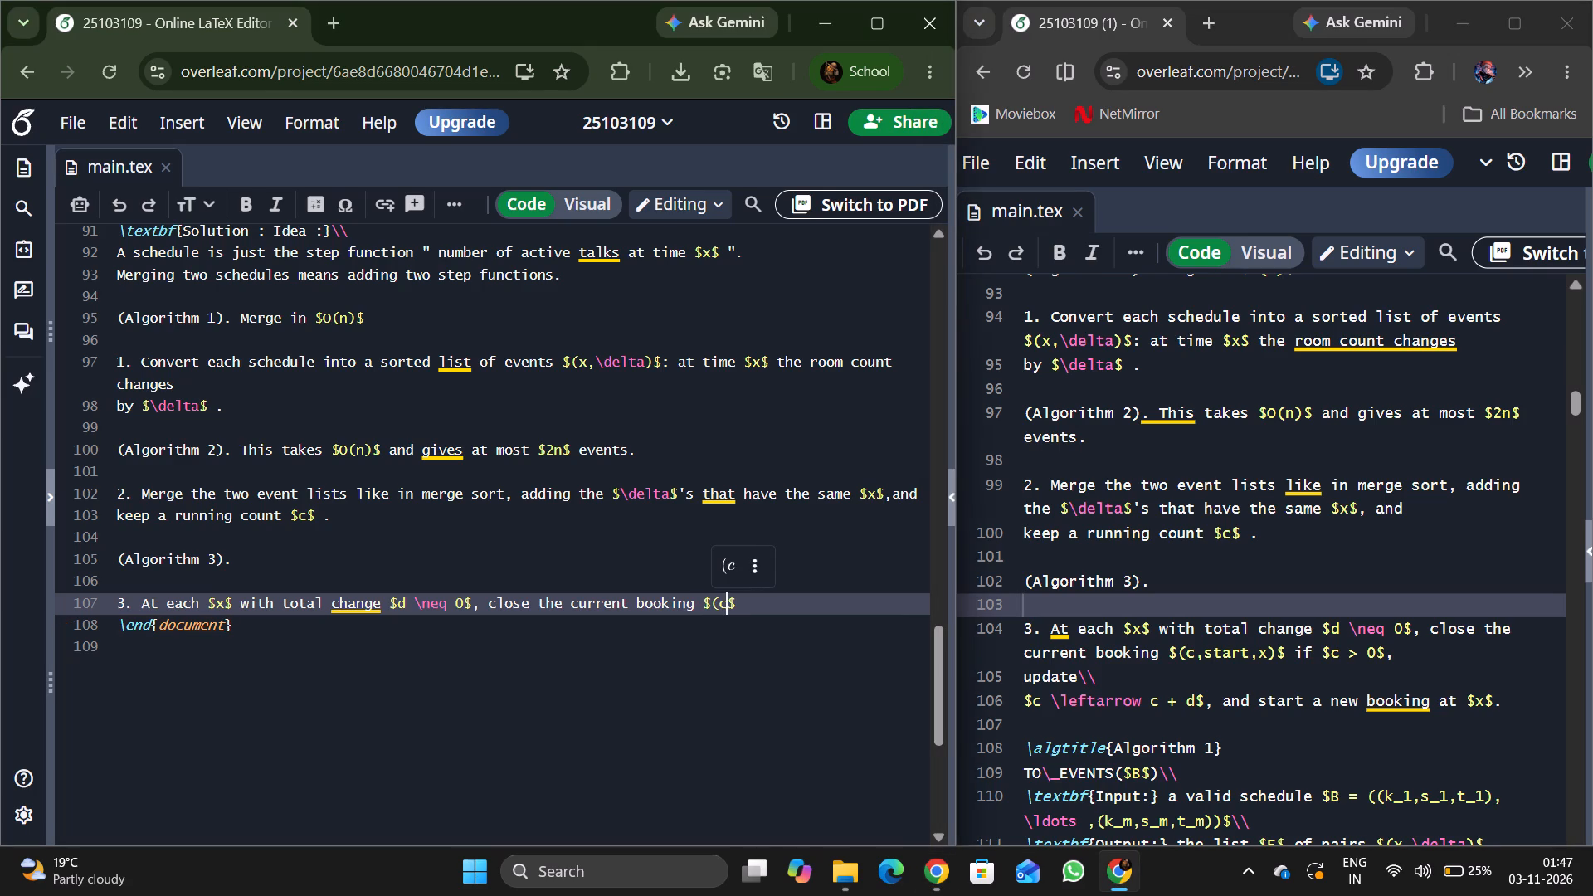
text(,start)
key(comma)
text(x))
key(Right)
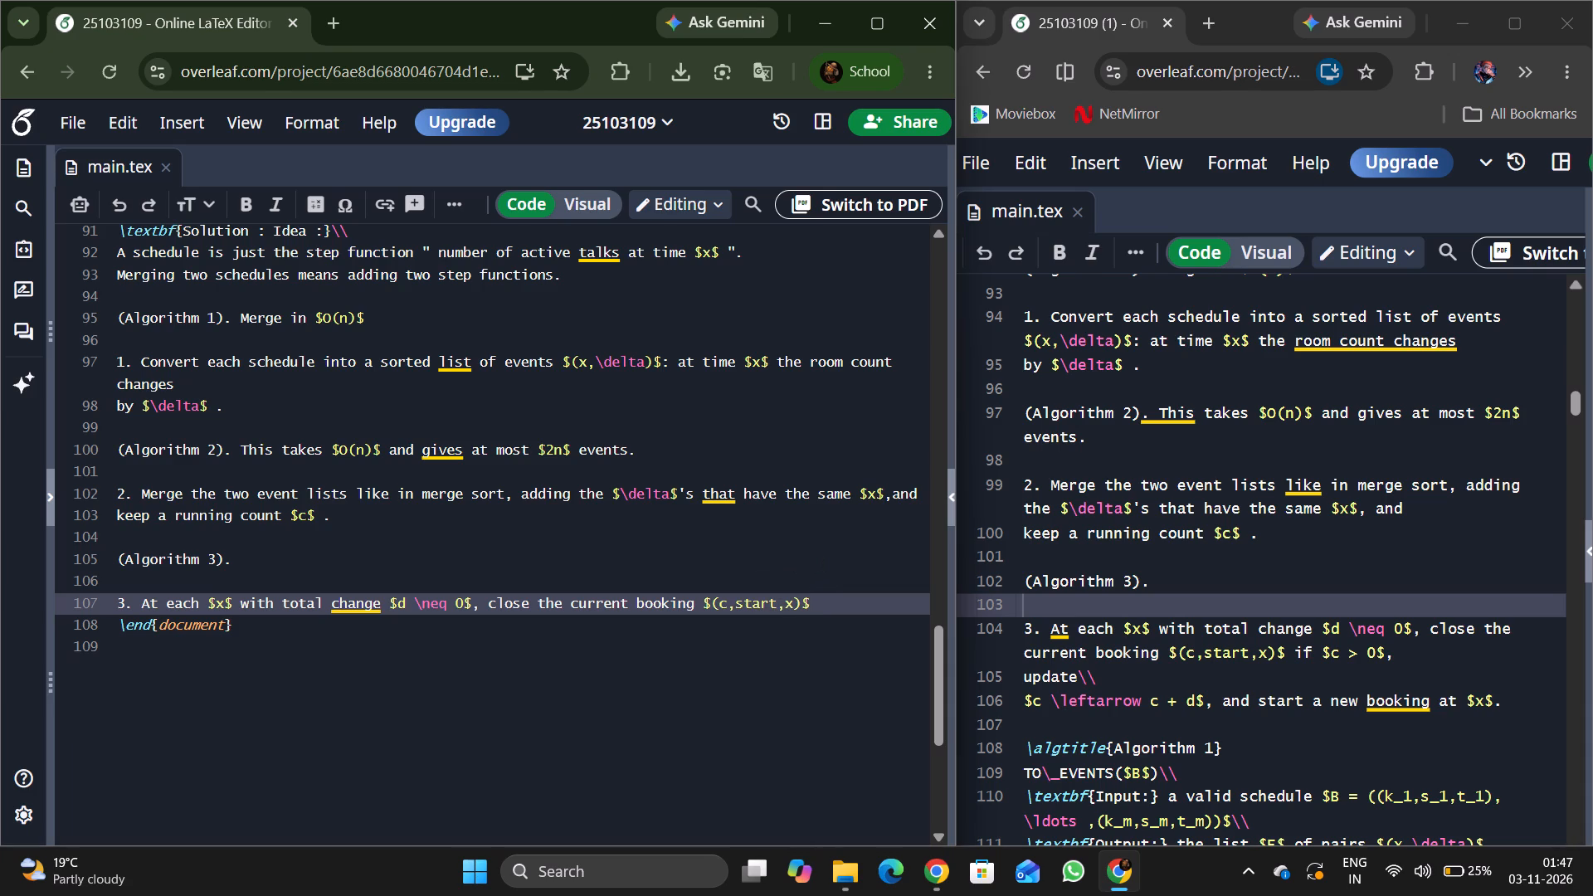
Continue the item 3 sentence with "if $c > 0$,", setting the condition in inline math.
key(space)
text(if)
key(space)
key(4)
key(BackSpace)
key(4)
key(BackSpace)
key(shift+dollar)
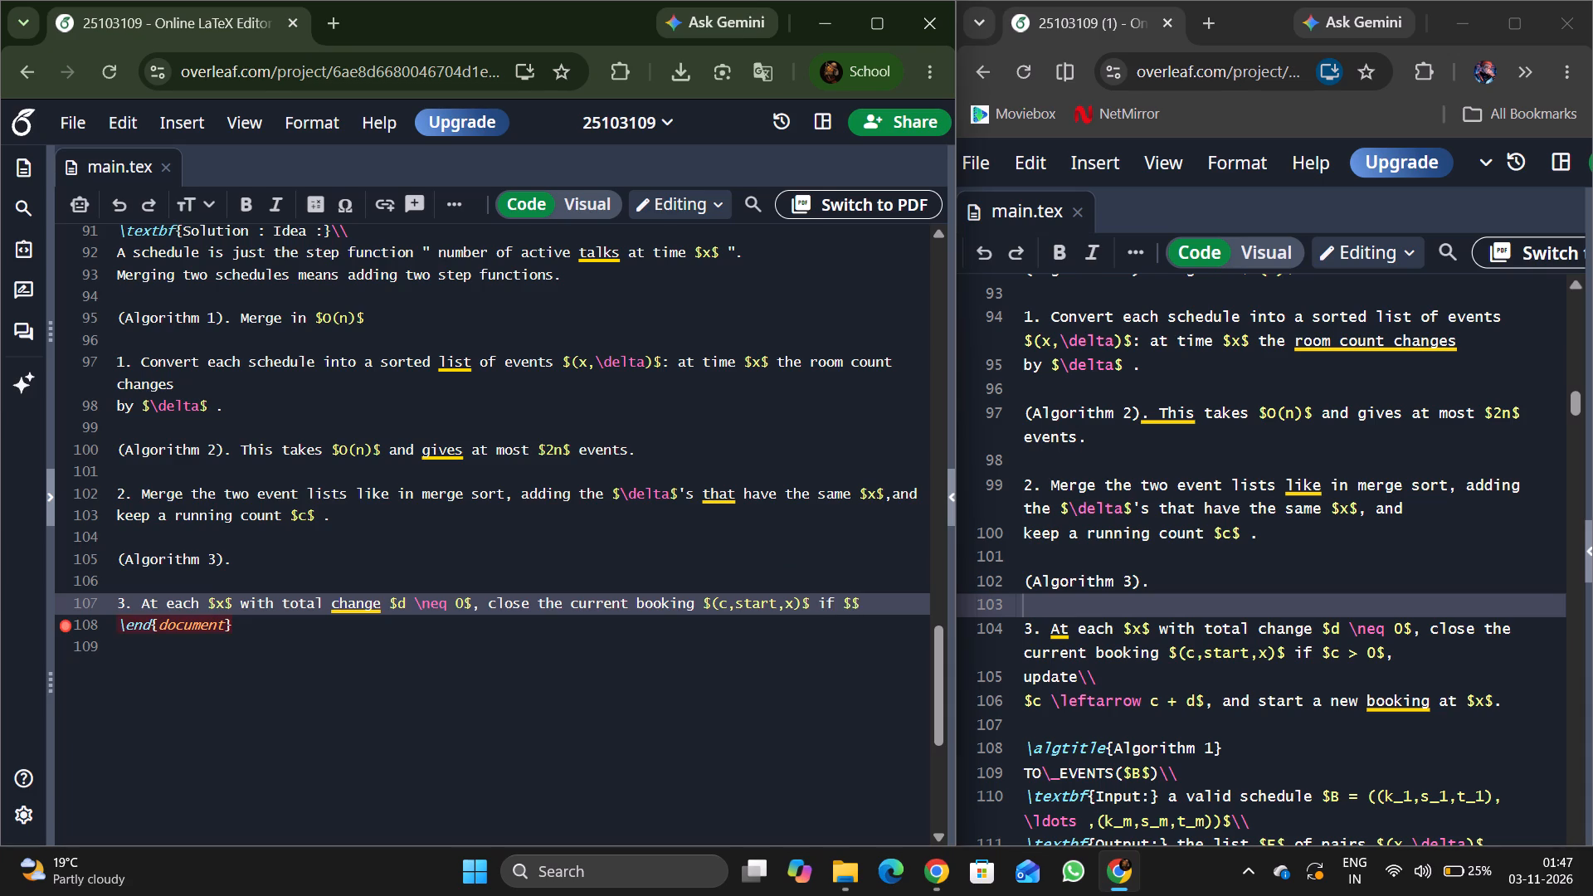
text(c >)
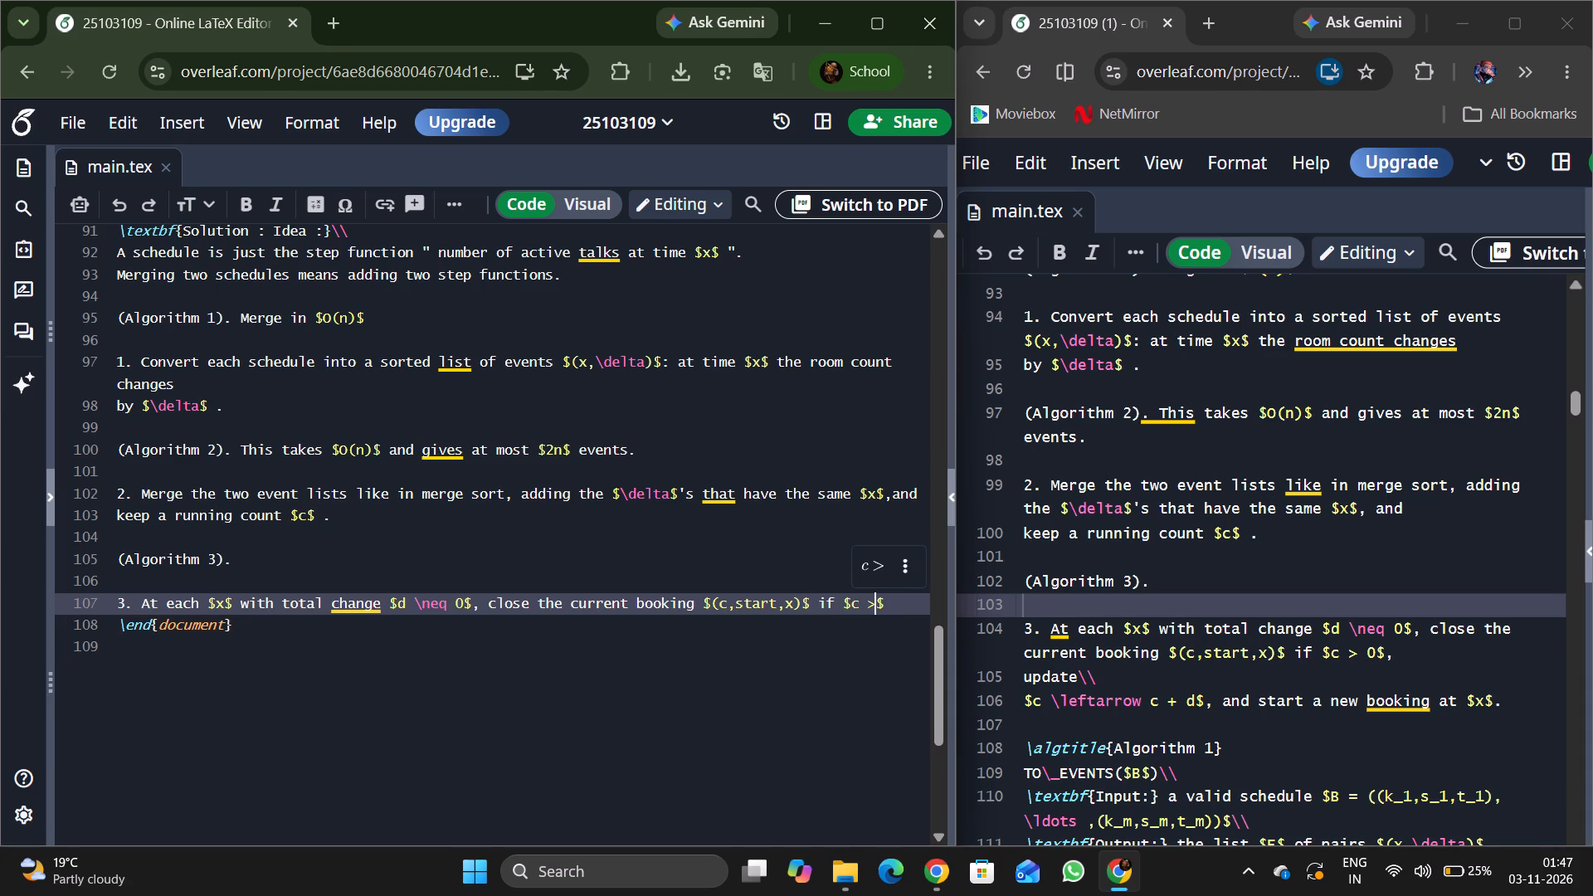
key(space)
text(0)
key(Right)
key(comma)
key(backslash)
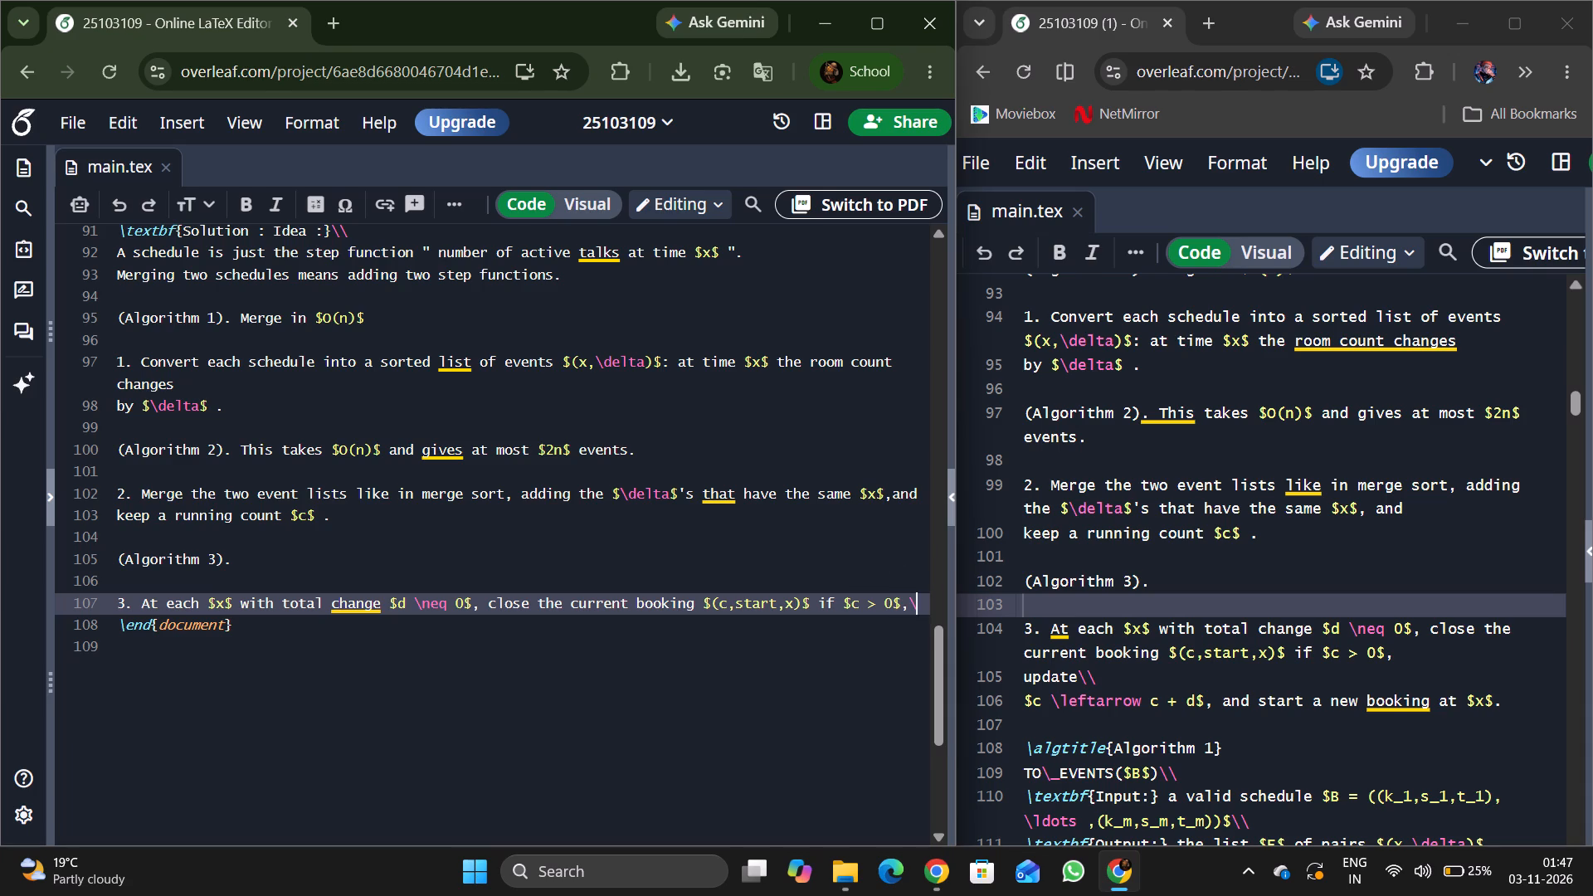
key(BackSpace)
Add a new line below the item 3 text reading "update \\" with the LaTeX line break.
key(Return)
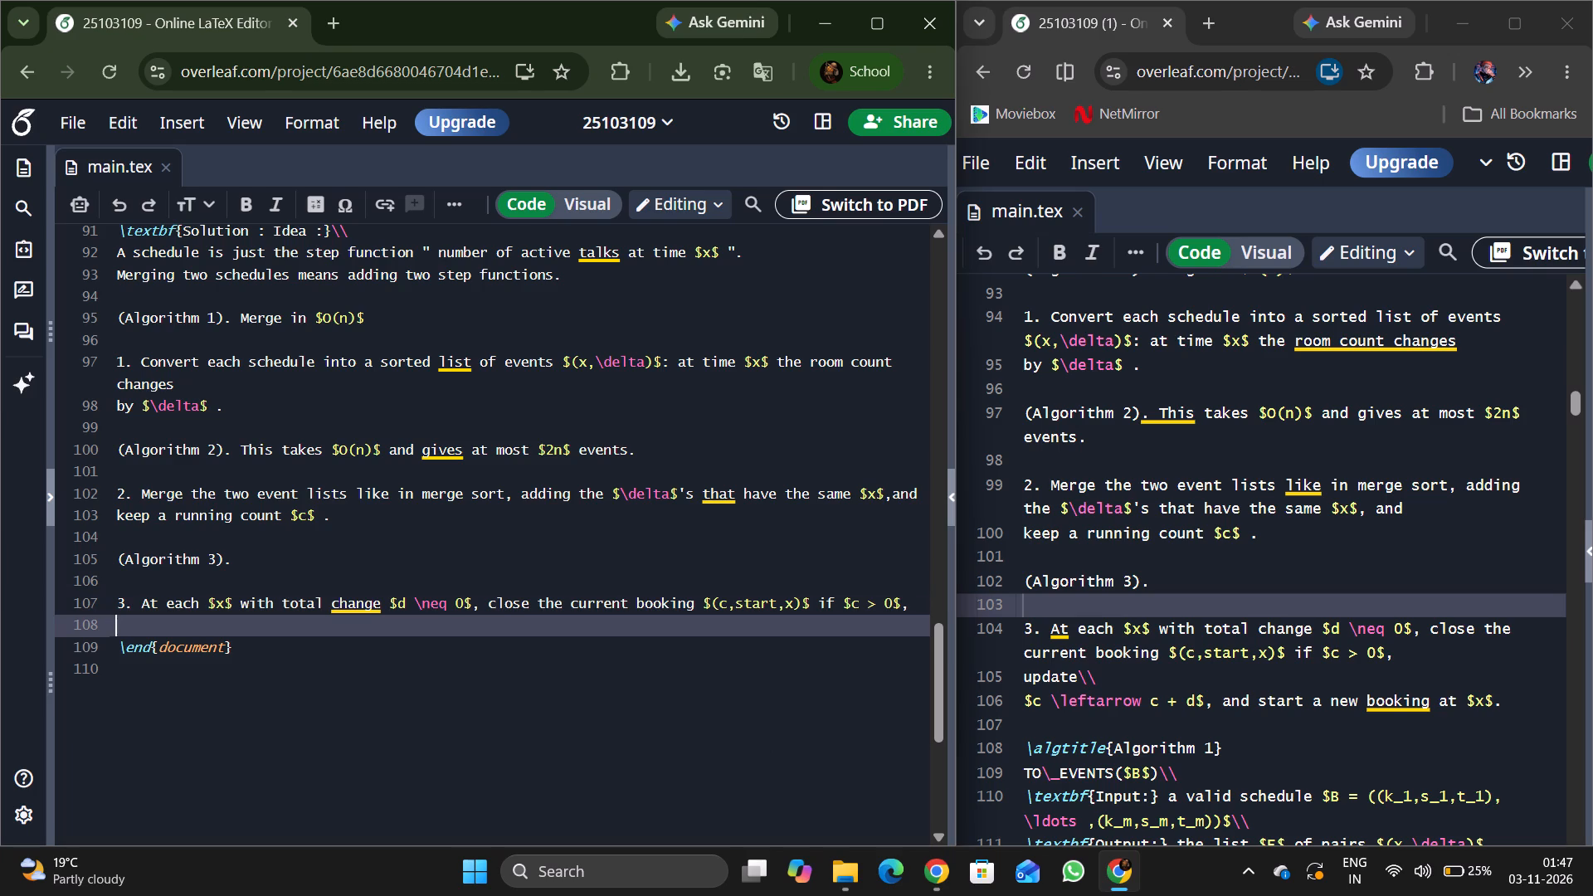
text(update)
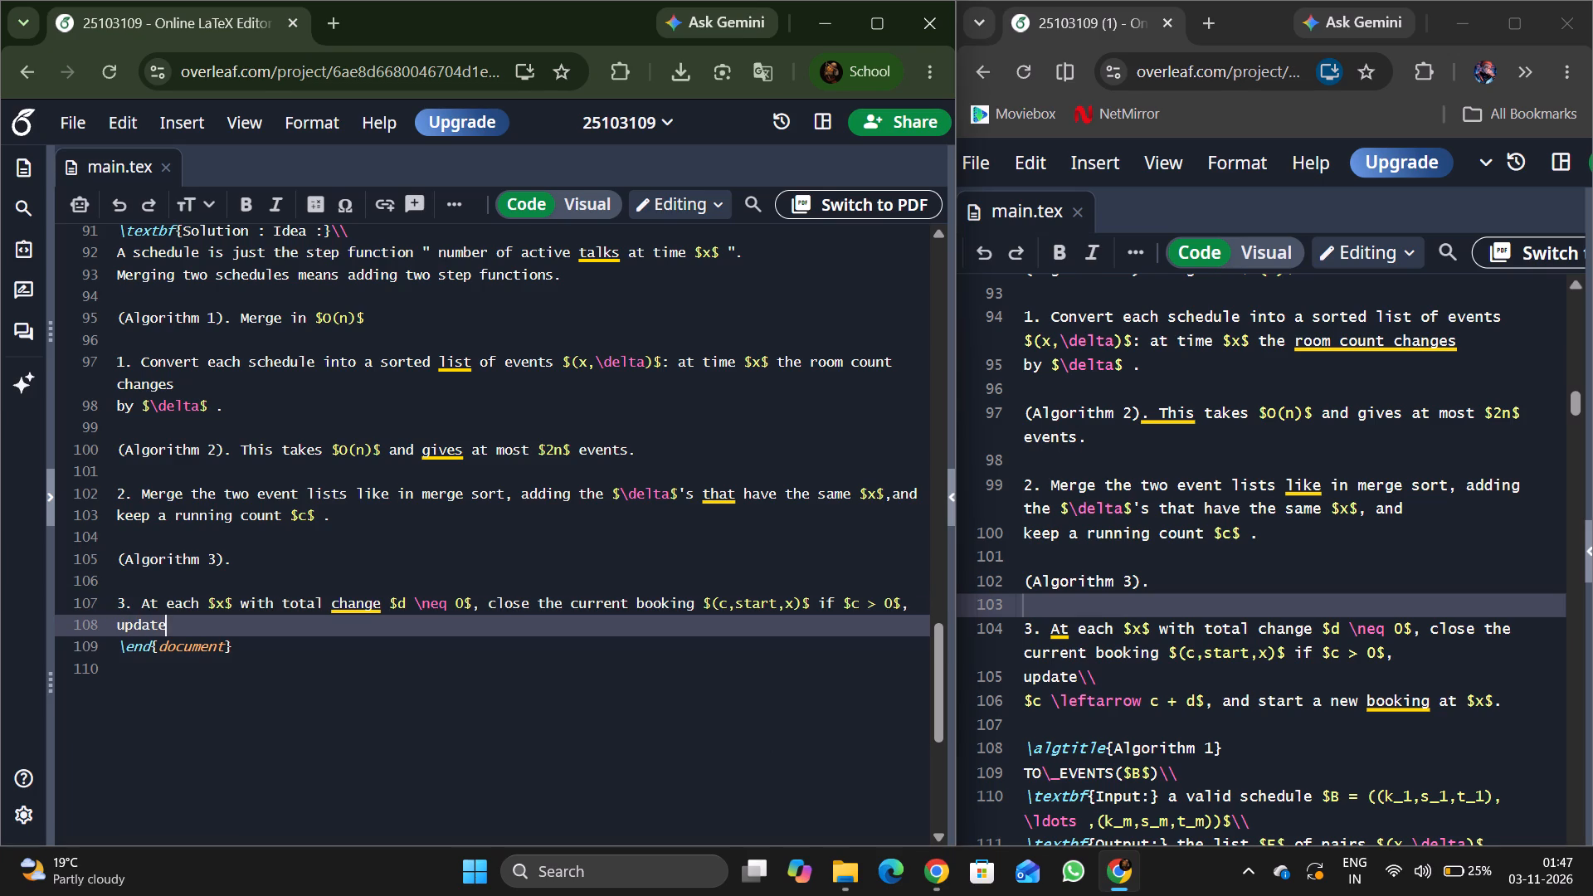
key(space)
text(\\)
Start the line below "update" with the inline math assignment "$c \leftarrow c+d$" followed by a comma.
key(Return)
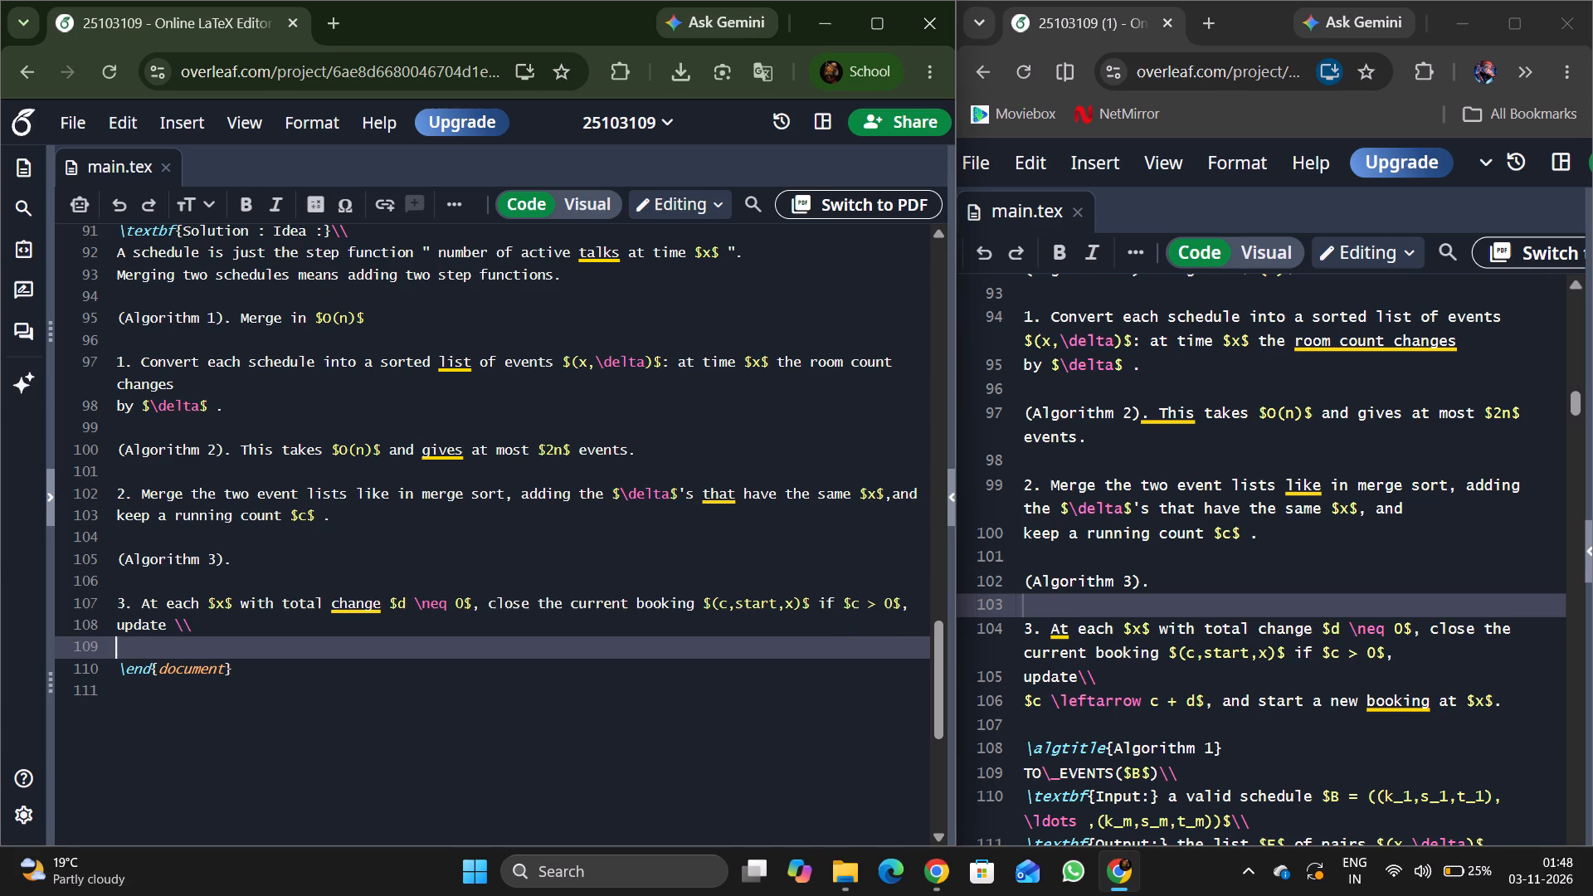
key(shift+dollar)
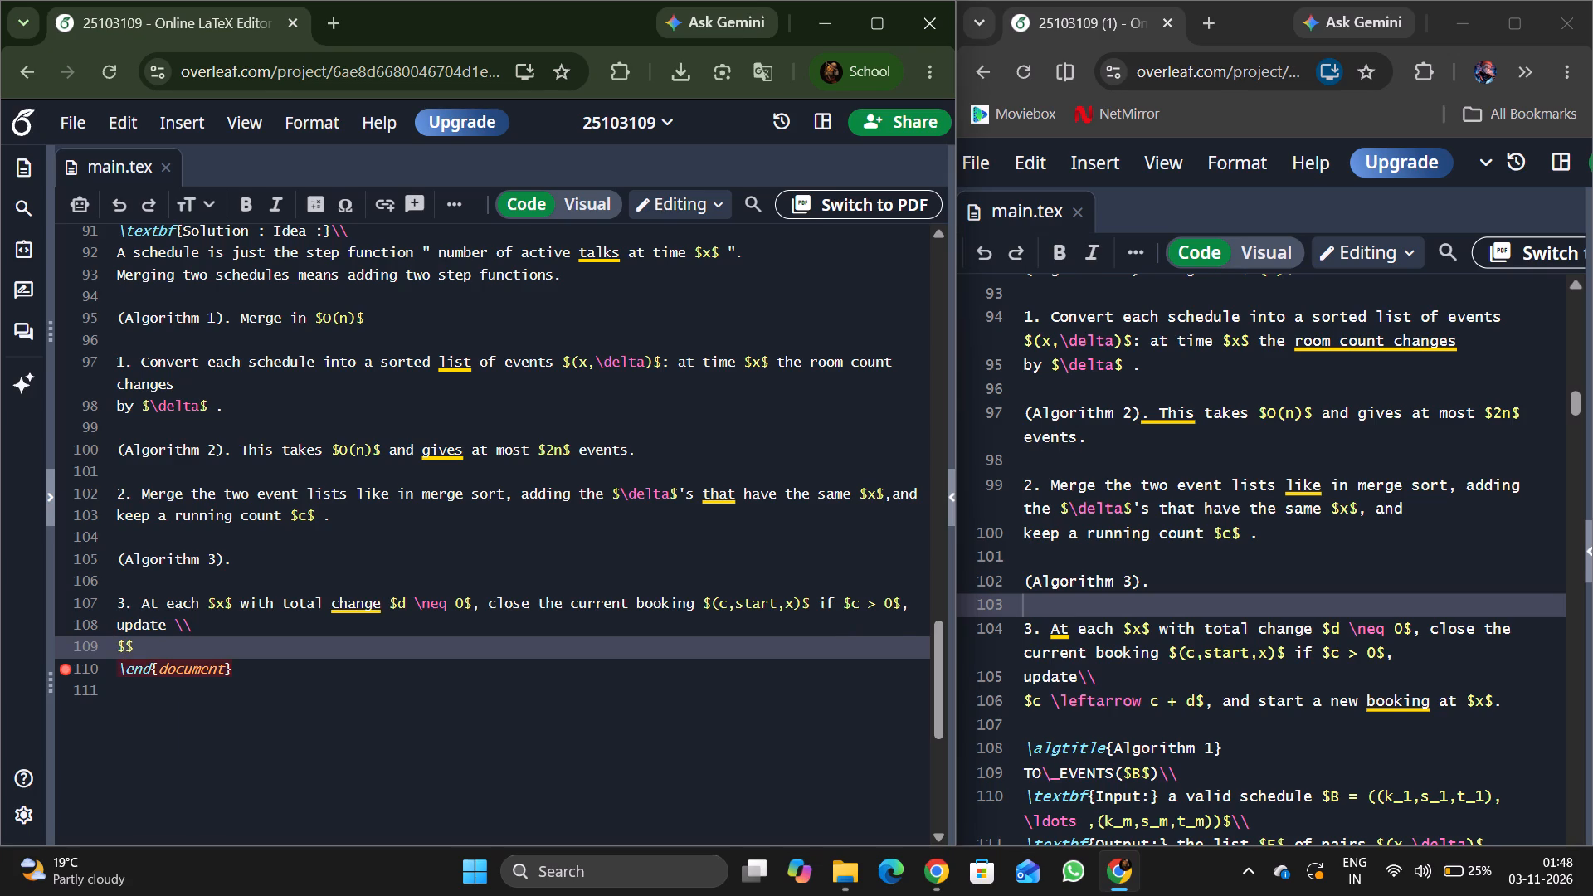
text(c)
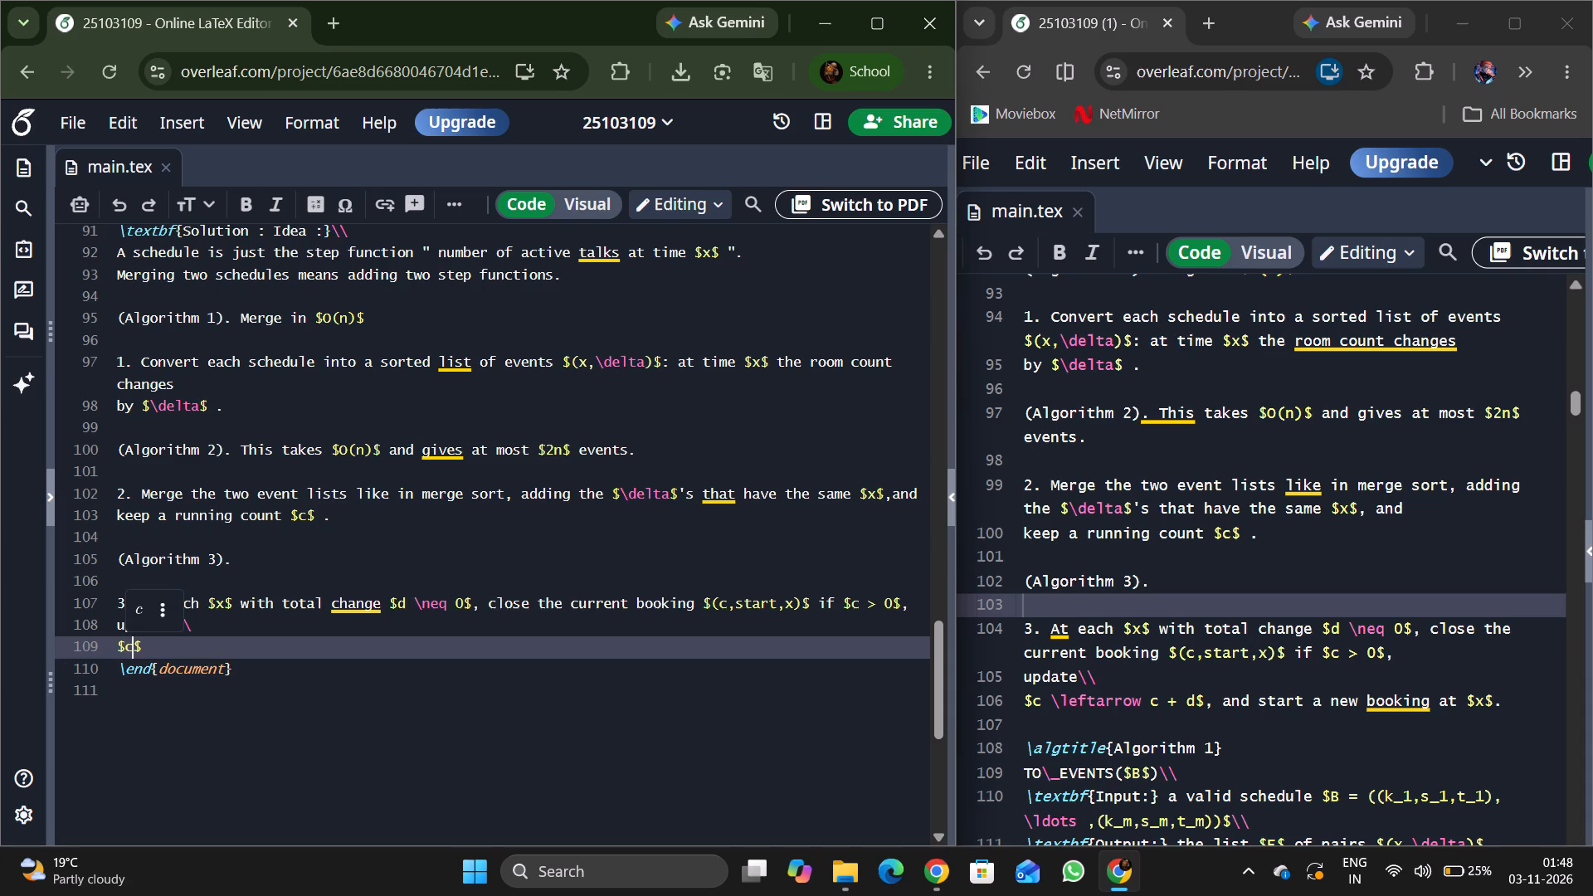
key(space)
text(\left)
key(Down)
key(Return)
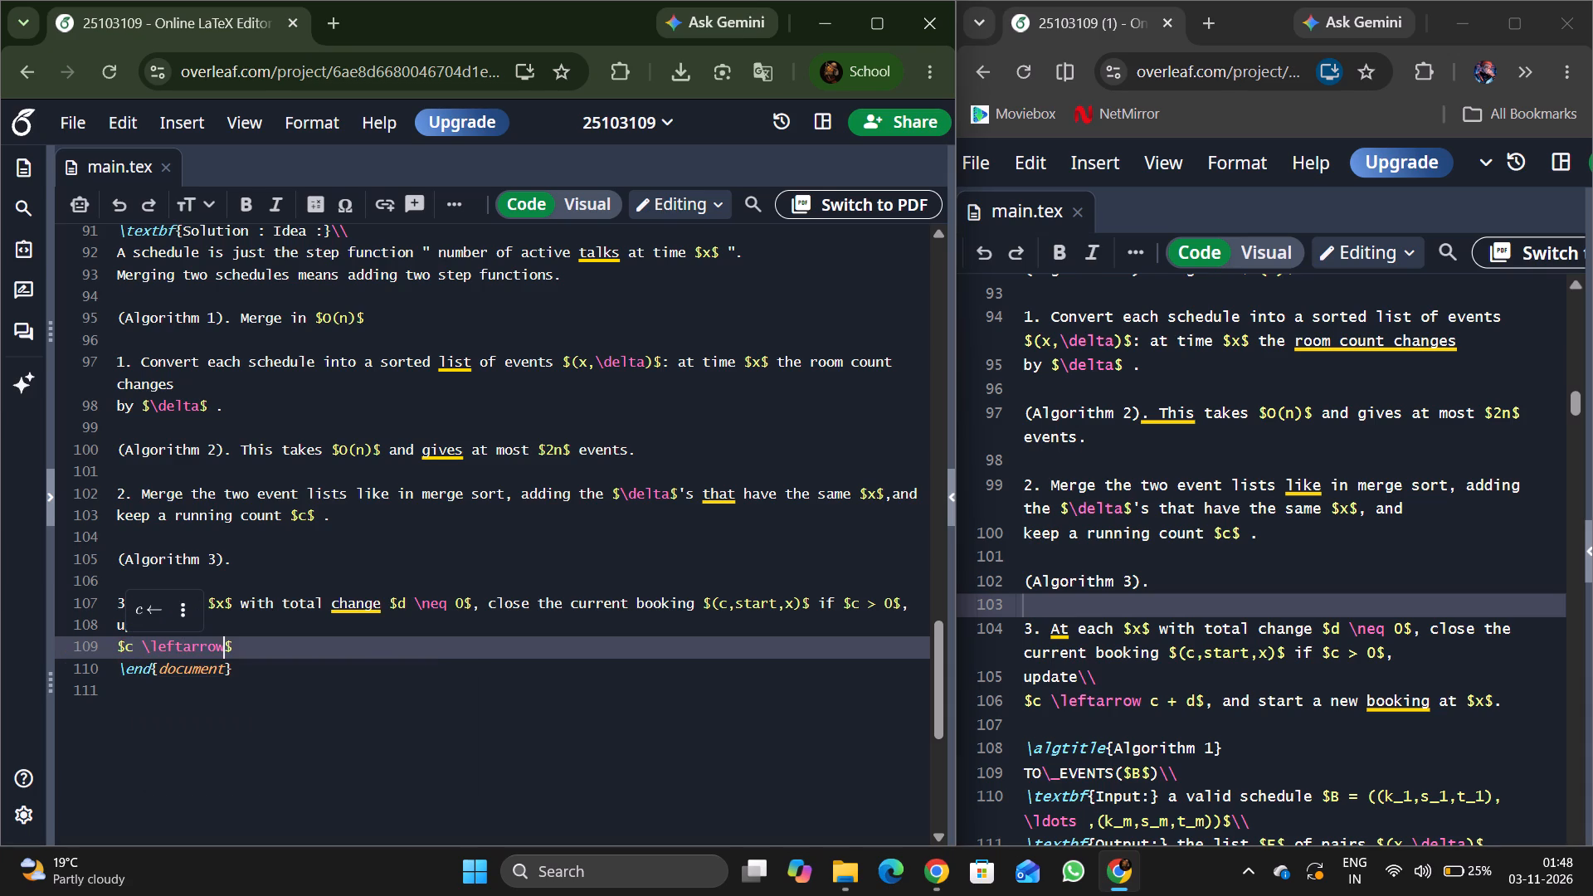
key(space)
text(c+)
key(d)
key(Right)
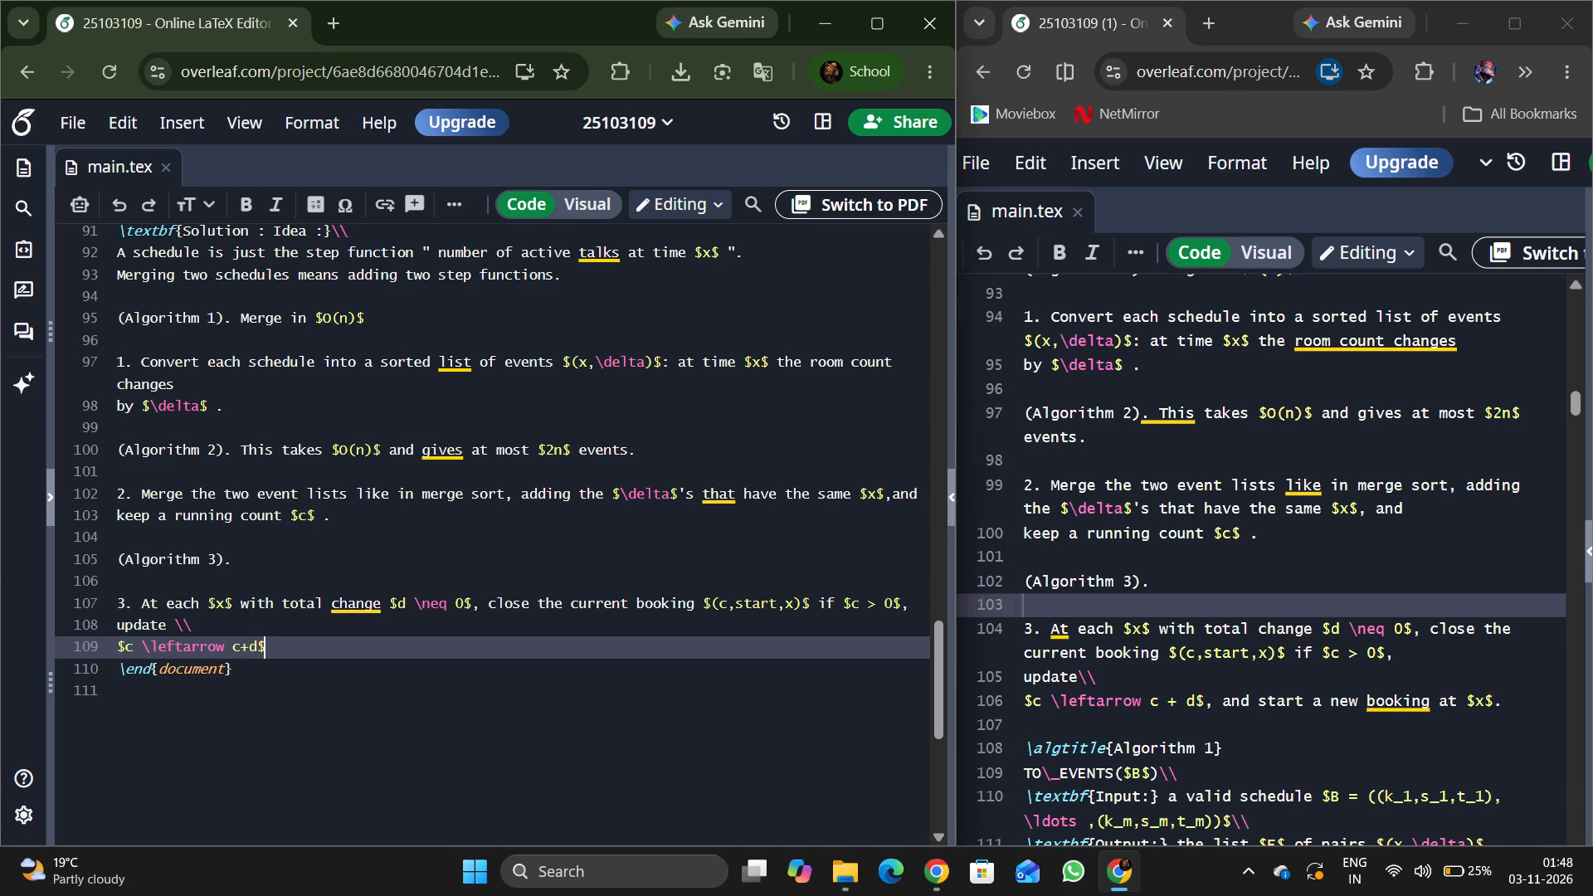
key(comma)
Continue the item 3 line after "$c \leftarrow c+d$," with the words "and start a new booking".
key(space)
text(and ata=)
key(BackSpace)
key(BackSpace)
key(BackSpace)
key(BackSpace)
text(start)
key(space)
text(a new)
key(space)
text(bok)
key(BackSpace)
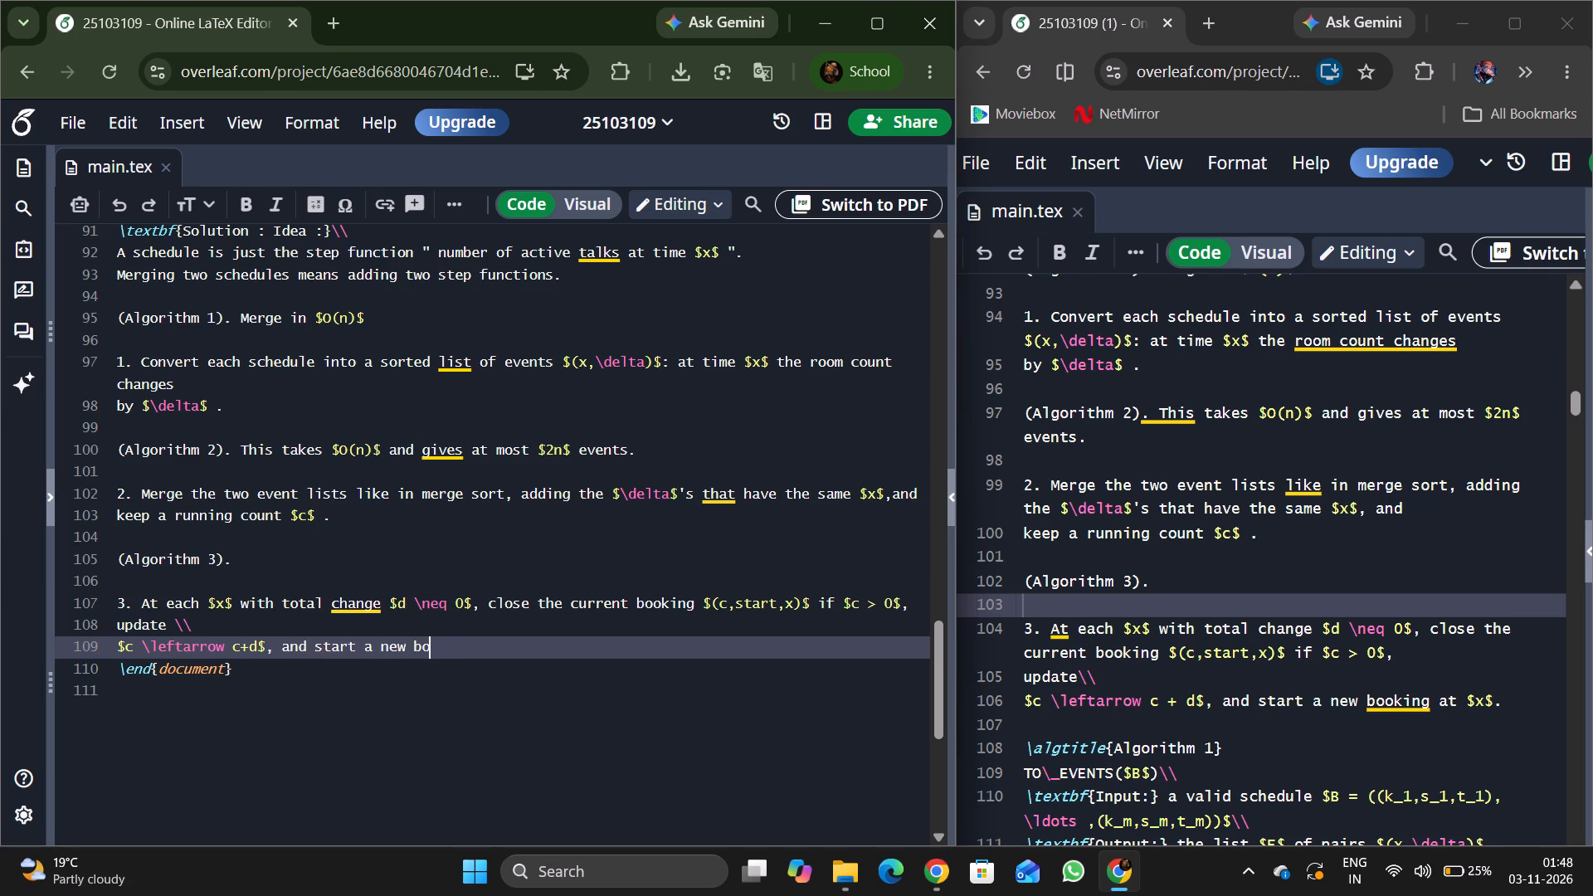
key(o)
text(king)
key(space)
Finish the item 3 sentence with "at $x$.", putting x in inline math.
text(at)
key(space)
key(shift+dollar)
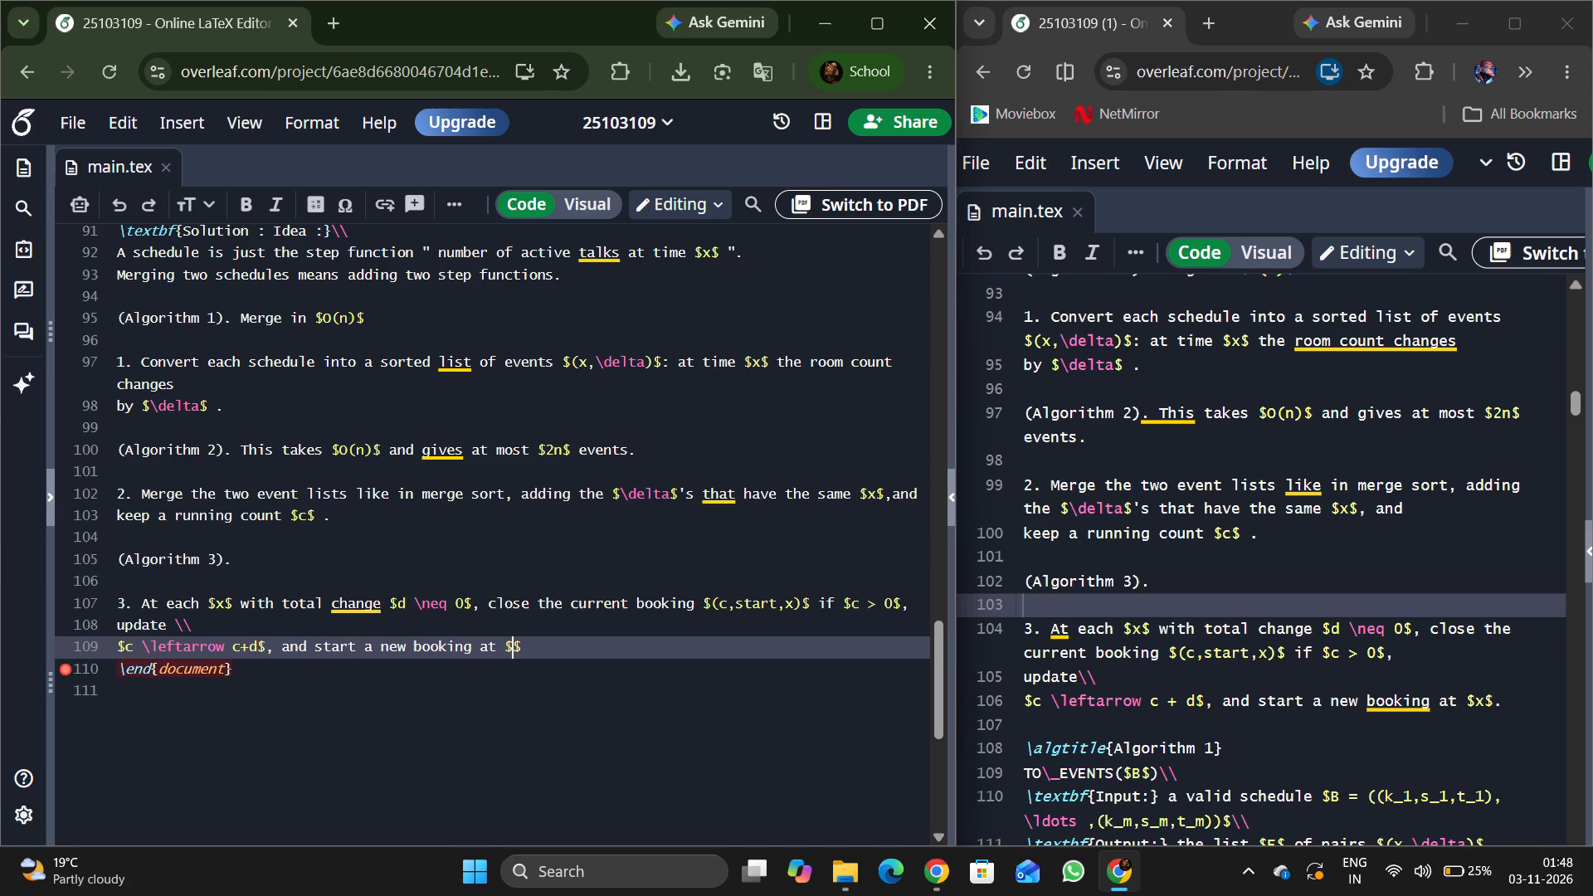
key(x)
key(Right)
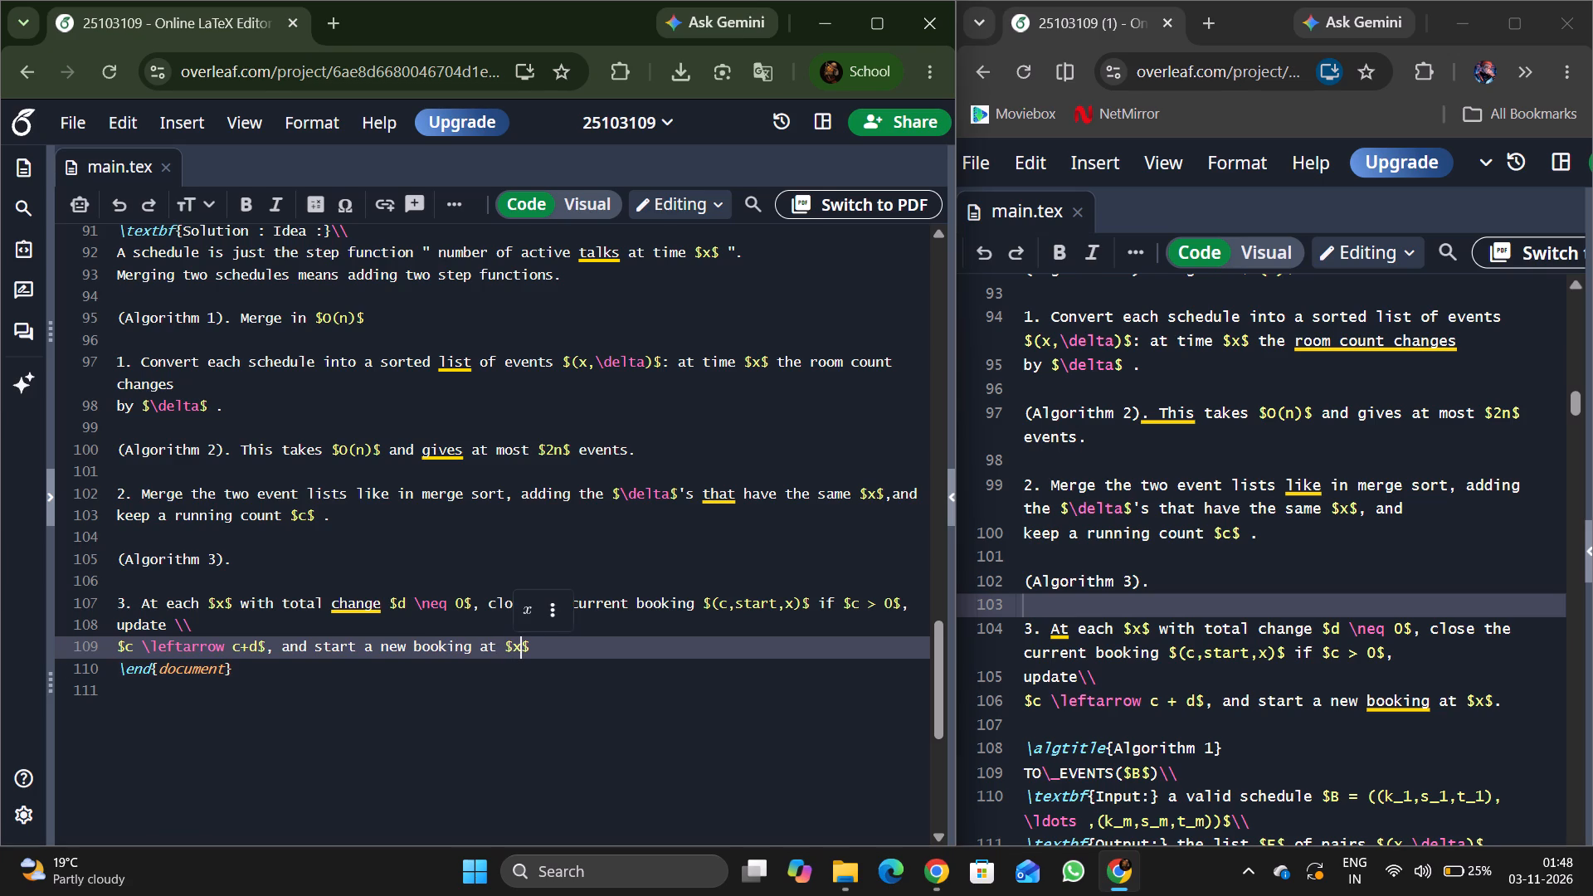
key(period)
Leave a blank line below item 3 and insert an empty \algtitle{} command.
key(Return)
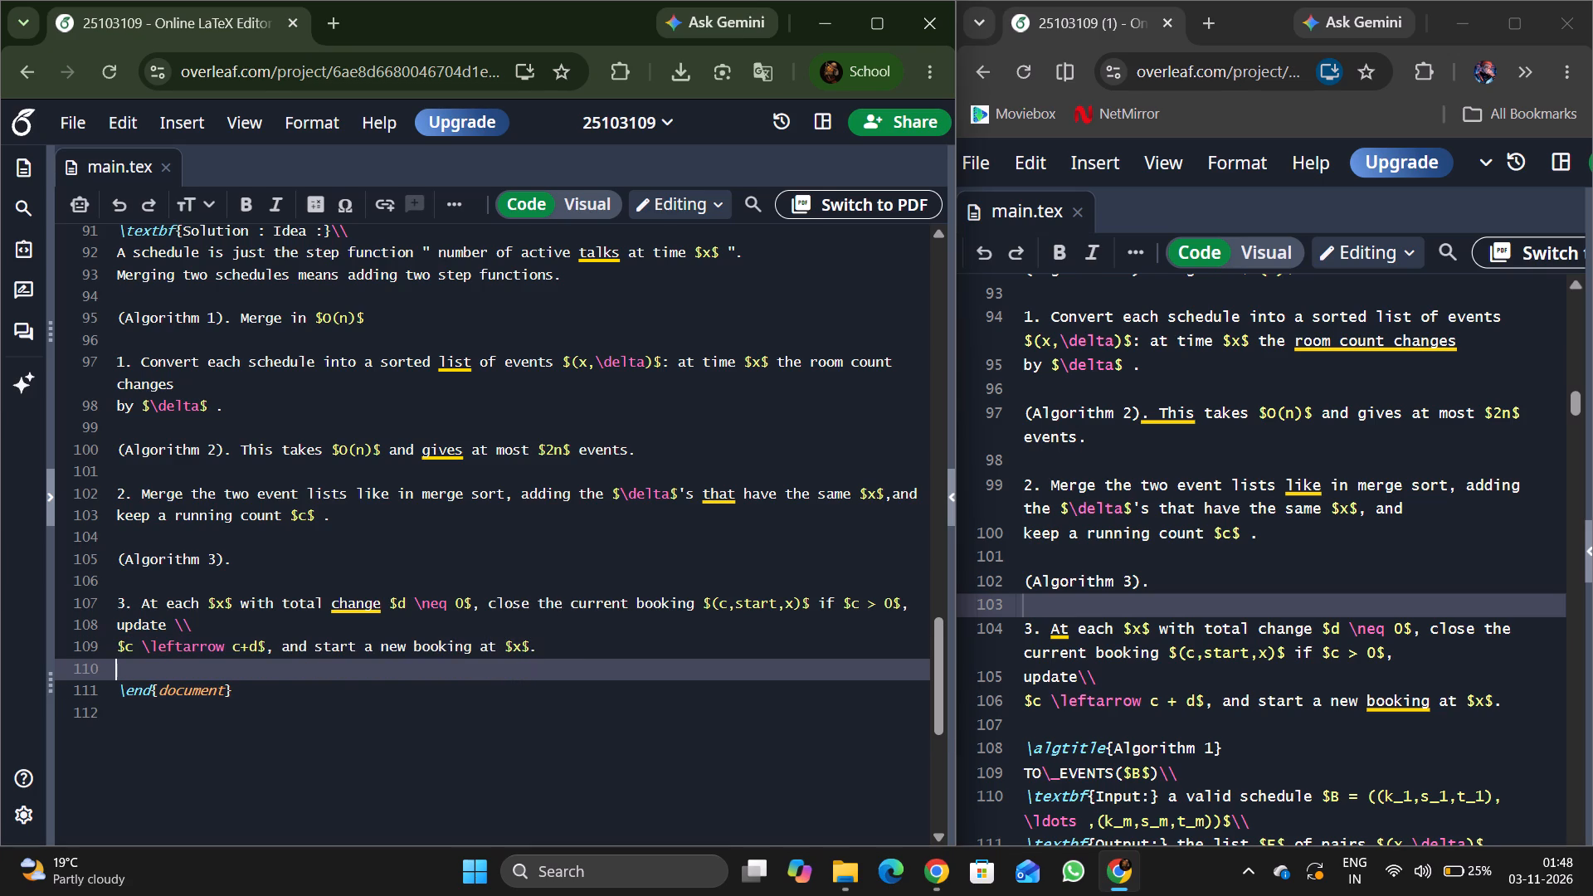
key(Return)
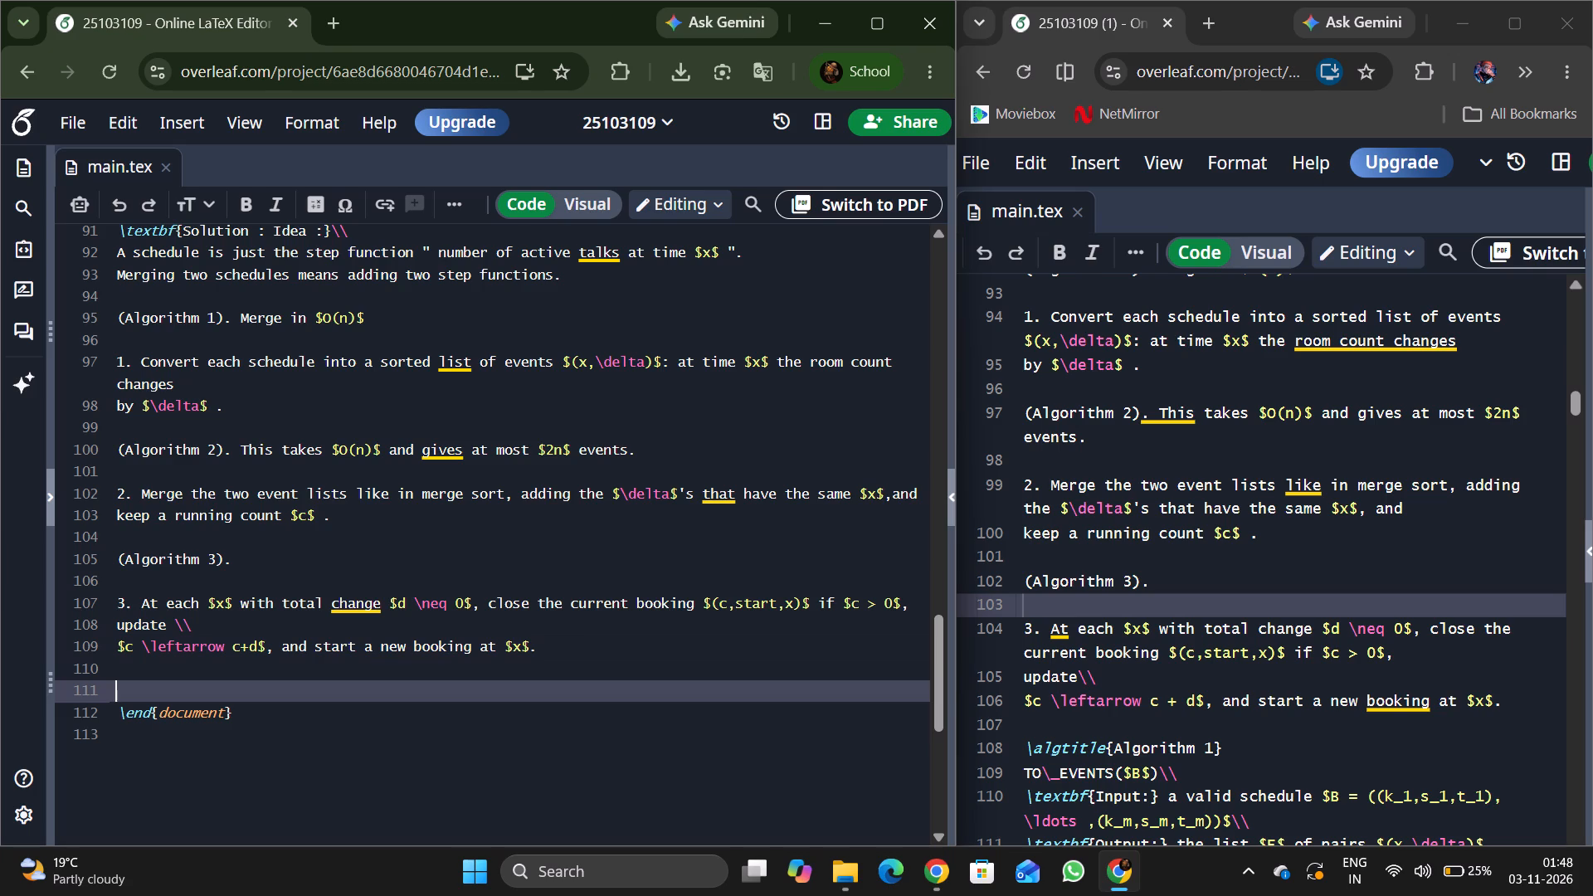
text(\al)
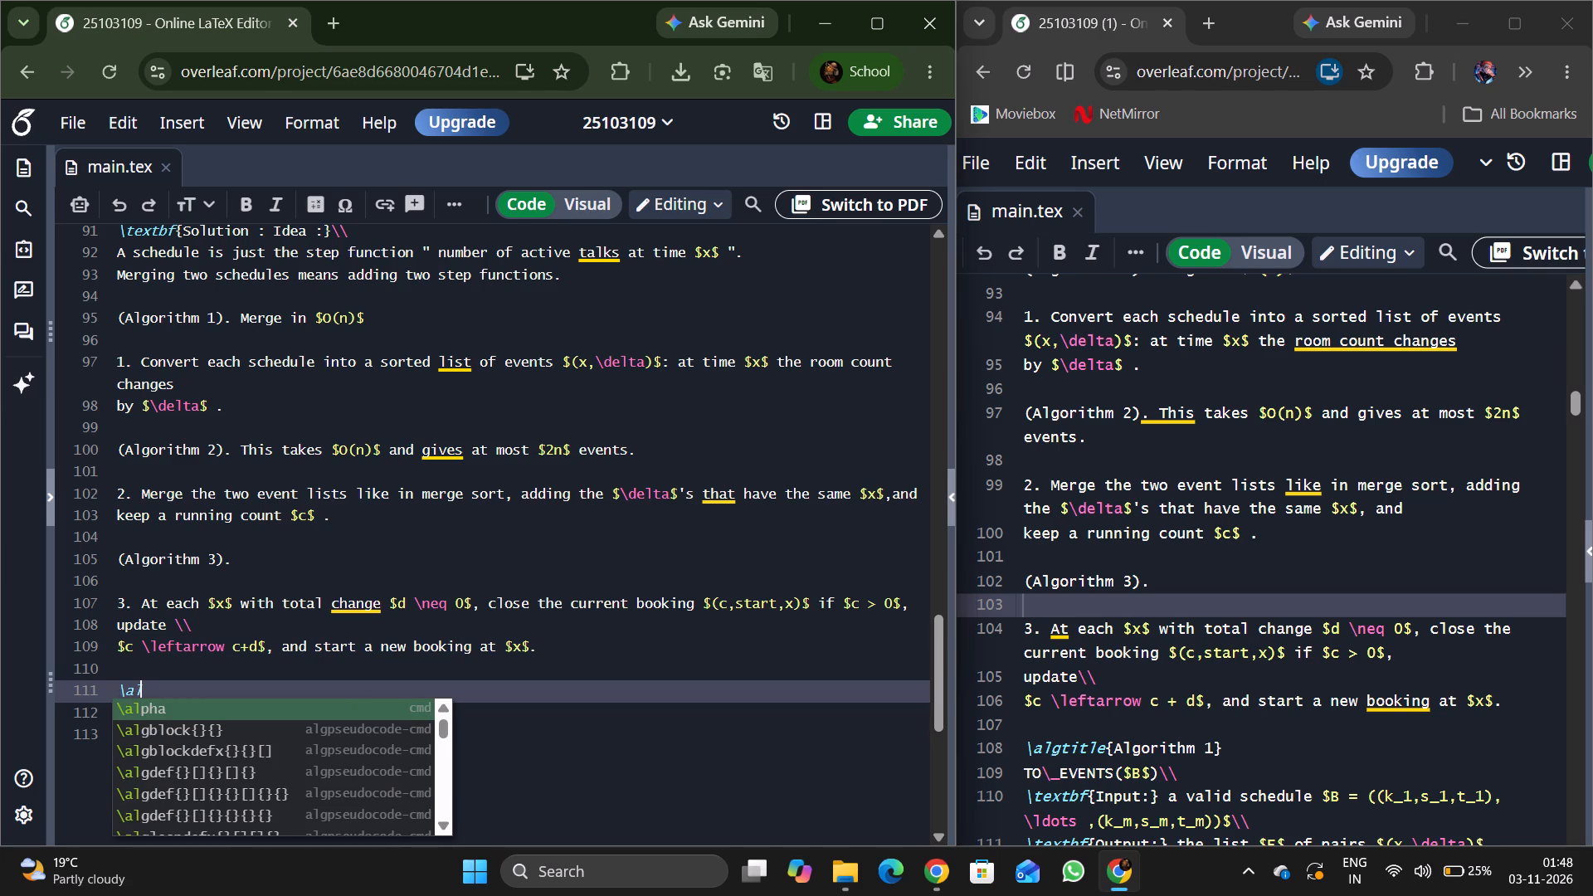
key(g)
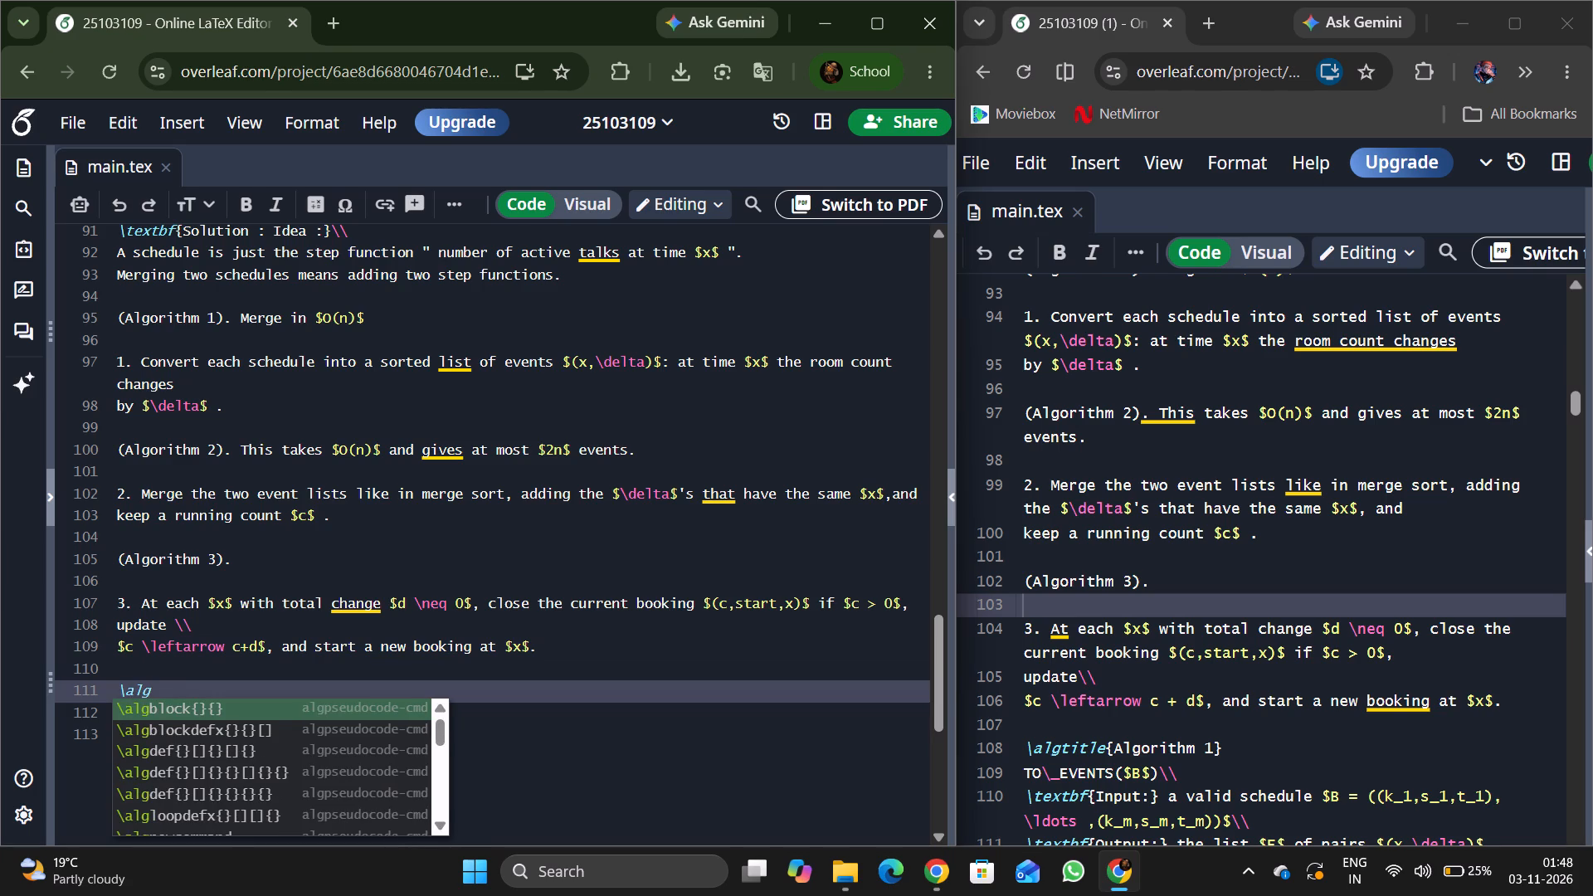
key(t)
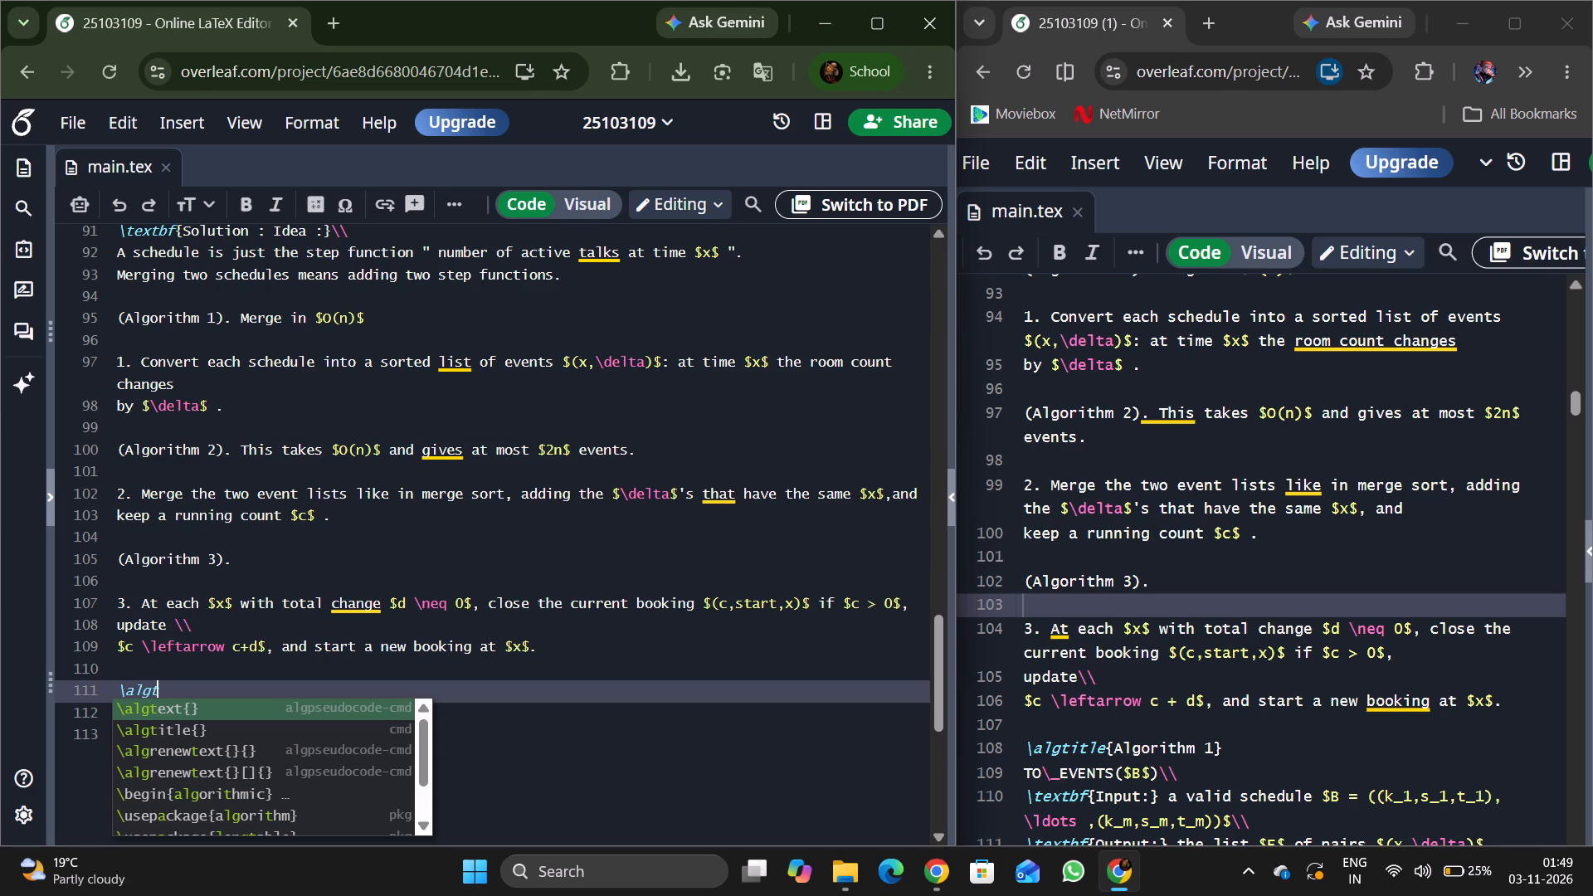
key(Right)
key(Up)
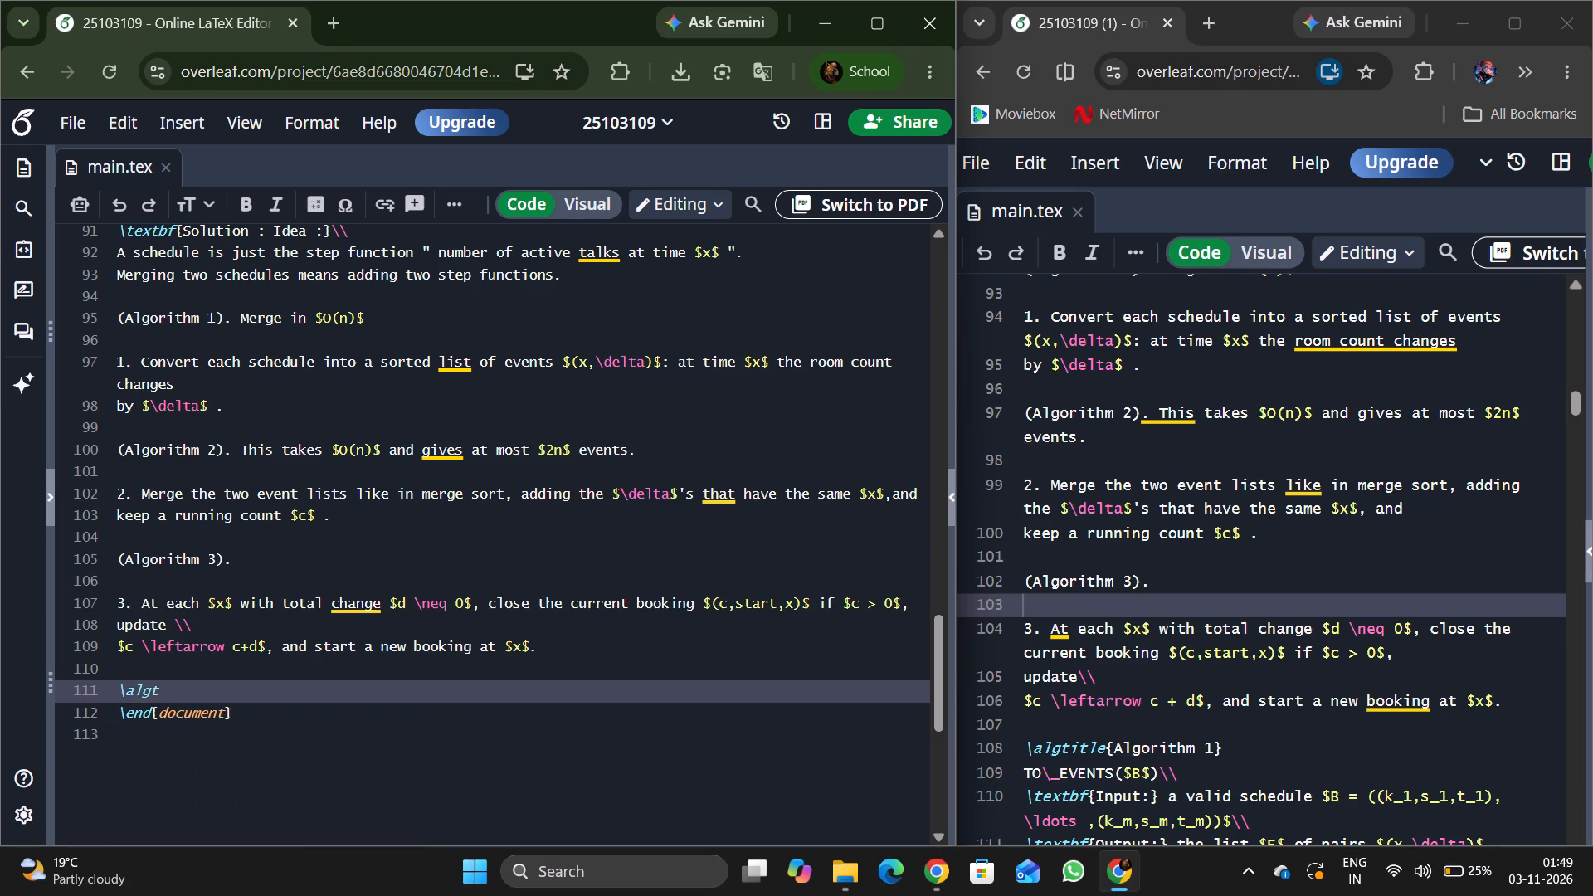
key(Right)
key(Right)
key(Right)
key(Right)
key(Right)
key(i)
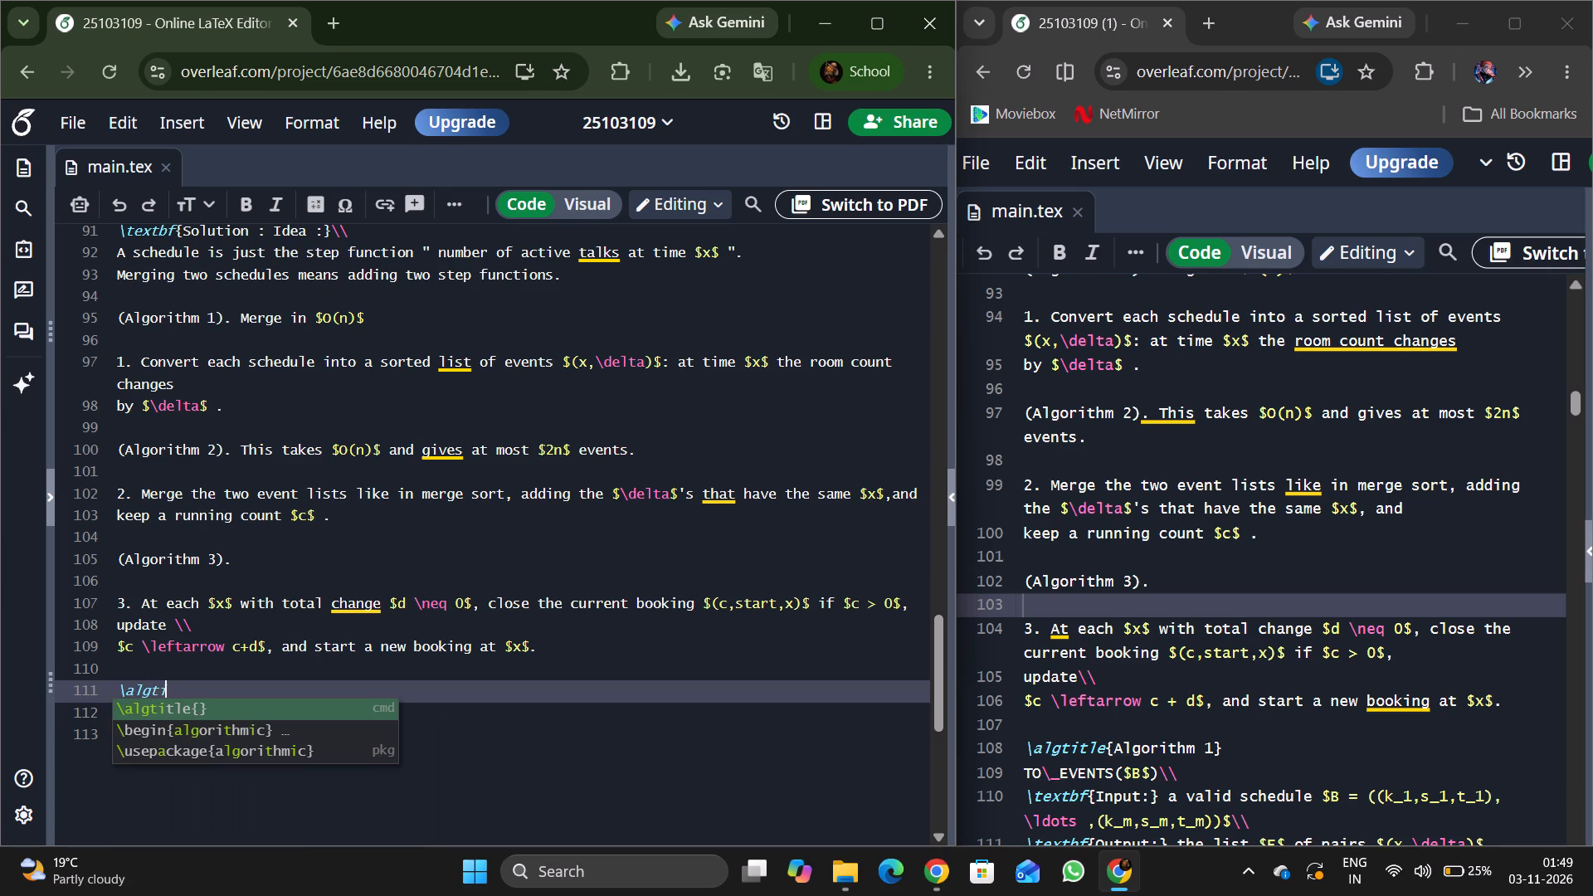
key(Return)
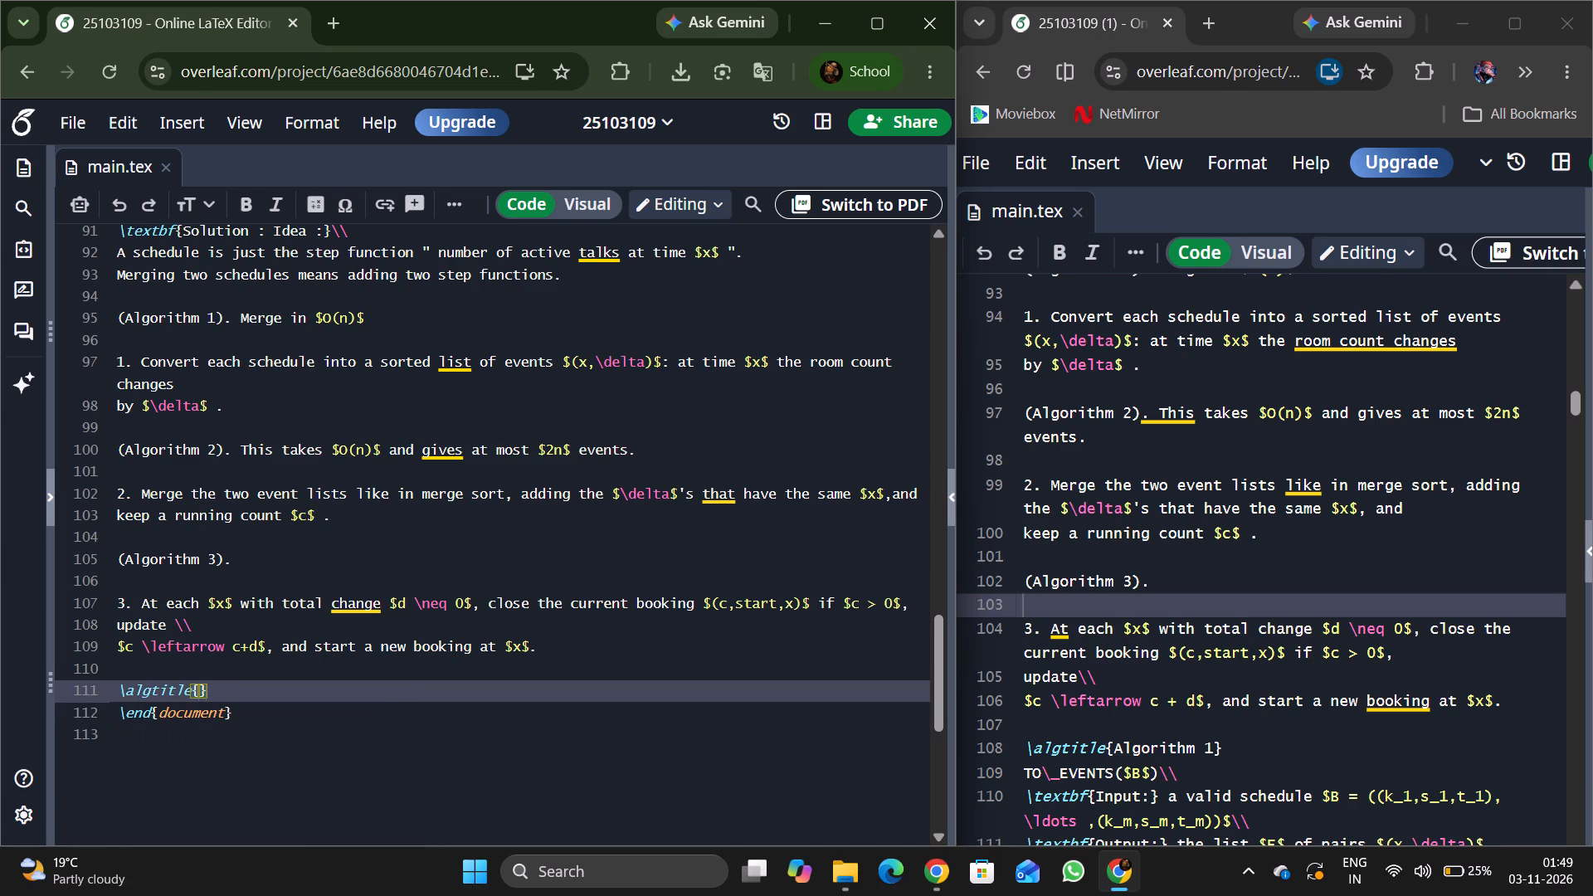
Give the \algtitle command the title "Algorithm 1" and start an empty line below it.
key(a)
key(l)
text(go)
text(rithm)
key(space)
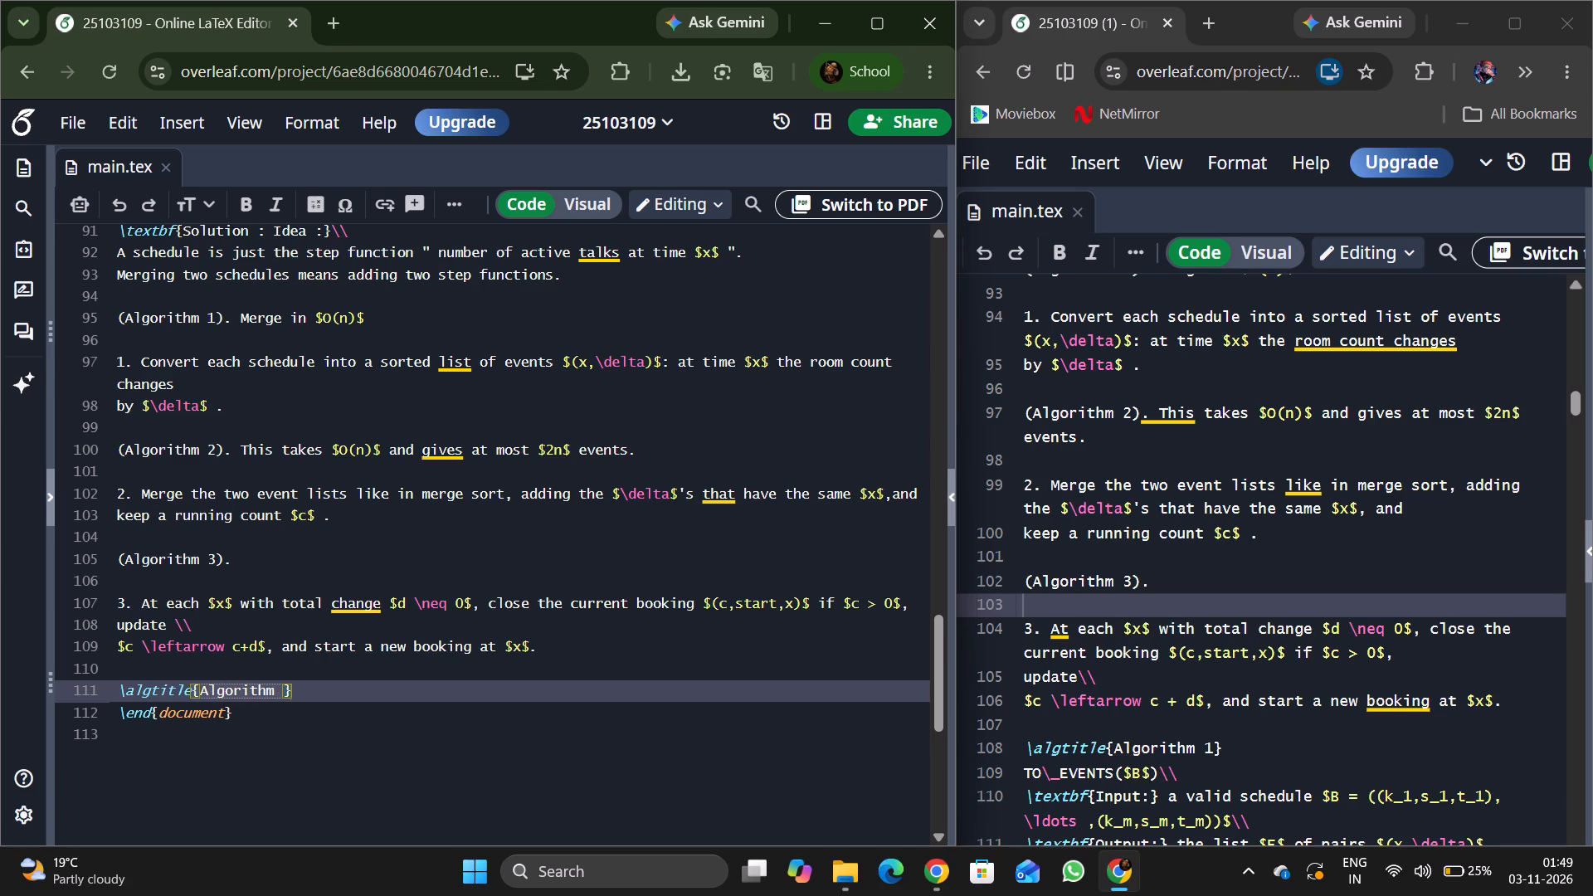
key(1)
key(Right)
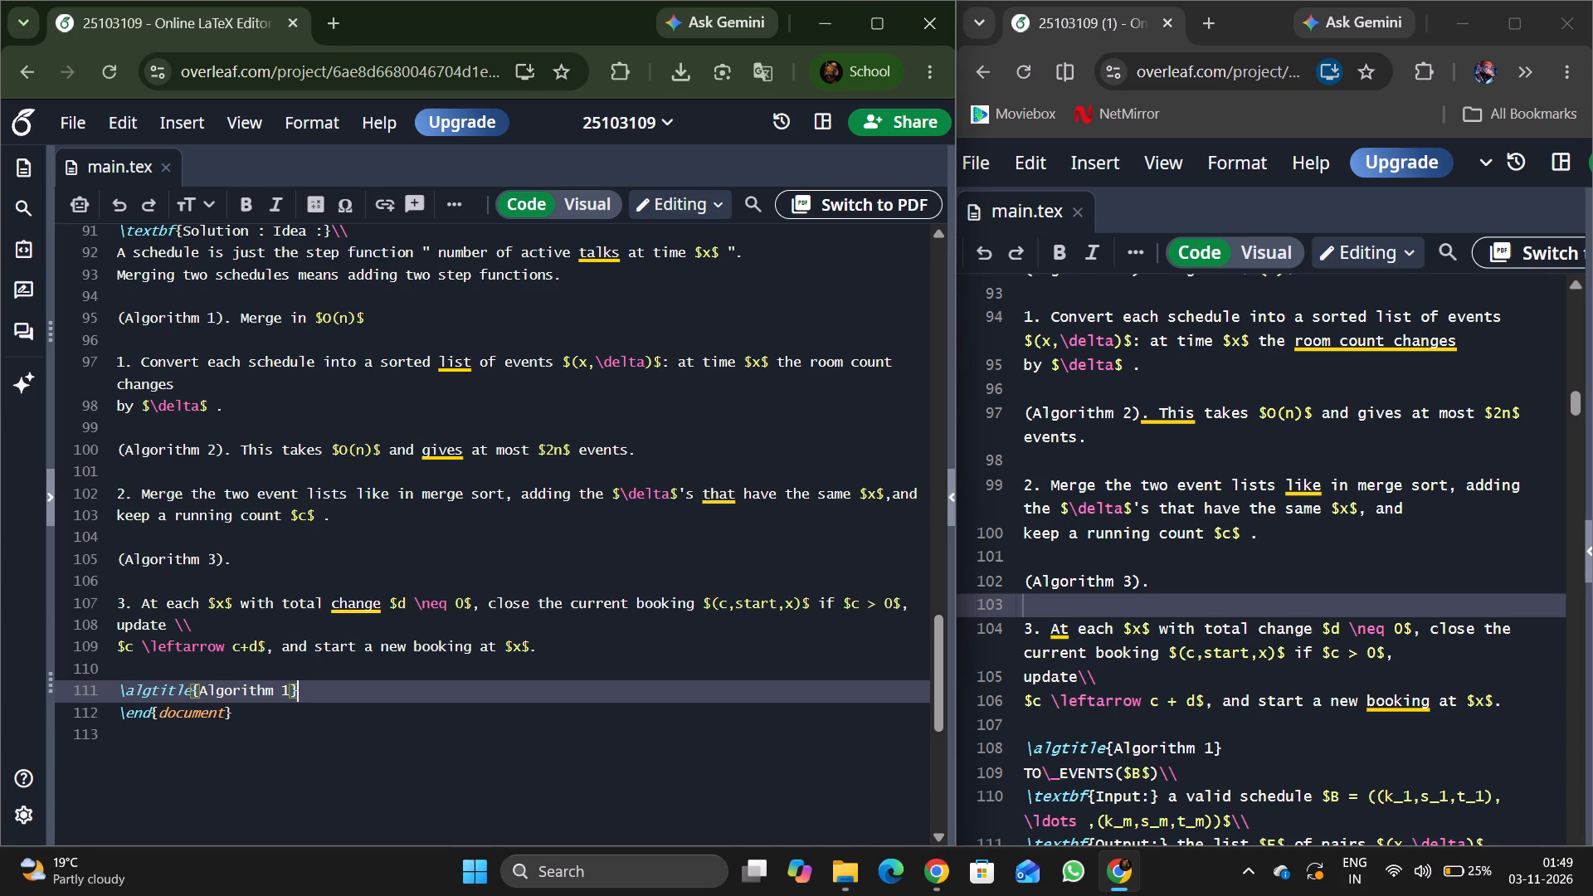
key(shift+braceleft)
key(Return)
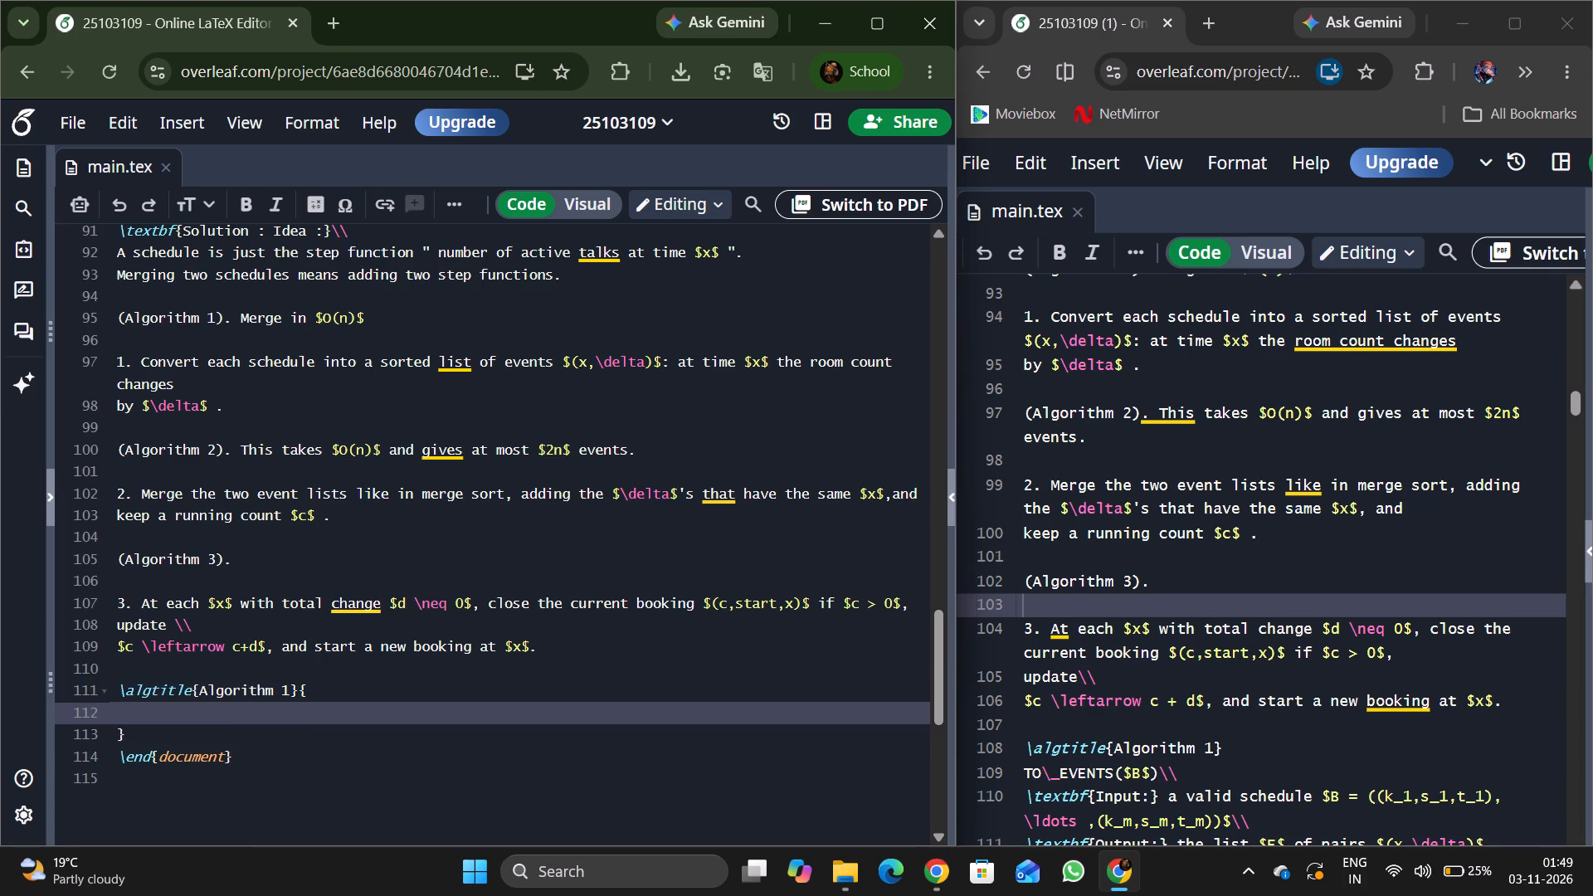
key(BackSpace)
key(BackSpace)
key(Down)
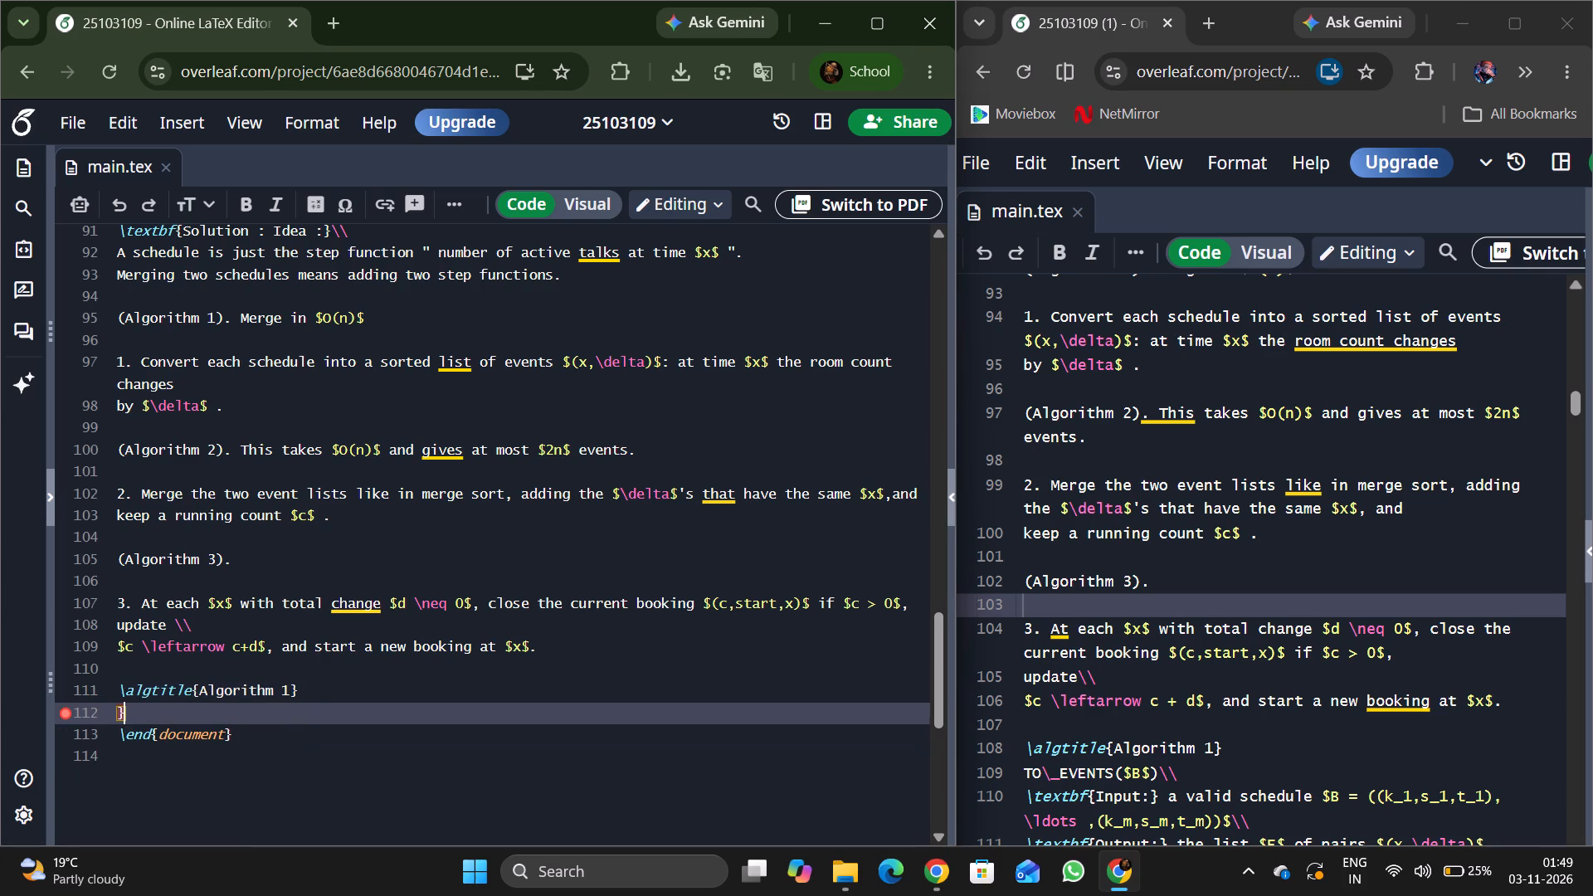
key(BackSpace)
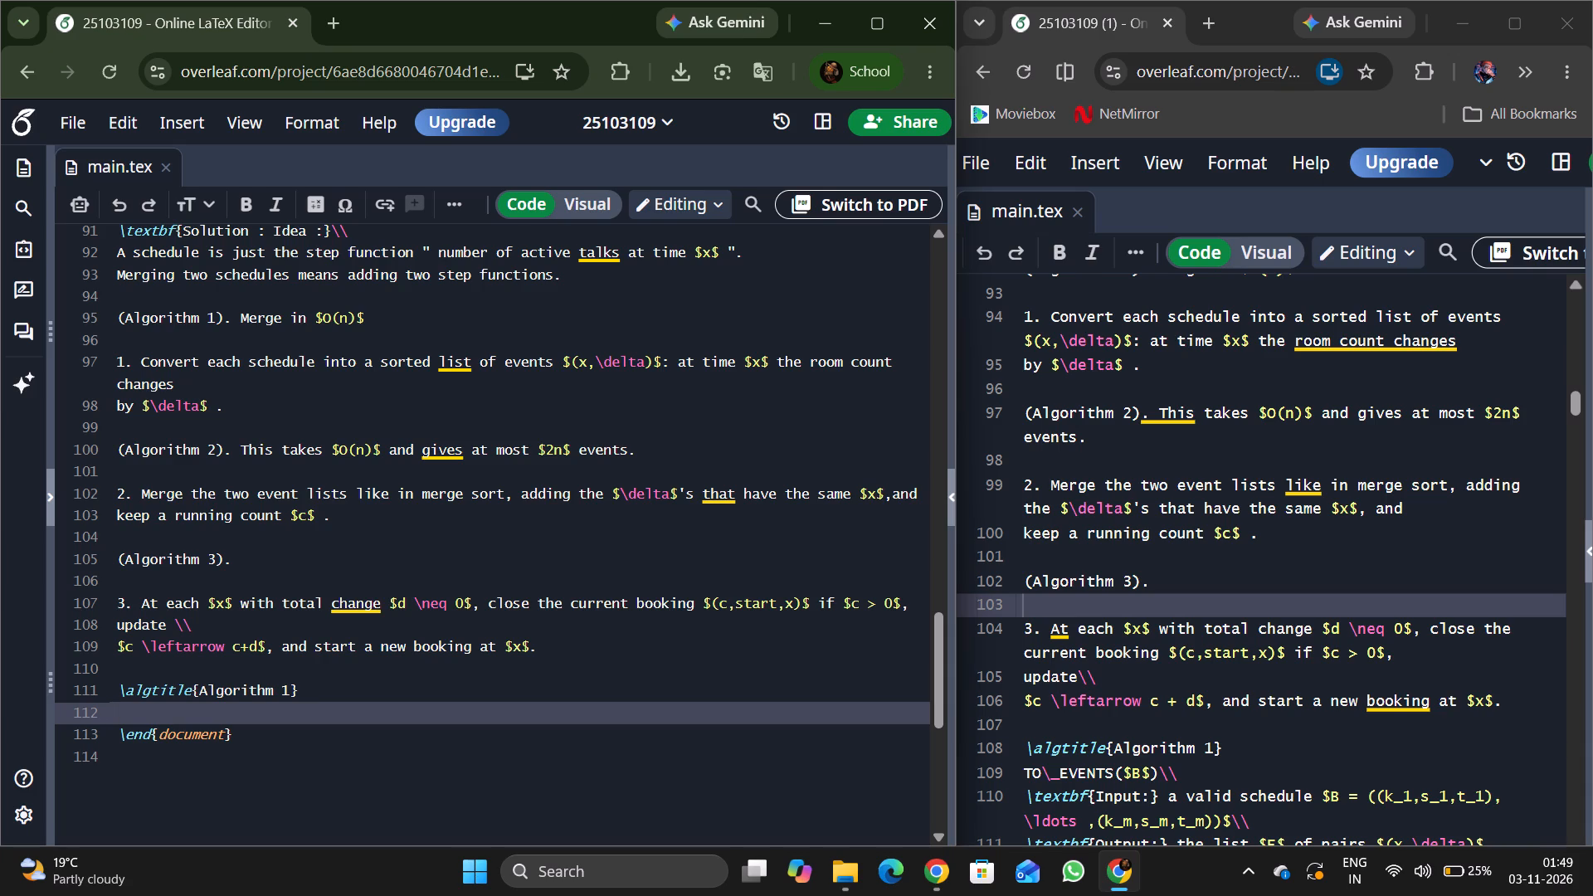
Write the procedure name "TO\_EVENTS($B$)" below the Algorithm 1 title, with an escaped underscore and B in inline math.
text(TO)
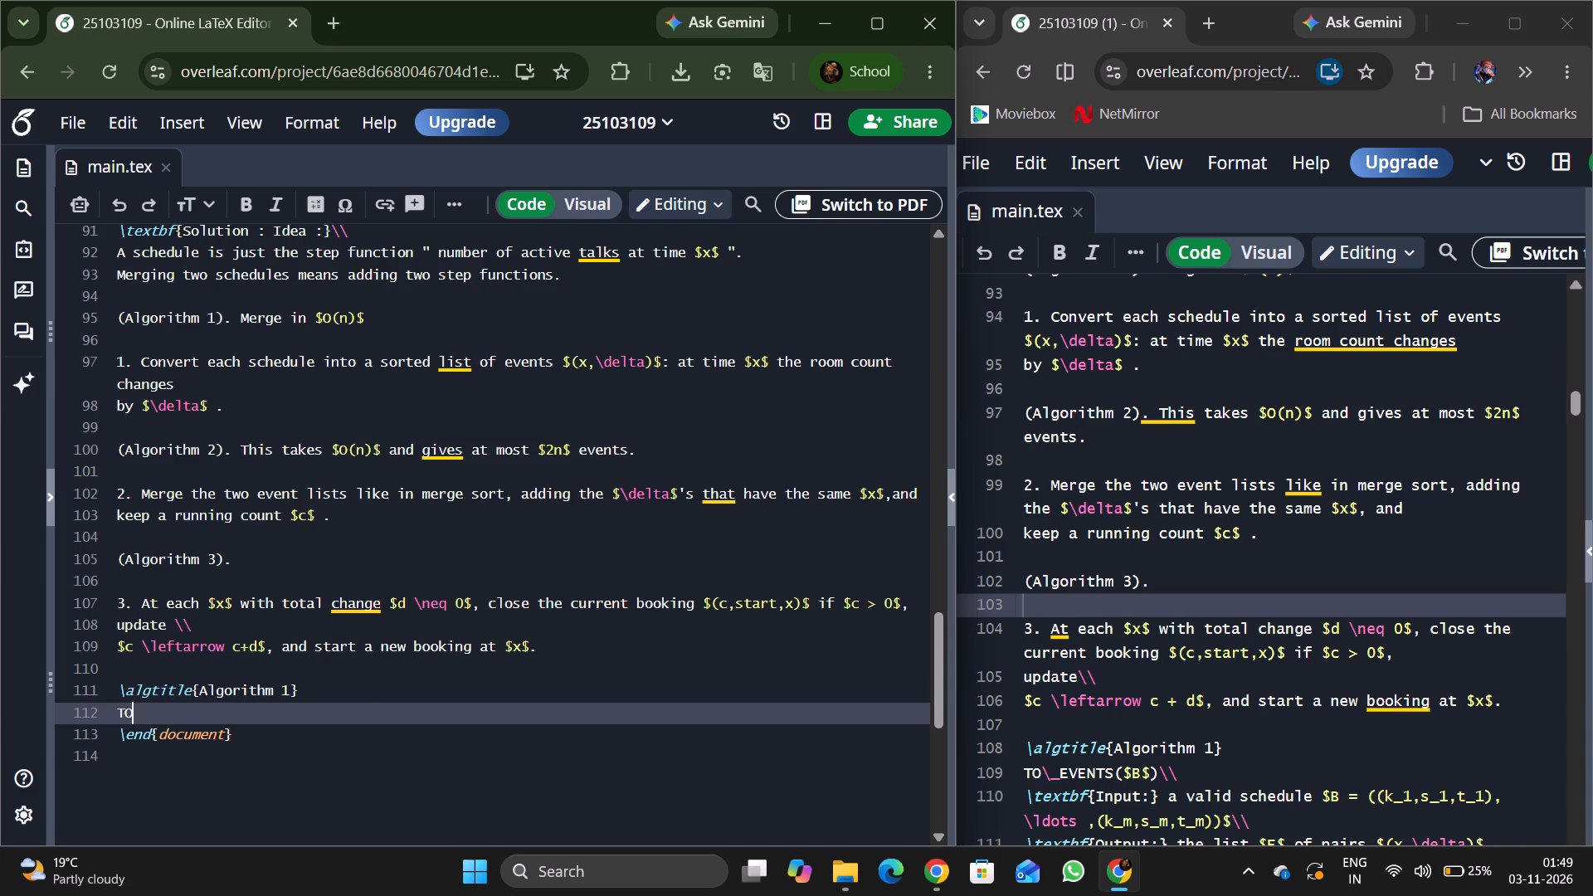
key(backslash)
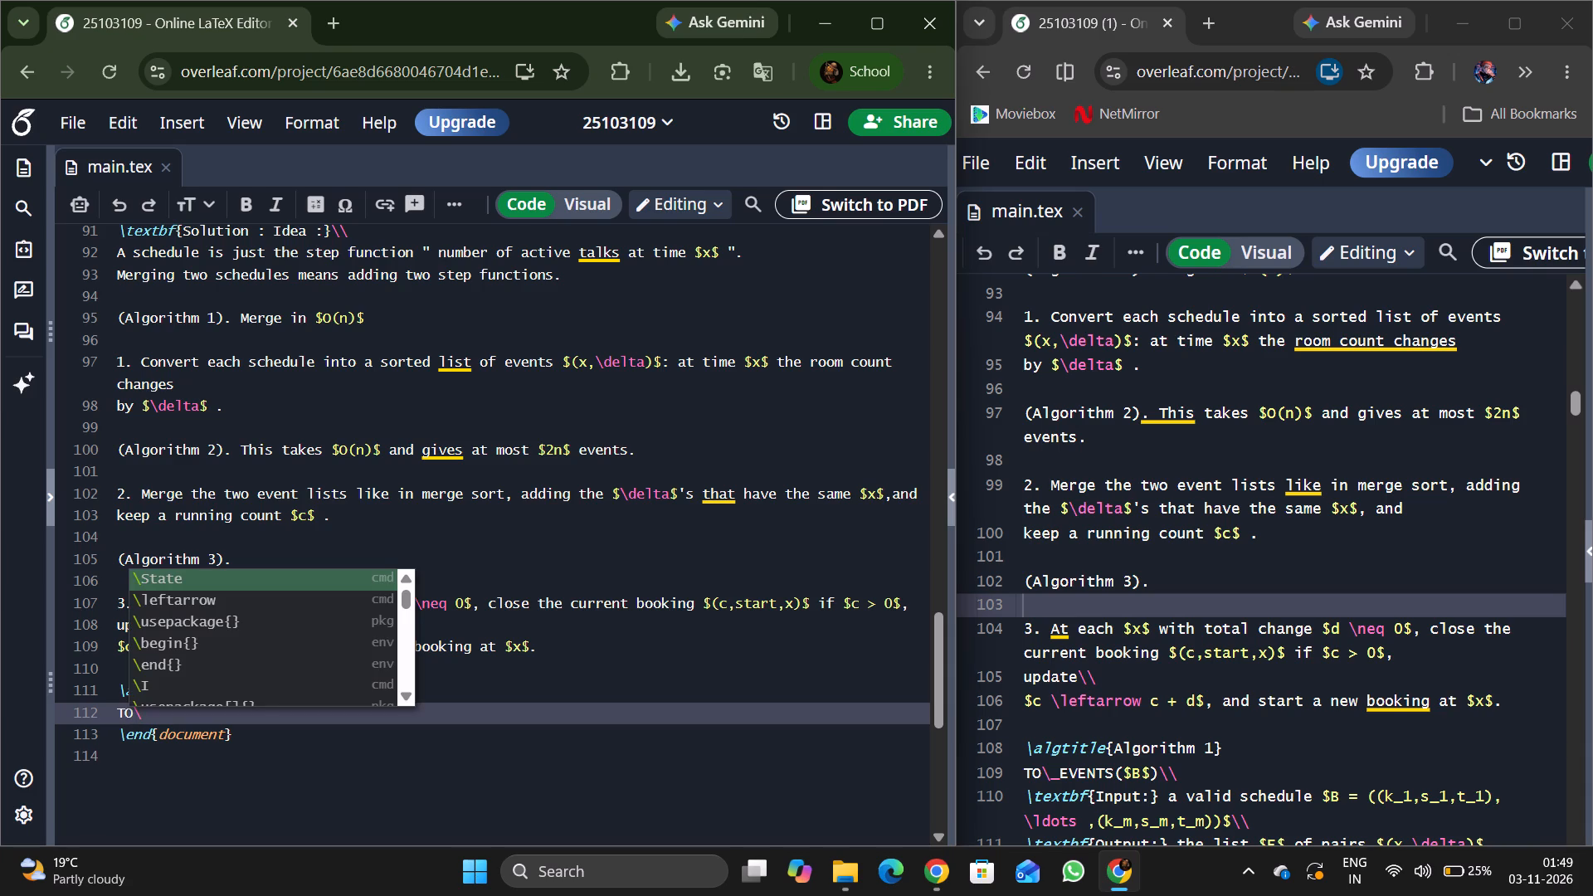
key(shift+underscore)
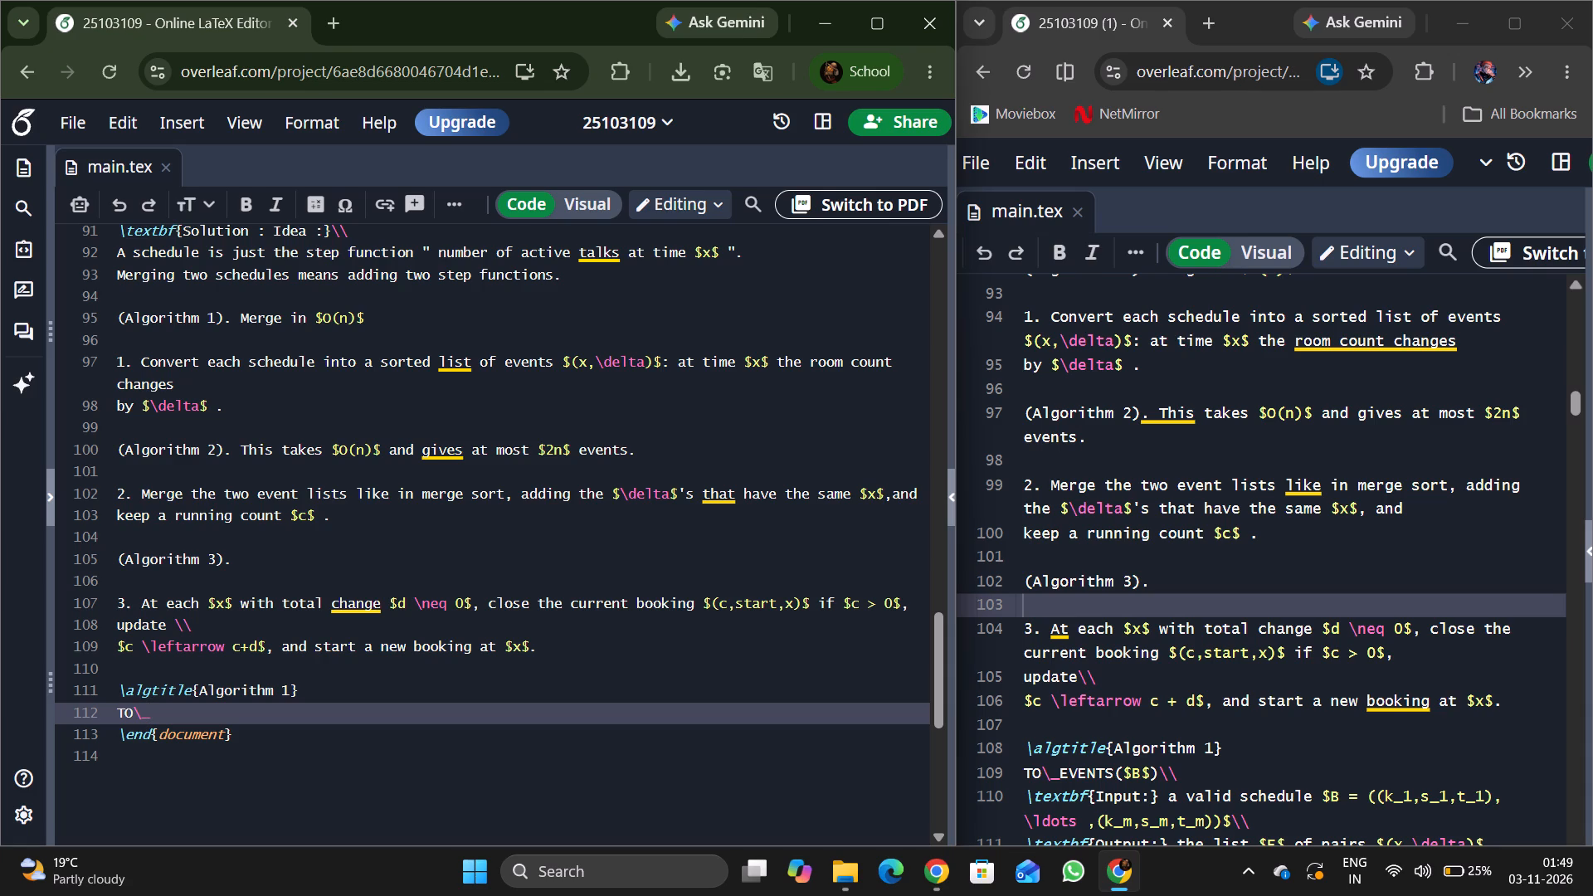
key(e)
text(VENTS)
key(shift+parenleft)
key(shift+dollar)
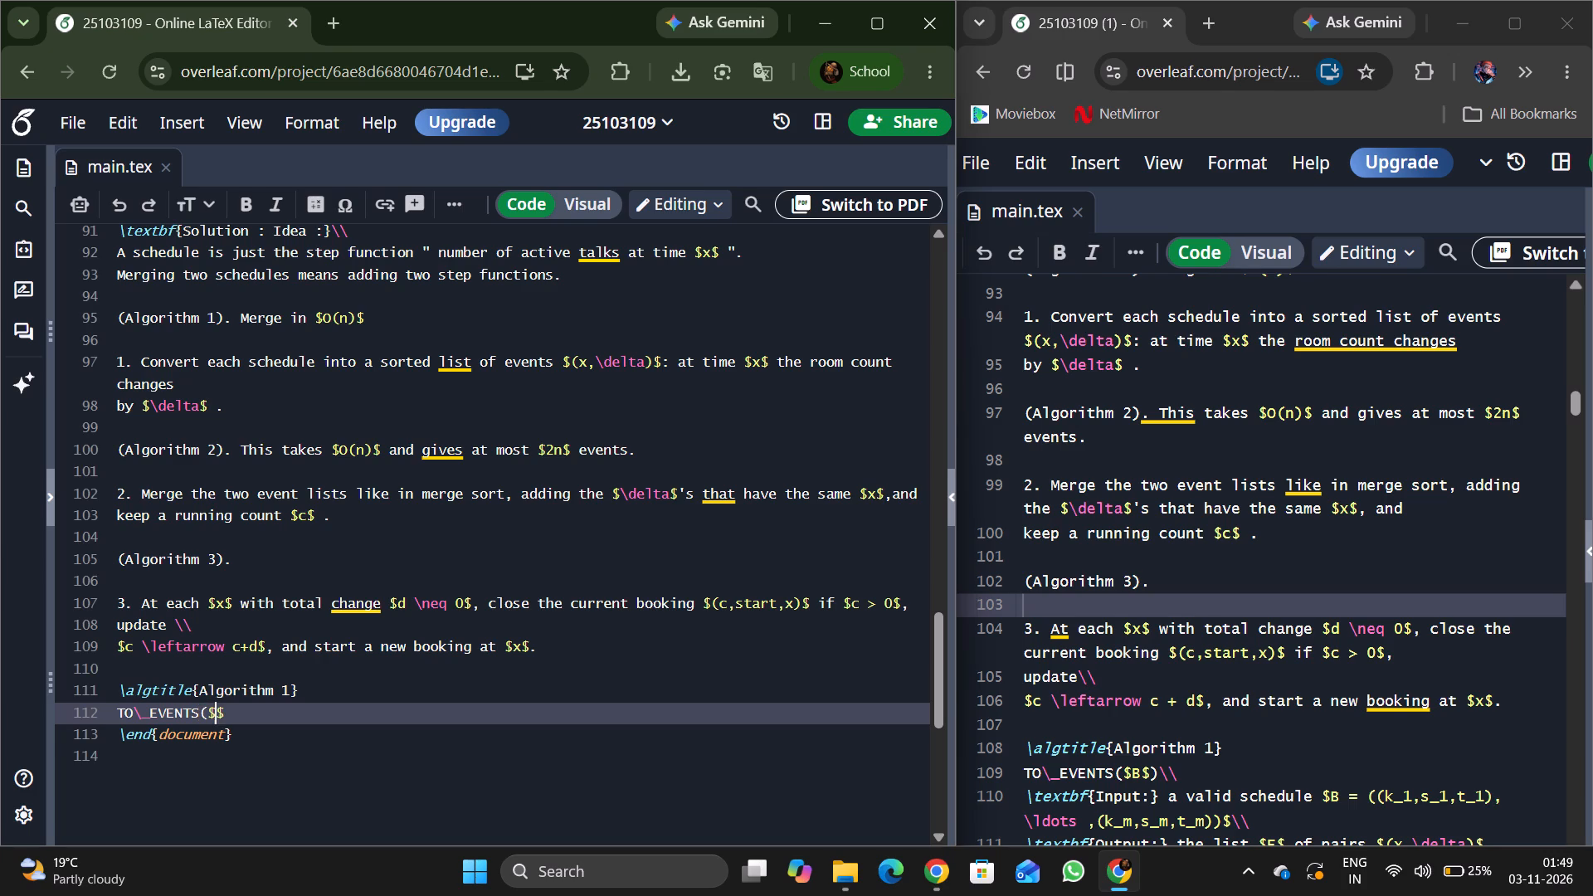
key(b)
key(Right)
key(shift+parenright)
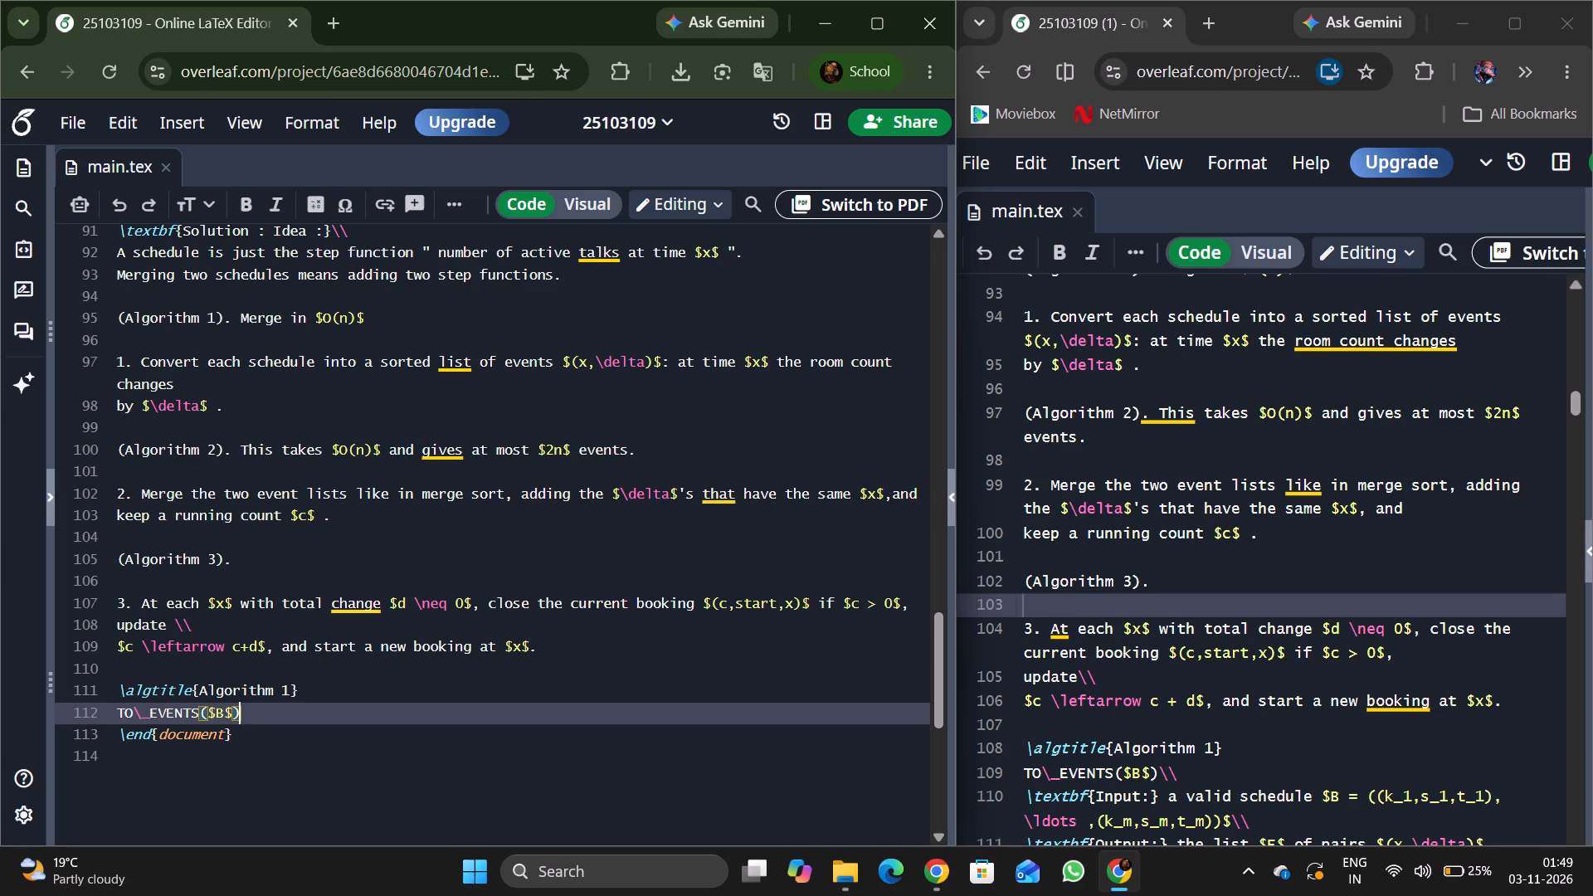
End the TO\_EVENTS($B$) line with the LaTeX line break "\\", matching the reference source, and start a new line below it.
scroll(1245, 736, down, 1)
click(1228, 676)
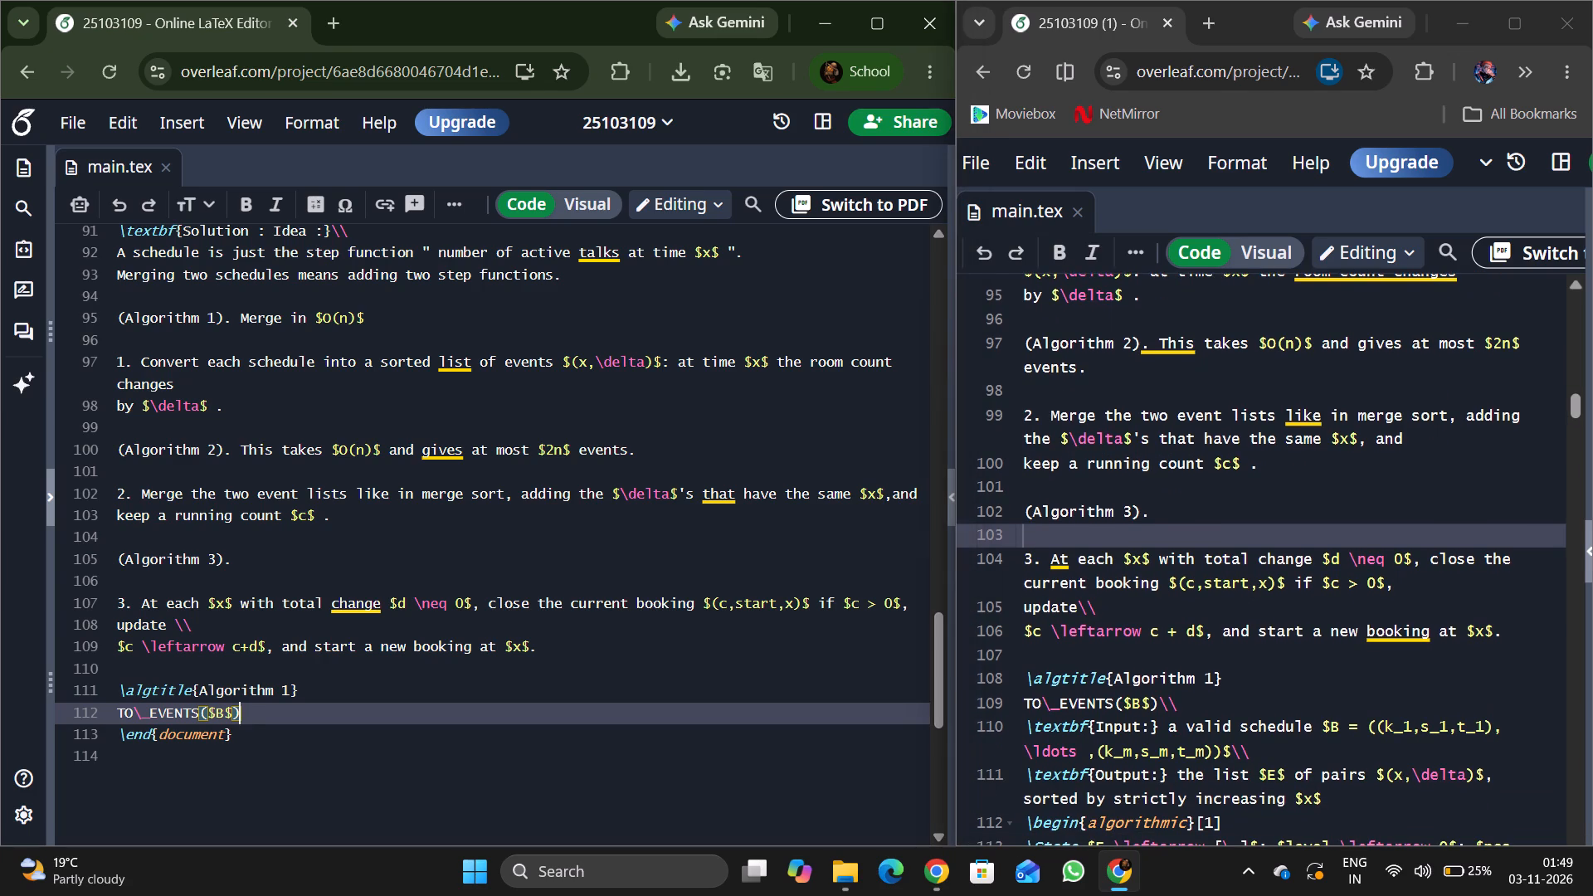
scroll(1228, 676, down, 2)
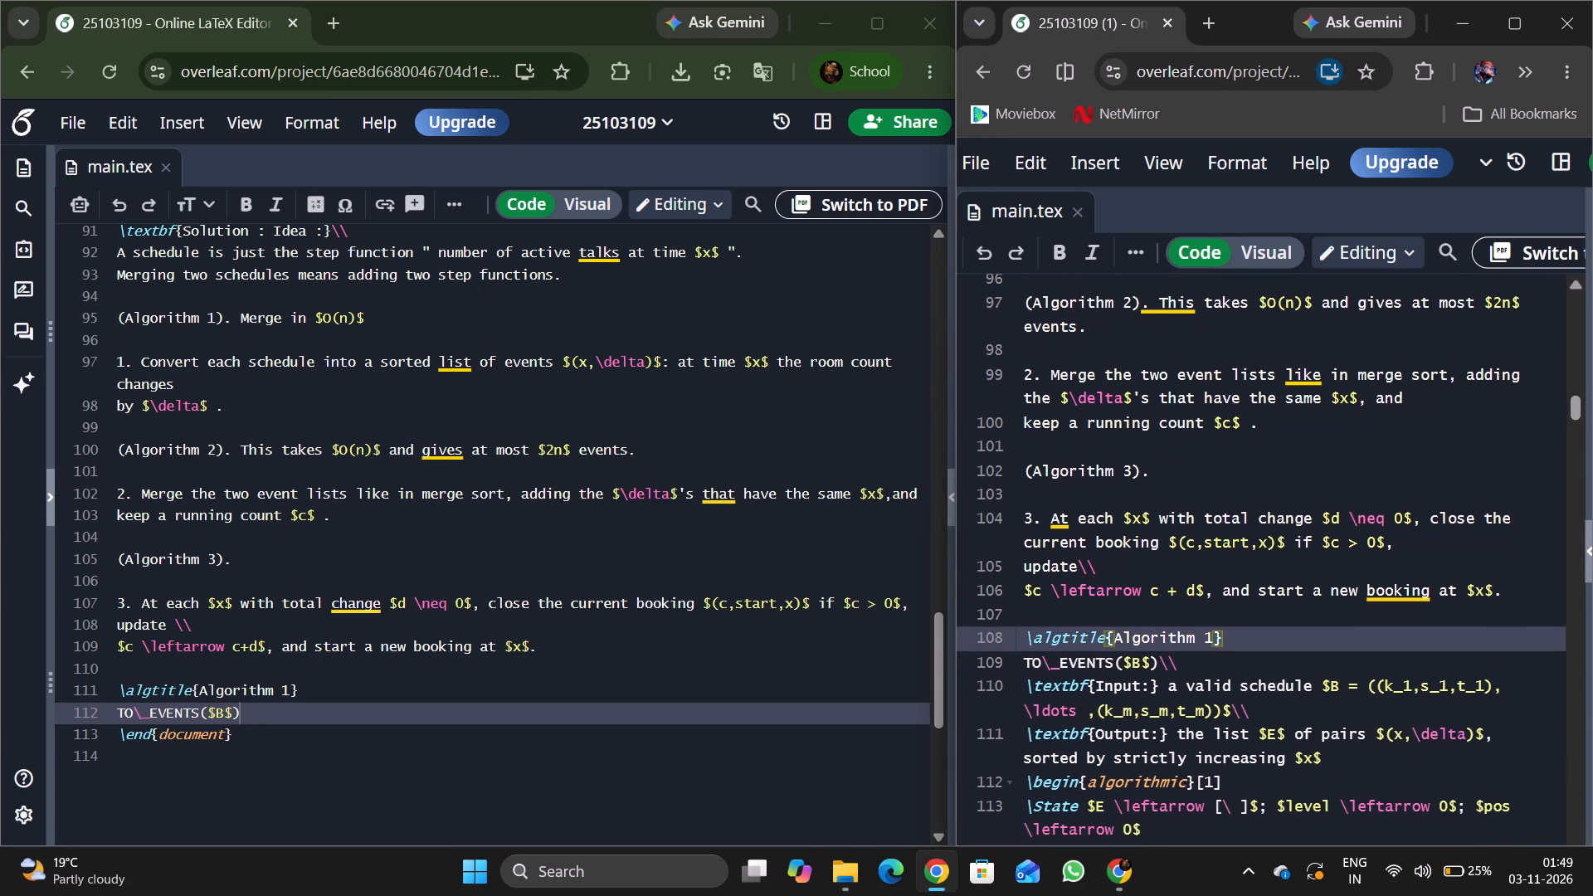
click(709, 719)
text(\\)
key(Return)
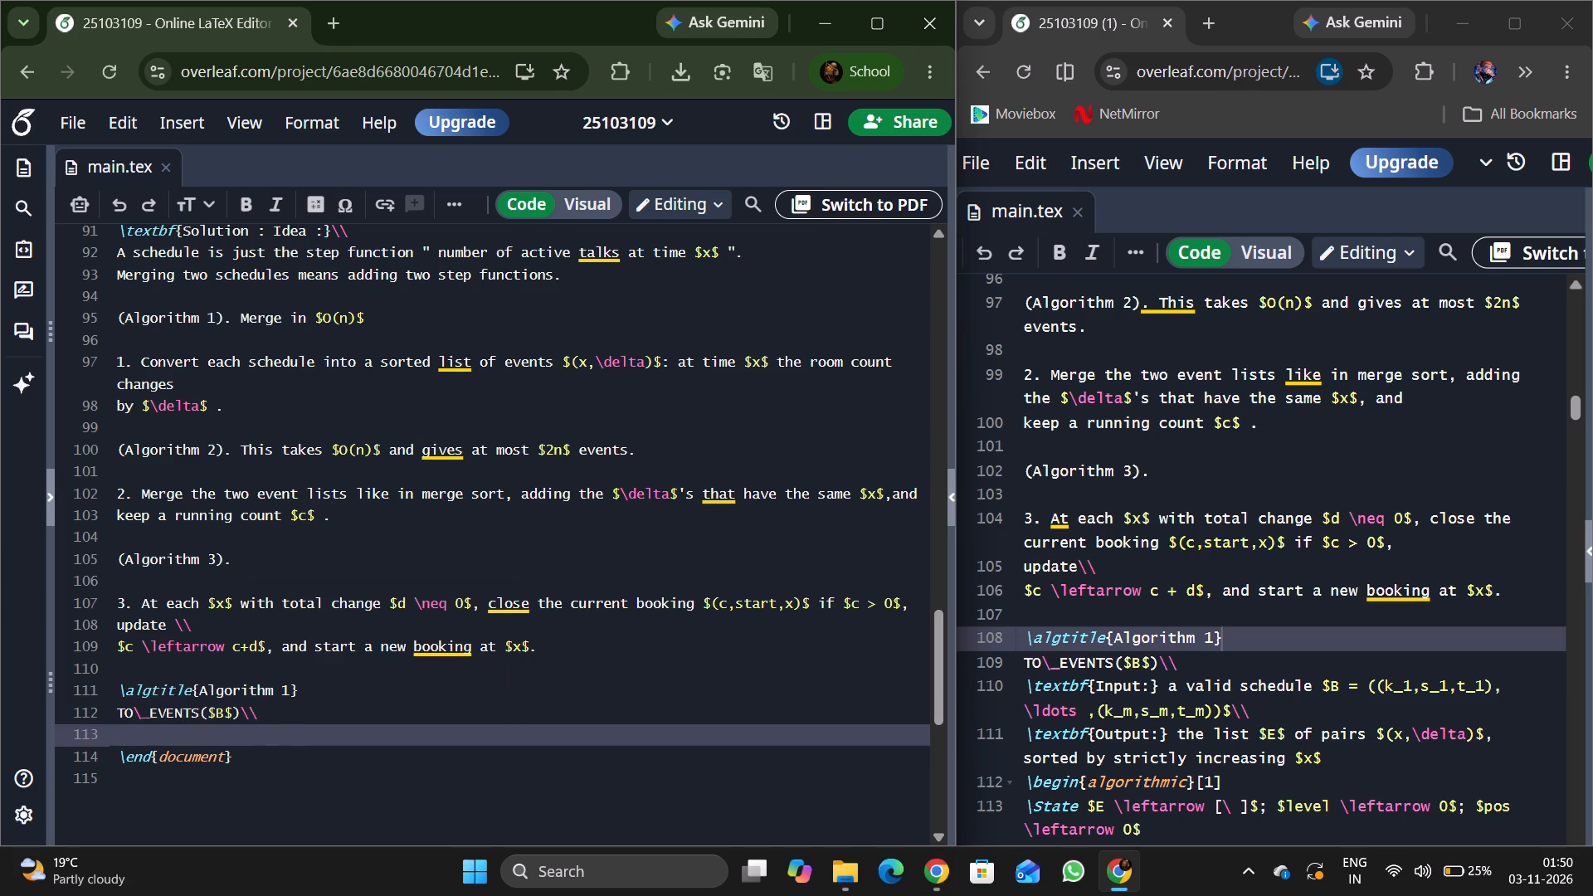
scroll(1315, 654, down, 1)
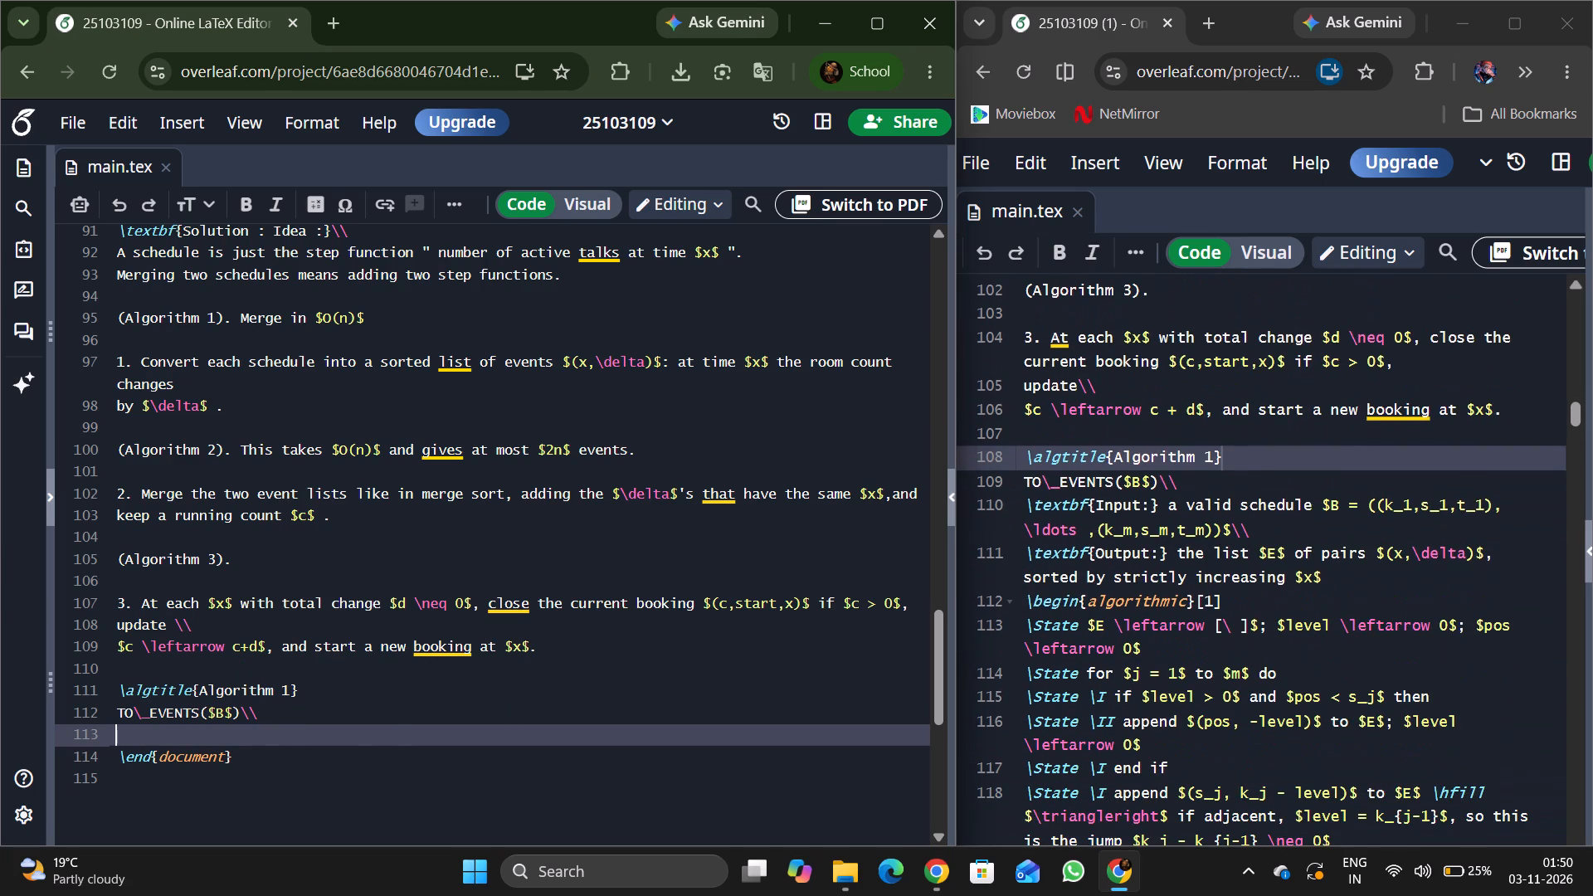
Add a bold "Input : " label with \textbf on the line below TO\_EVENTS($B$).
key(backslash)
text(TE)
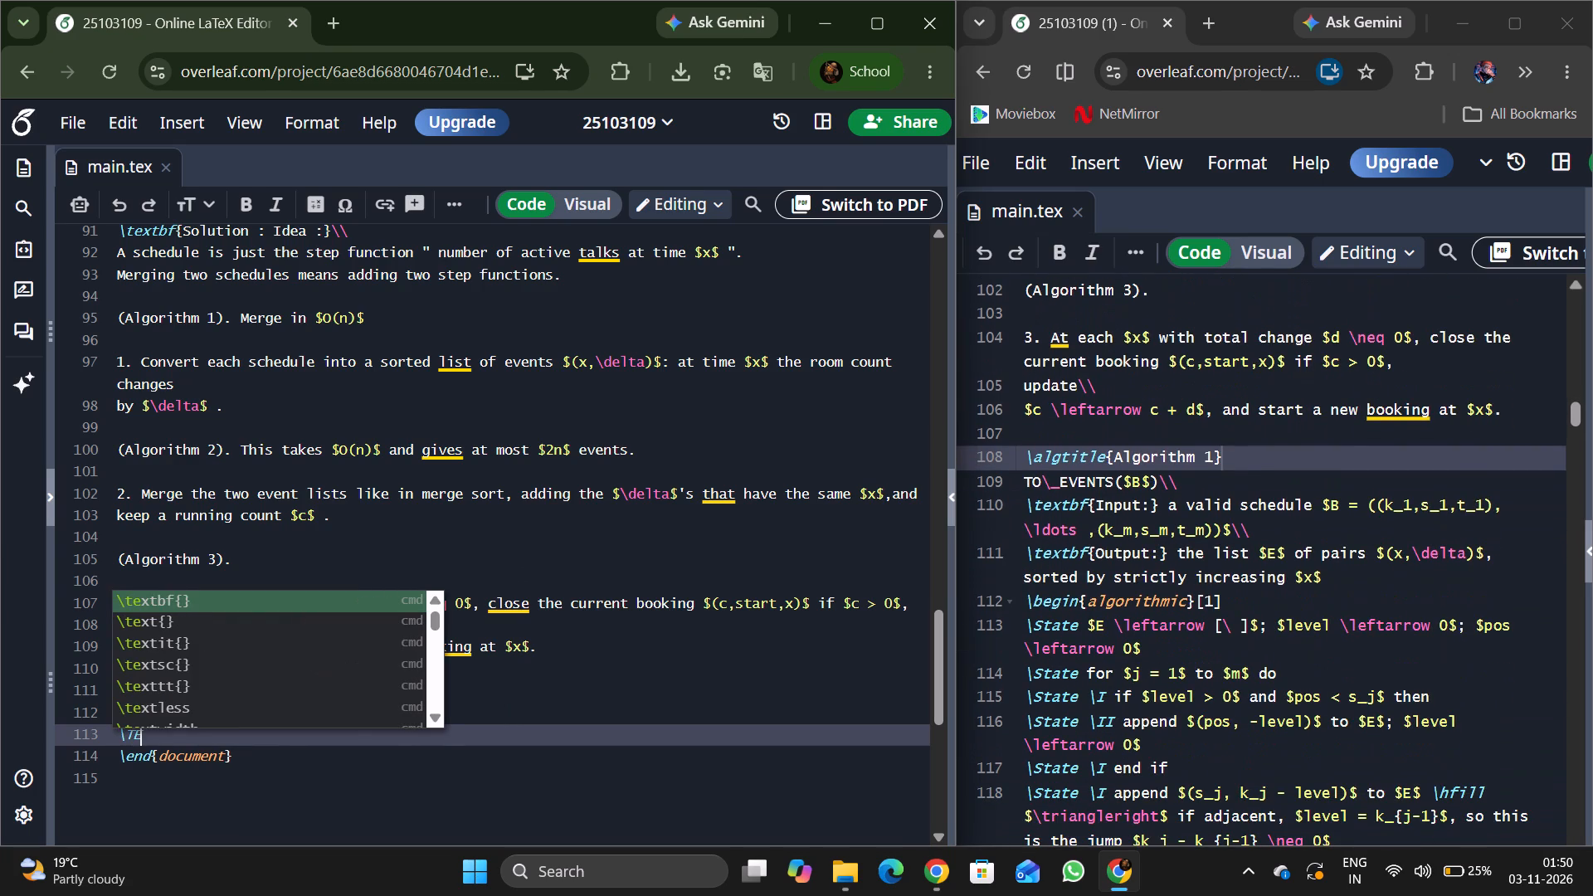
key(Return)
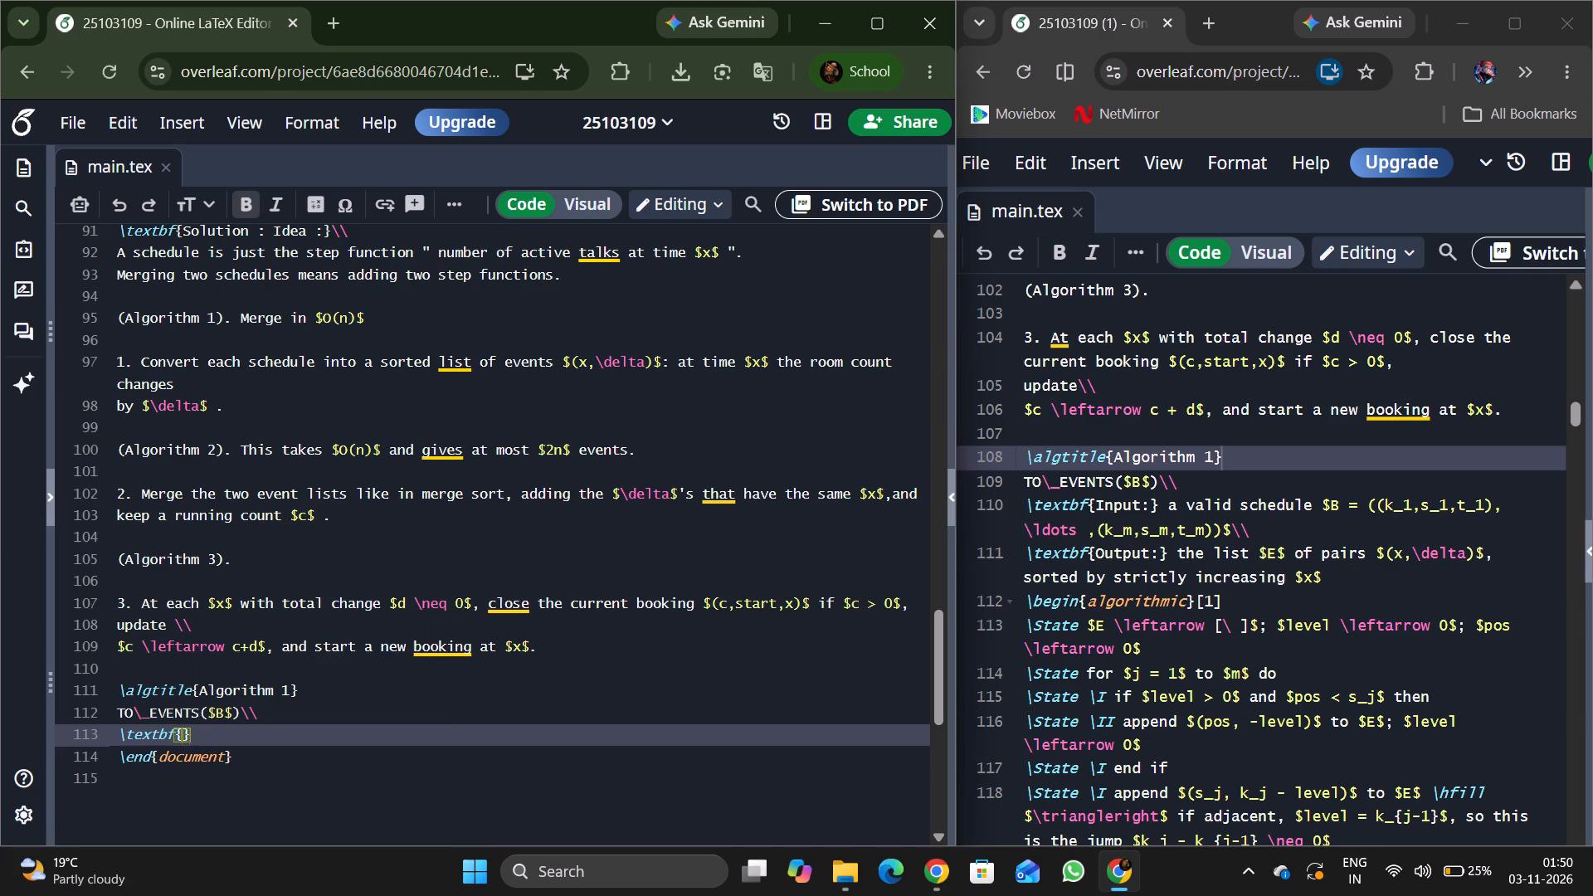
key(i)
text(np)
text(ut)
key(space)
text(:)
key(Right)
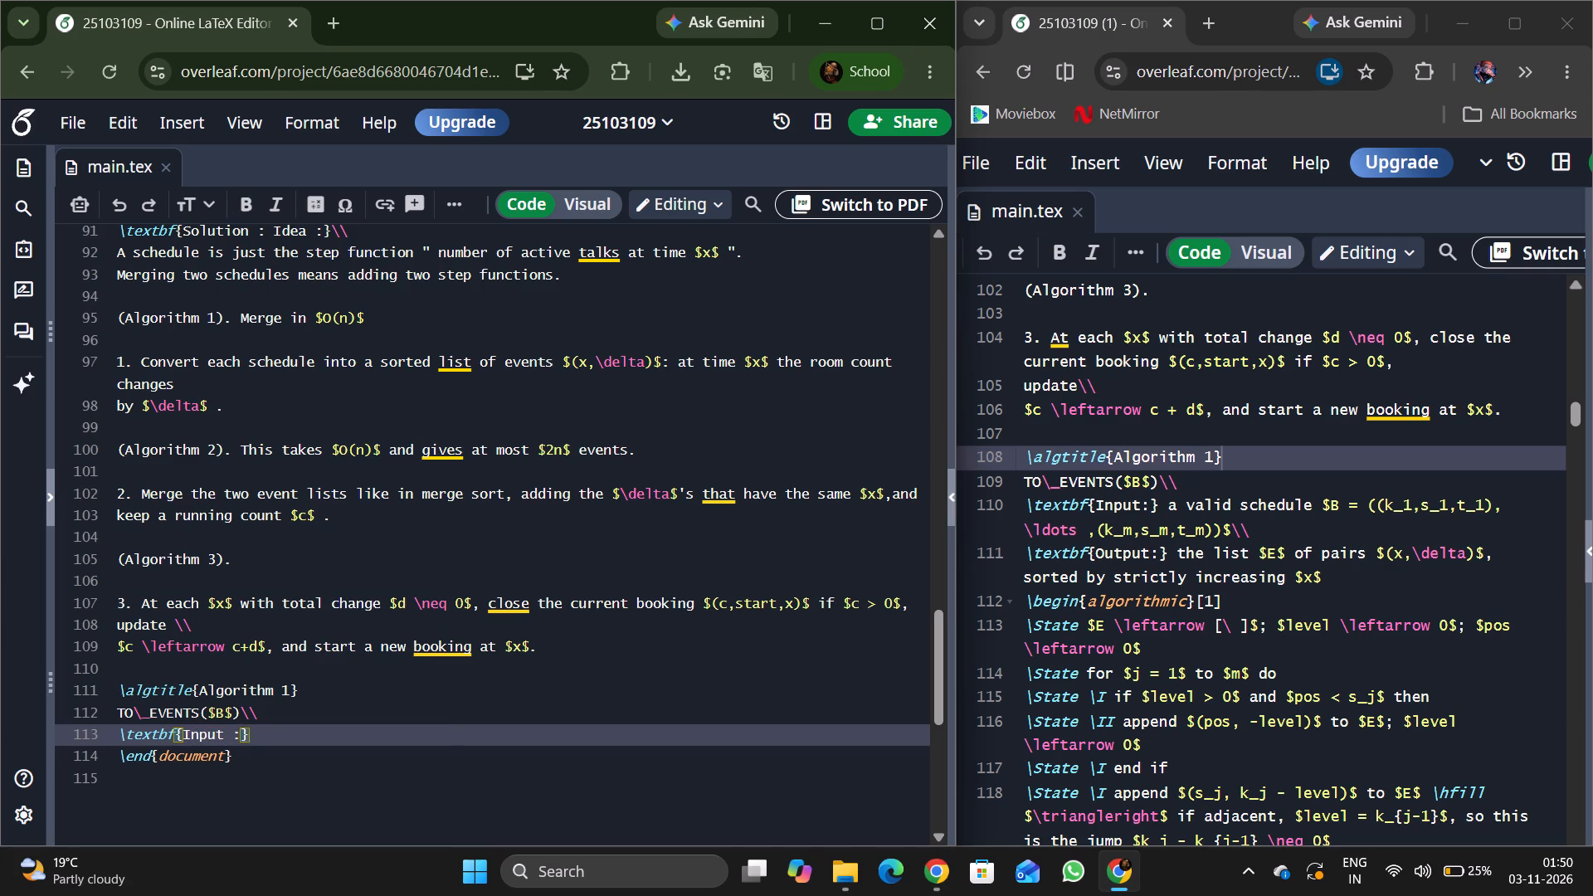
key(Left)
key(space)
key(Right)
key(Left)
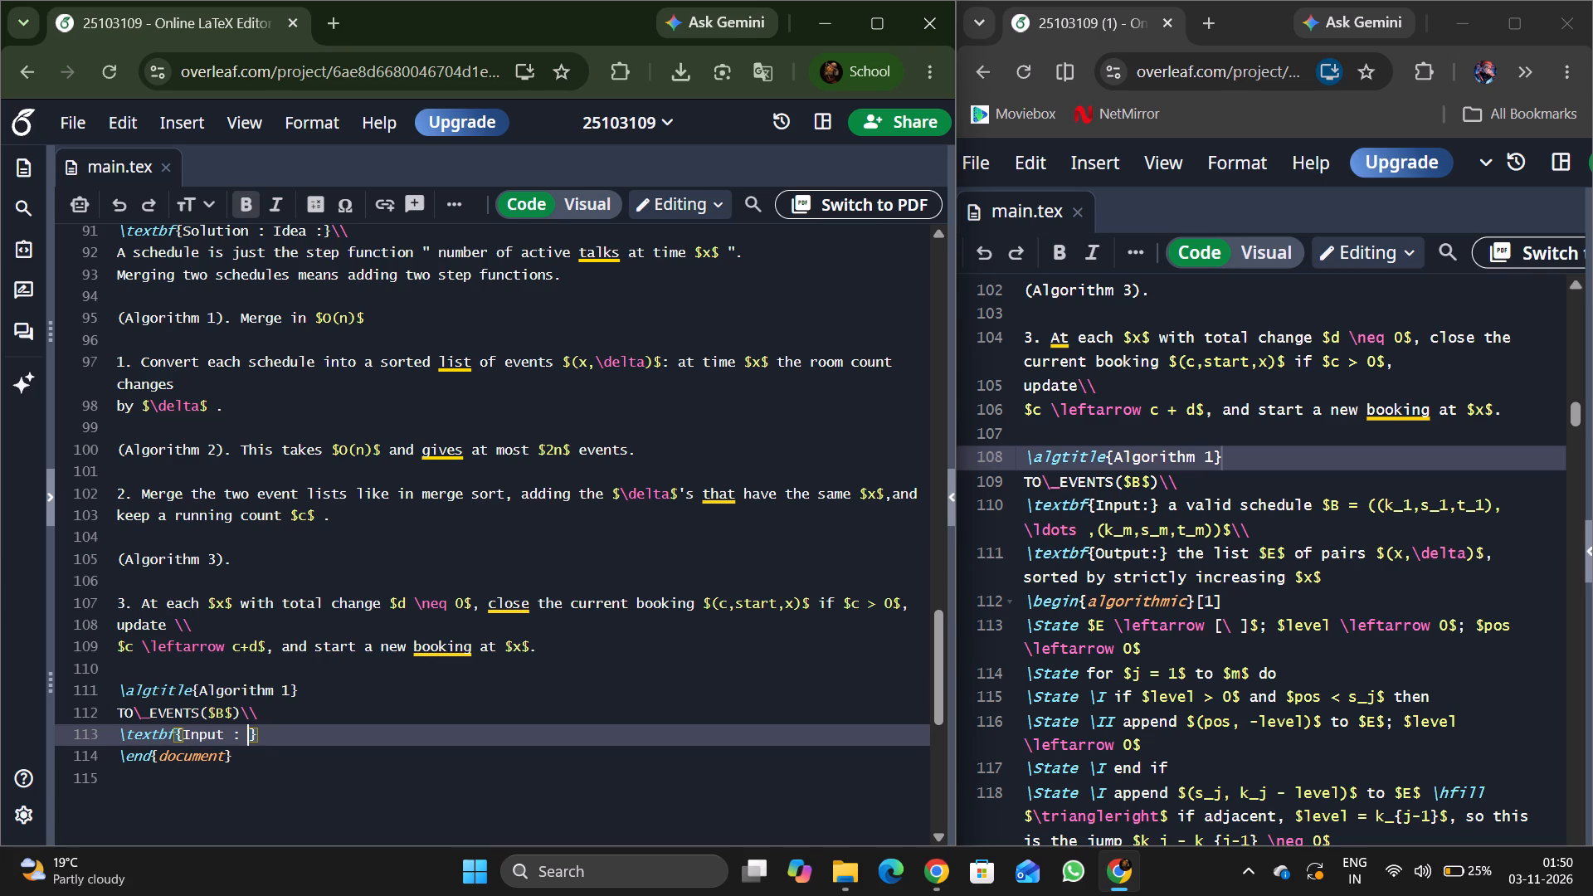
key(Right)
Write "a valid schedule" after the bold Input label.
text(a vali)
text(d)
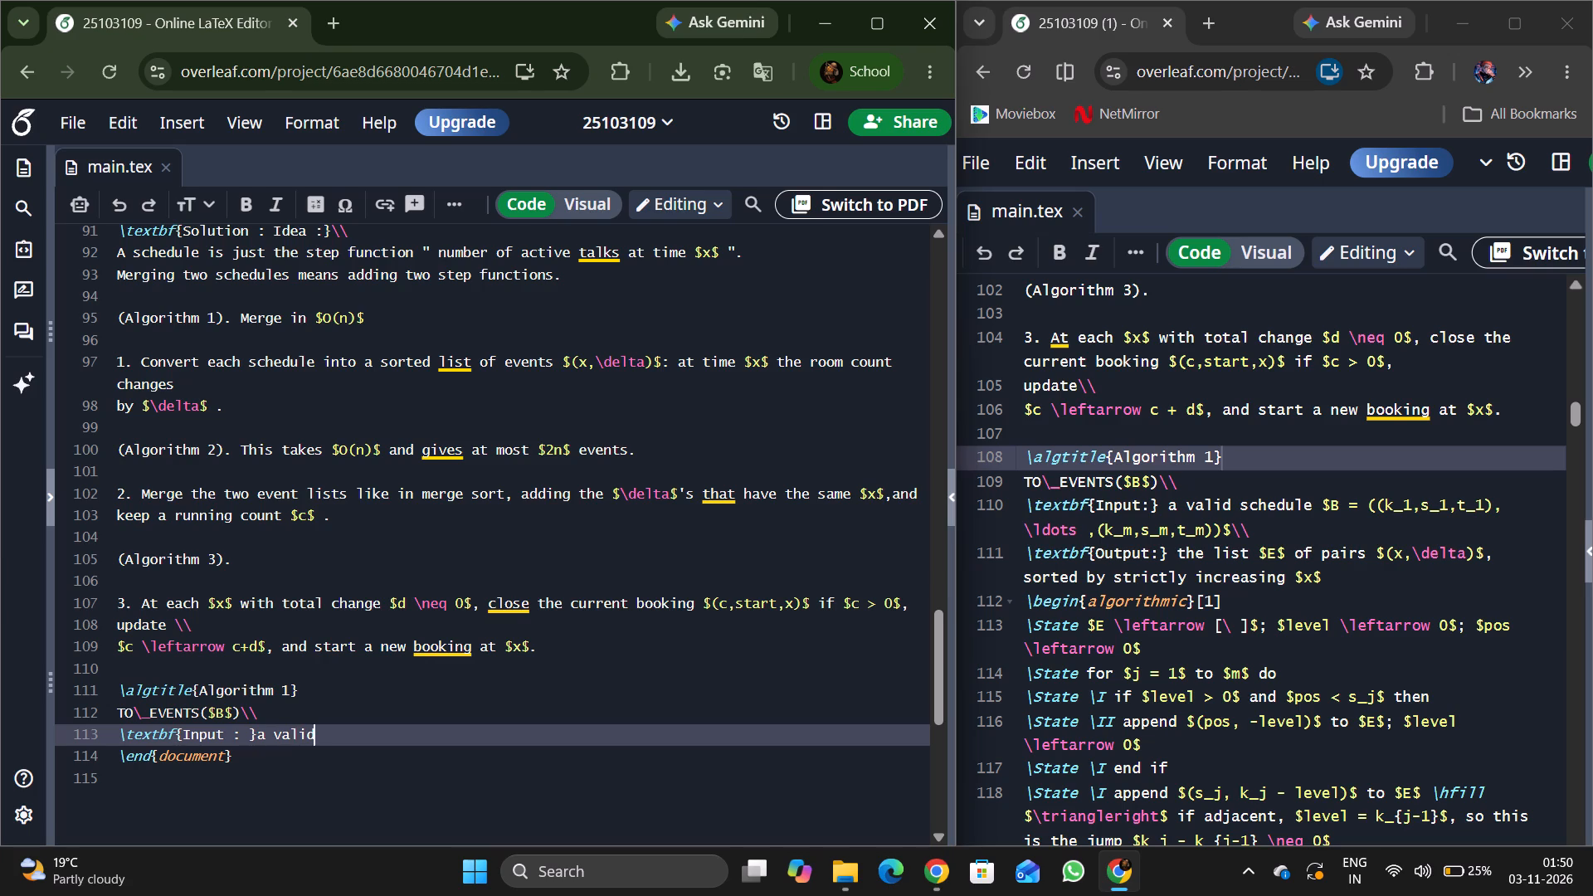
key(space)
text(schedule)
key(space)
Start the inline math after "a valid schedule" with "B = ((k_1,s_1,t_1),".
key(shift+dollar)
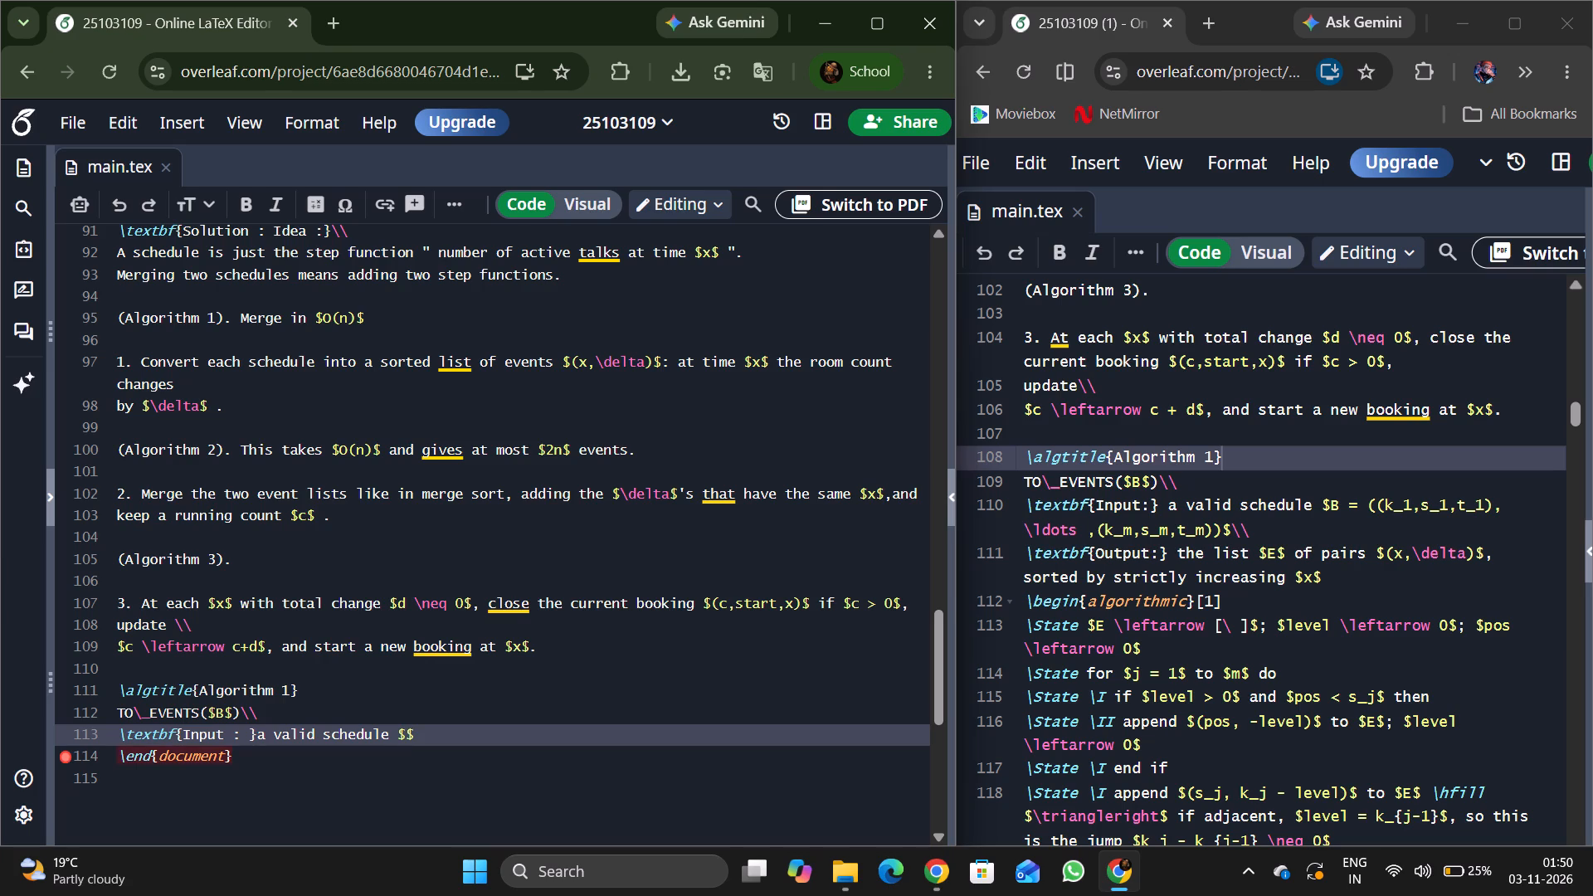
key(b)
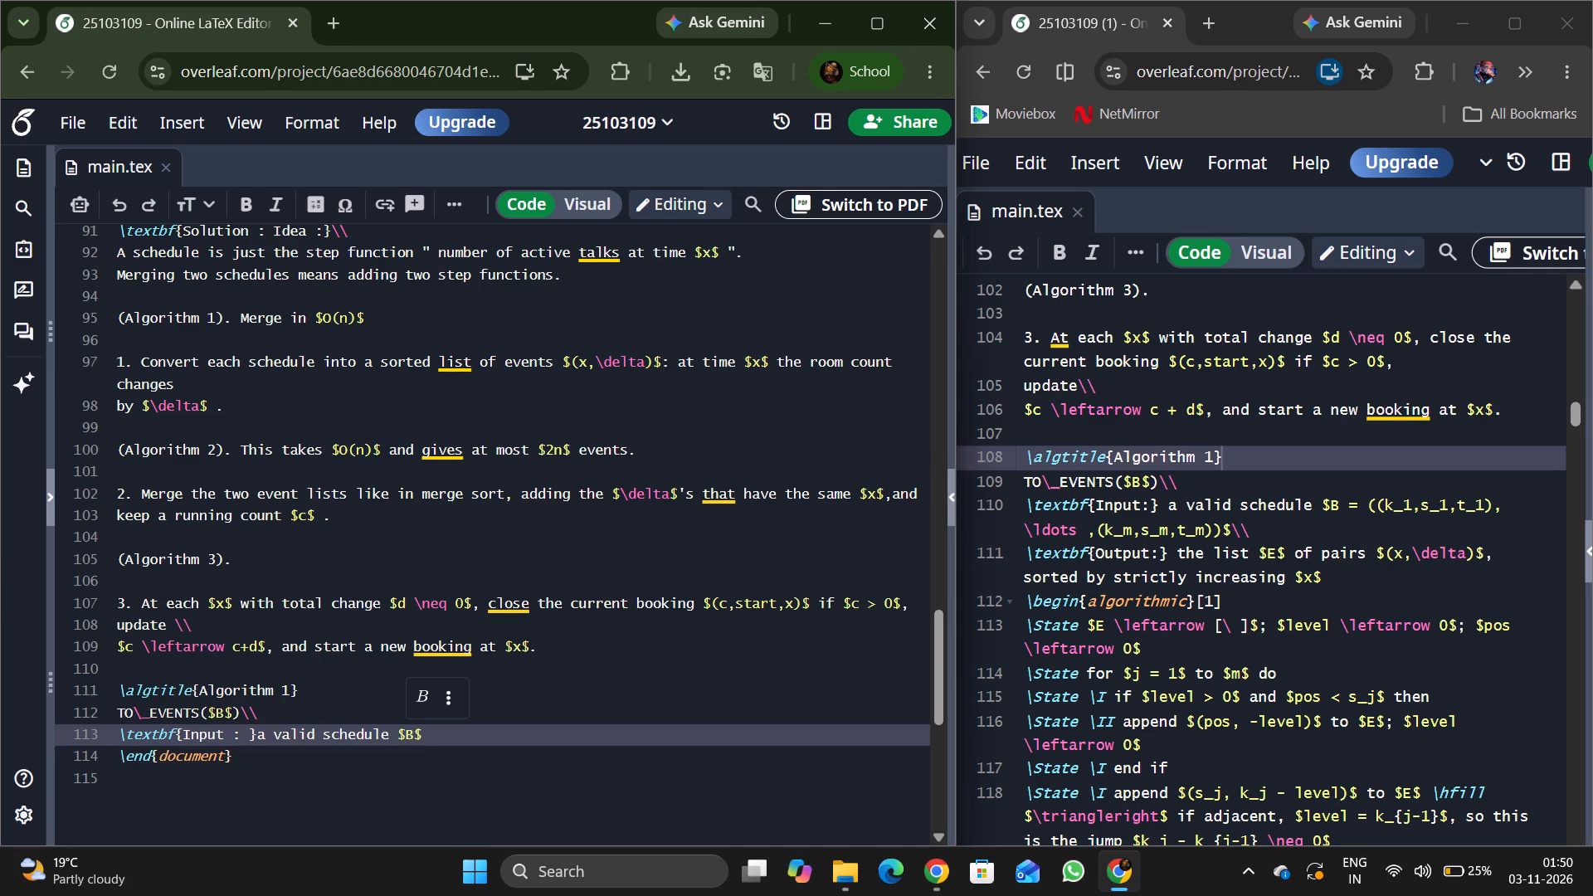
key(space)
text(=)
key(space)
key(shift+parenleft)
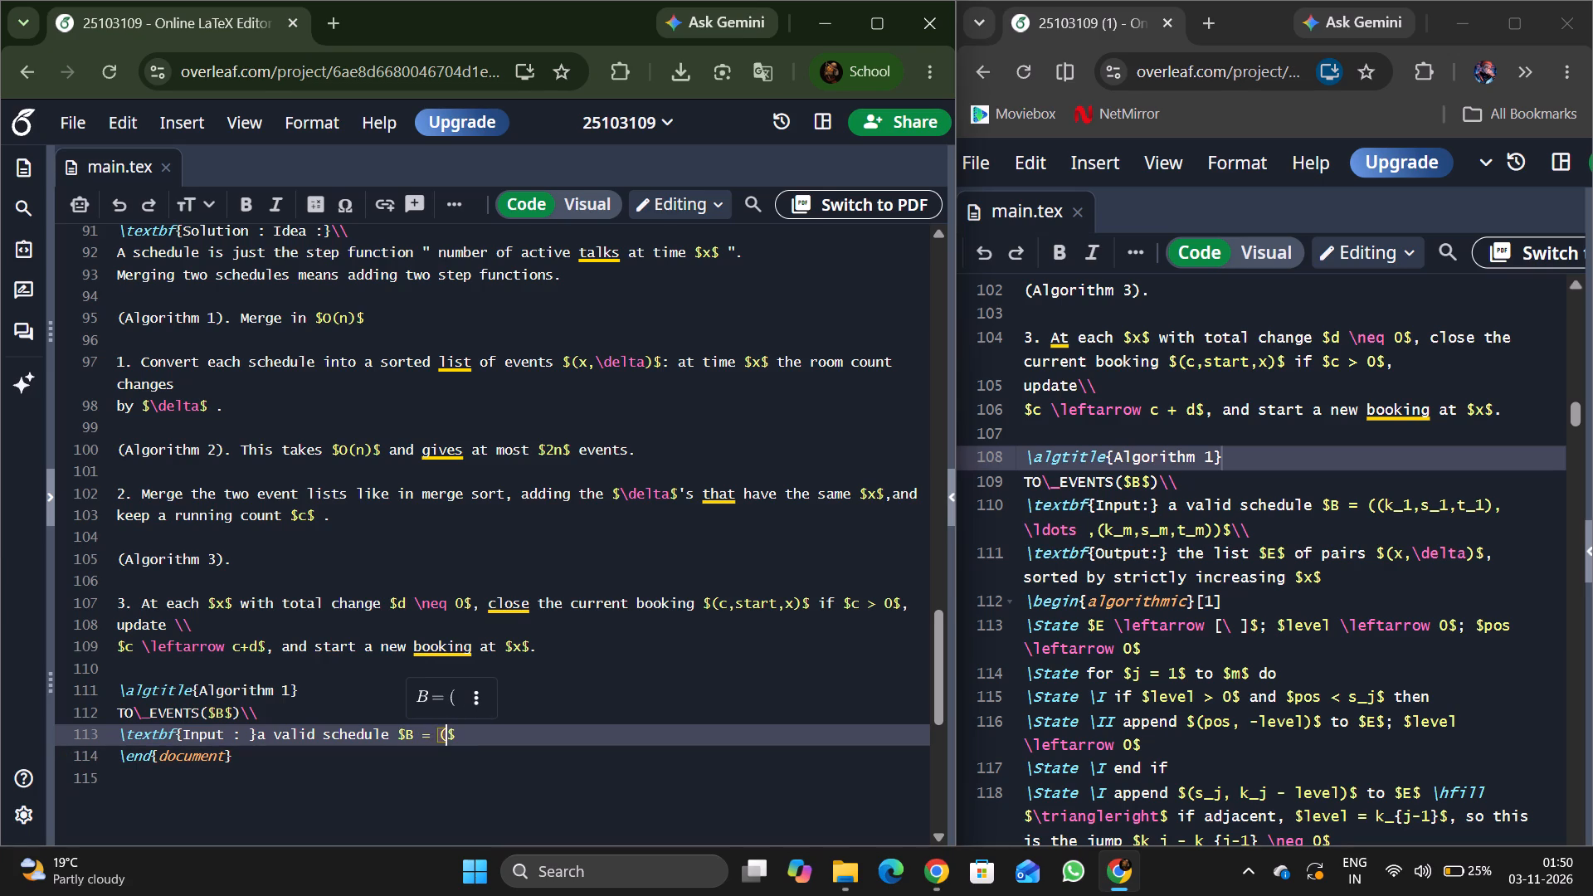
key(shift+parenleft)
key(k)
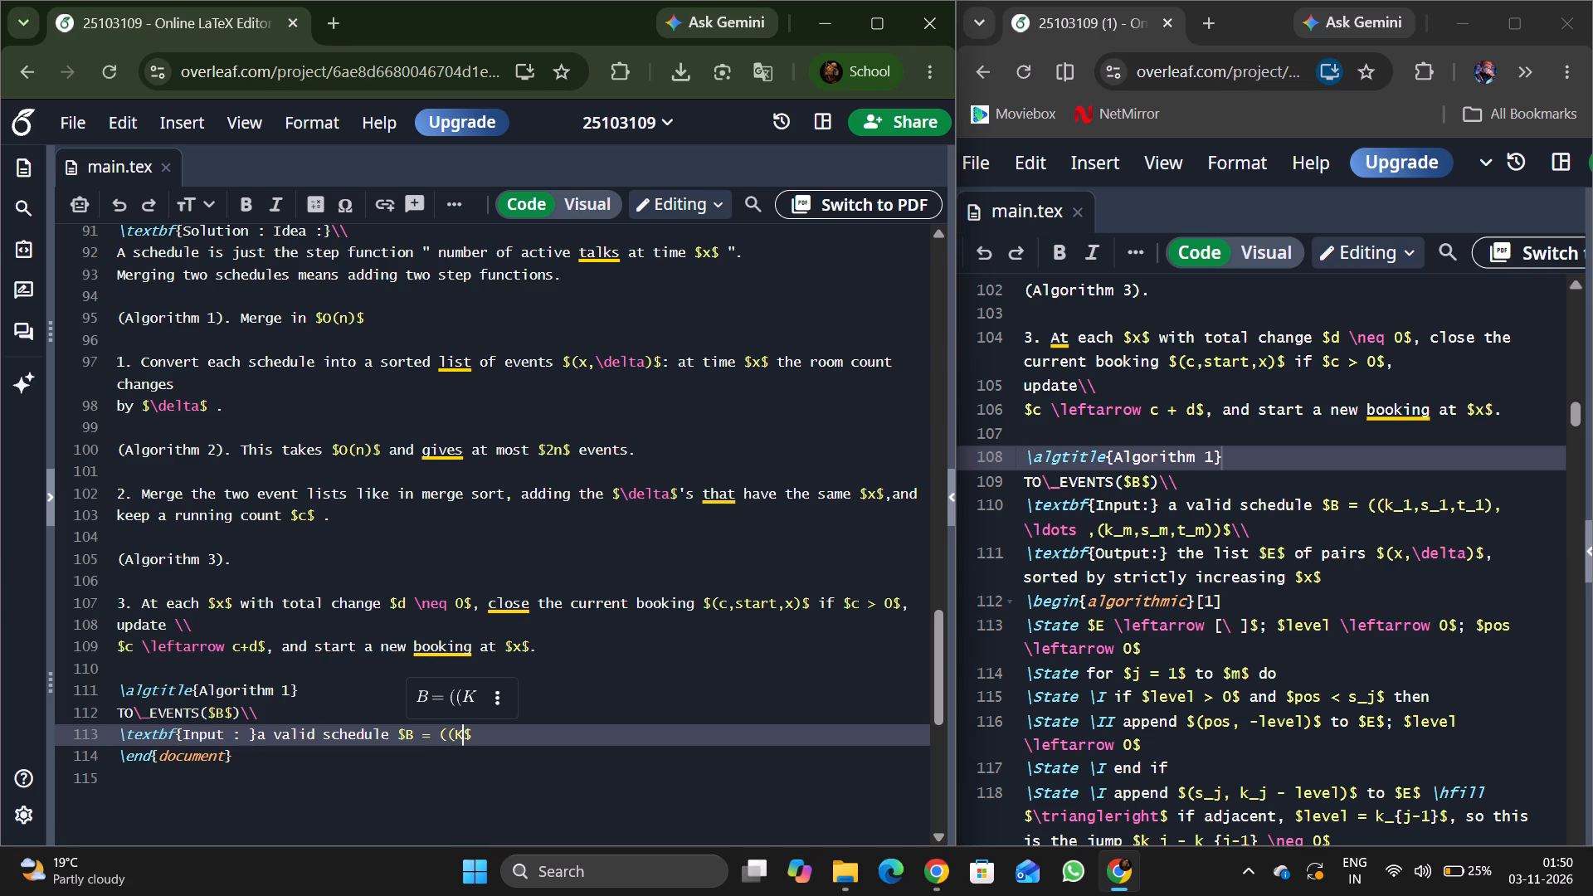
text(k_)
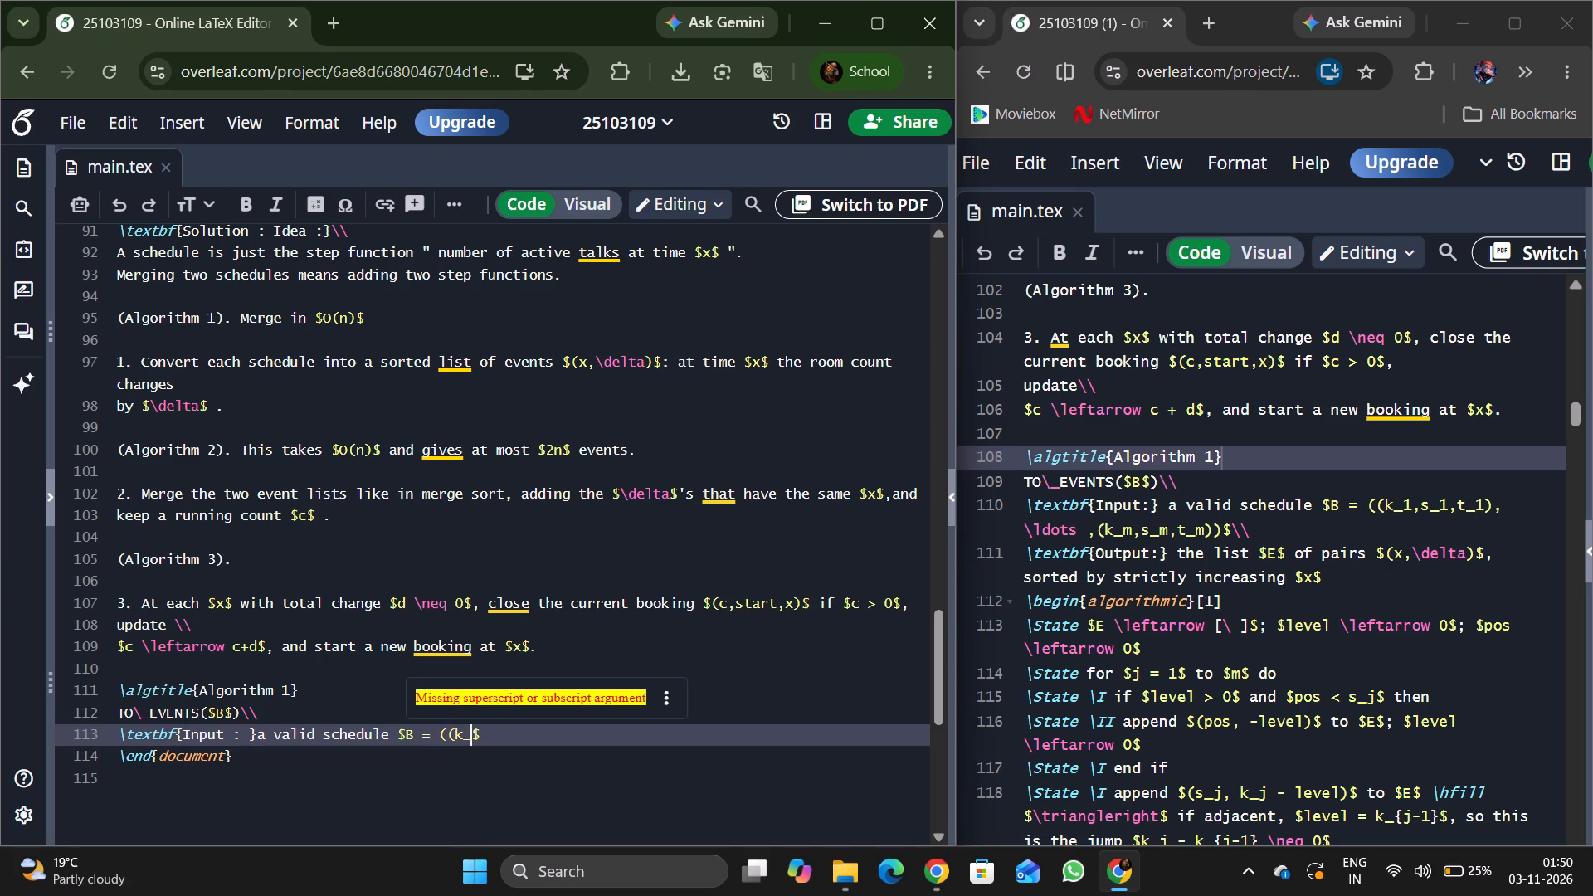
key(l)
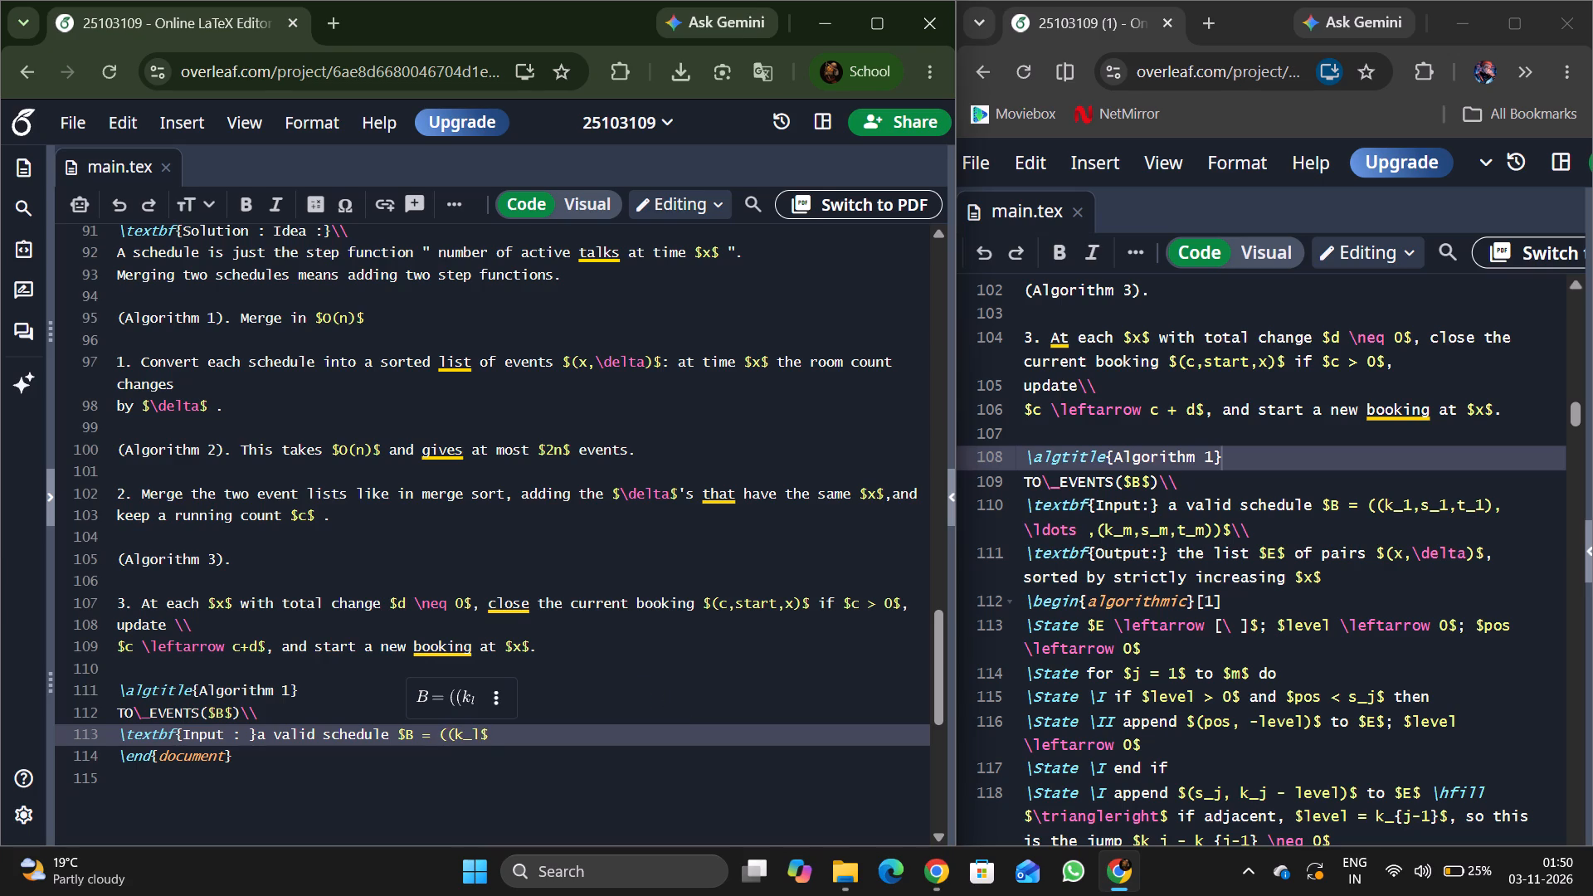
key(BackSpace)
key(1)
key(comma)
text(s_1)
key(comma)
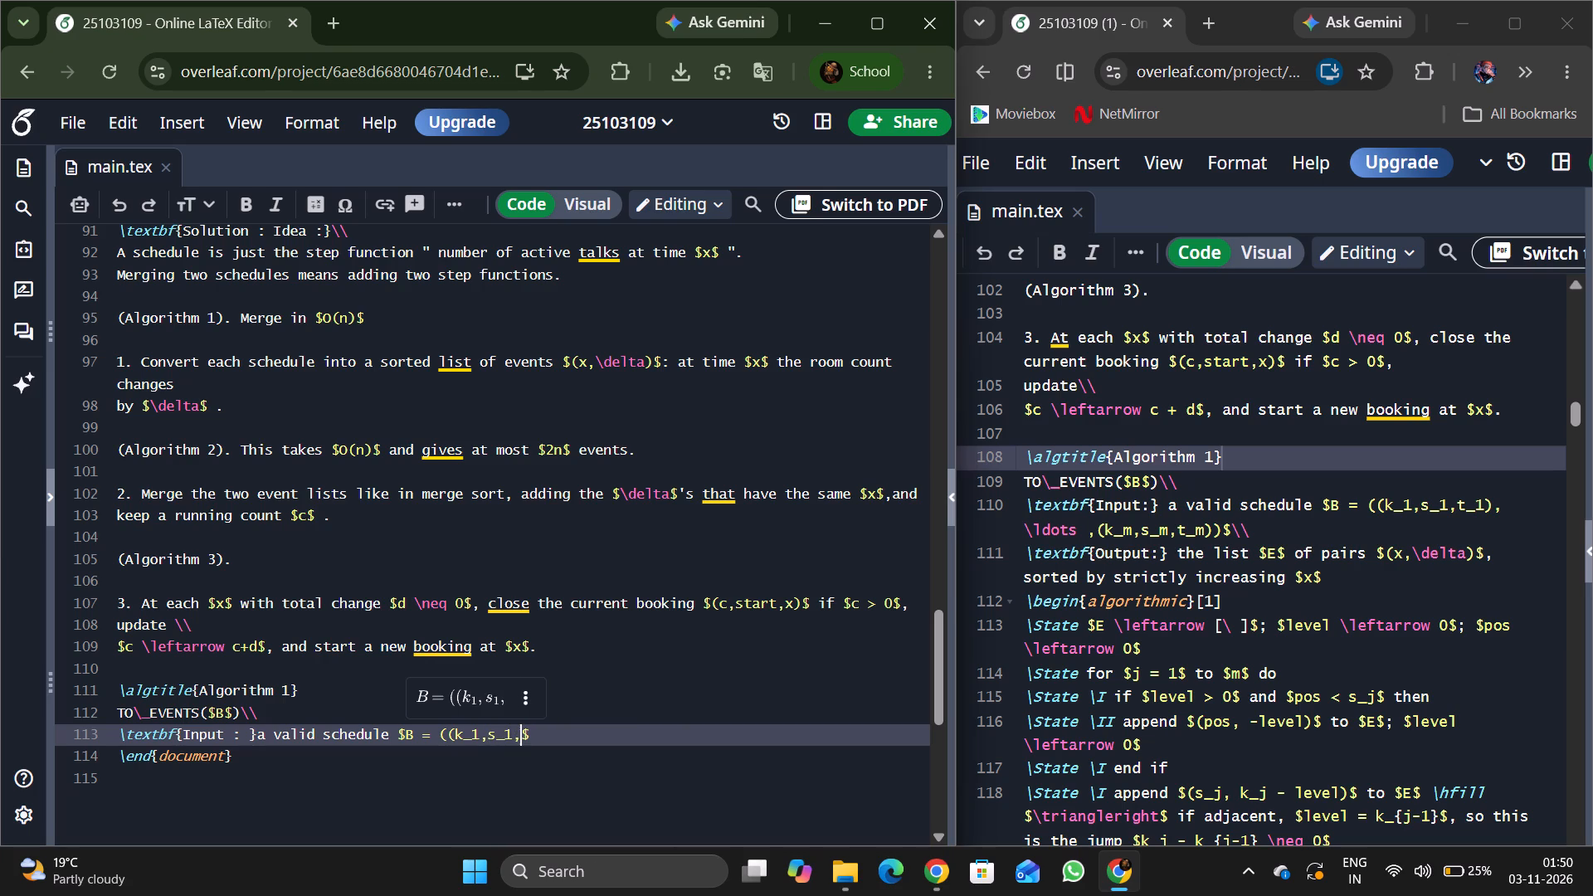
key(t)
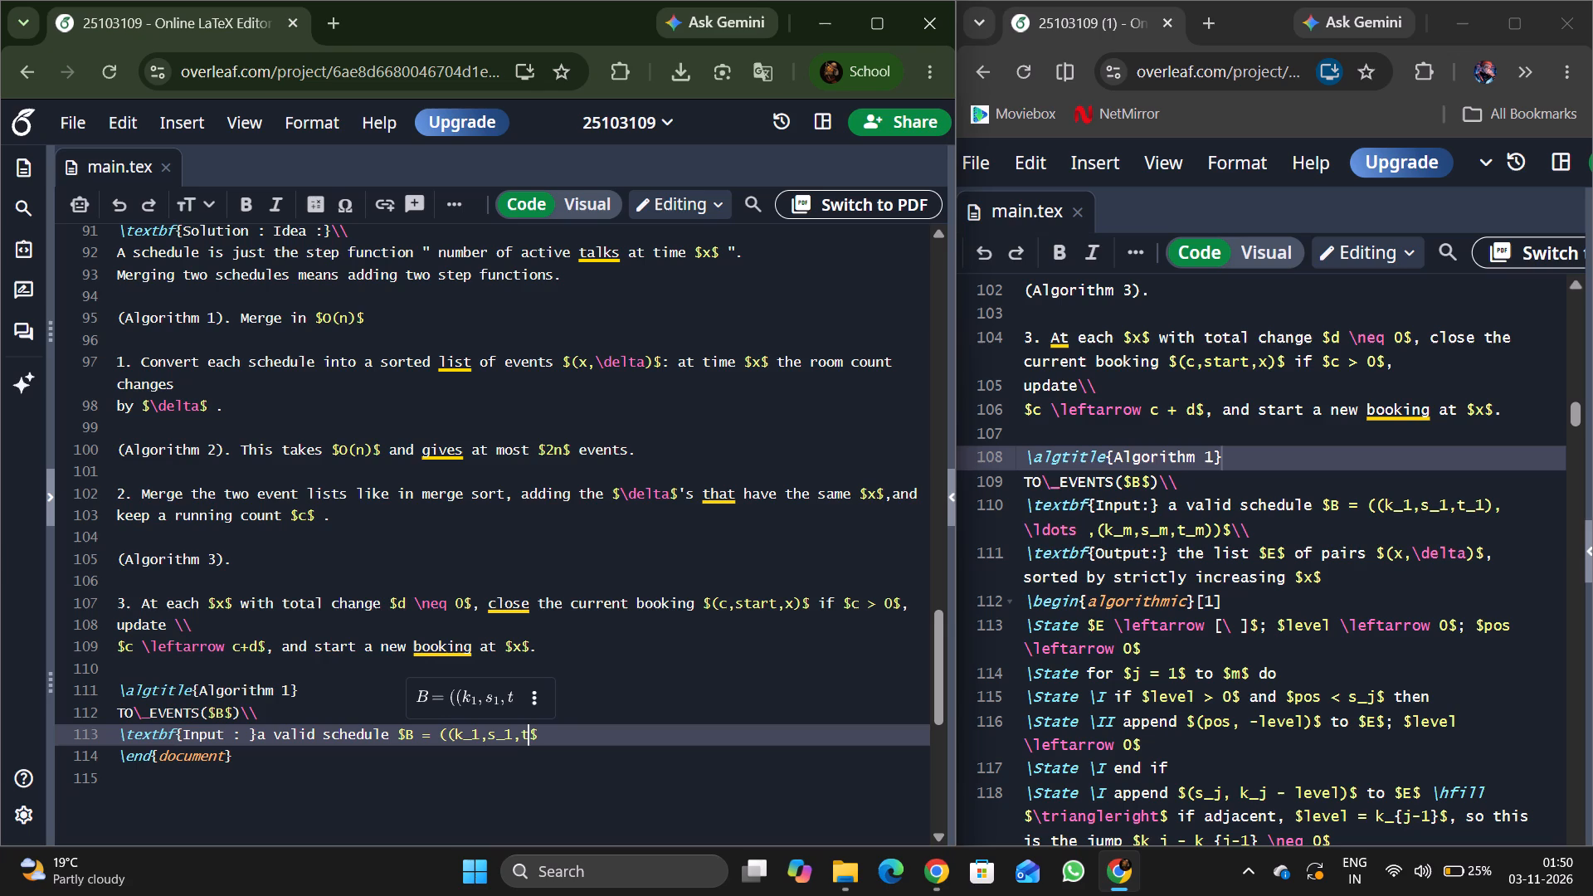
text(_1)
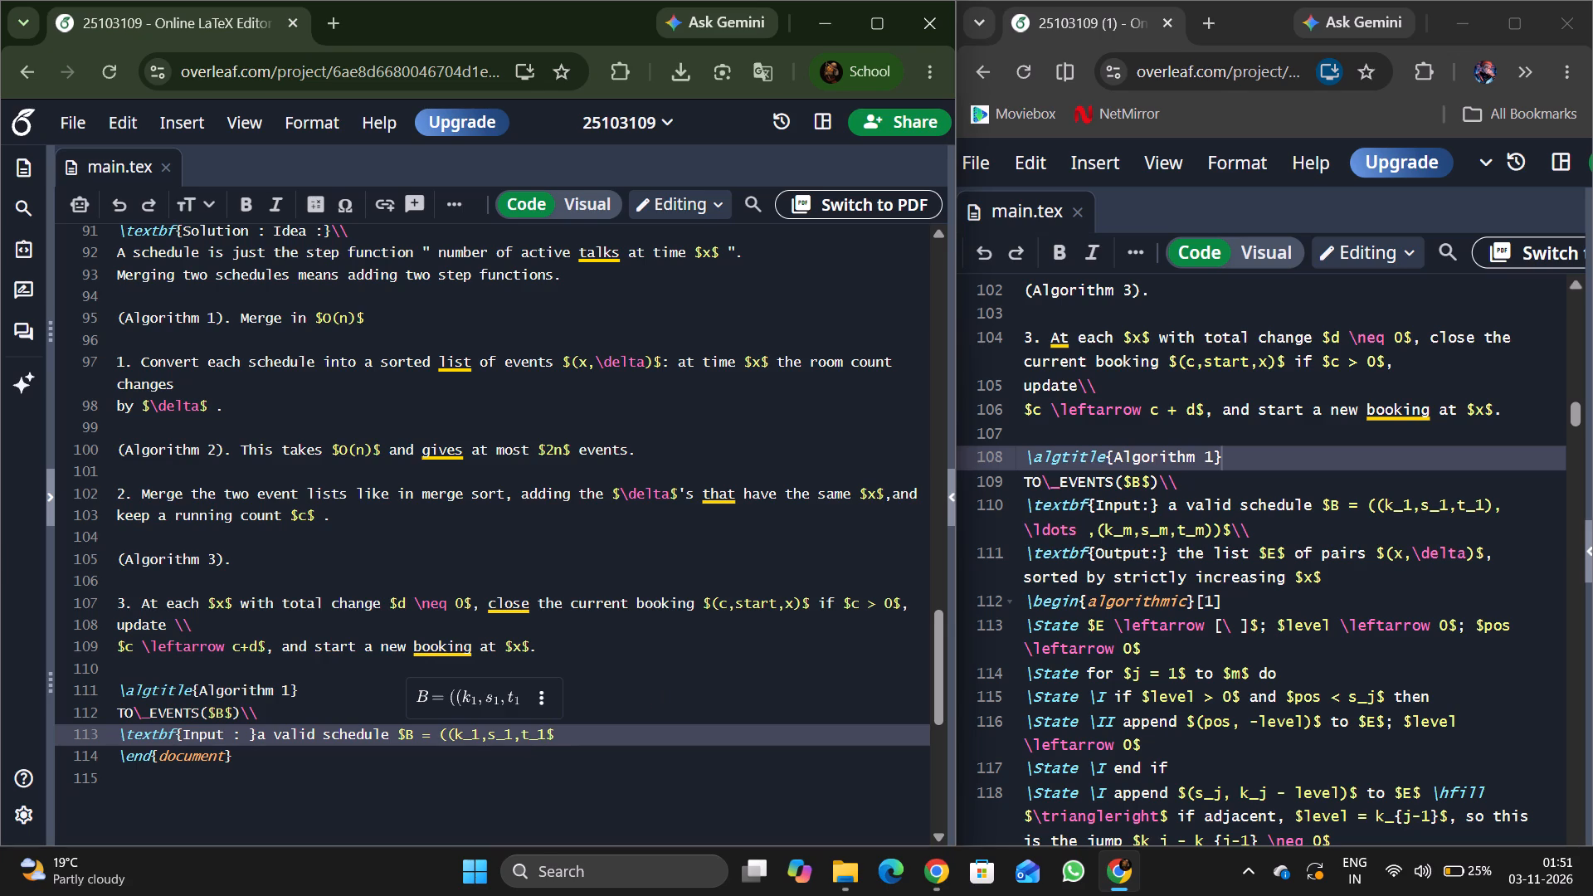
key(shift+parenright)
key(comma)
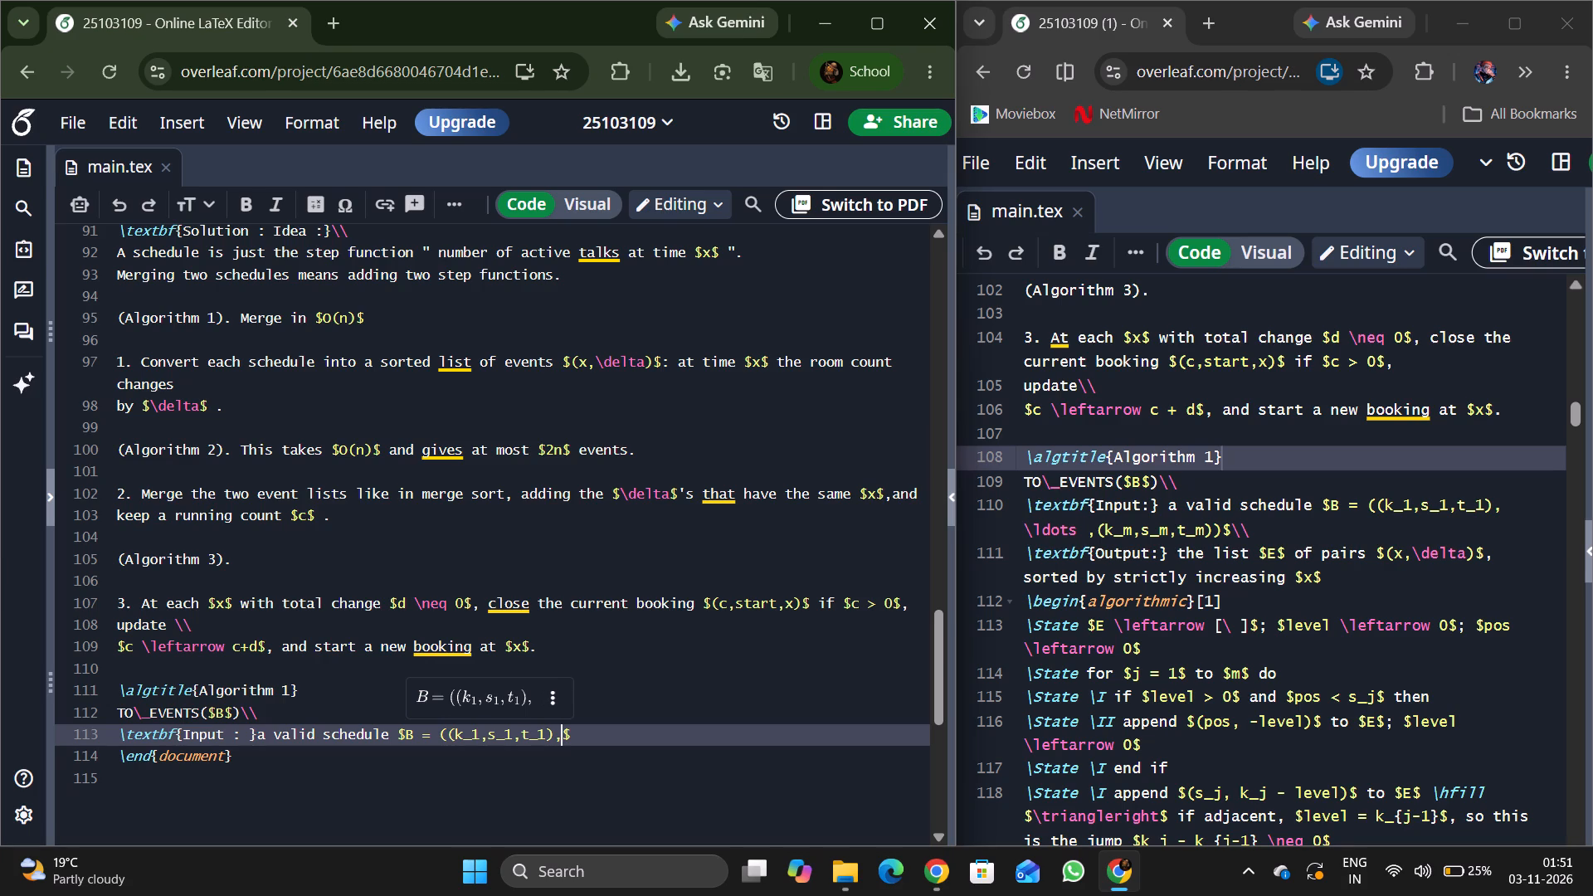
Add the ellipsis command \dots followed by a comma after the first triple in the schedule formula.
key(backslash)
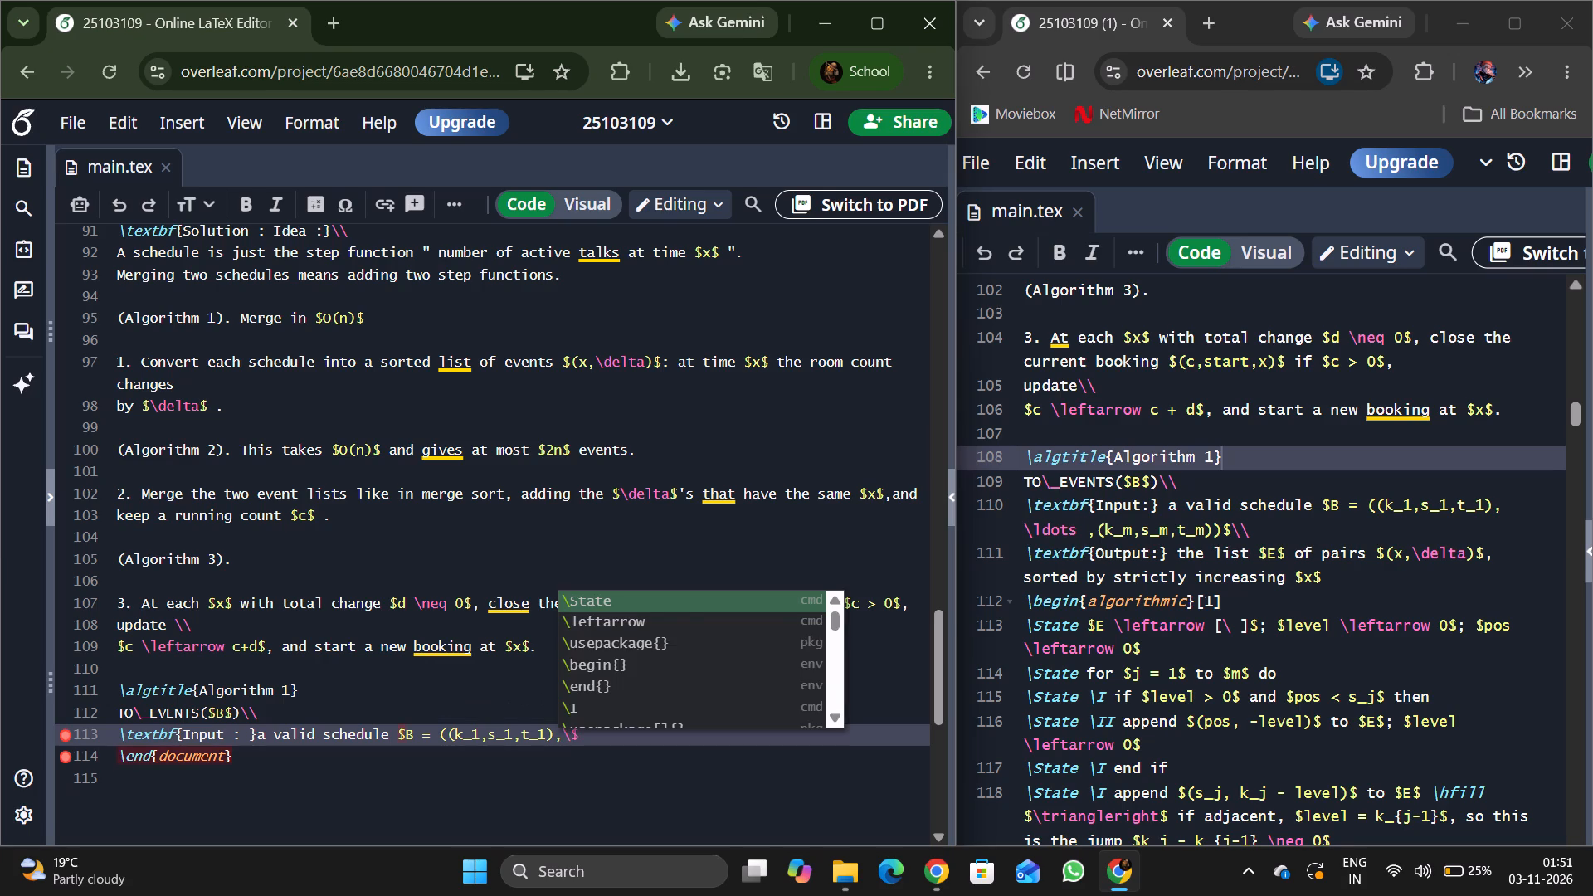
text(do)
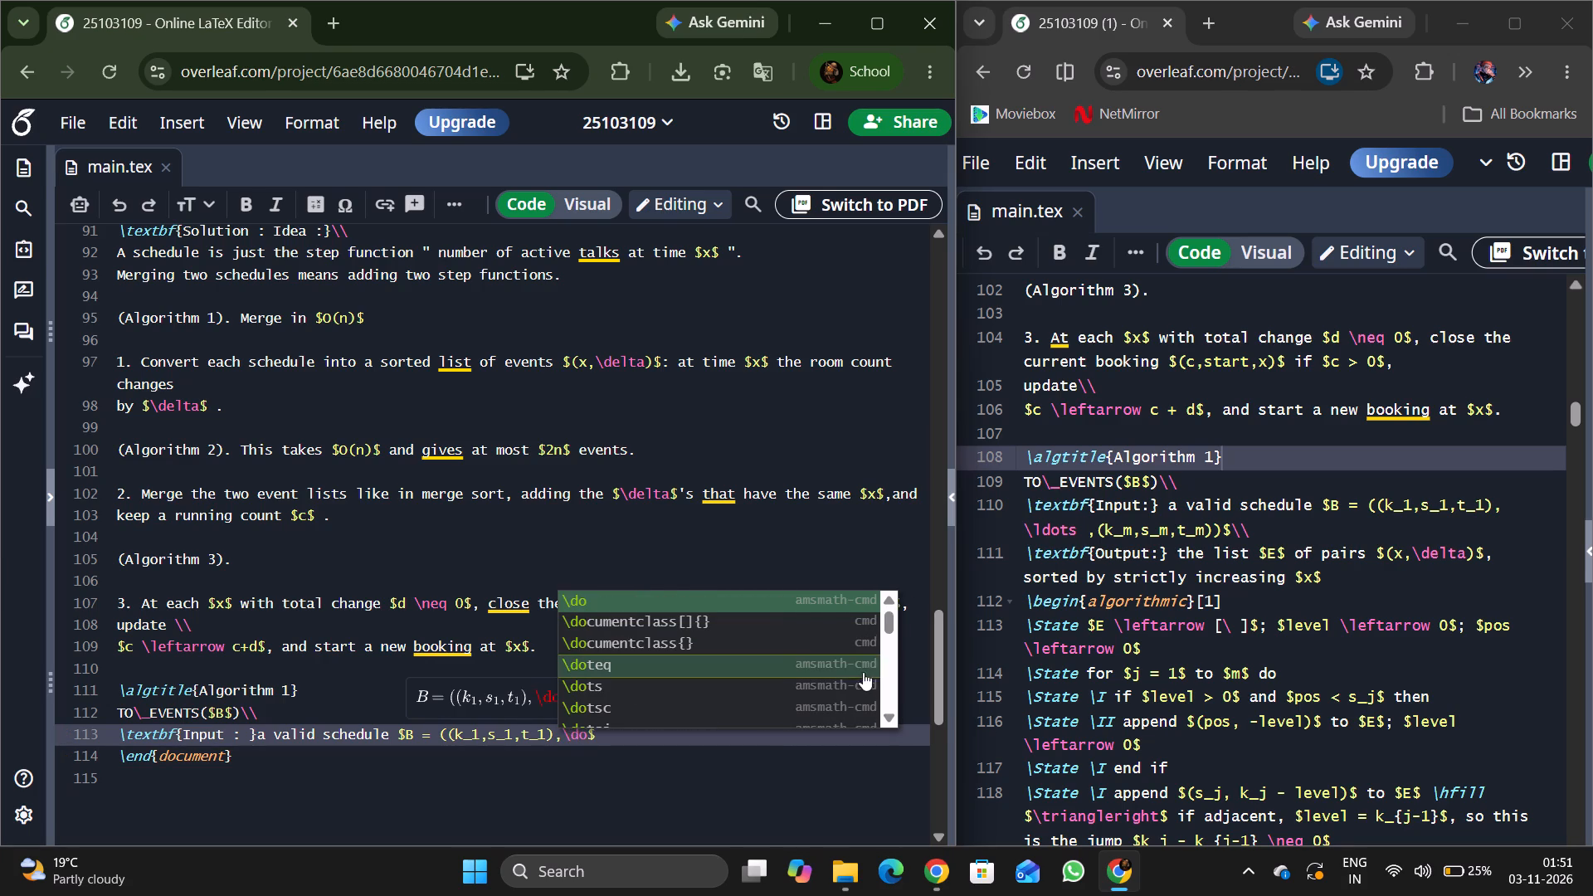
click(835, 681)
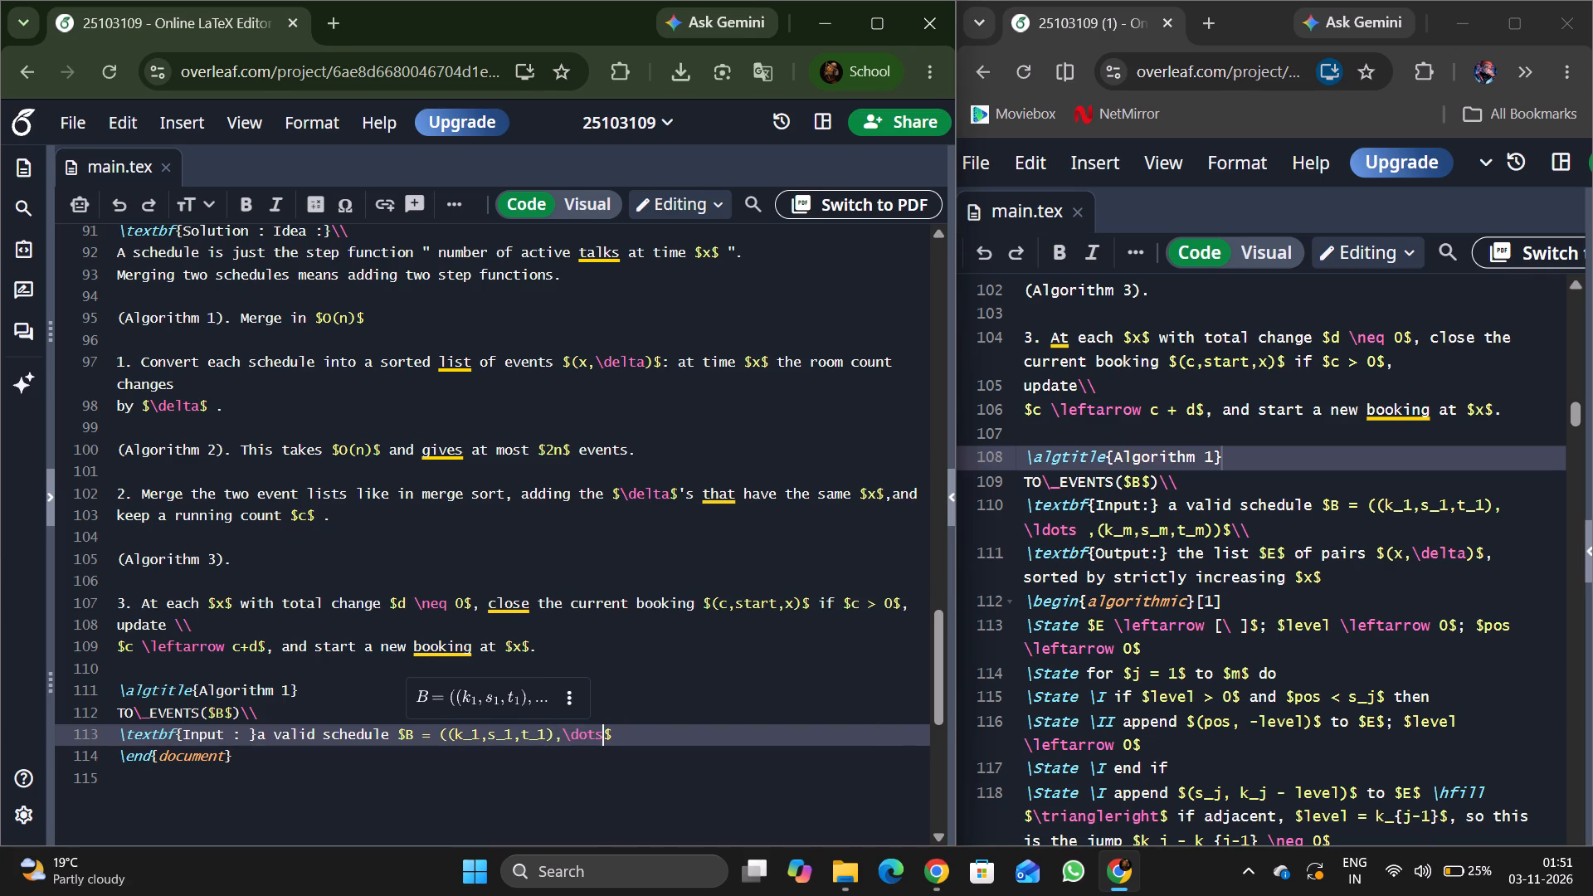
key(space)
text(,)
Complete the schedule formula with the last triple "(k_m,s_m,t_m)" and the outer closing parenthesis.
key(shift+parenleft)
key(k)
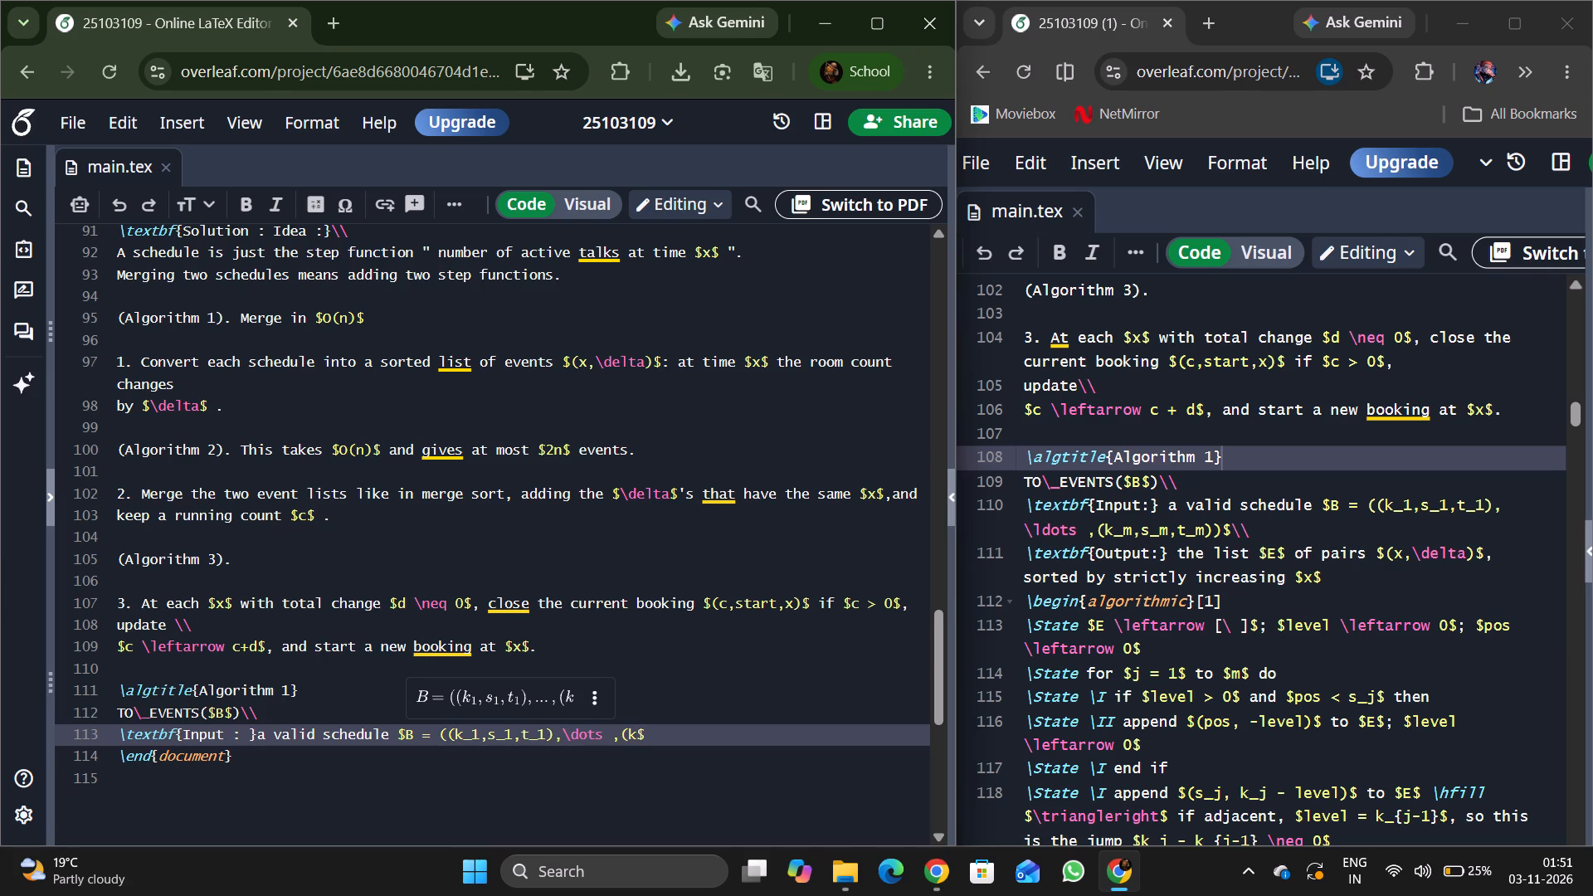
text(_m)
key(comma)
key(BackSpace)
key(comma)
text(s_m)
key(comma)
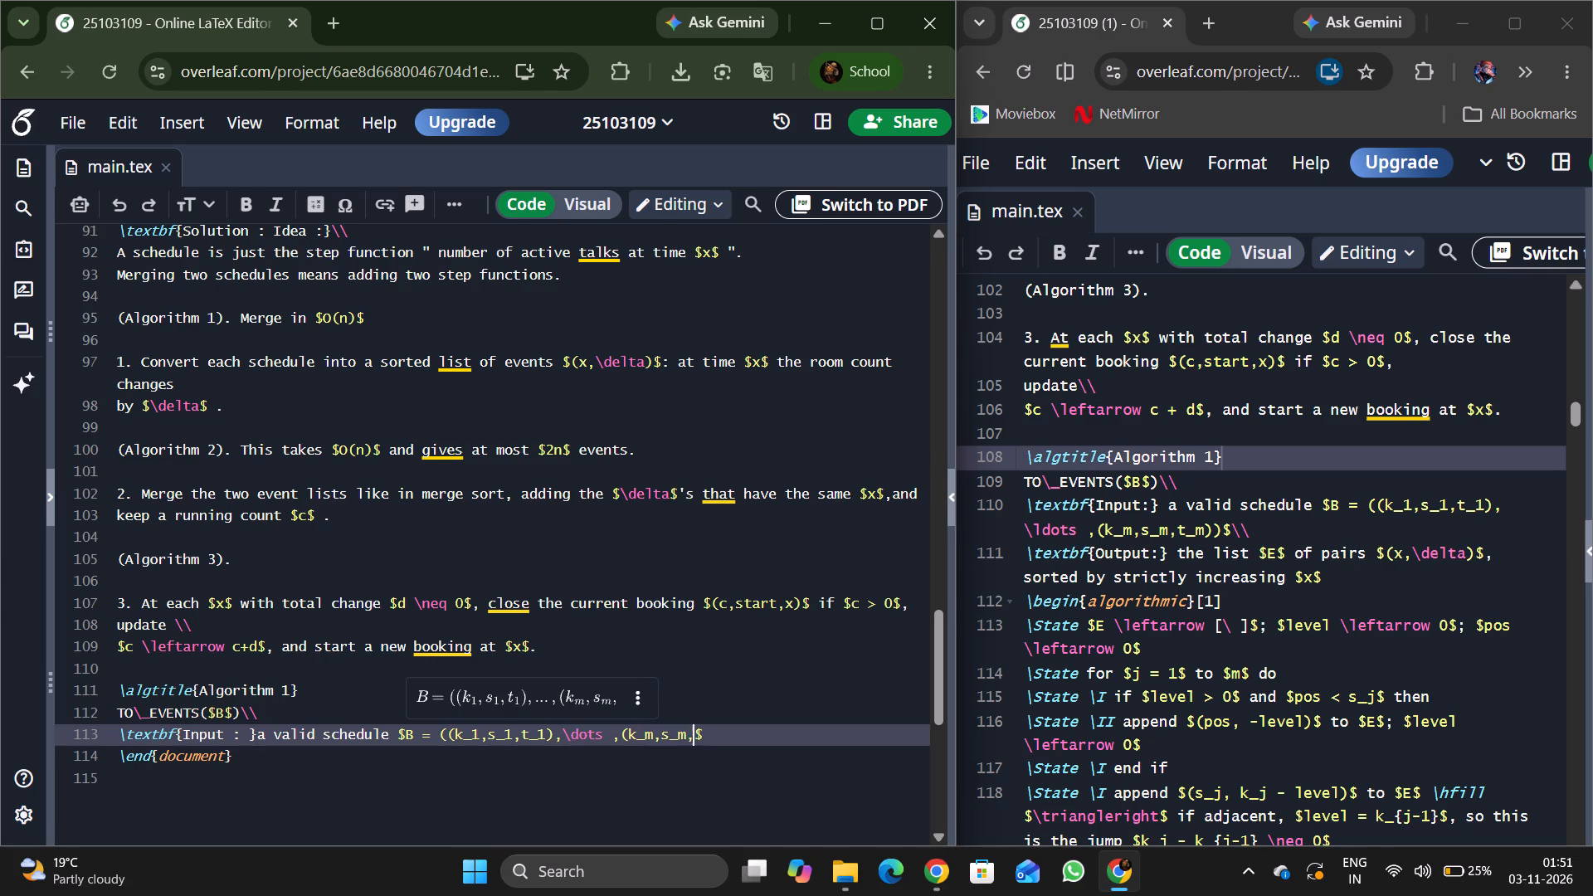
text(t_m)
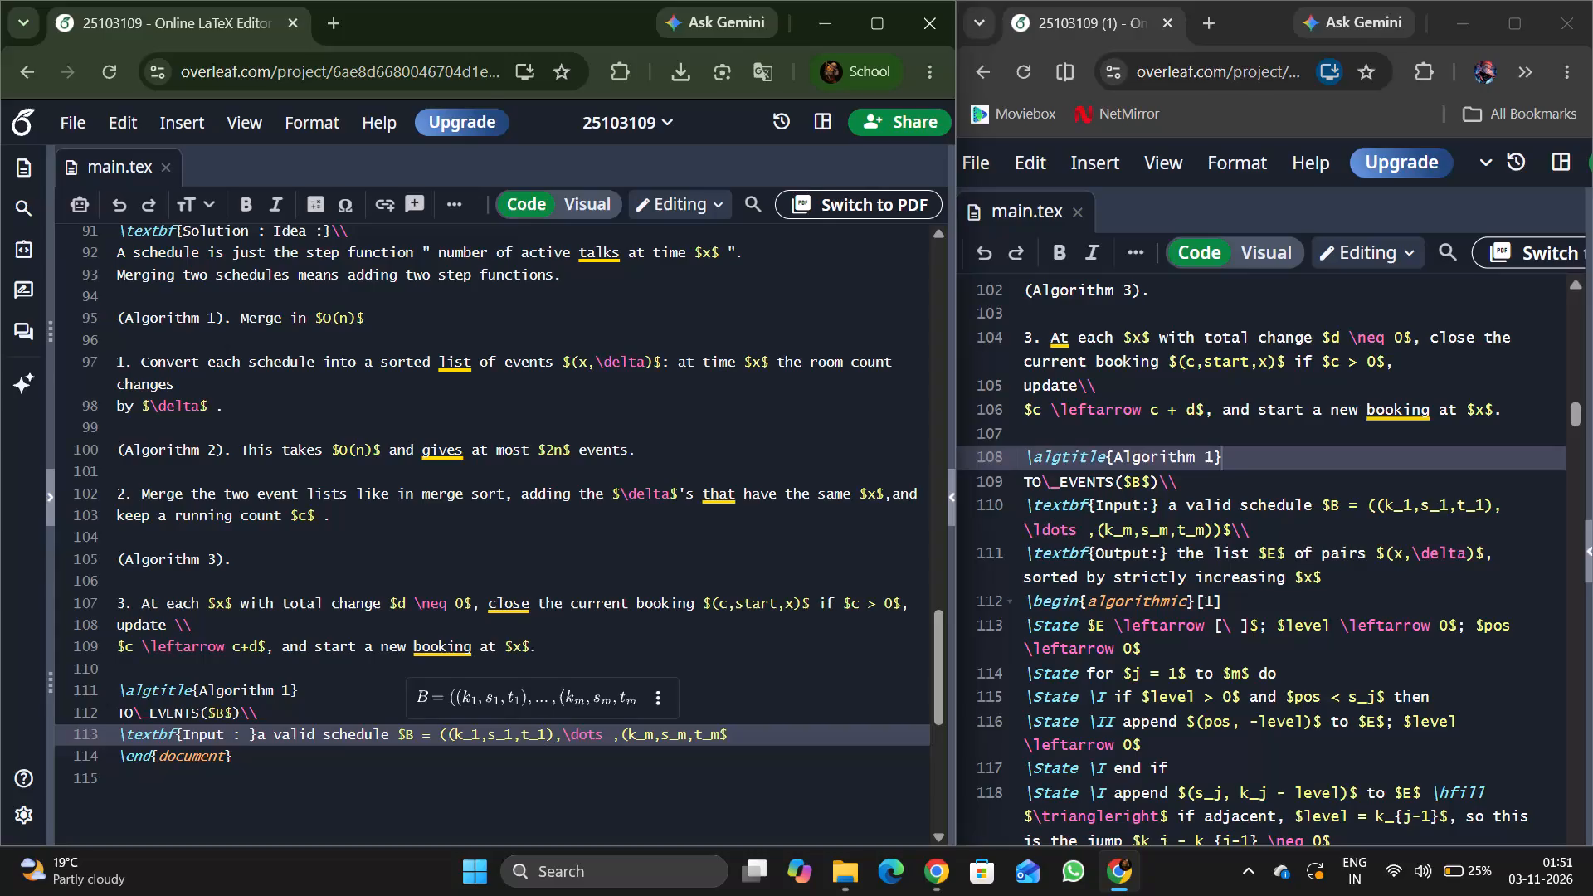
text()))
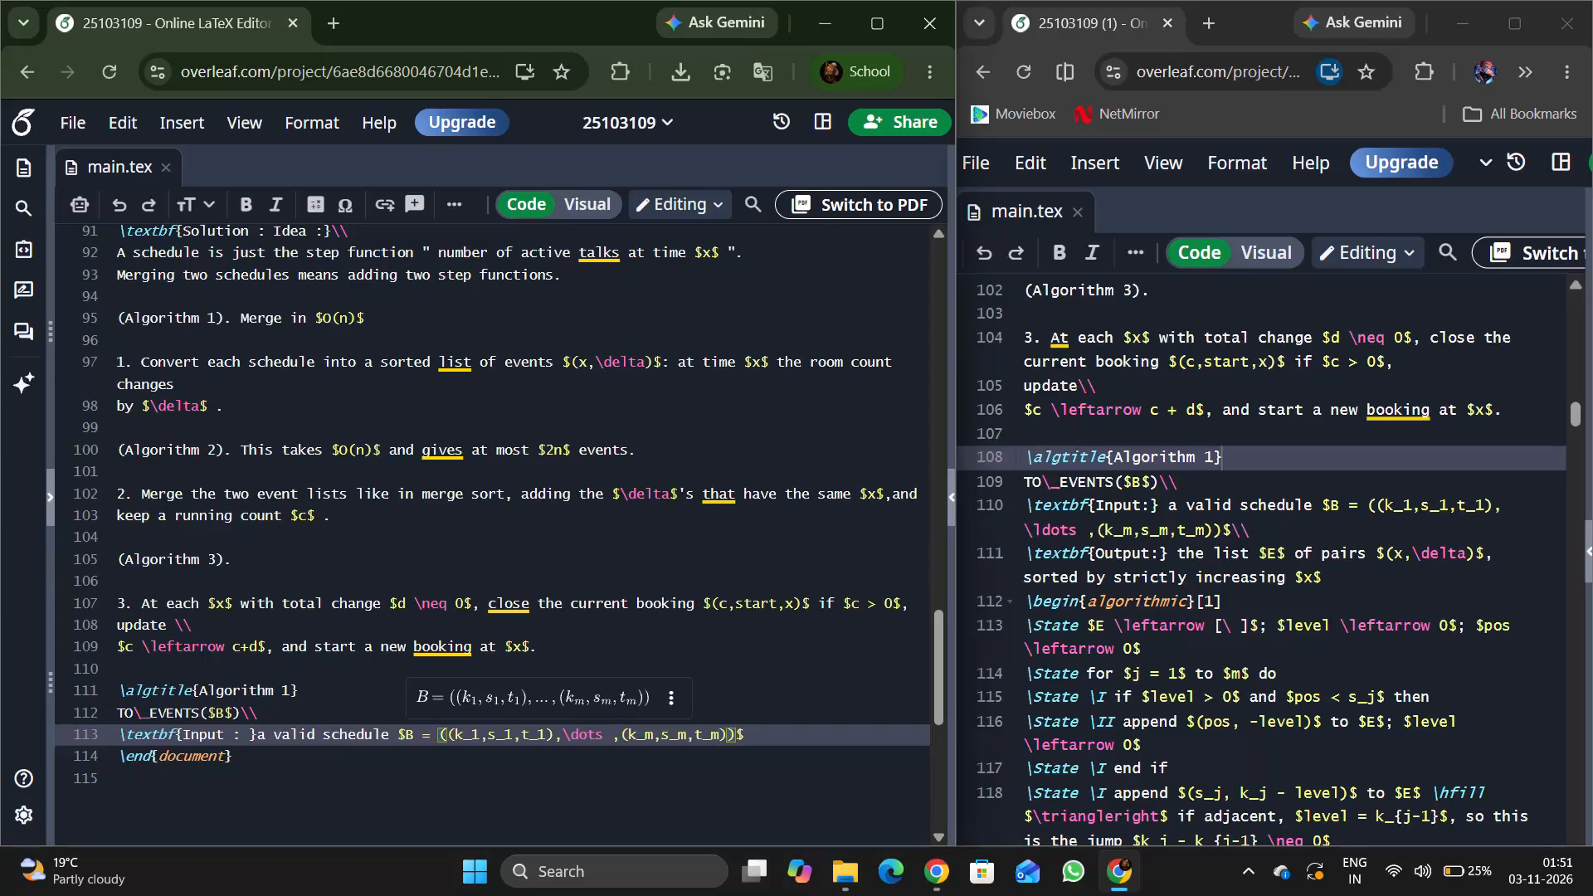
End the Input line with the LaTeX line break "\\" after the formula and start a new line below it.
key(Right)
text(\\)
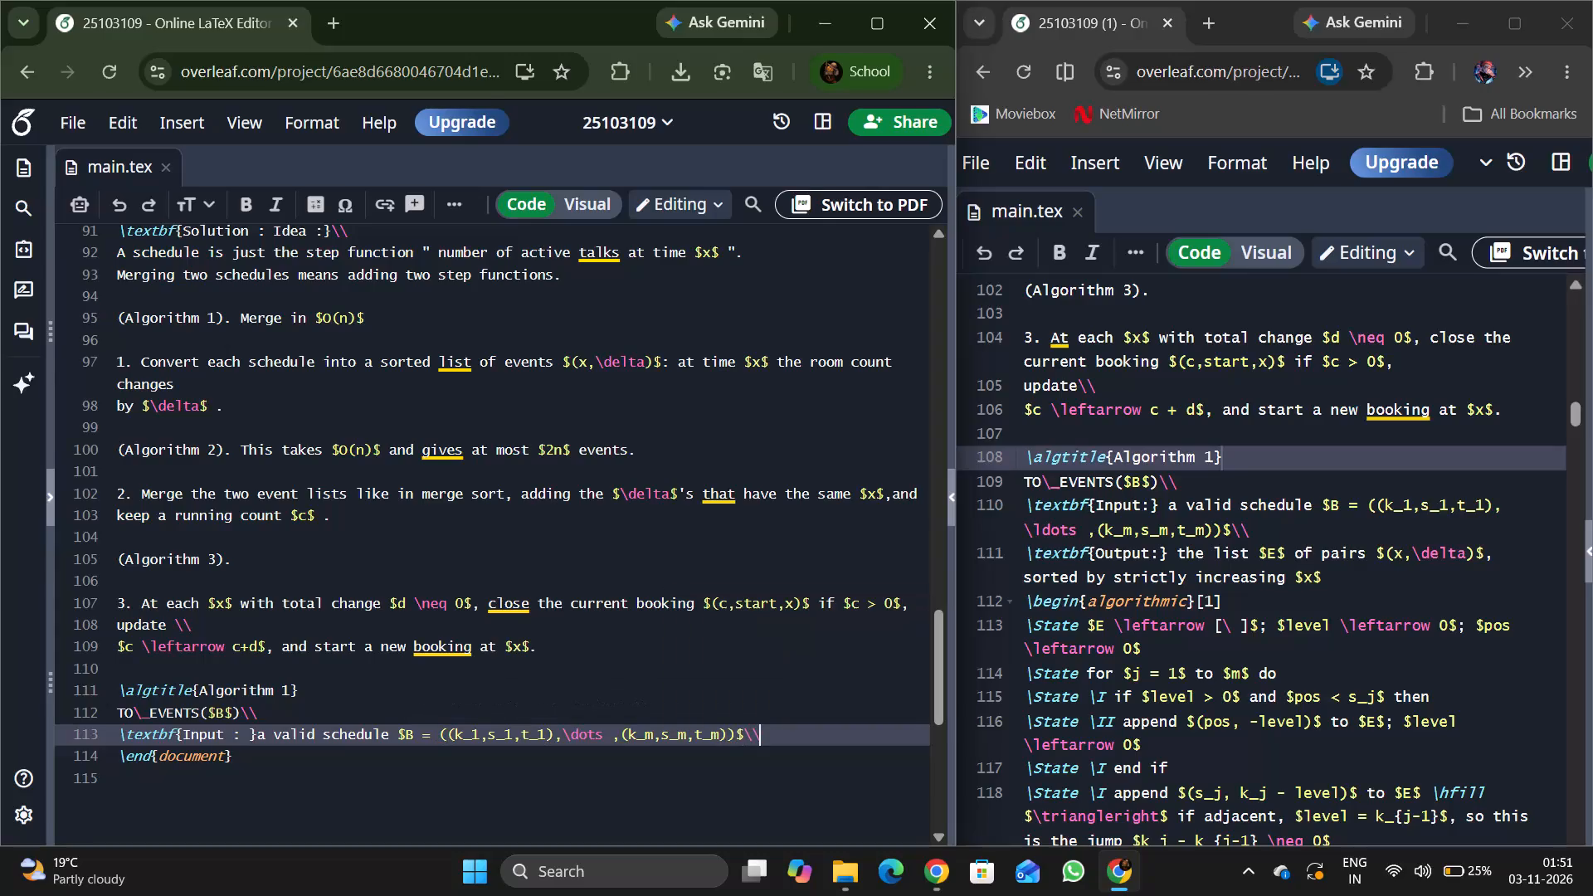
key(Return)
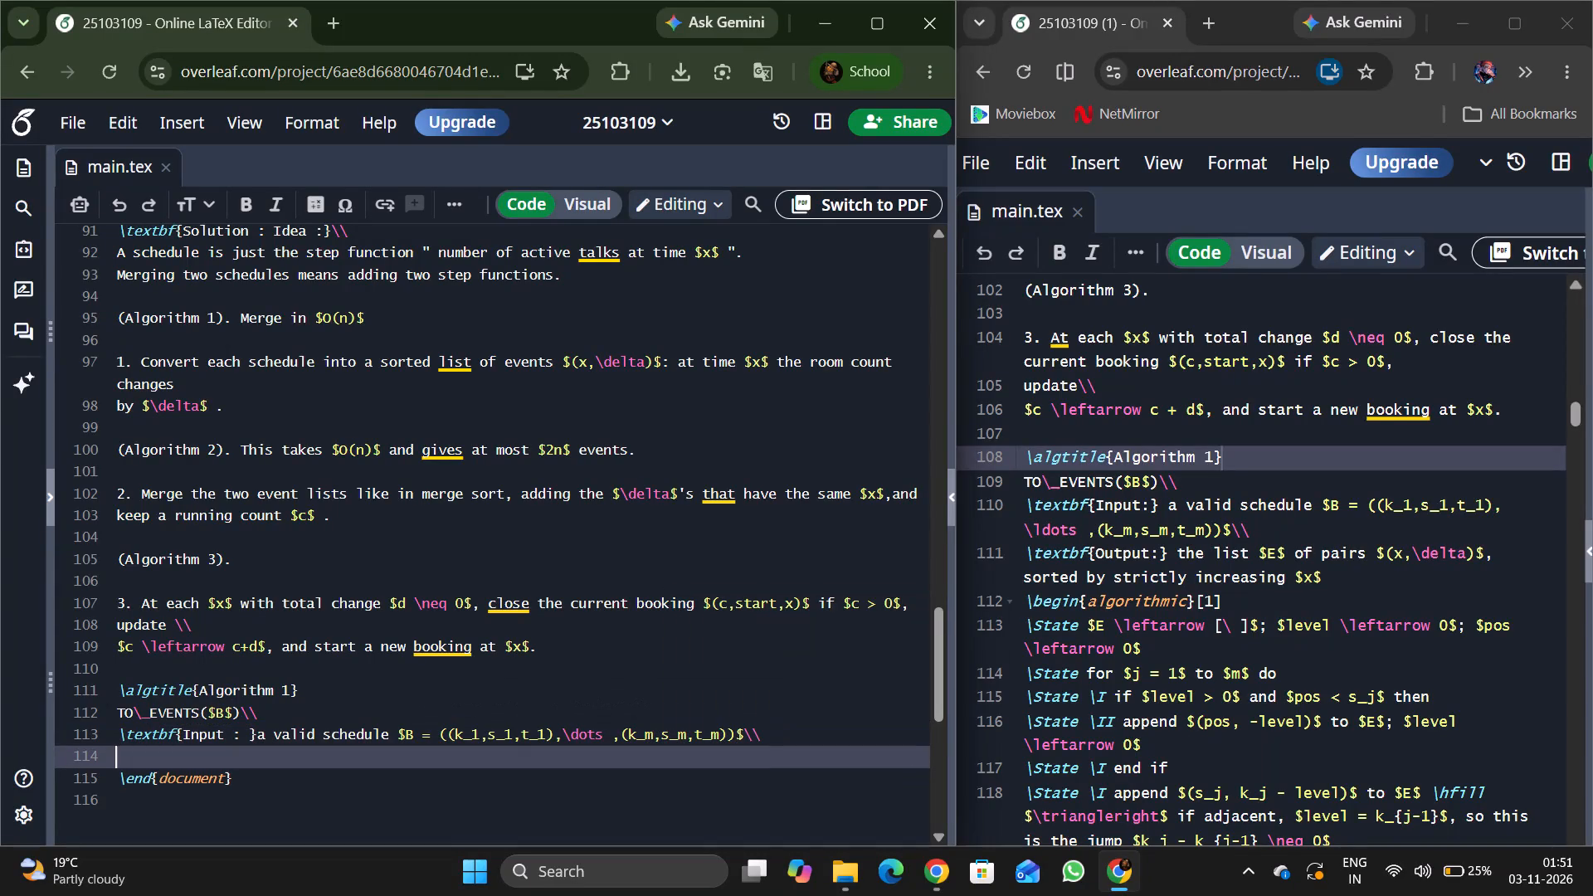
Recompile the assignment in the PDF view and look through the output for the new Problem 2 section.
click(866, 207)
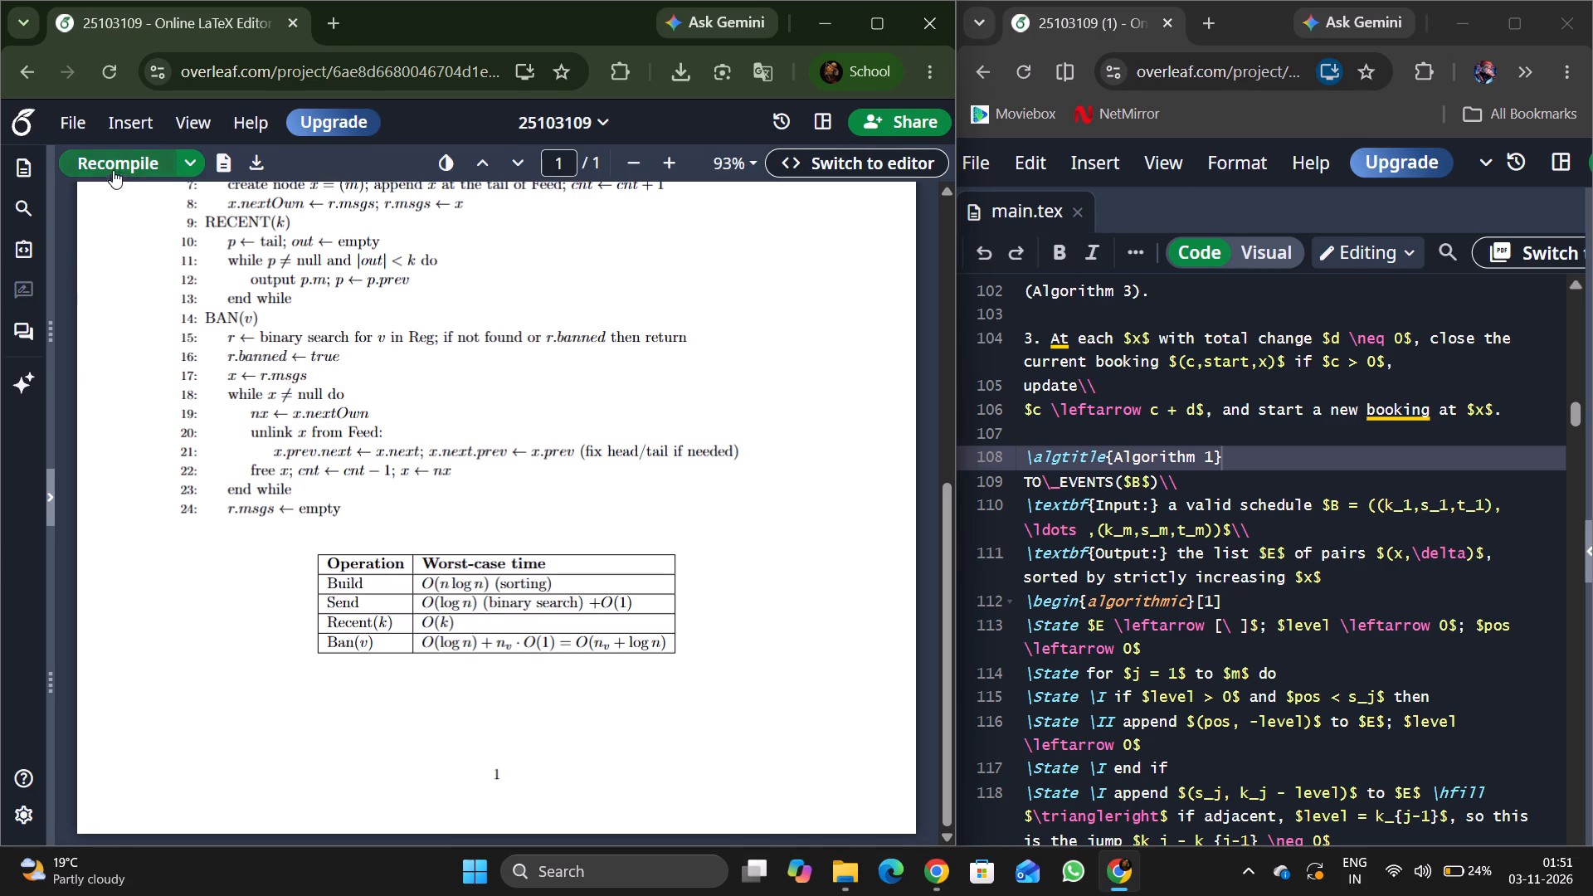
click(115, 158)
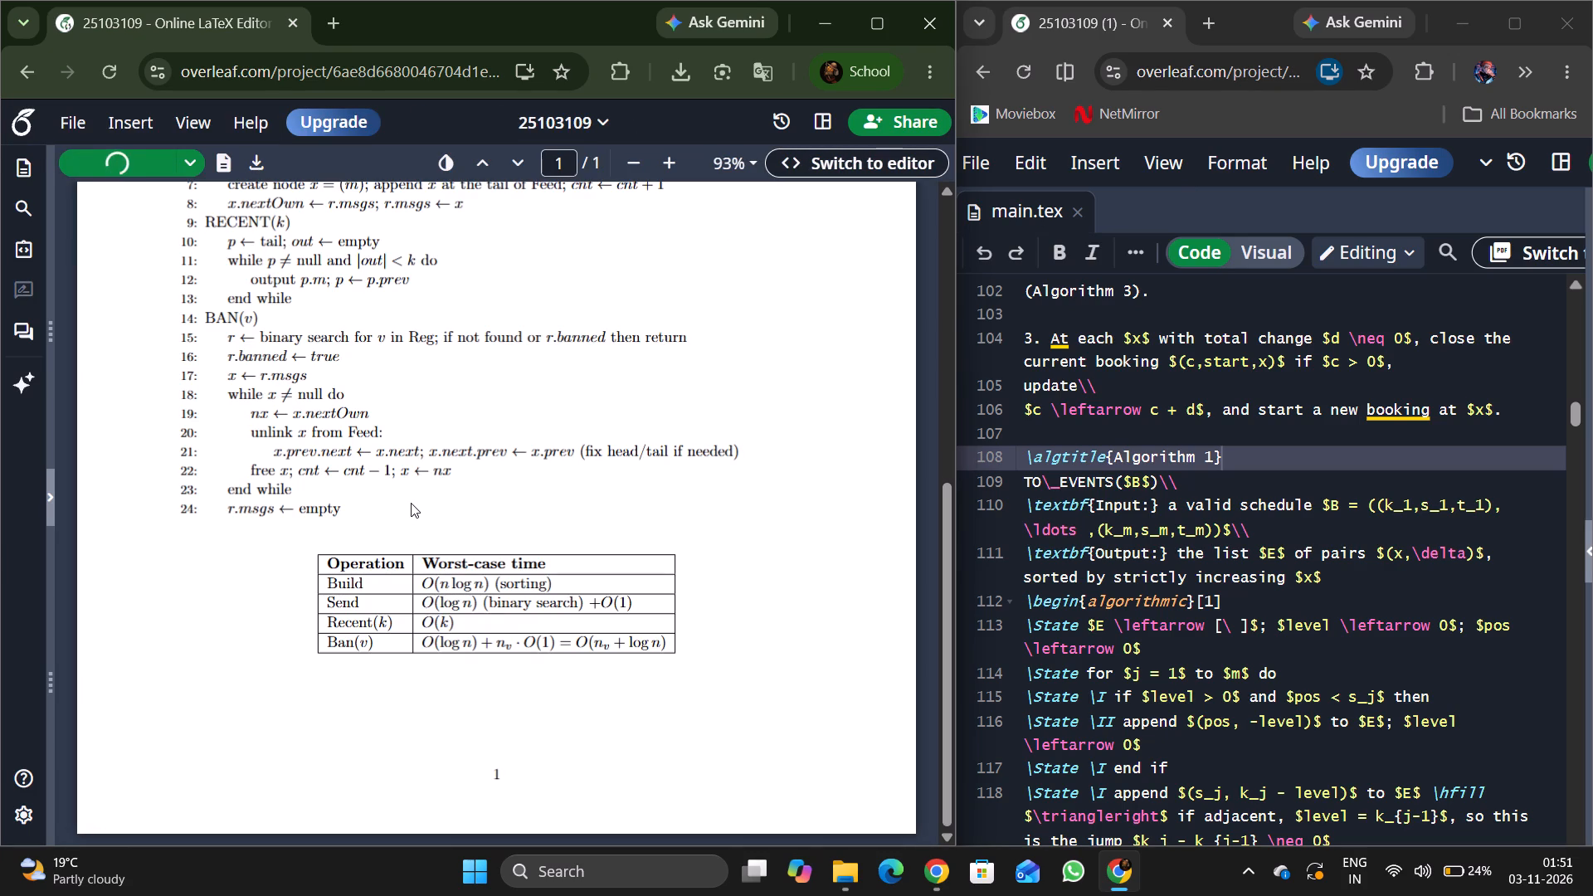
scroll(411, 503, up, 6)
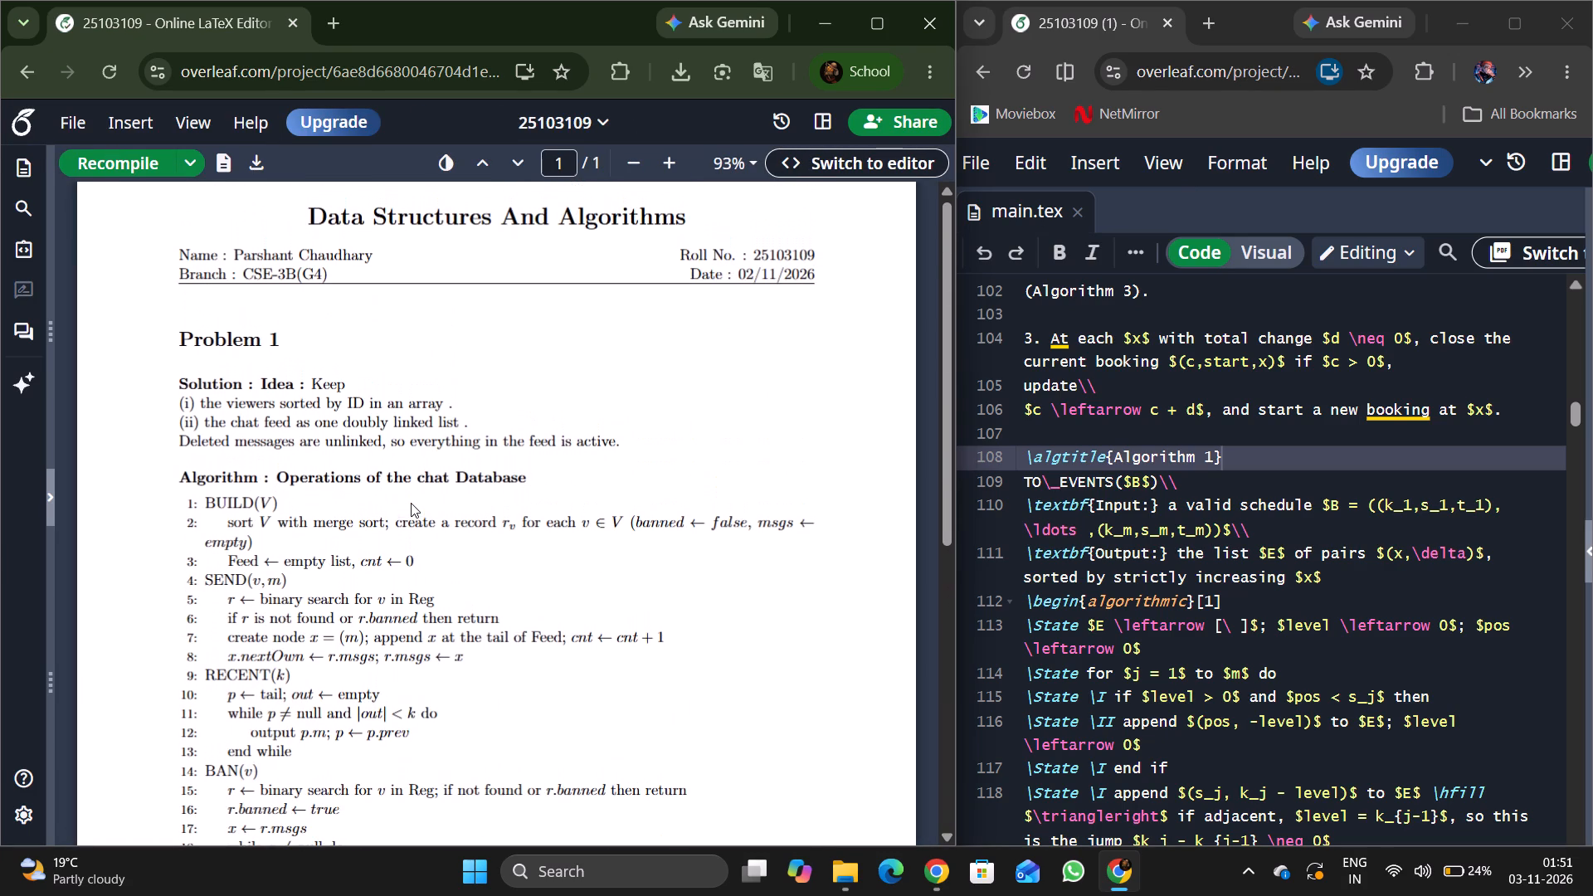
scroll(411, 503, down, 11)
scroll(411, 503, up, 1)
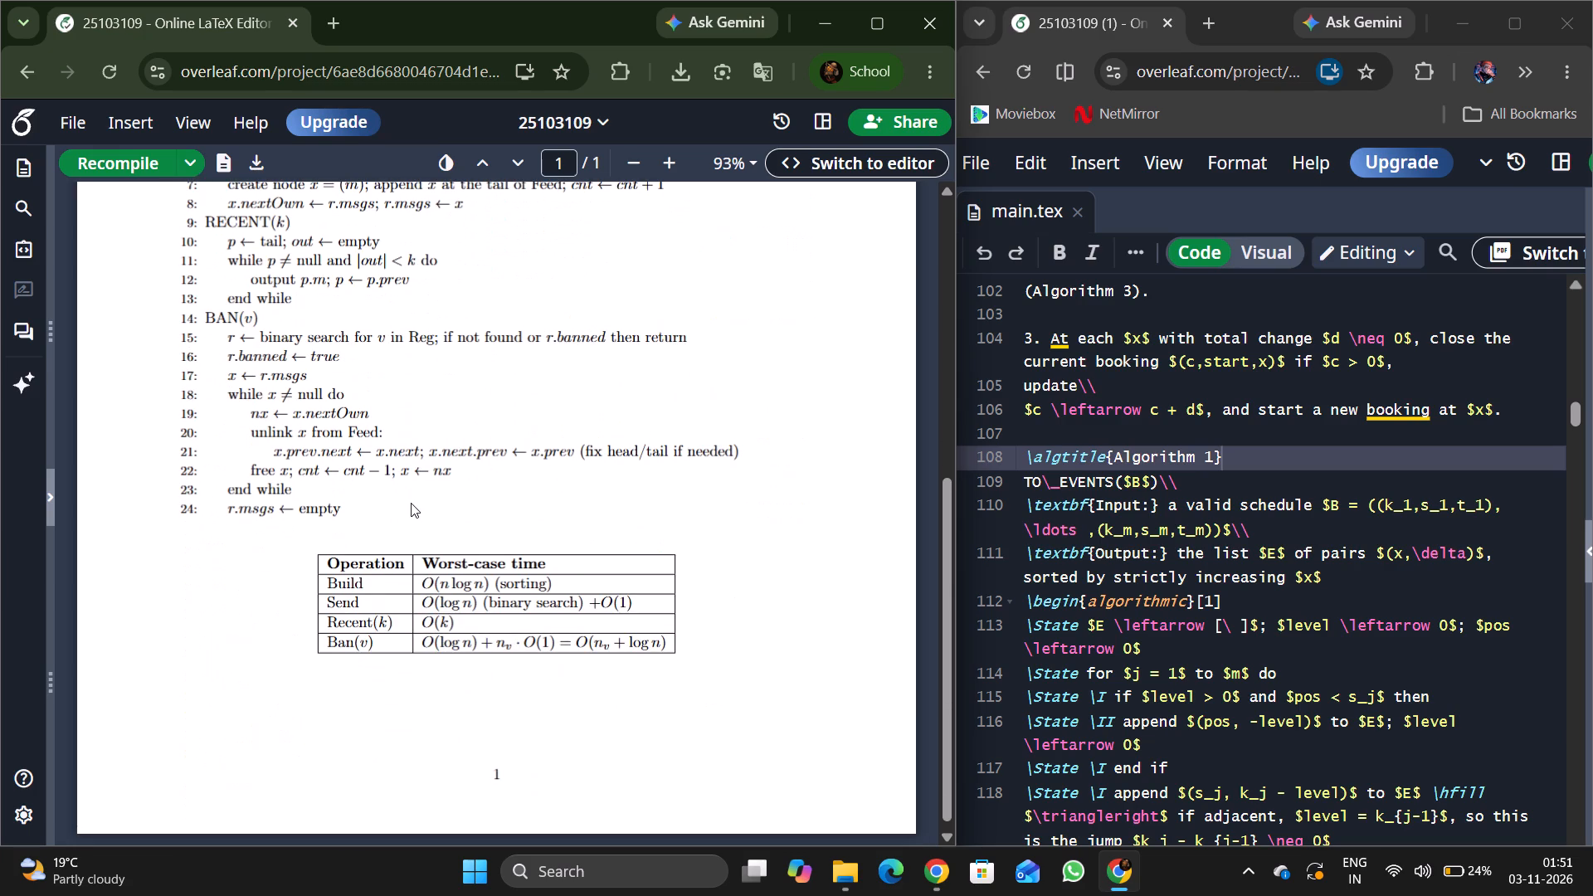
scroll(411, 503, up, 3)
scroll(411, 503, down, 12)
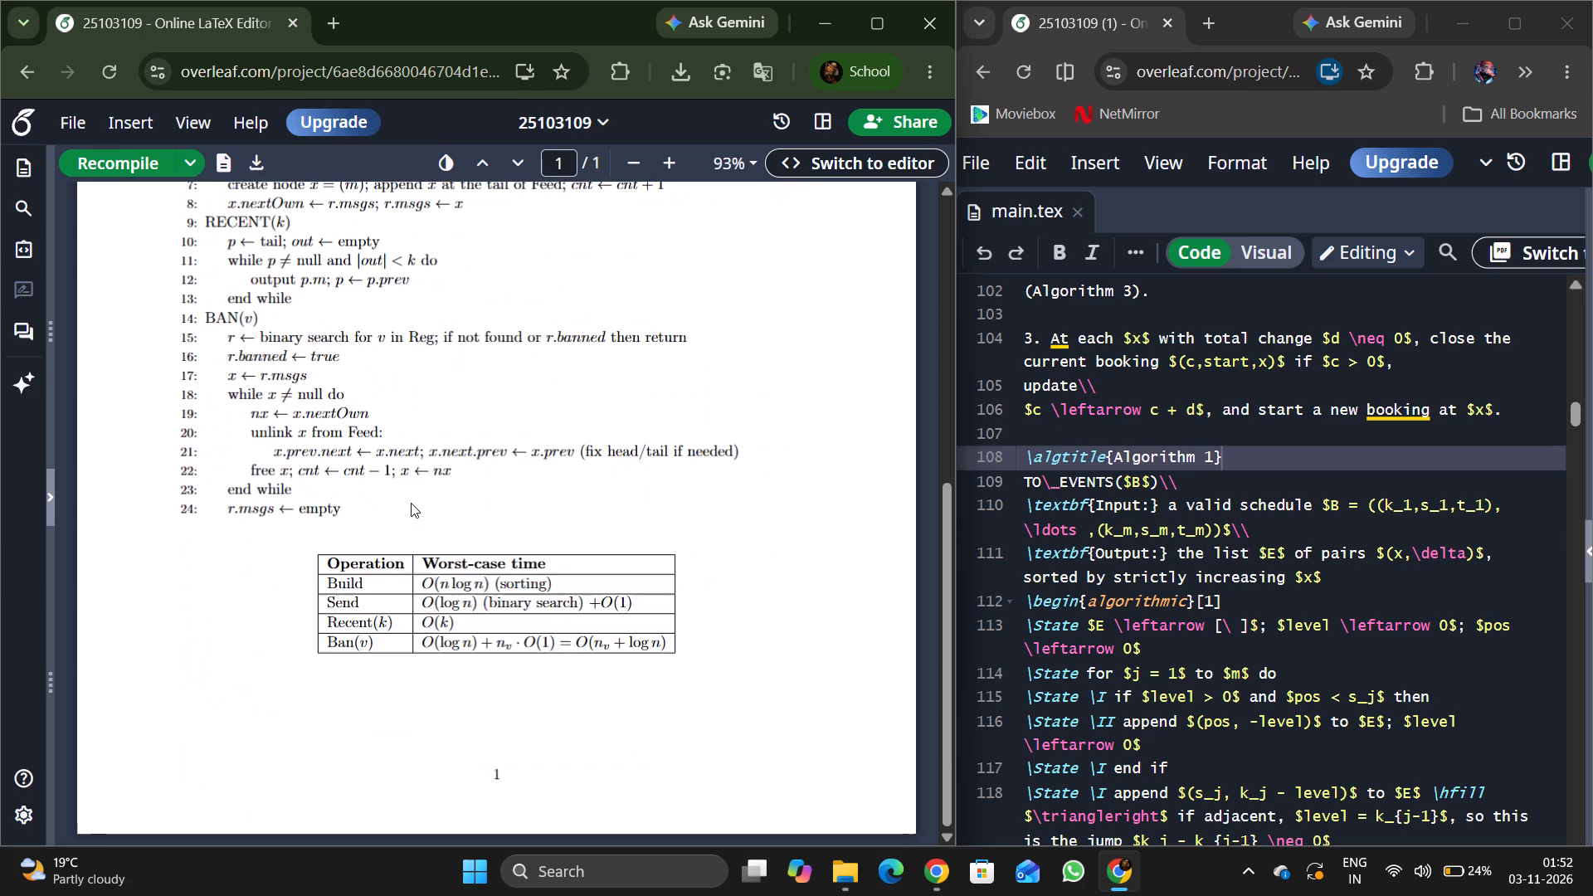
scroll(411, 503, up, 2)
Recompile the assignment again and look through the refreshed PDF from the title block to the complexity table.
click(123, 162)
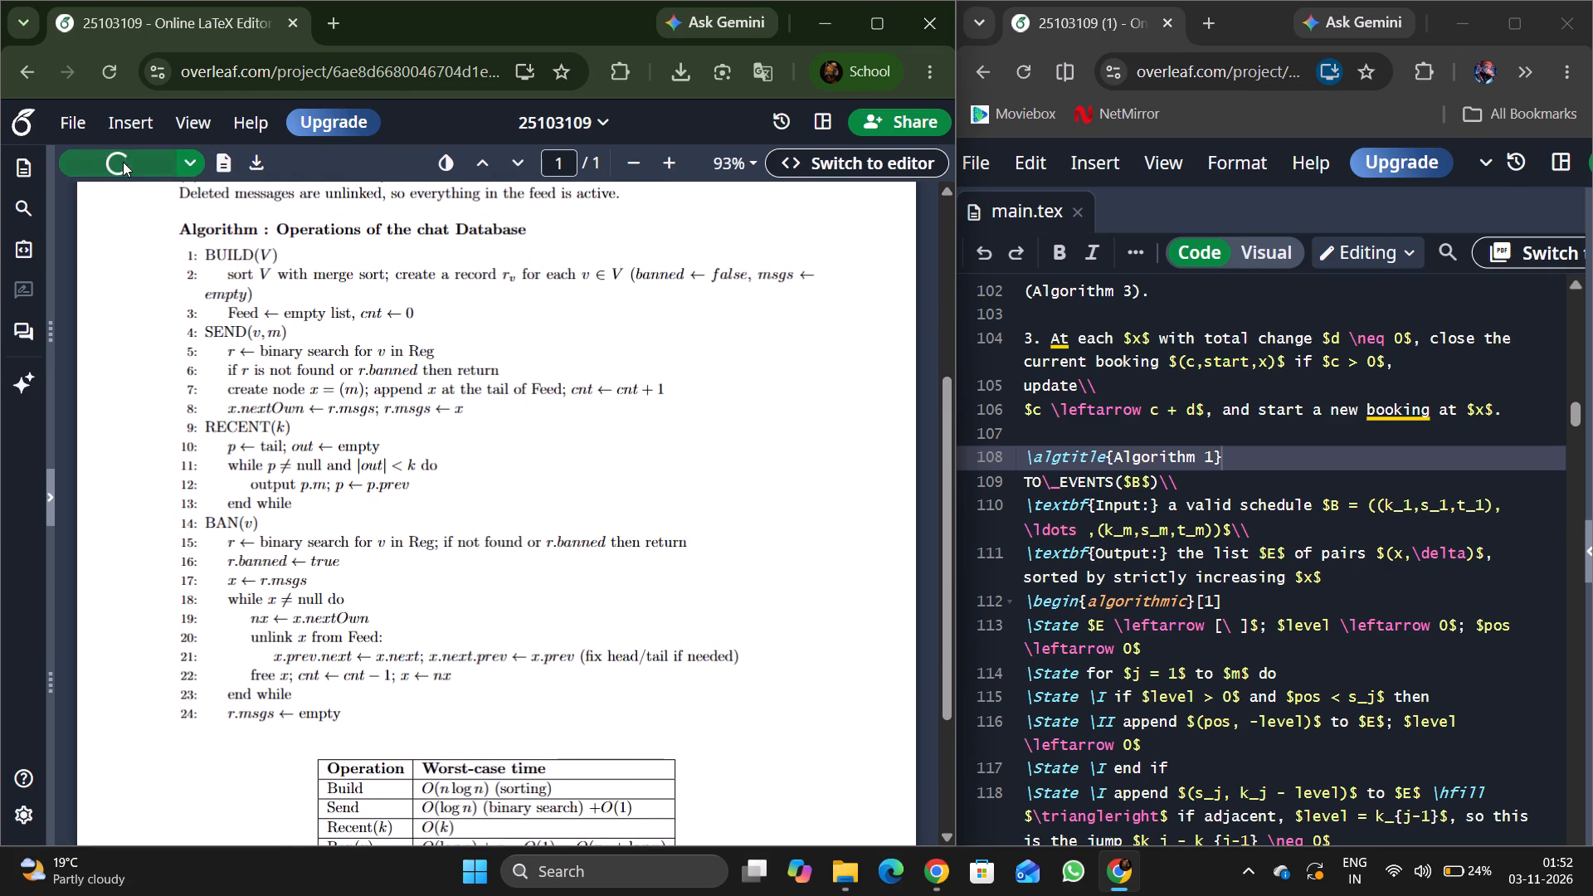
scroll(418, 432, down, 5)
scroll(418, 432, up, 3)
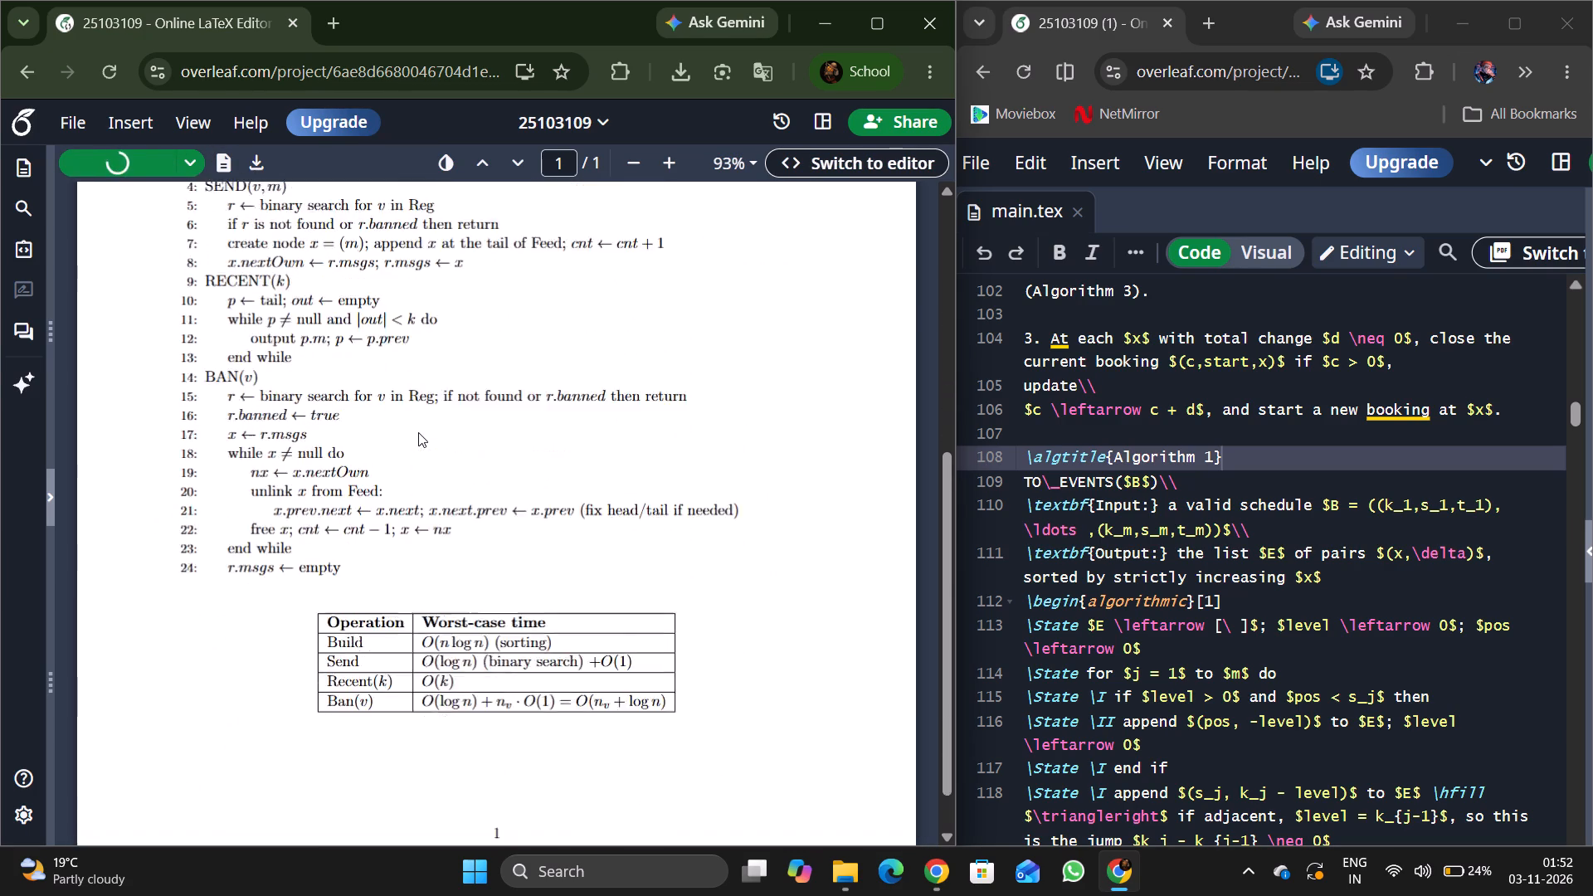
scroll(418, 432, up, 8)
scroll(418, 432, down, 7)
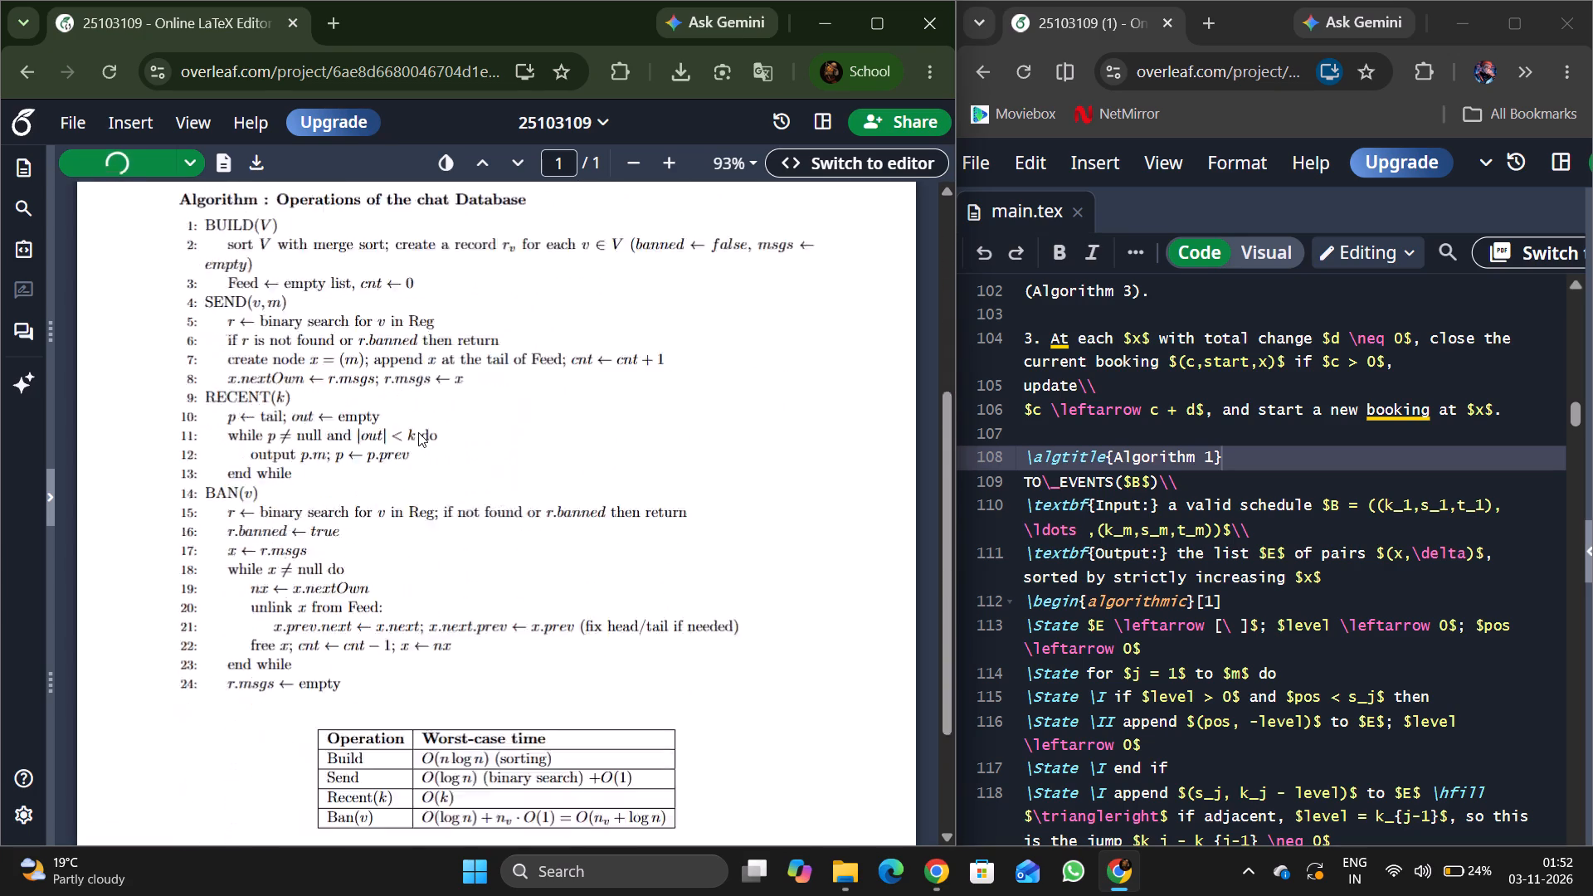
scroll(418, 432, down, 11)
scroll(418, 432, up, 11)
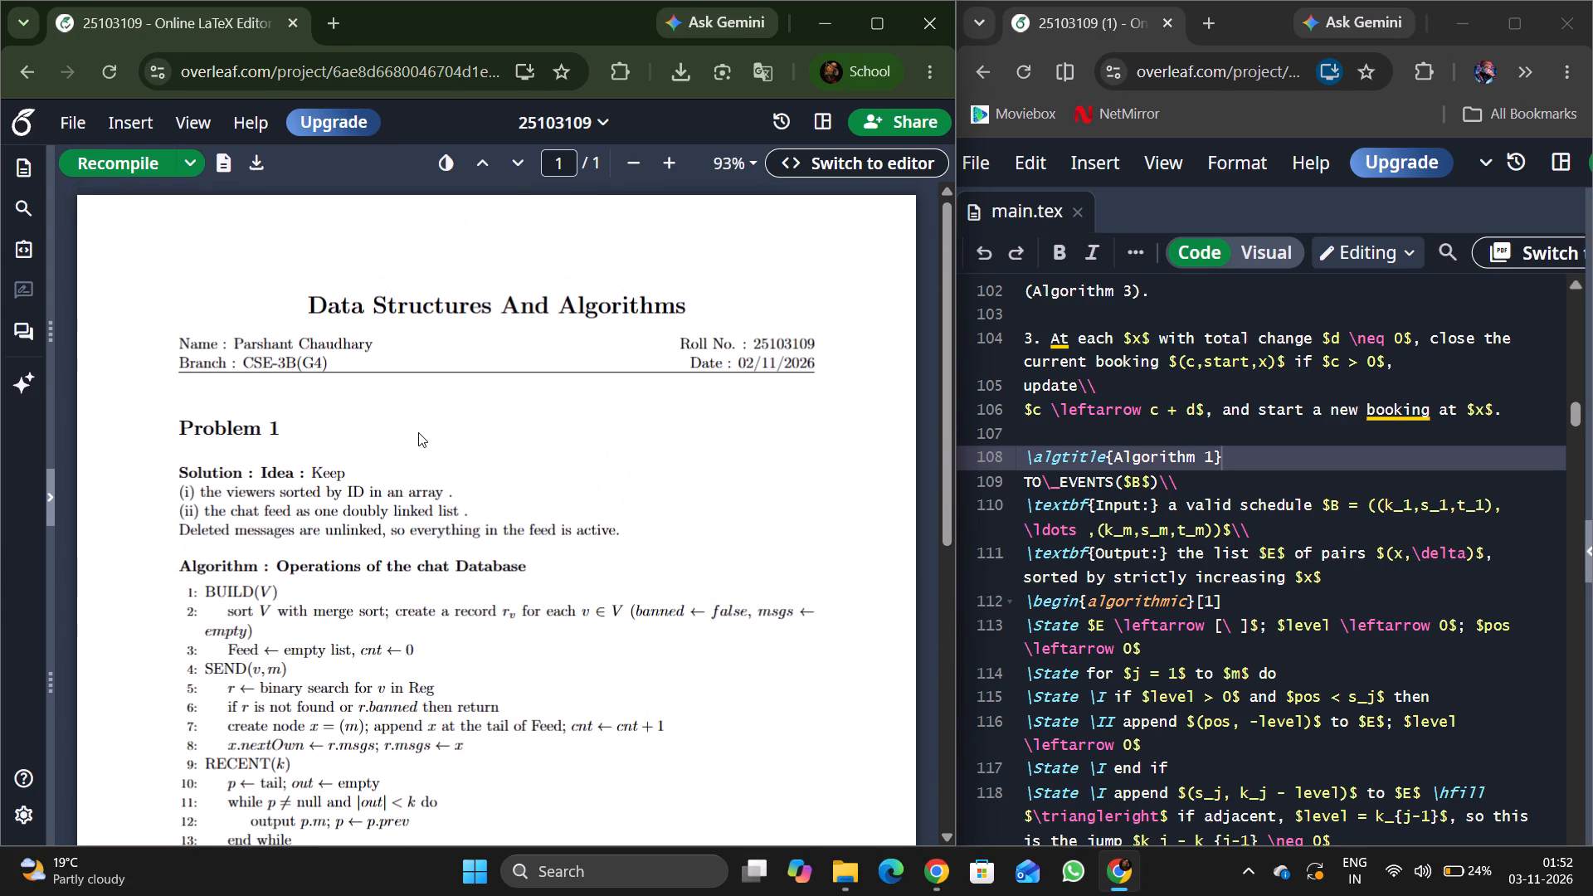
scroll(418, 432, left, 5)
scroll(665, 590, left, 3)
Maximize the assignment's browser window and show the file tree and outline in a slightly narrowed sidebar beside the PDF.
click(883, 31)
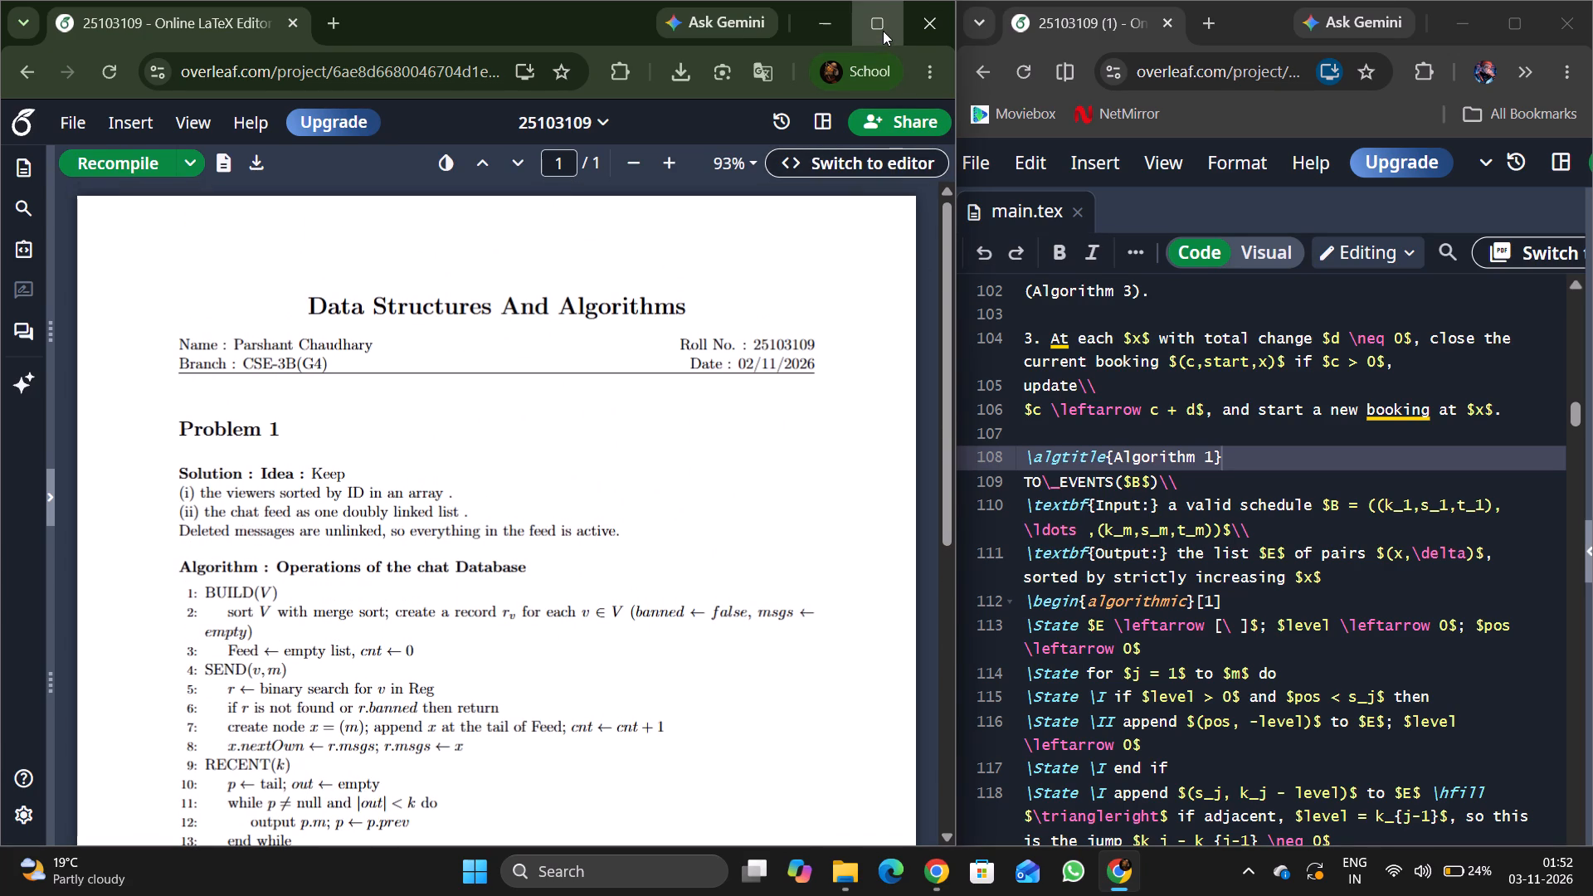
scroll(805, 496, down, 6)
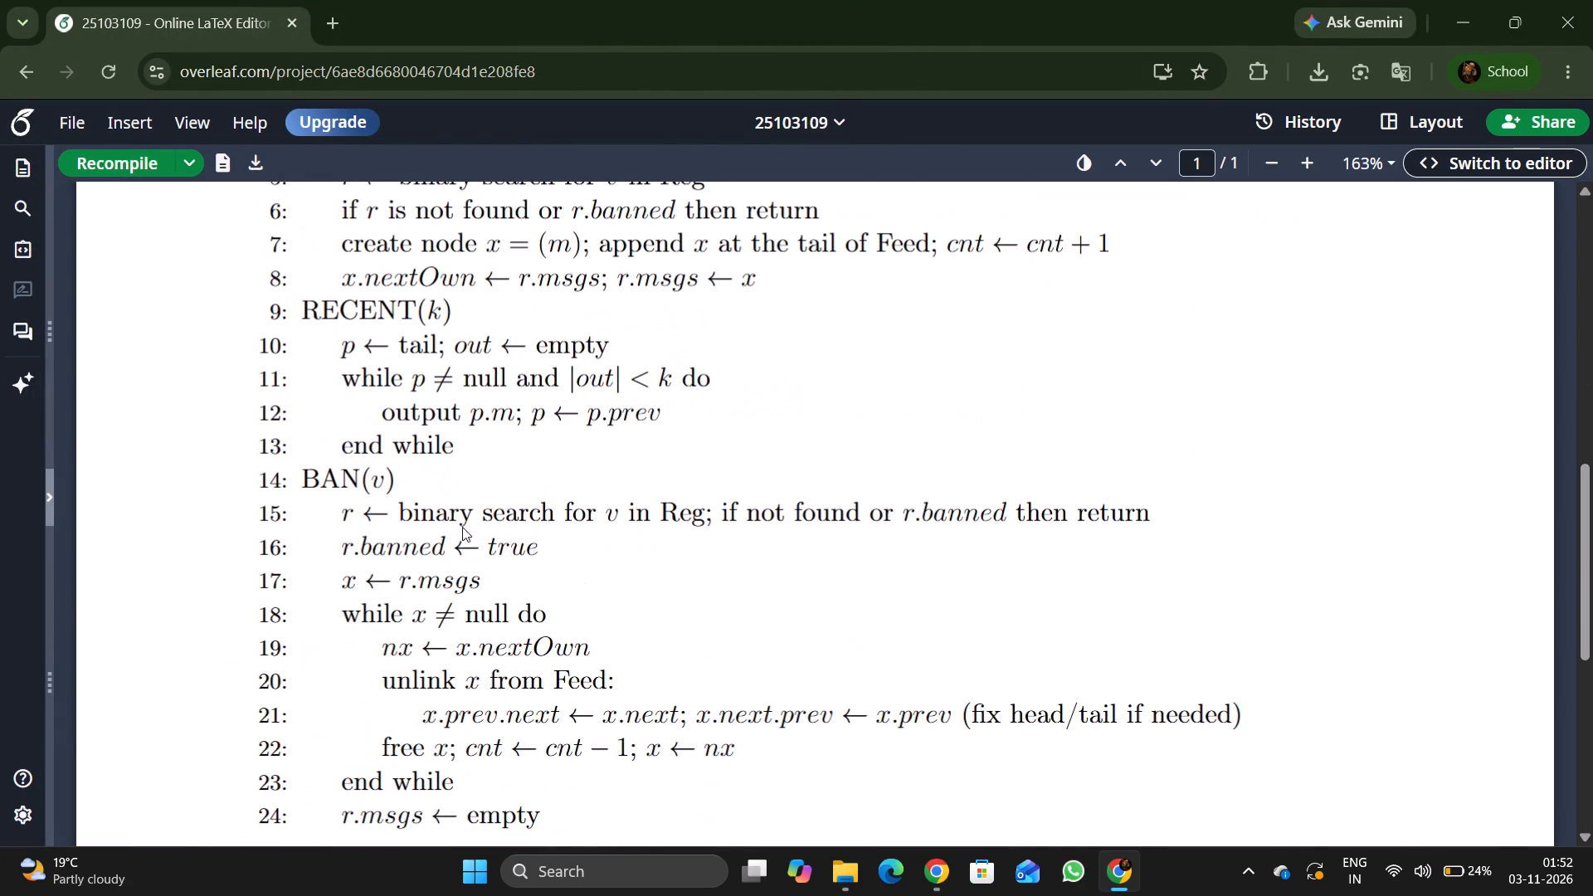
click(47, 482)
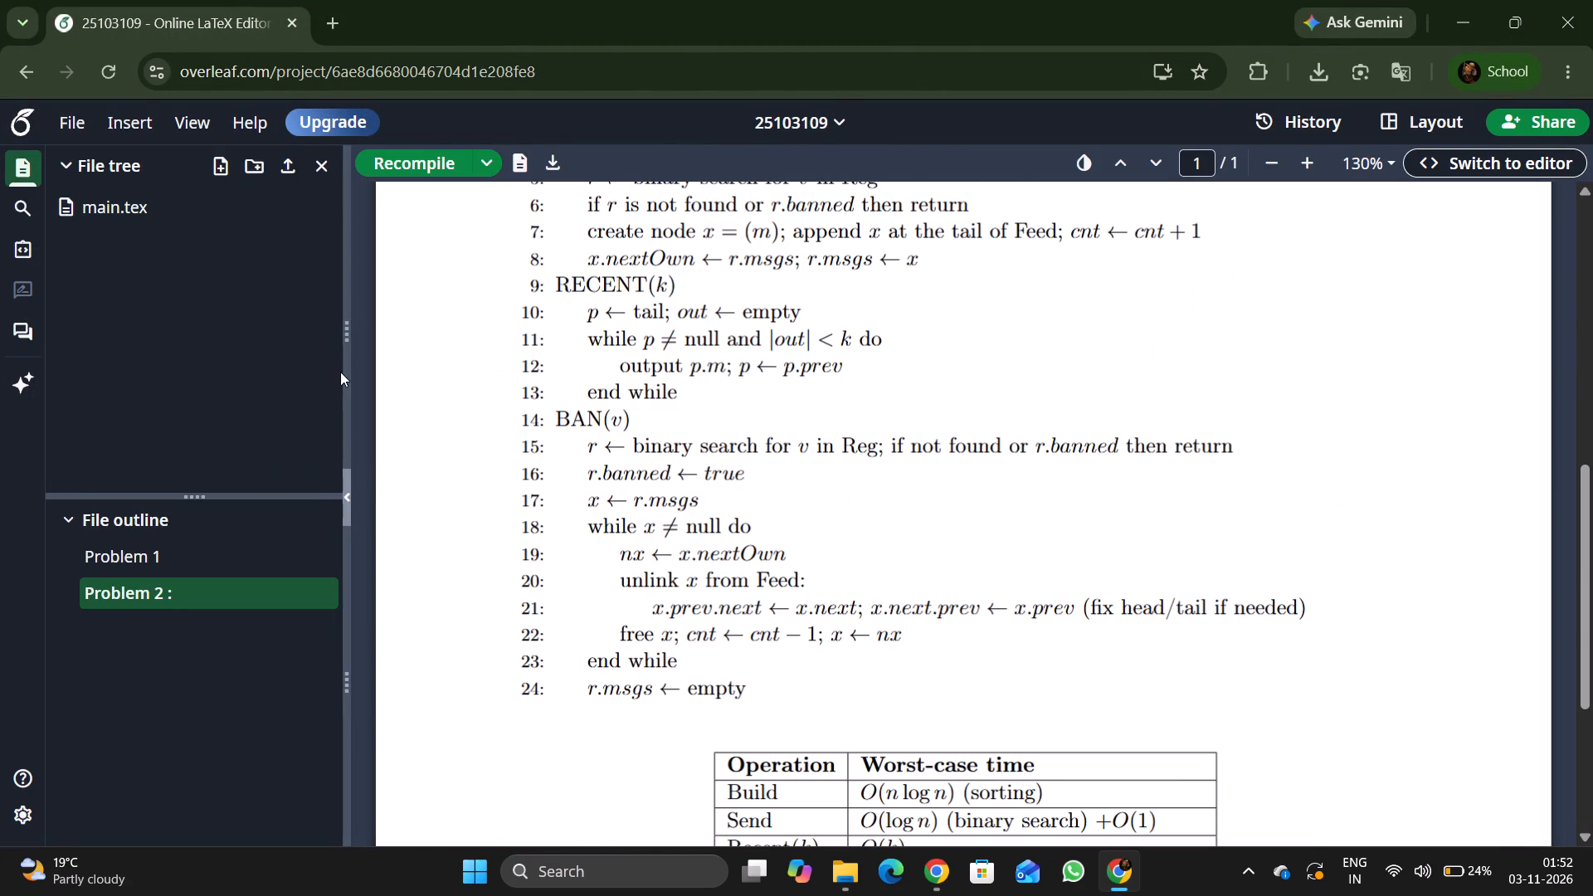
drag(345, 382, 432, 417)
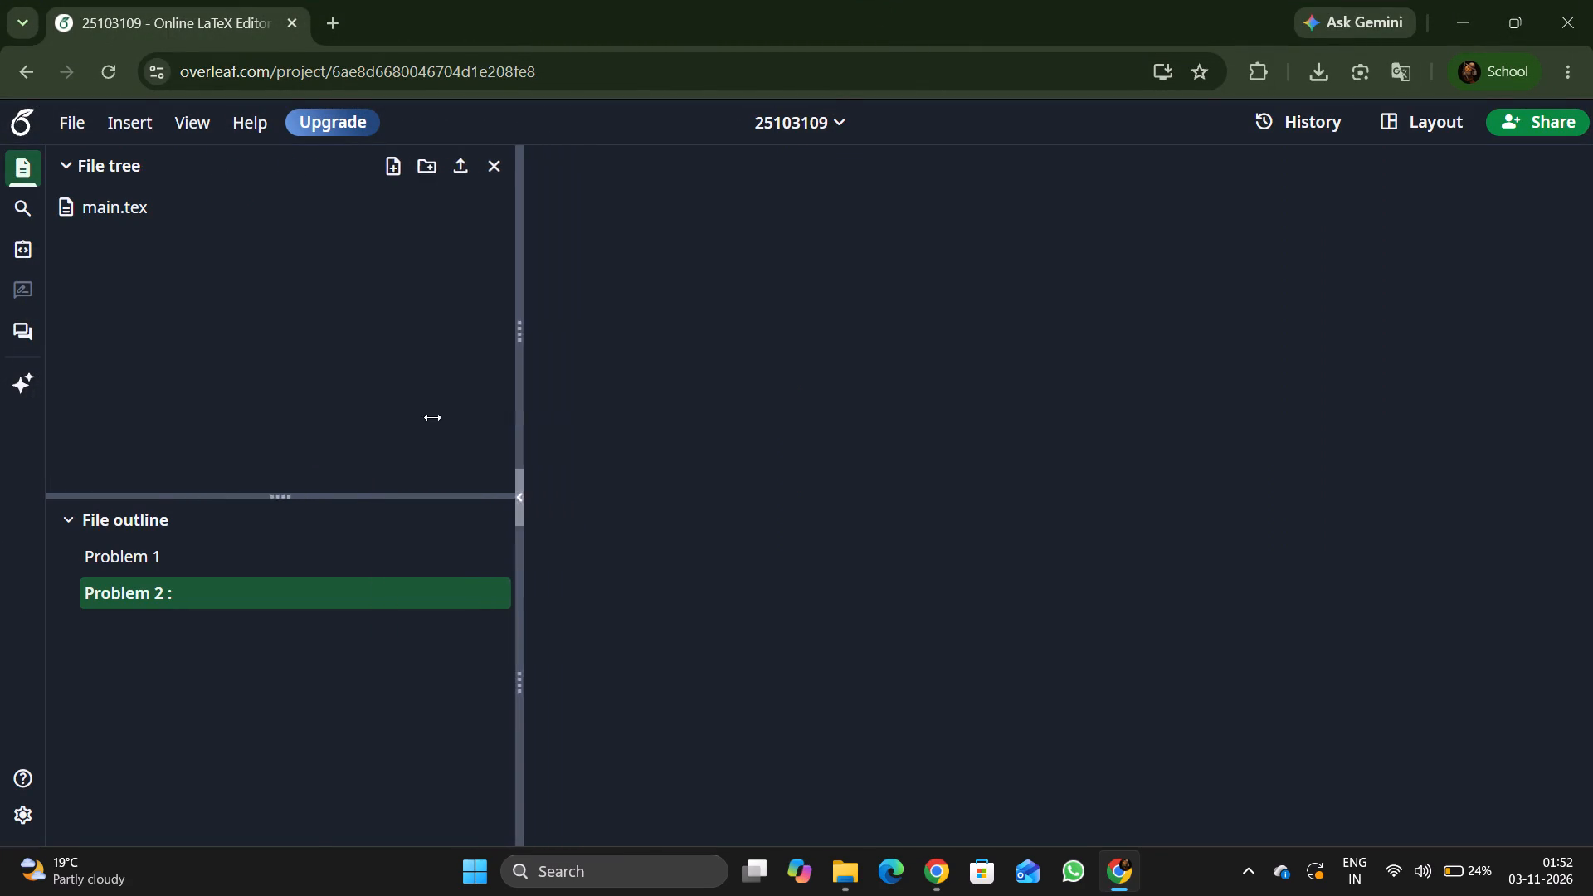
drag(432, 417, 340, 419)
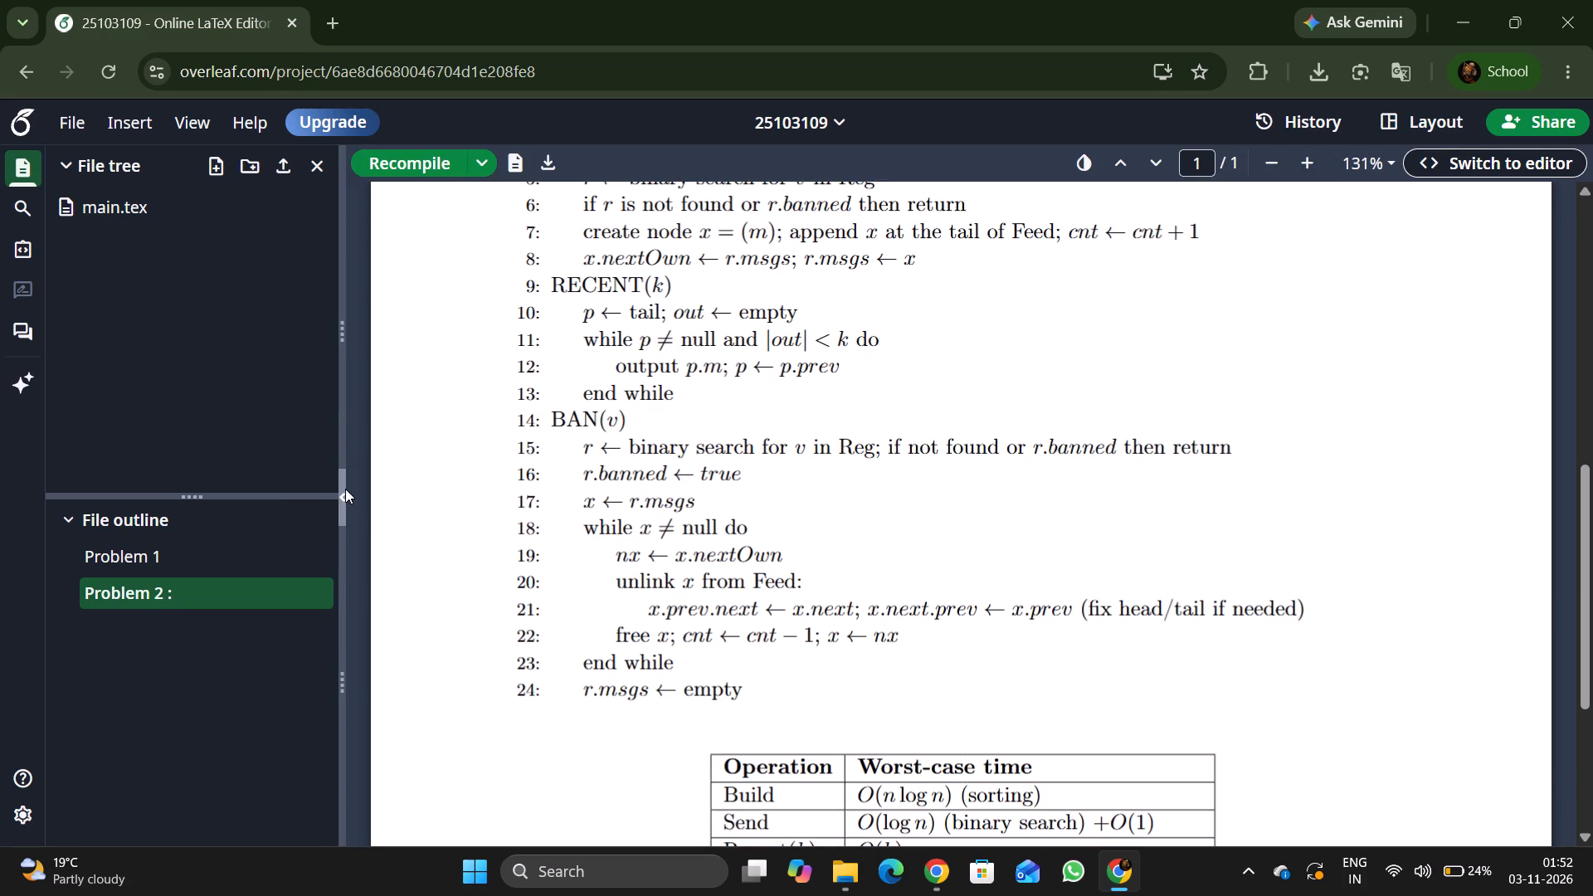
click(343, 492)
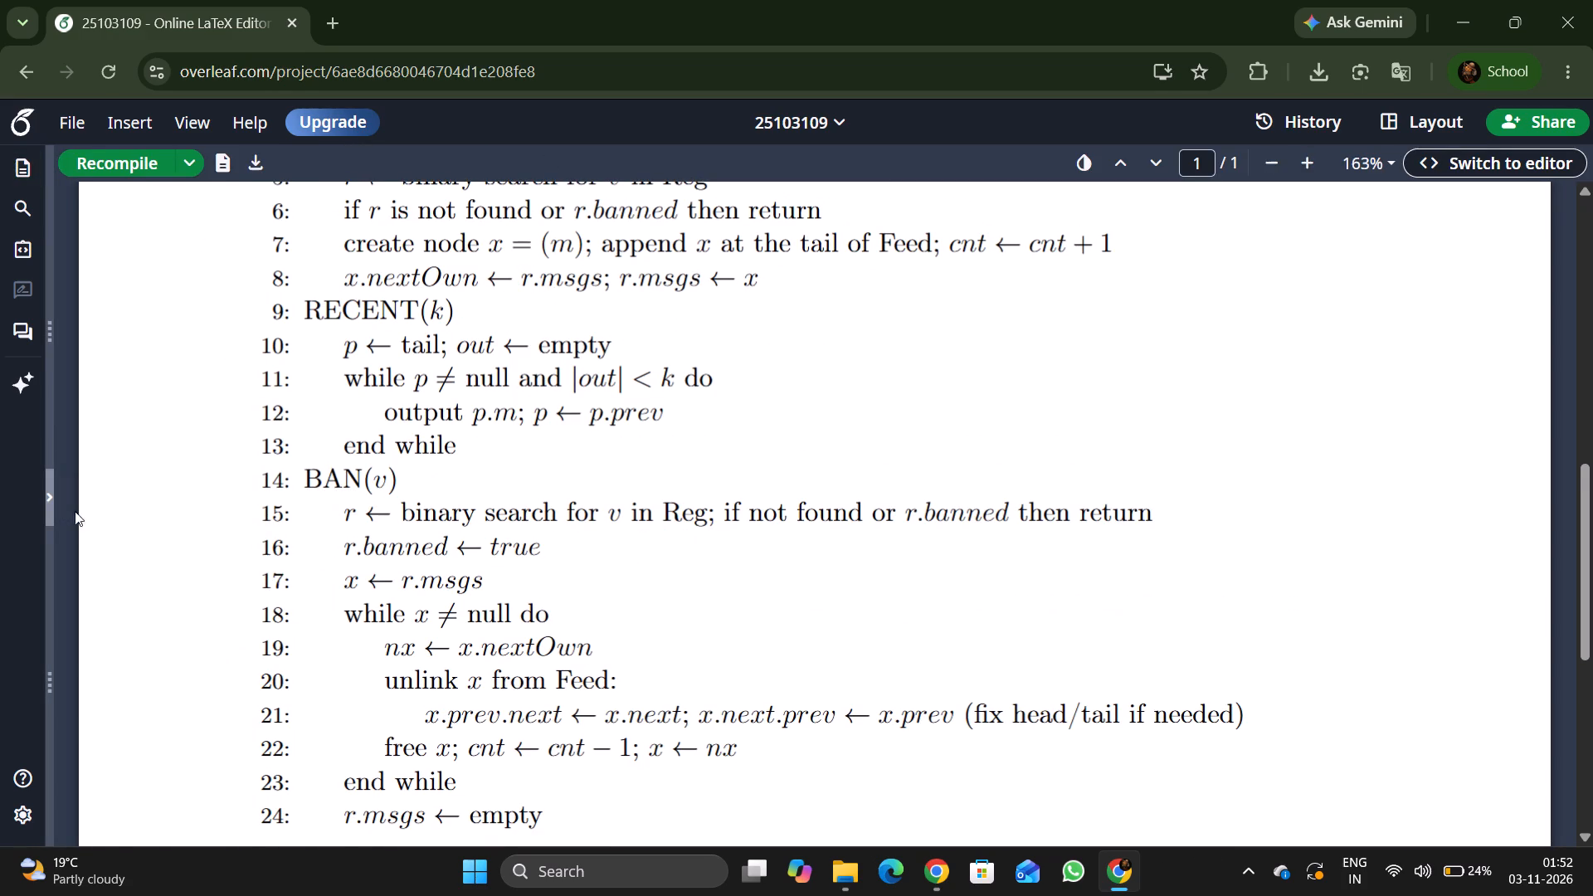
click(50, 495)
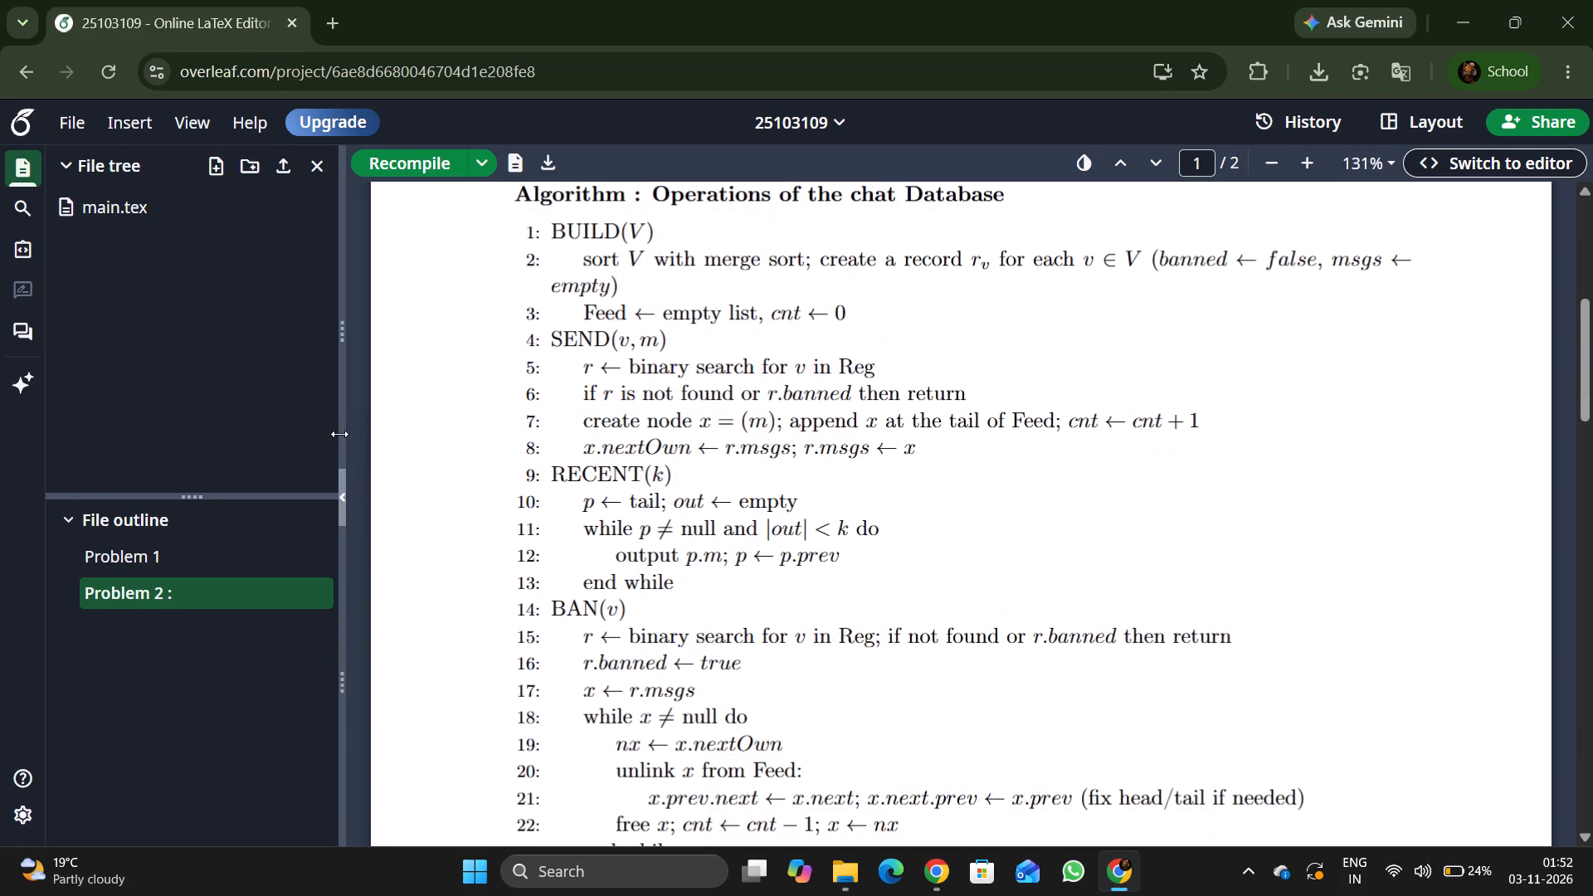
drag(339, 434, 319, 431)
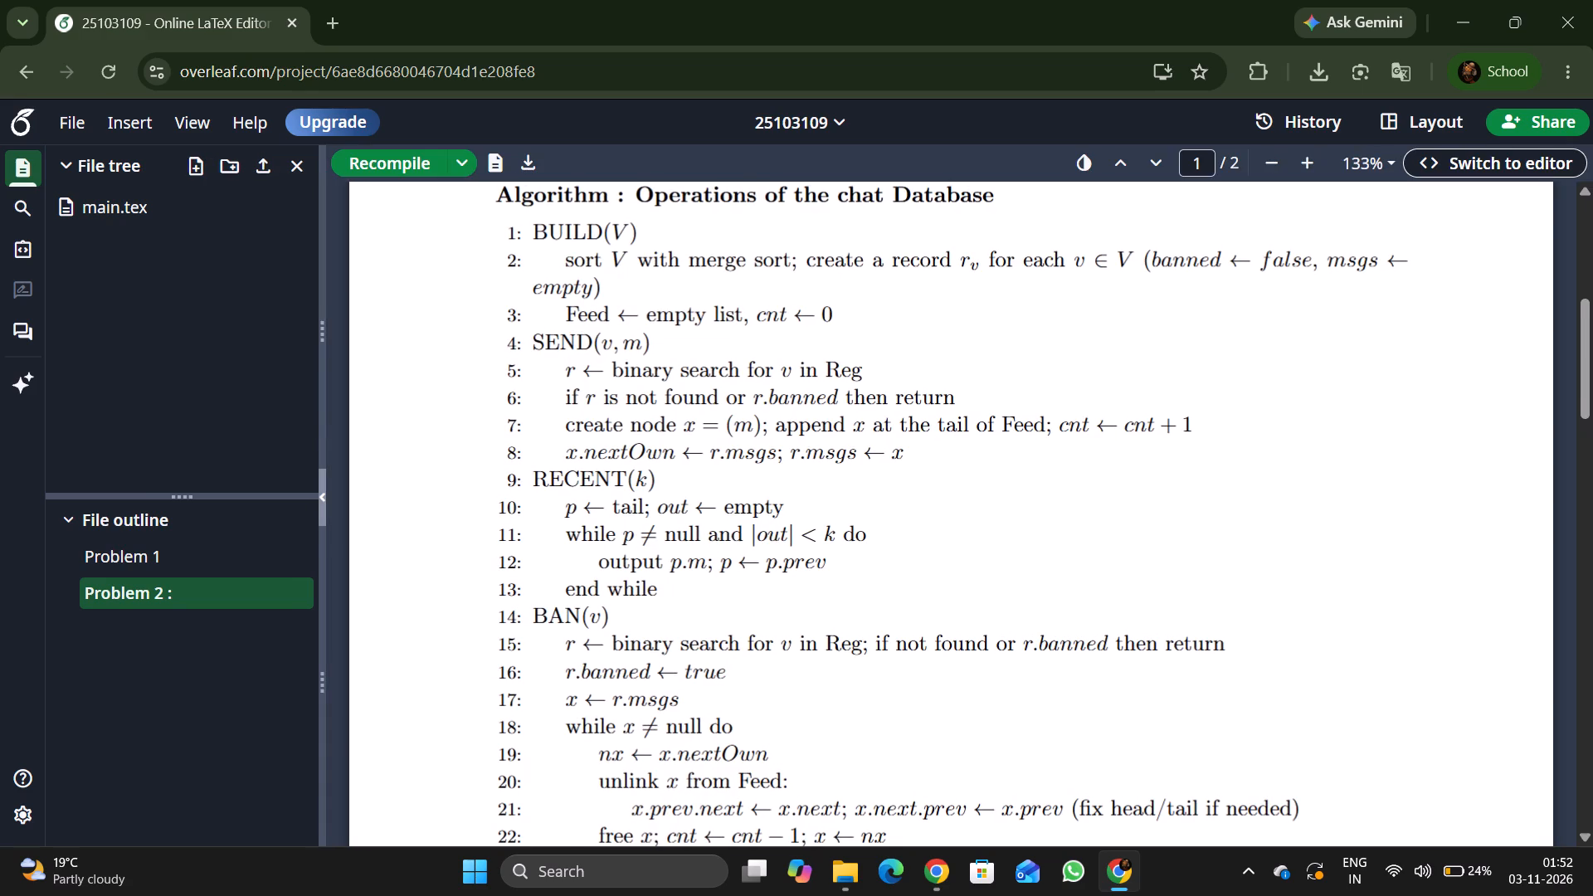
Examine the compiled Problem 2 page, from the solution idea down to Algorithm 1's Input line.
scroll(613, 515, up, 7)
scroll(613, 515, down, 8)
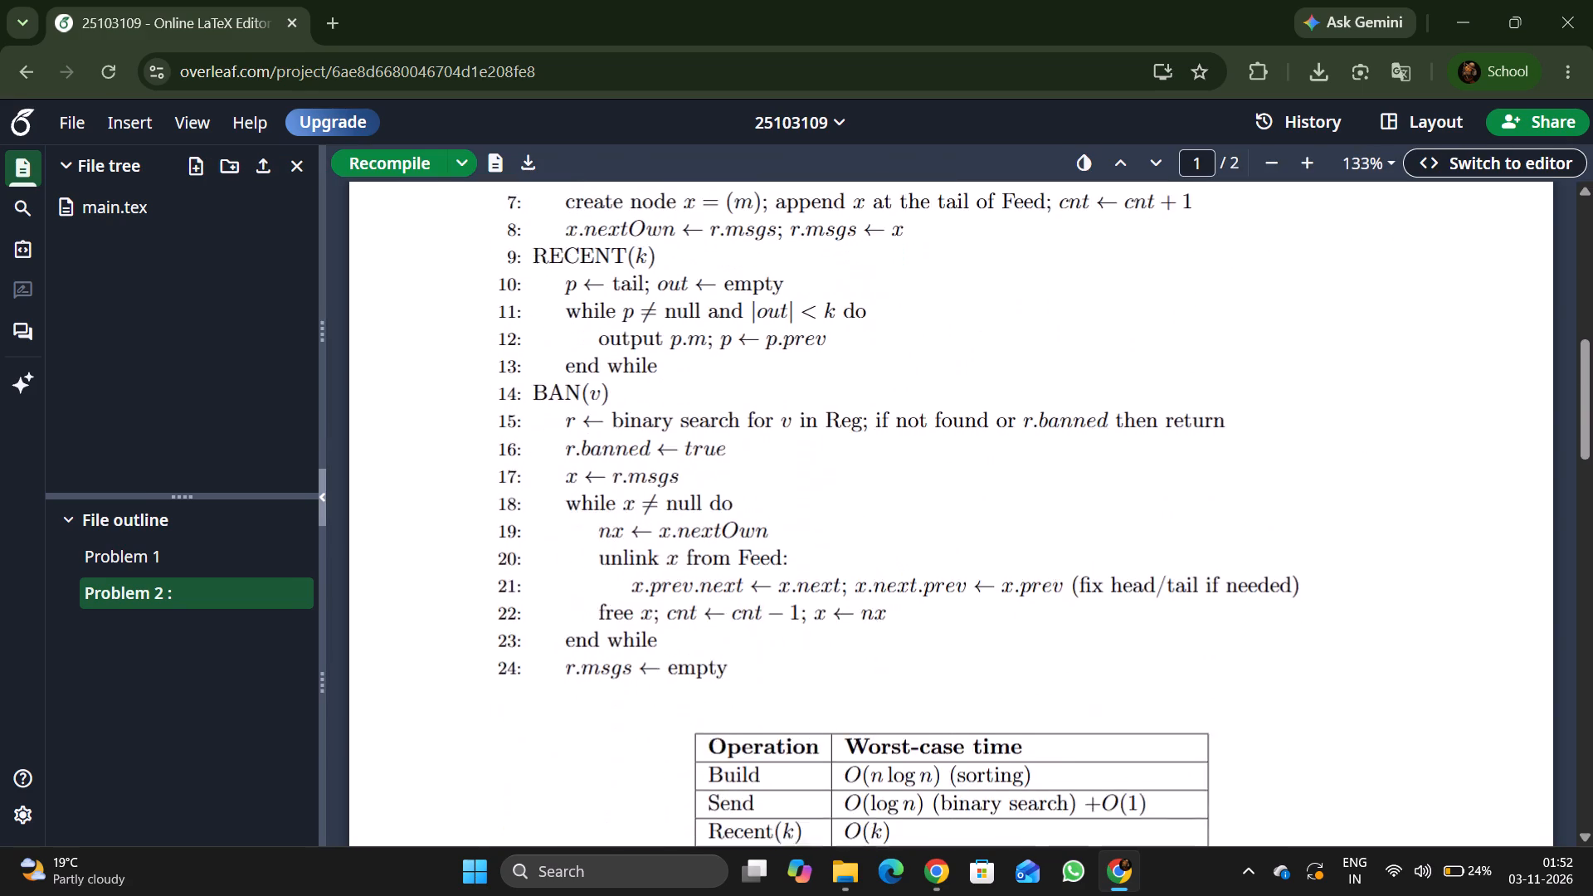
scroll(613, 515, down, 4)
scroll(613, 515, up, 2)
scroll(613, 515, down, 1)
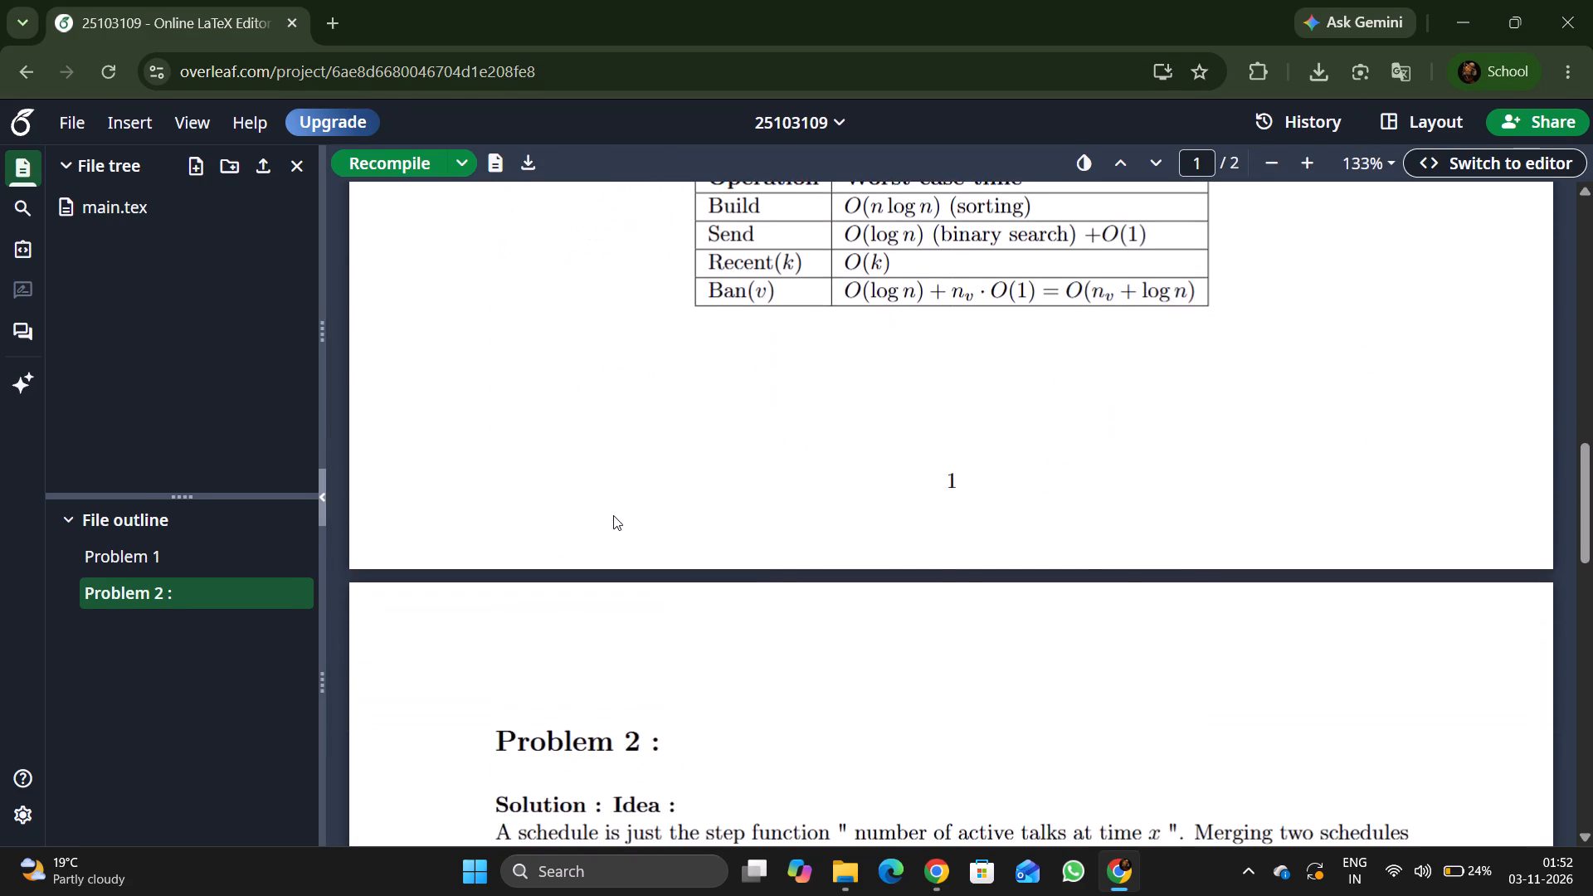
scroll(613, 515, down, 3)
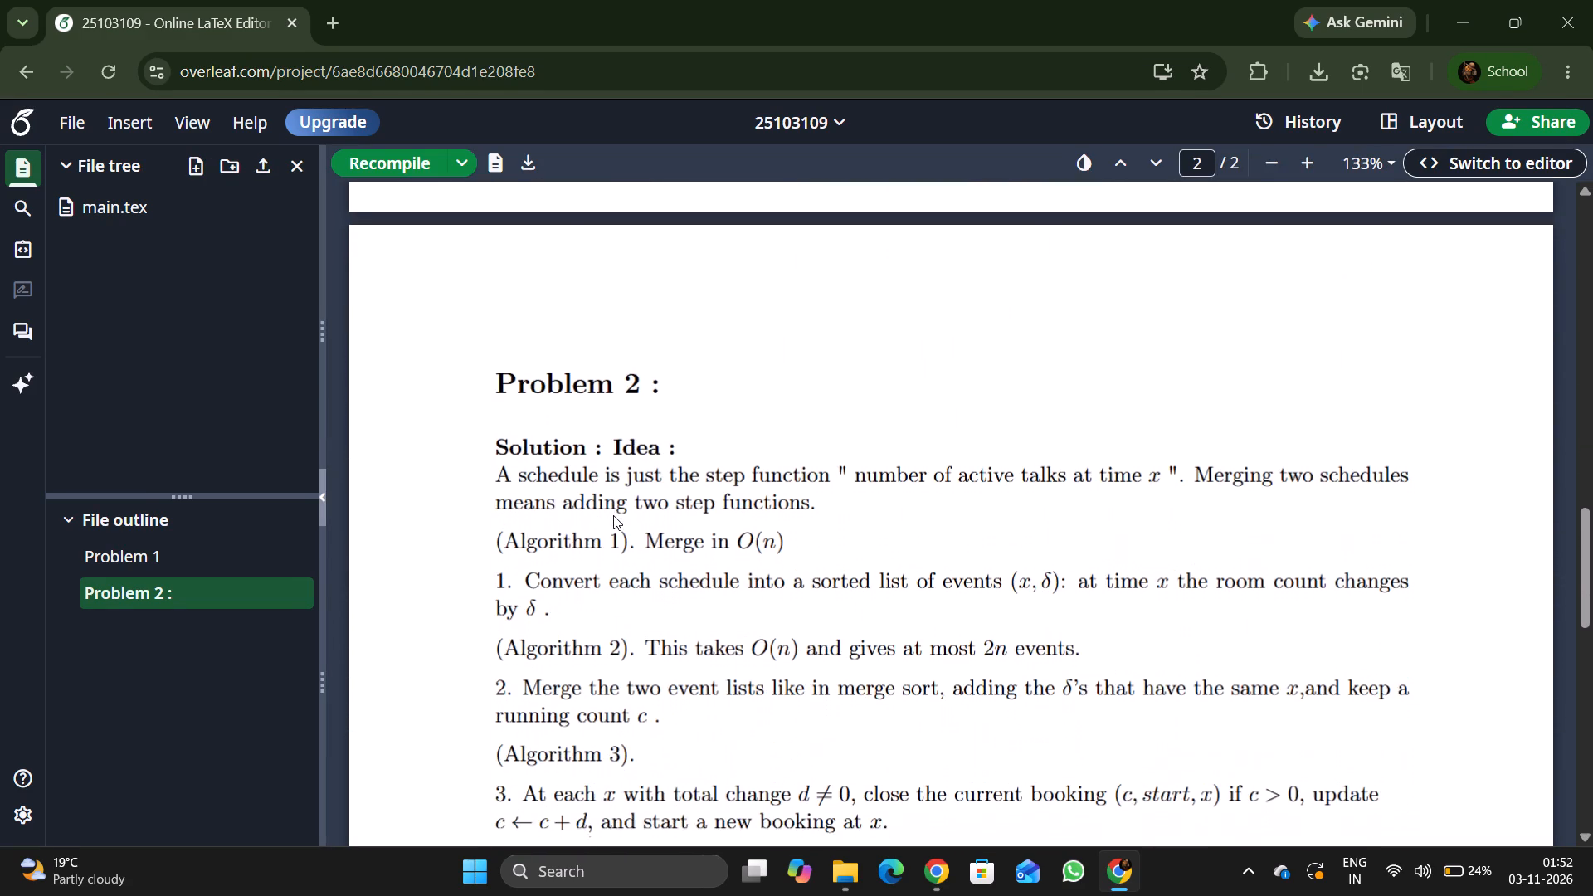
scroll(613, 515, down, 3)
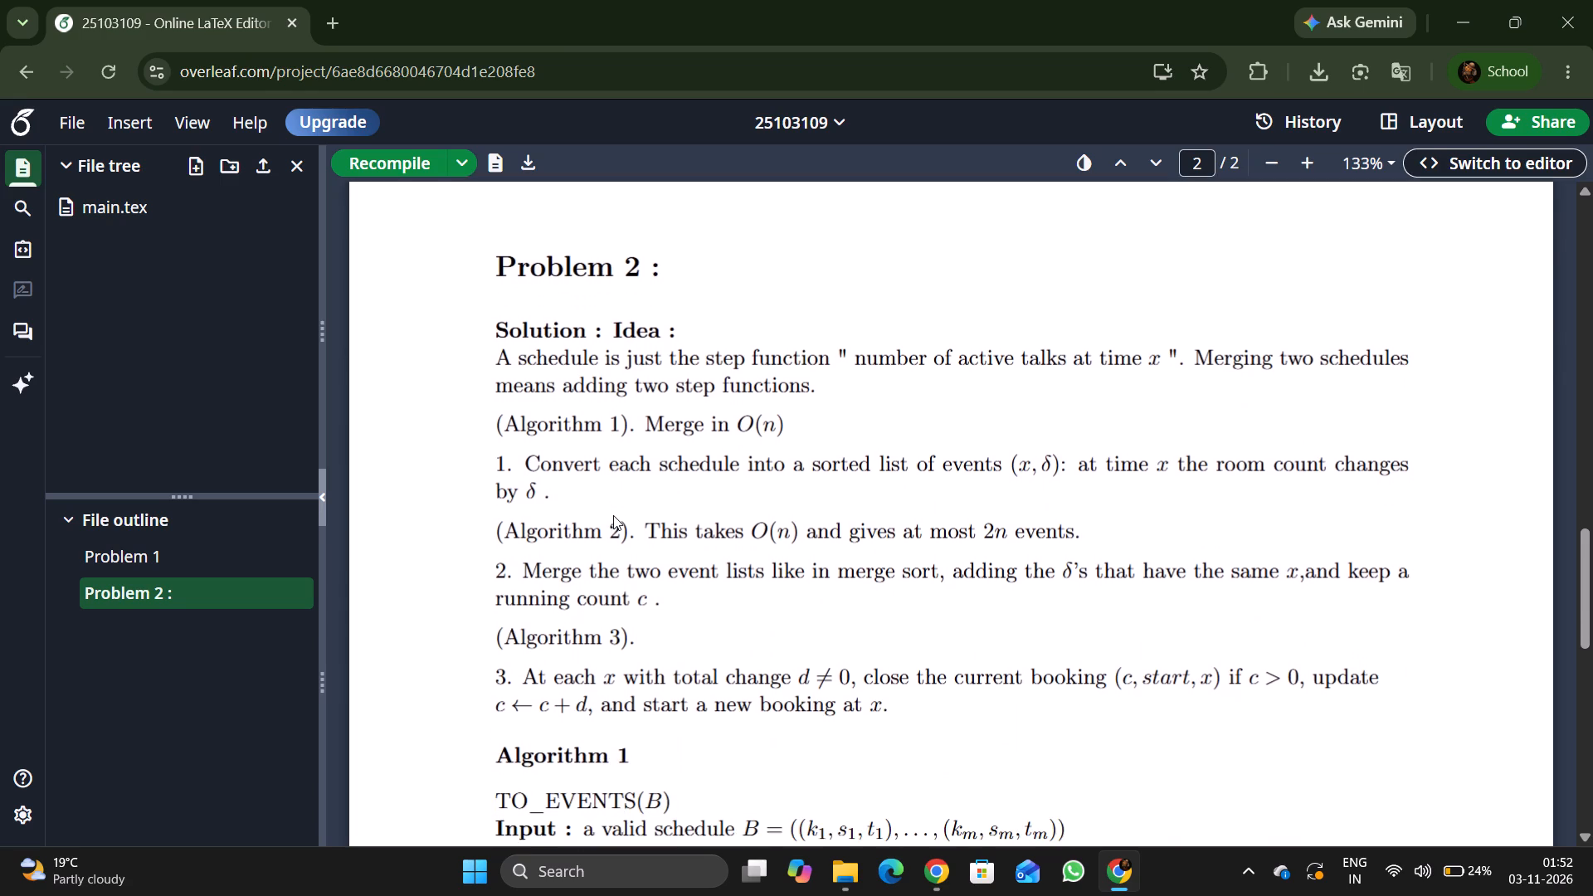
scroll(613, 515, down, 3)
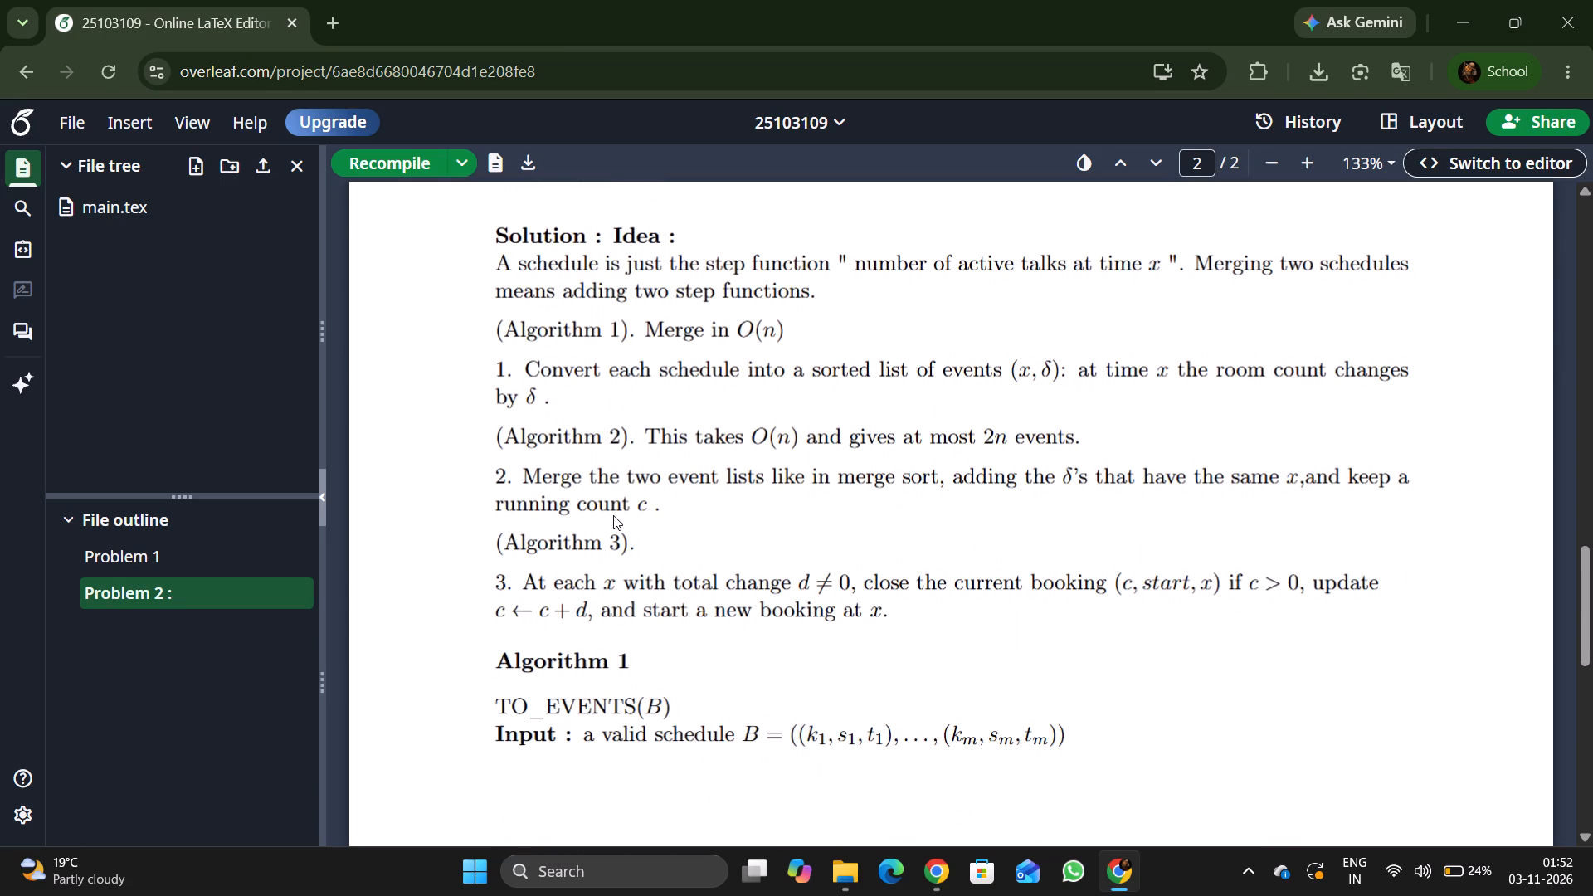
scroll(613, 515, up, 1)
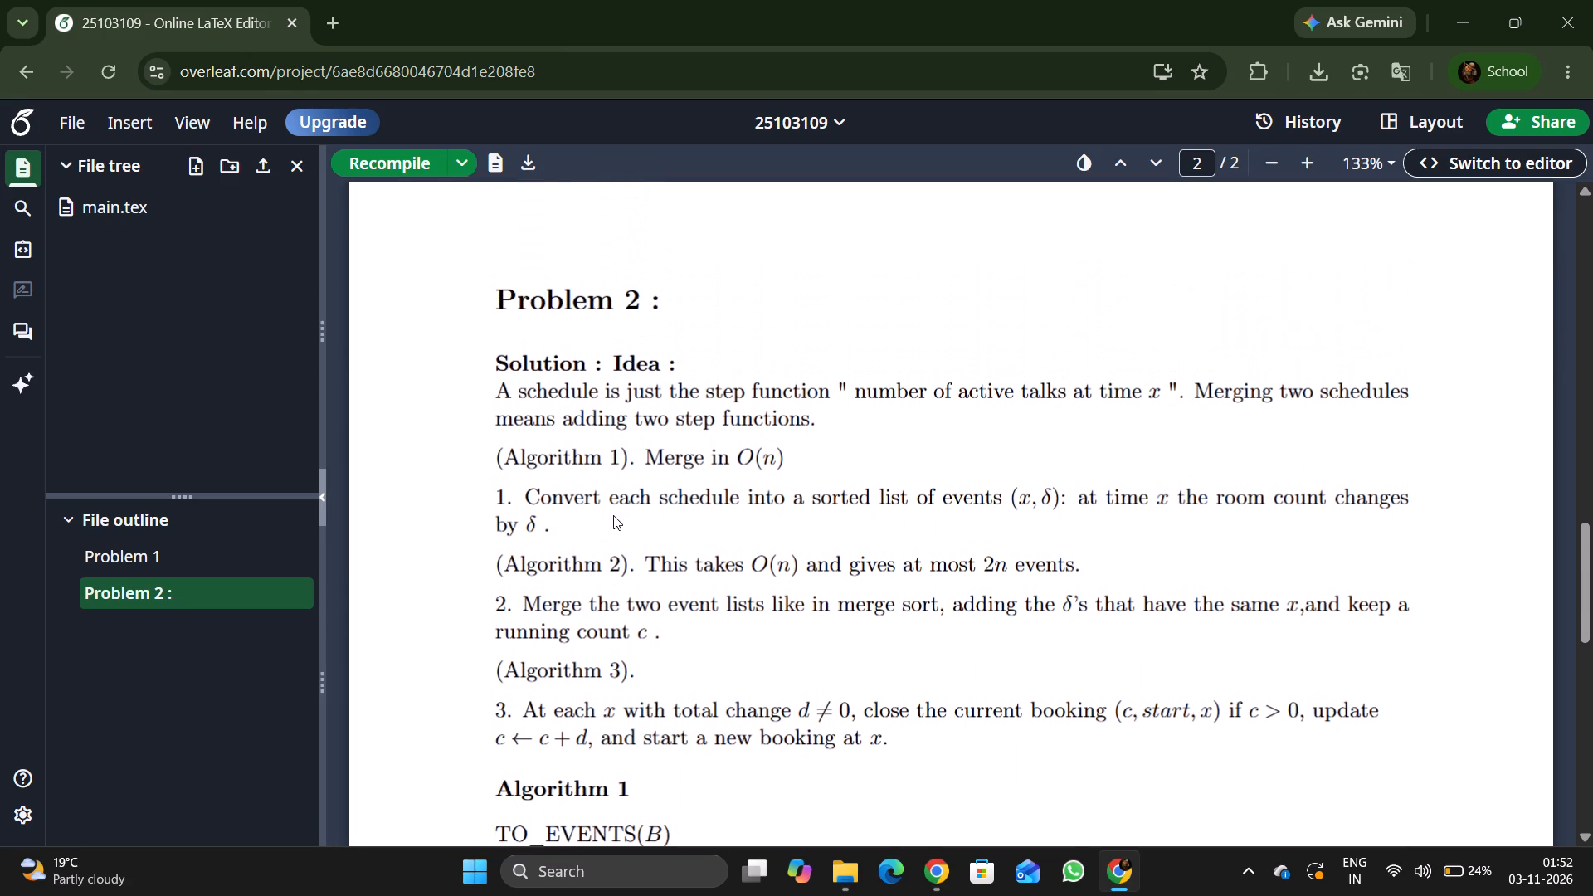
scroll(613, 515, up, 1)
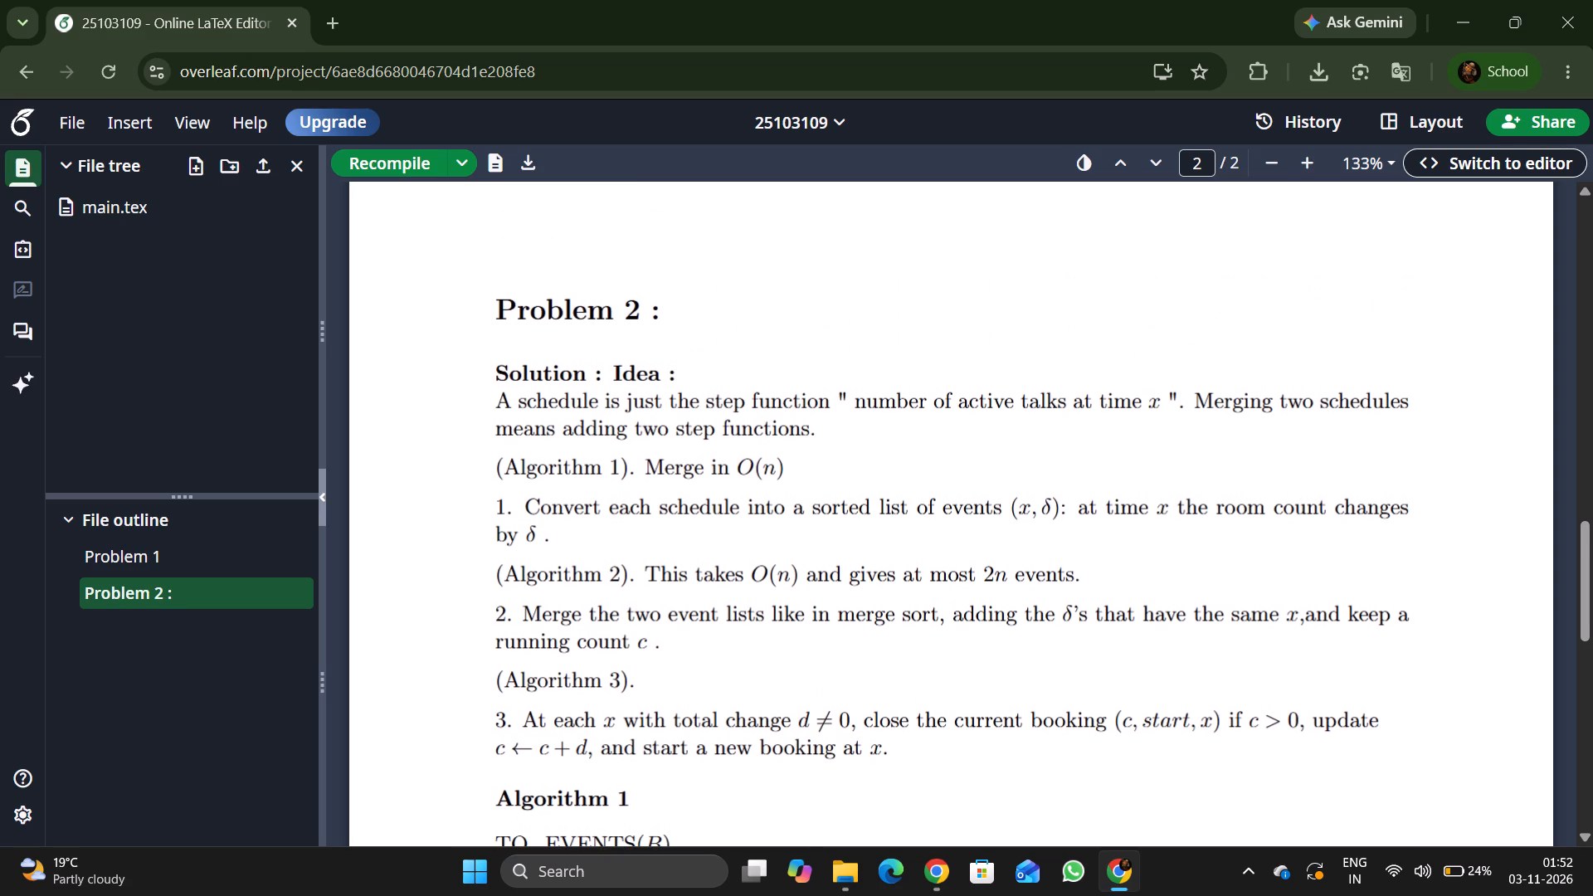
scroll(613, 515, down, 3)
scroll(613, 515, up, 1)
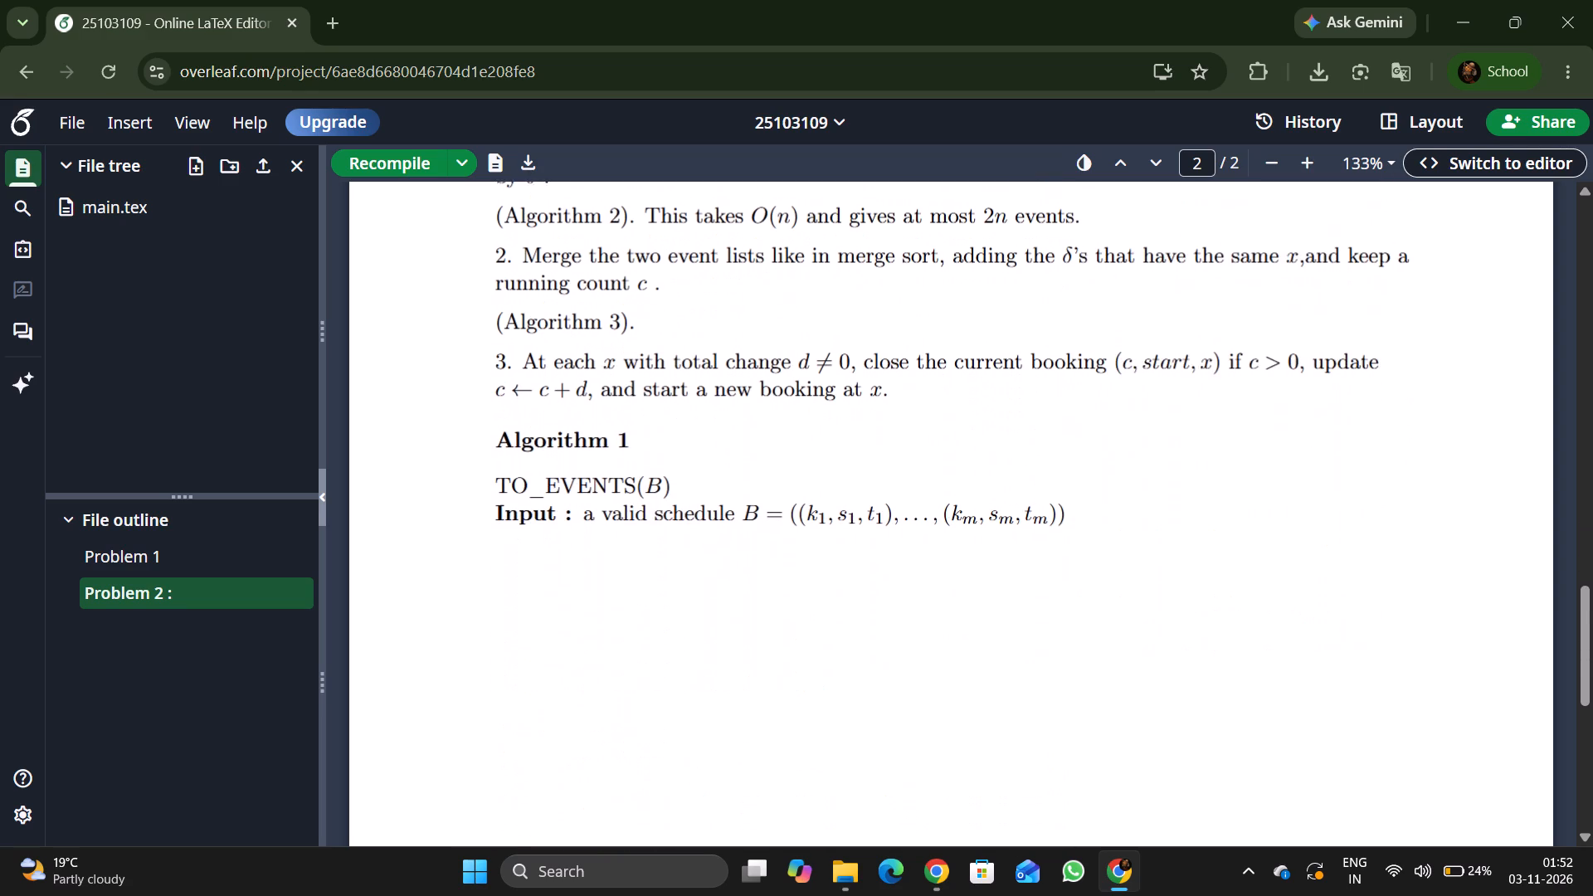
Review the compiled Problem 1 page and its transition to Problem 2, ending at the document's title block.
scroll(613, 515, up, 9)
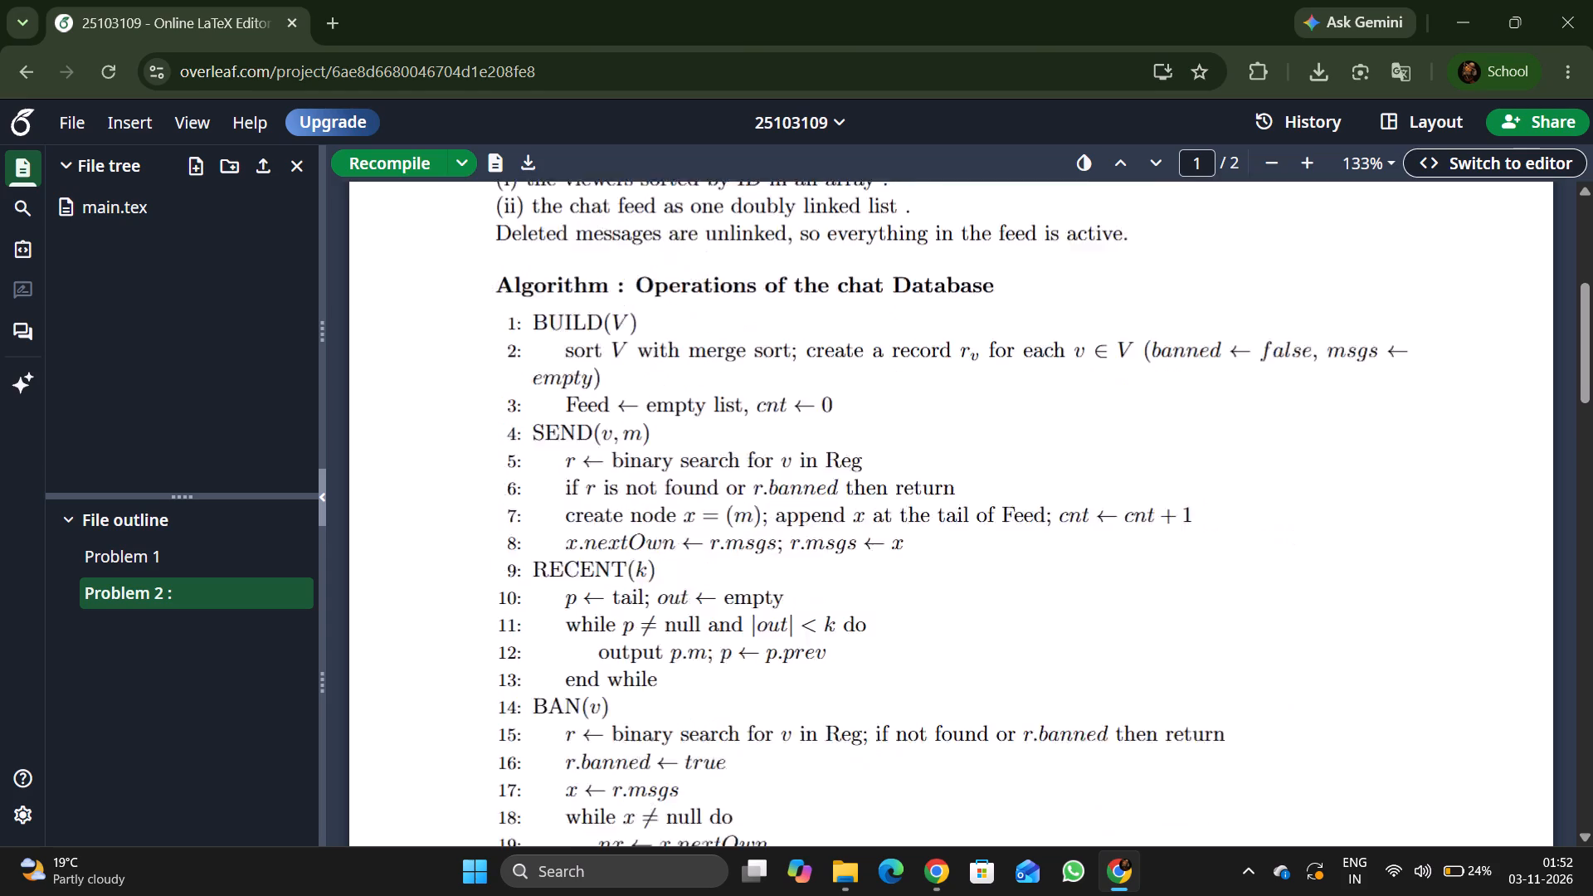
scroll(613, 515, up, 3)
scroll(613, 515, down, 8)
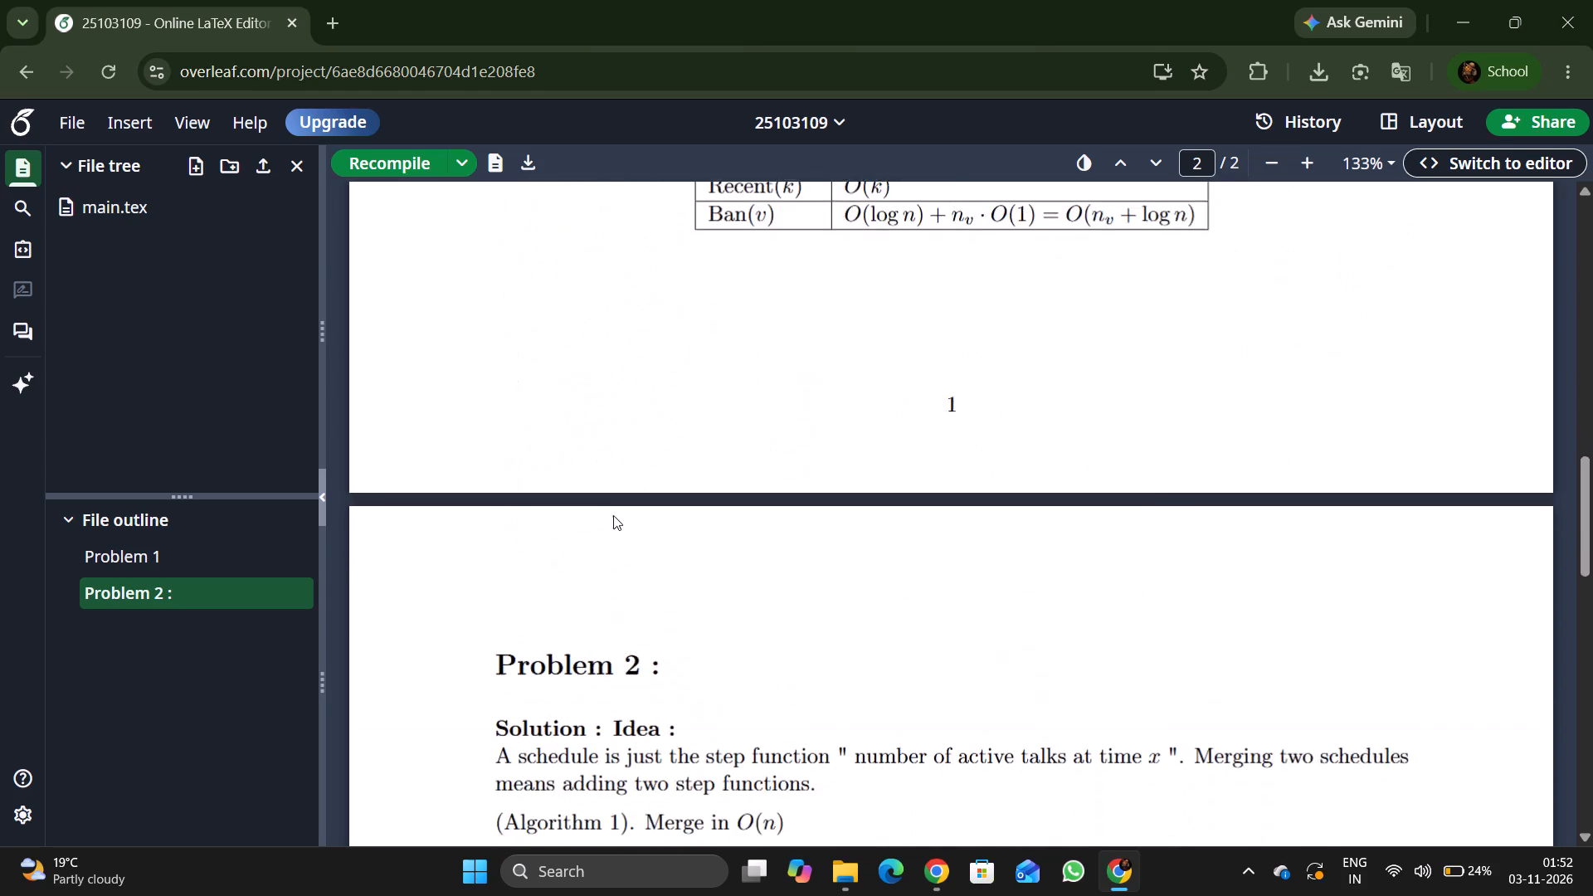
scroll(613, 515, up, 1)
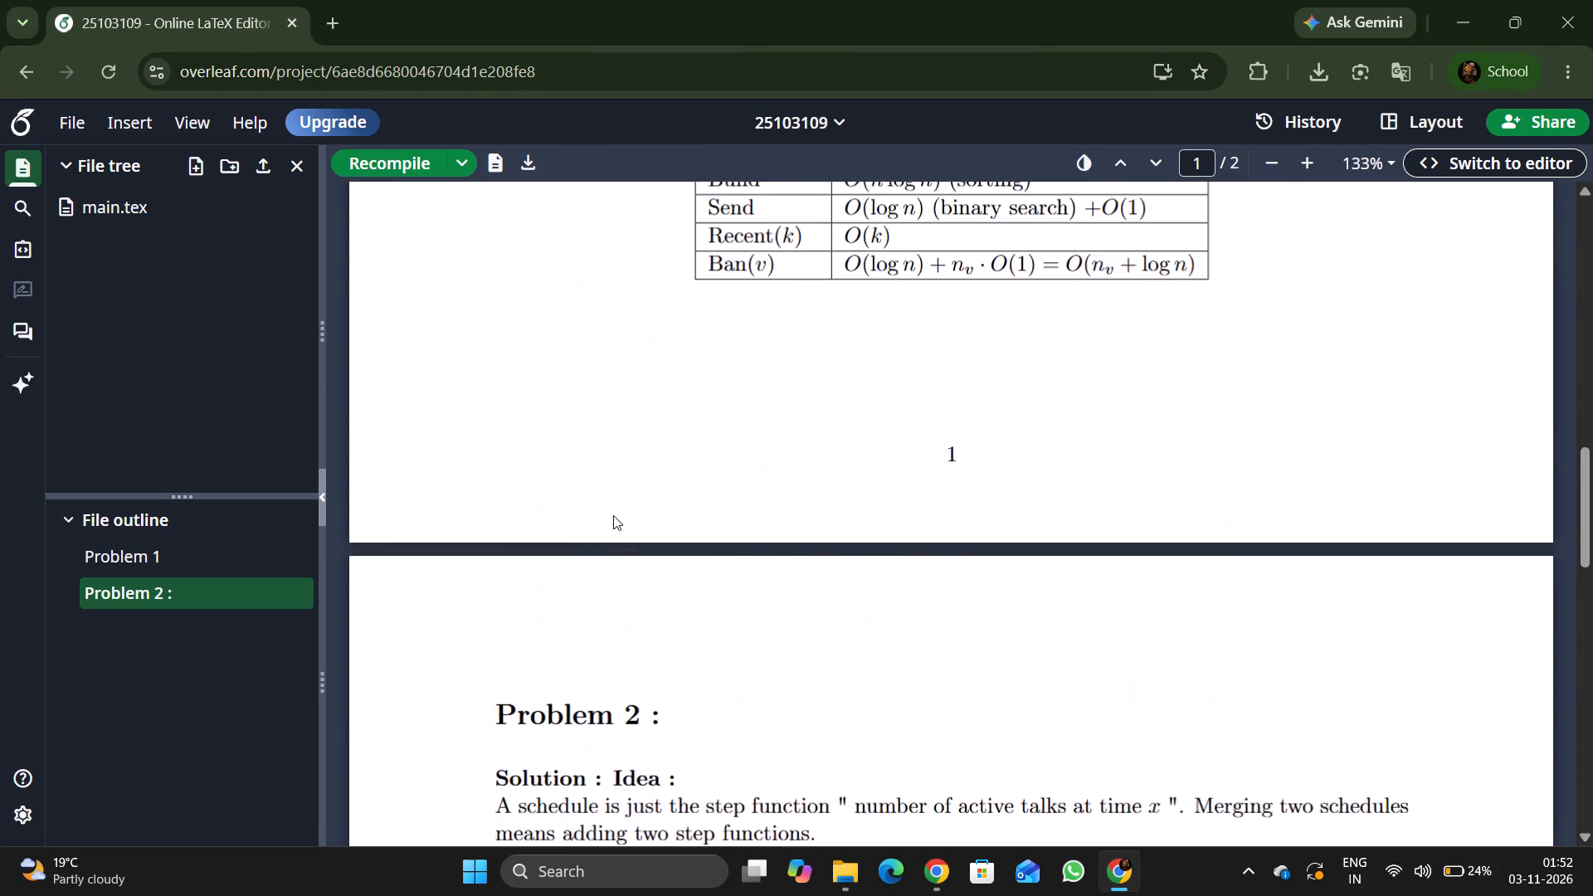
scroll(613, 515, up, 5)
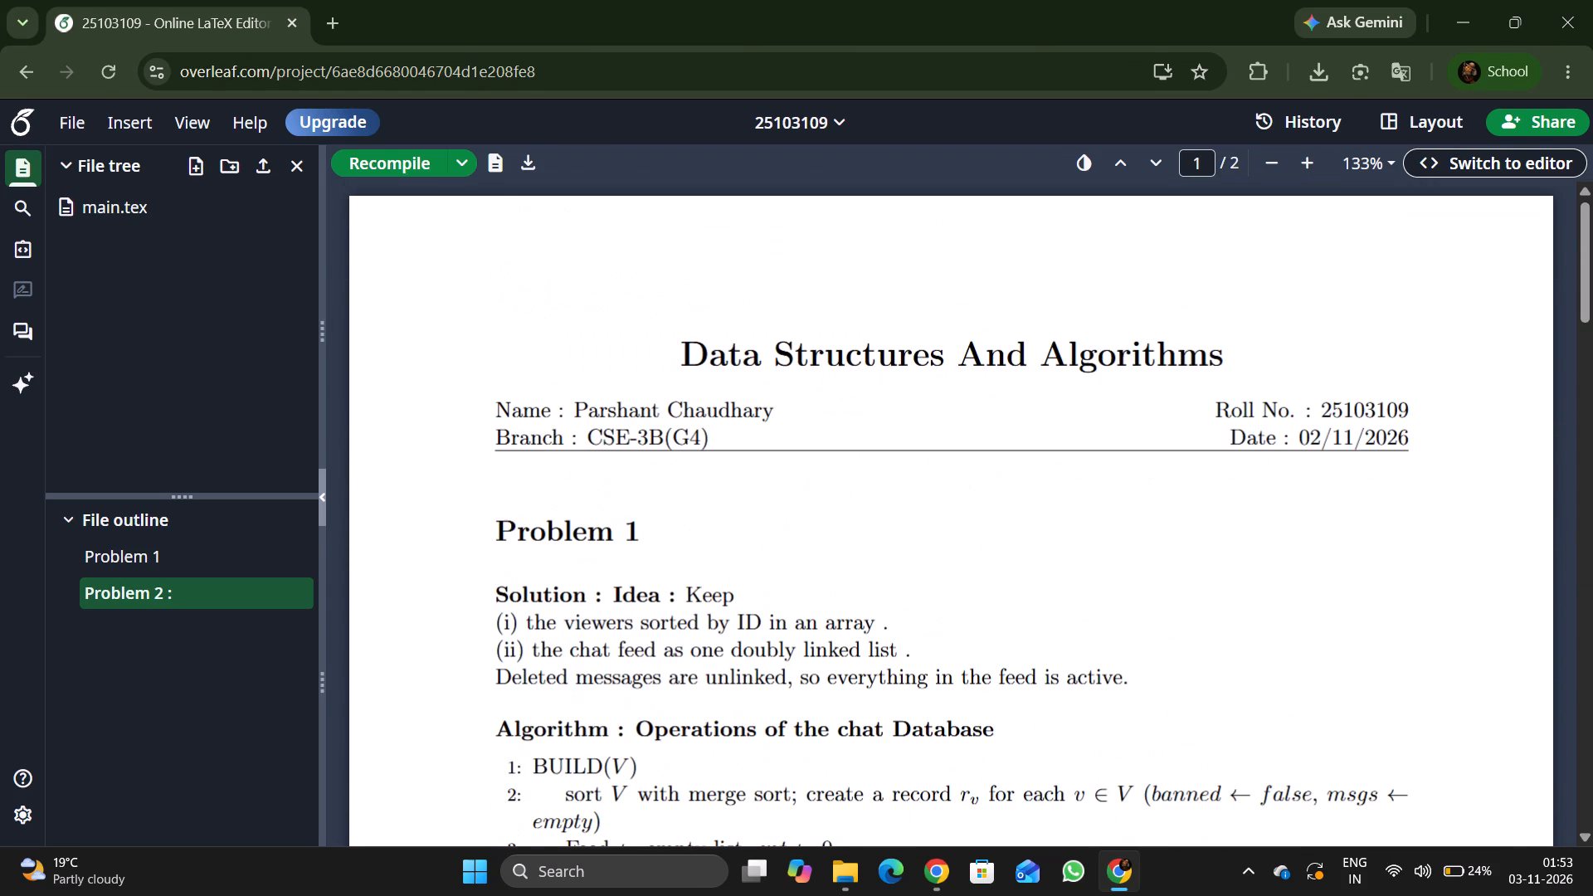
Return to the LaTeX source and tile the assignment window side by side with the reference source window.
click(1459, 174)
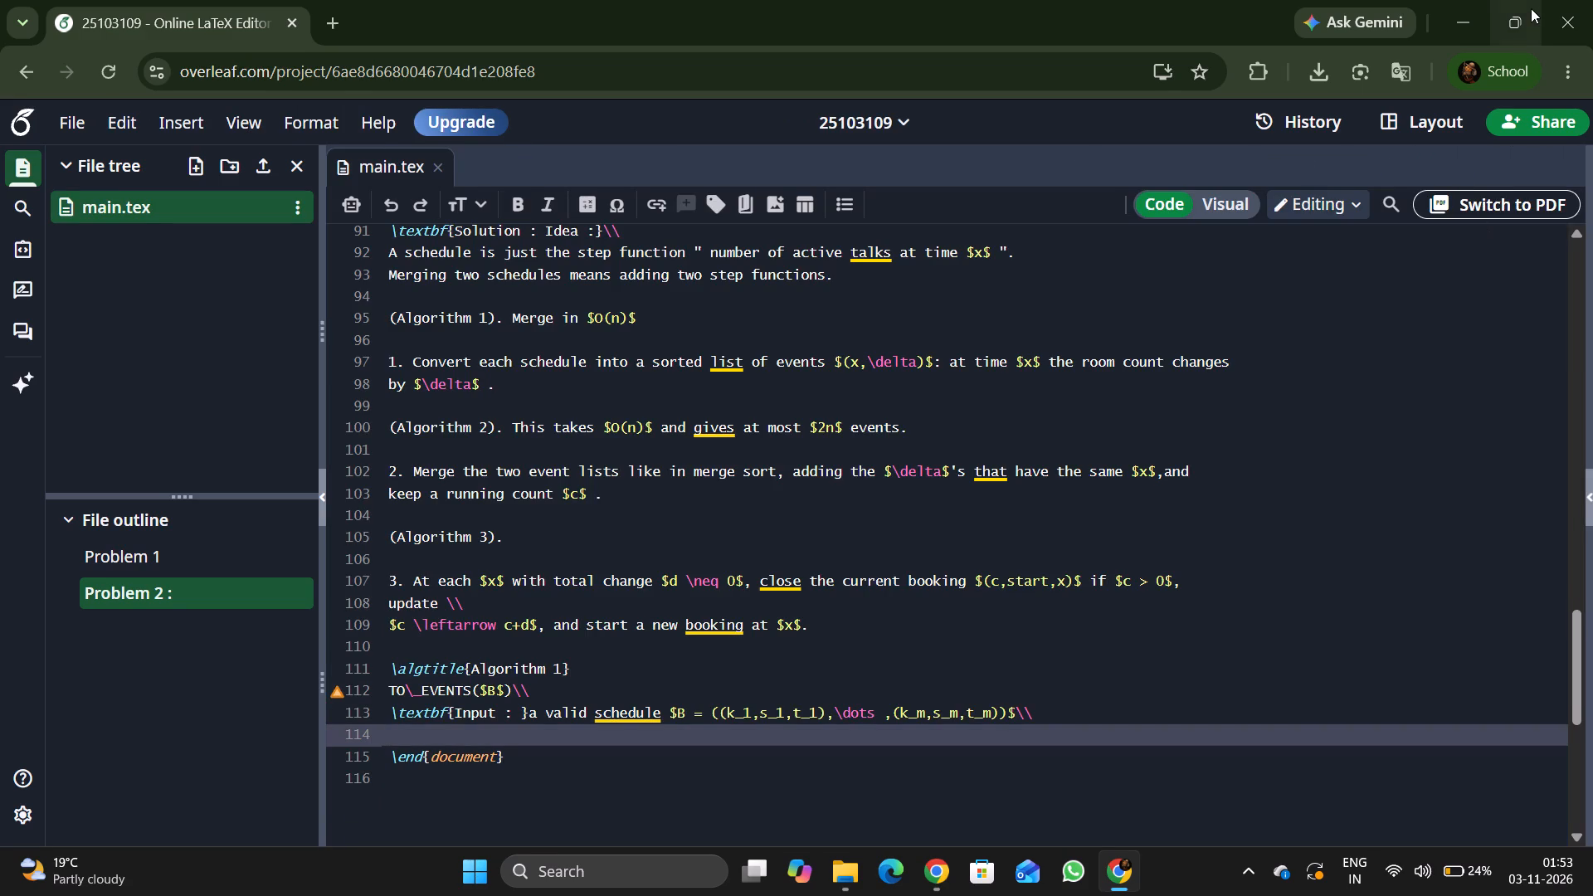
click(1528, 8)
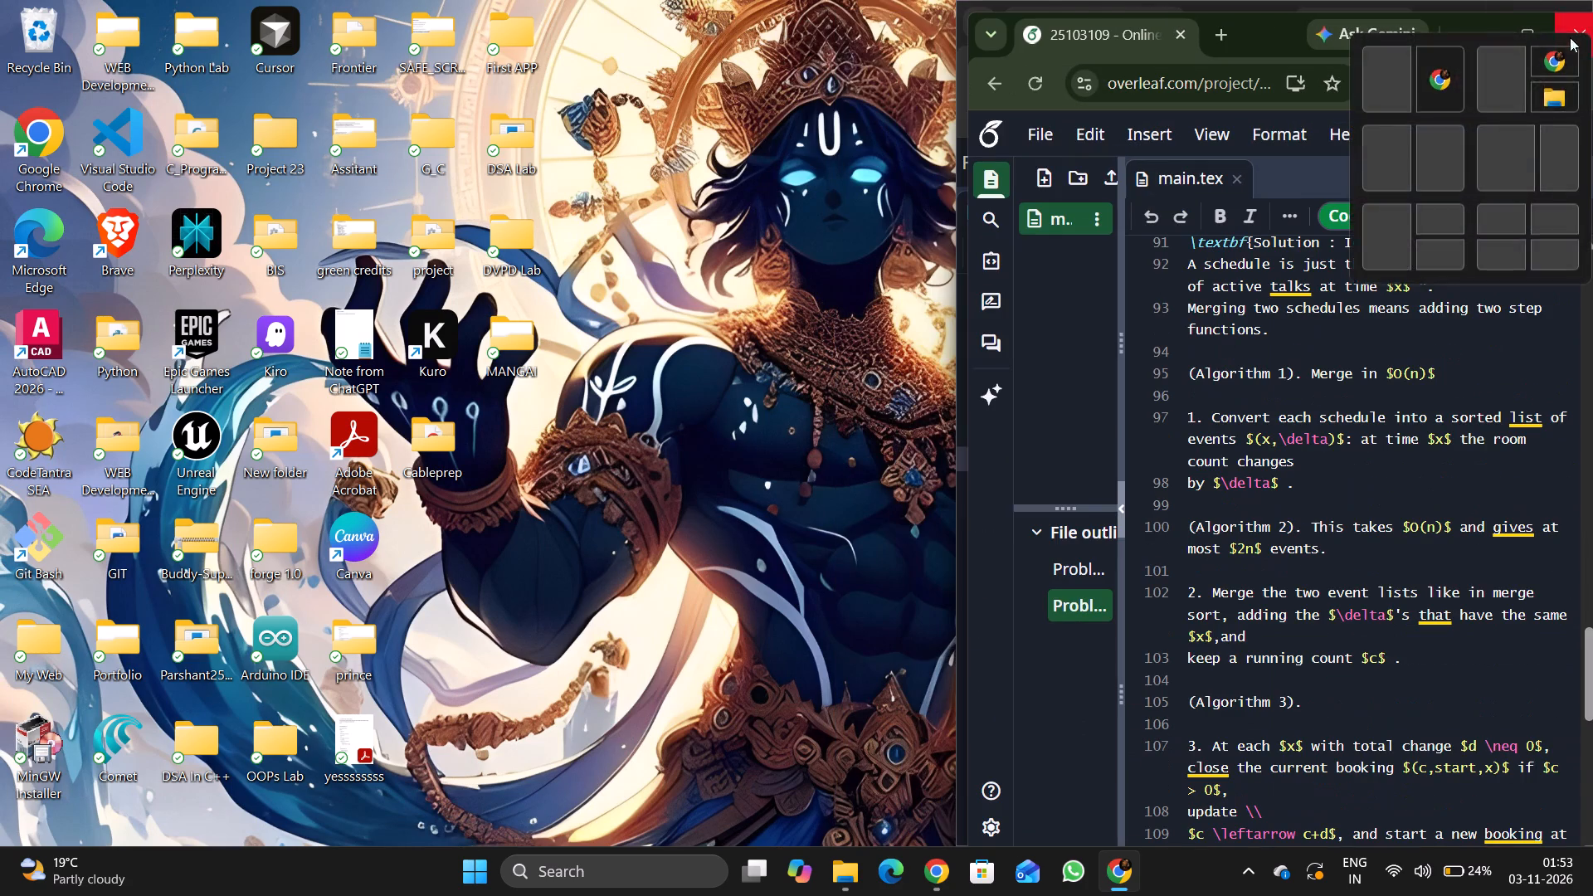
click(1537, 35)
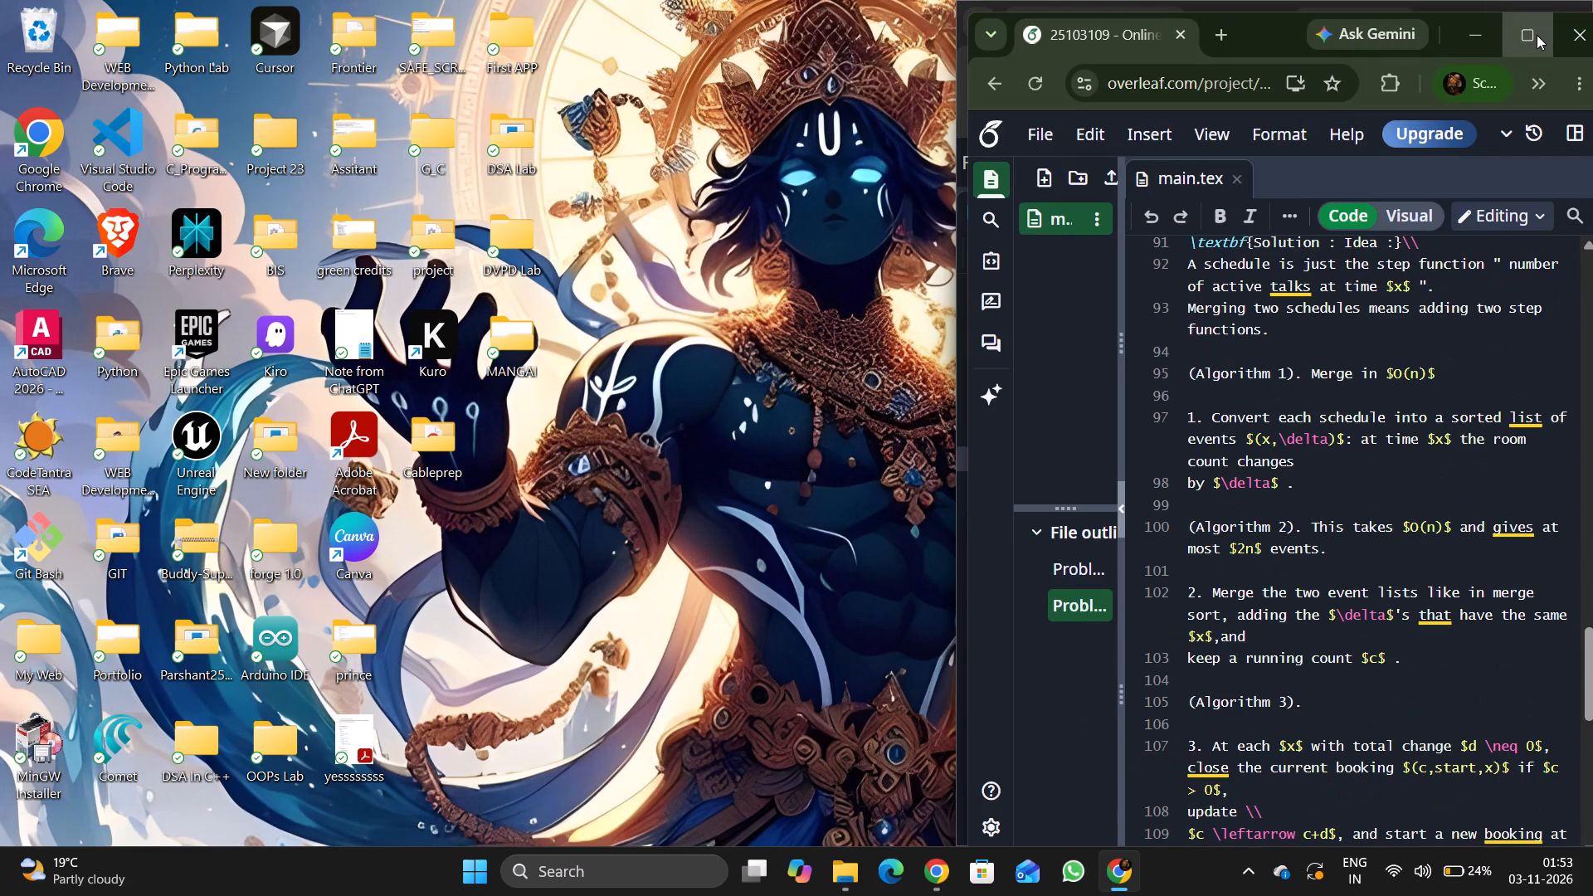
click(1498, 144)
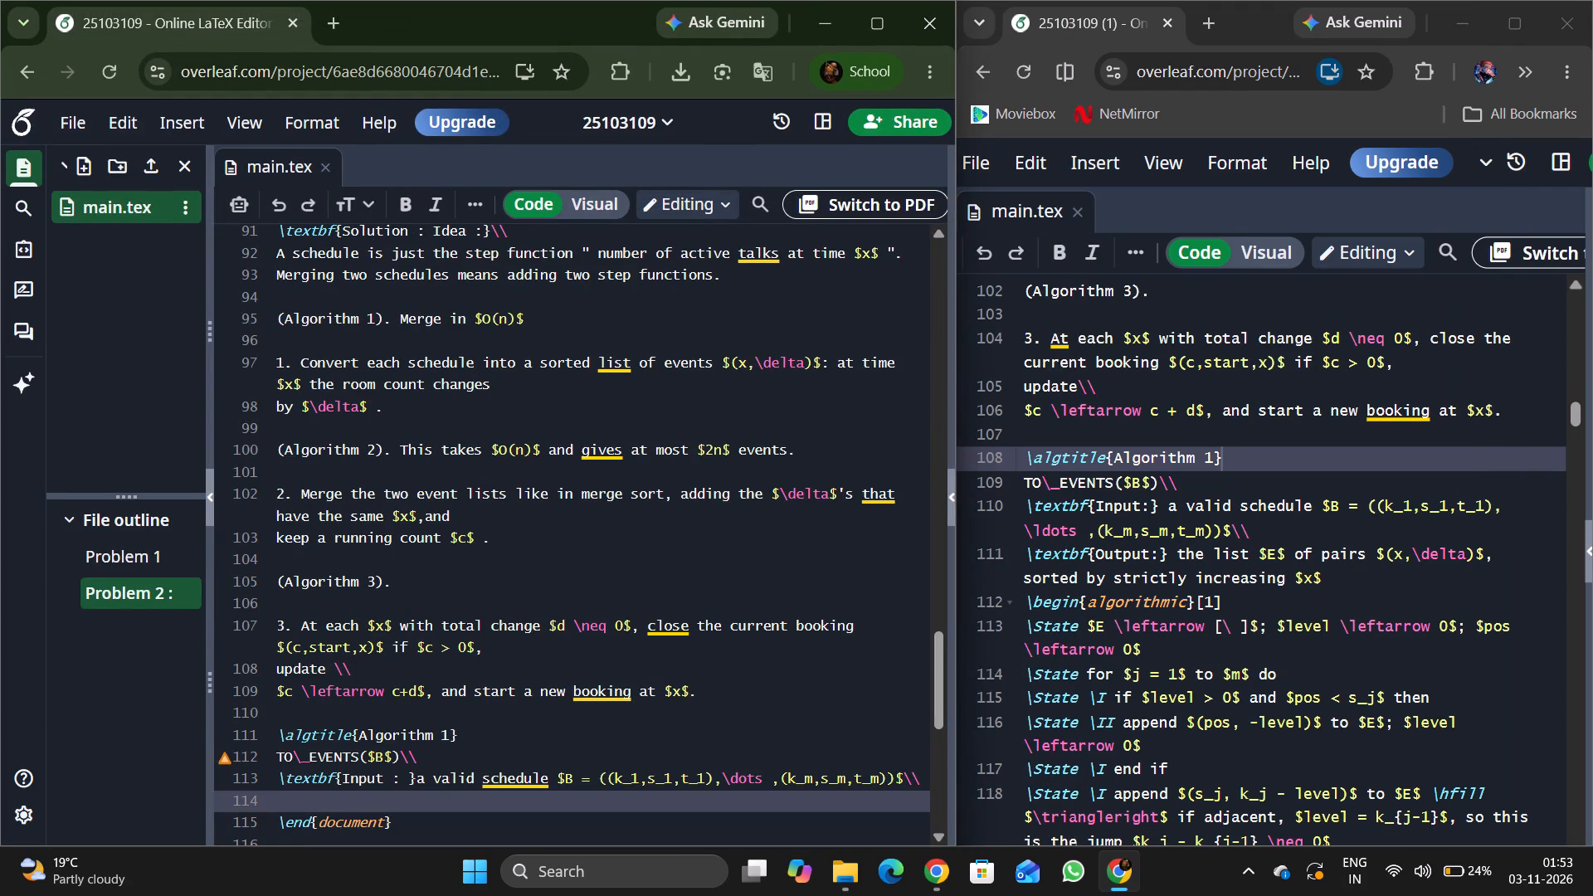
Recompile the assignment, check the PDF from Problem 1 through Problem 2's Algorithm 1 Input line, and return to the LaTeX source.
click(228, 763)
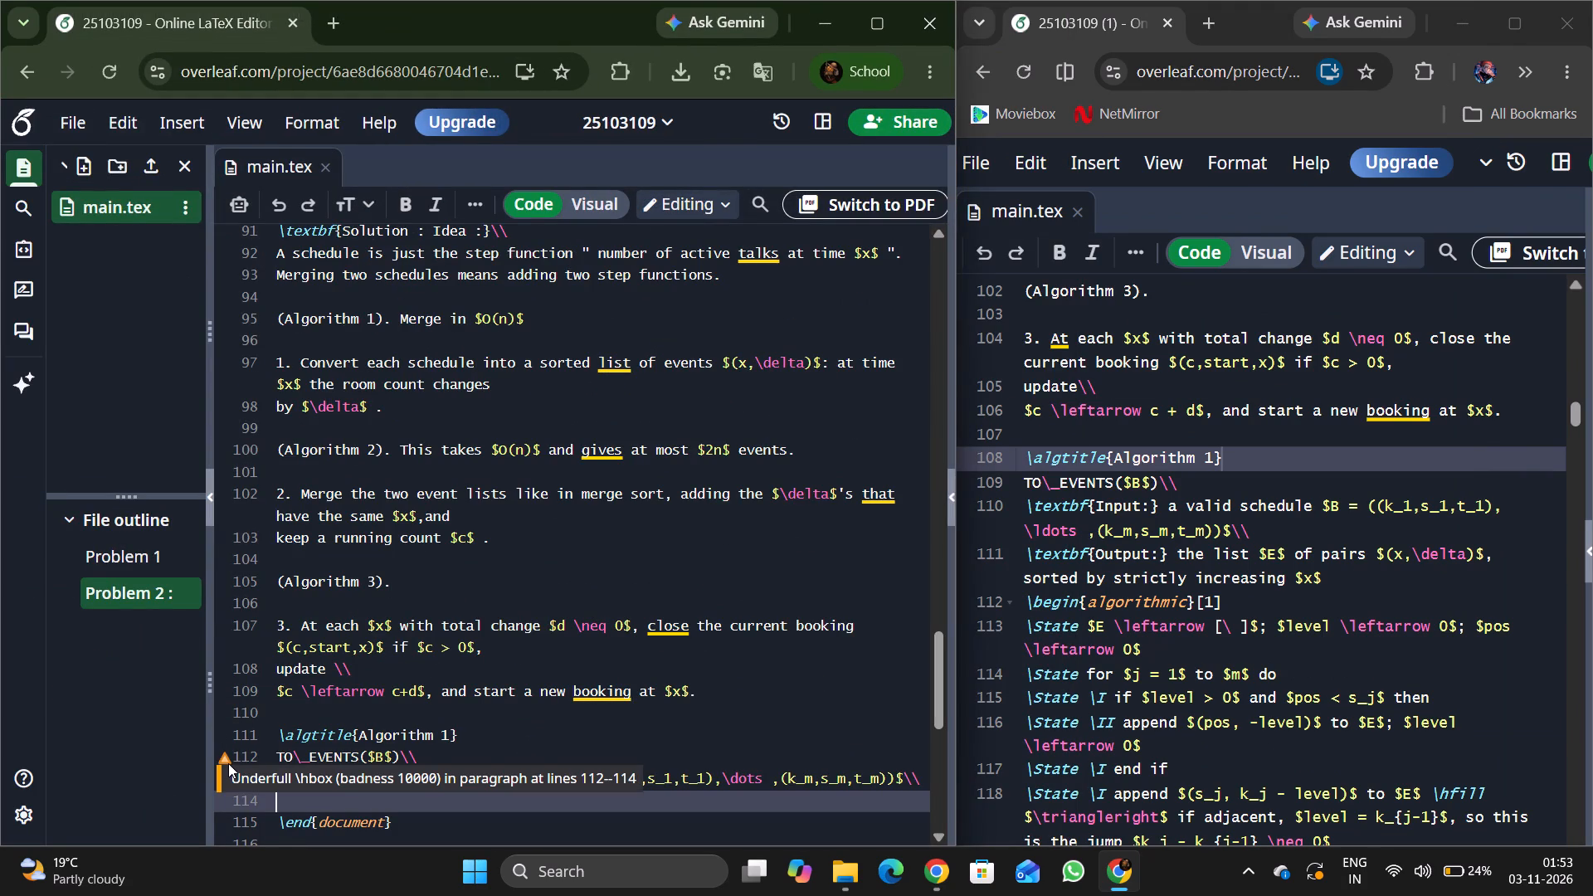
click(543, 794)
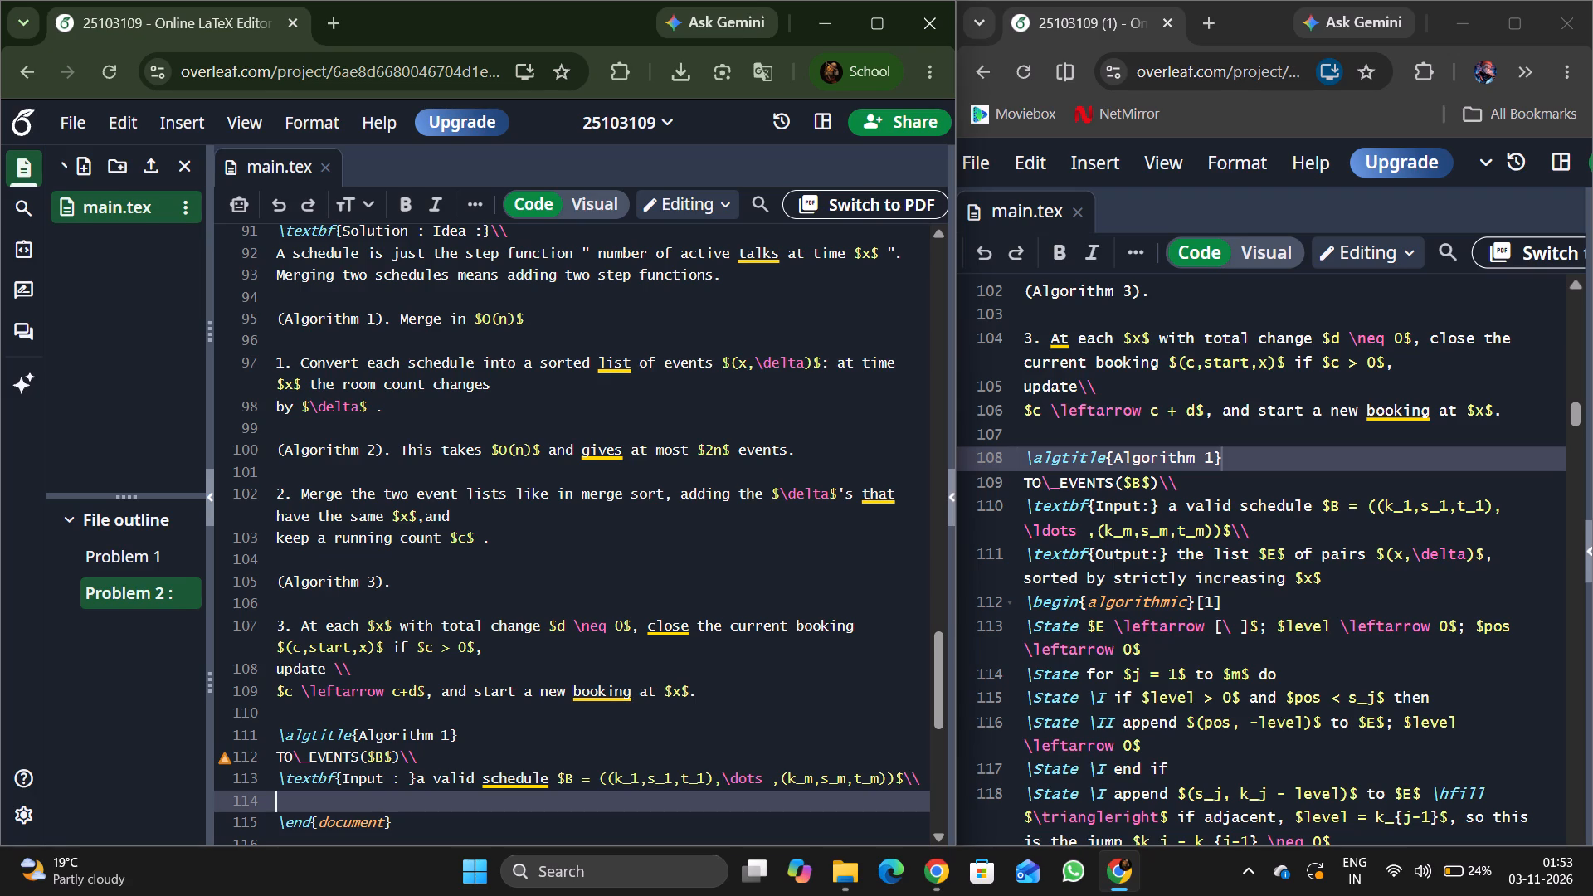
click(834, 195)
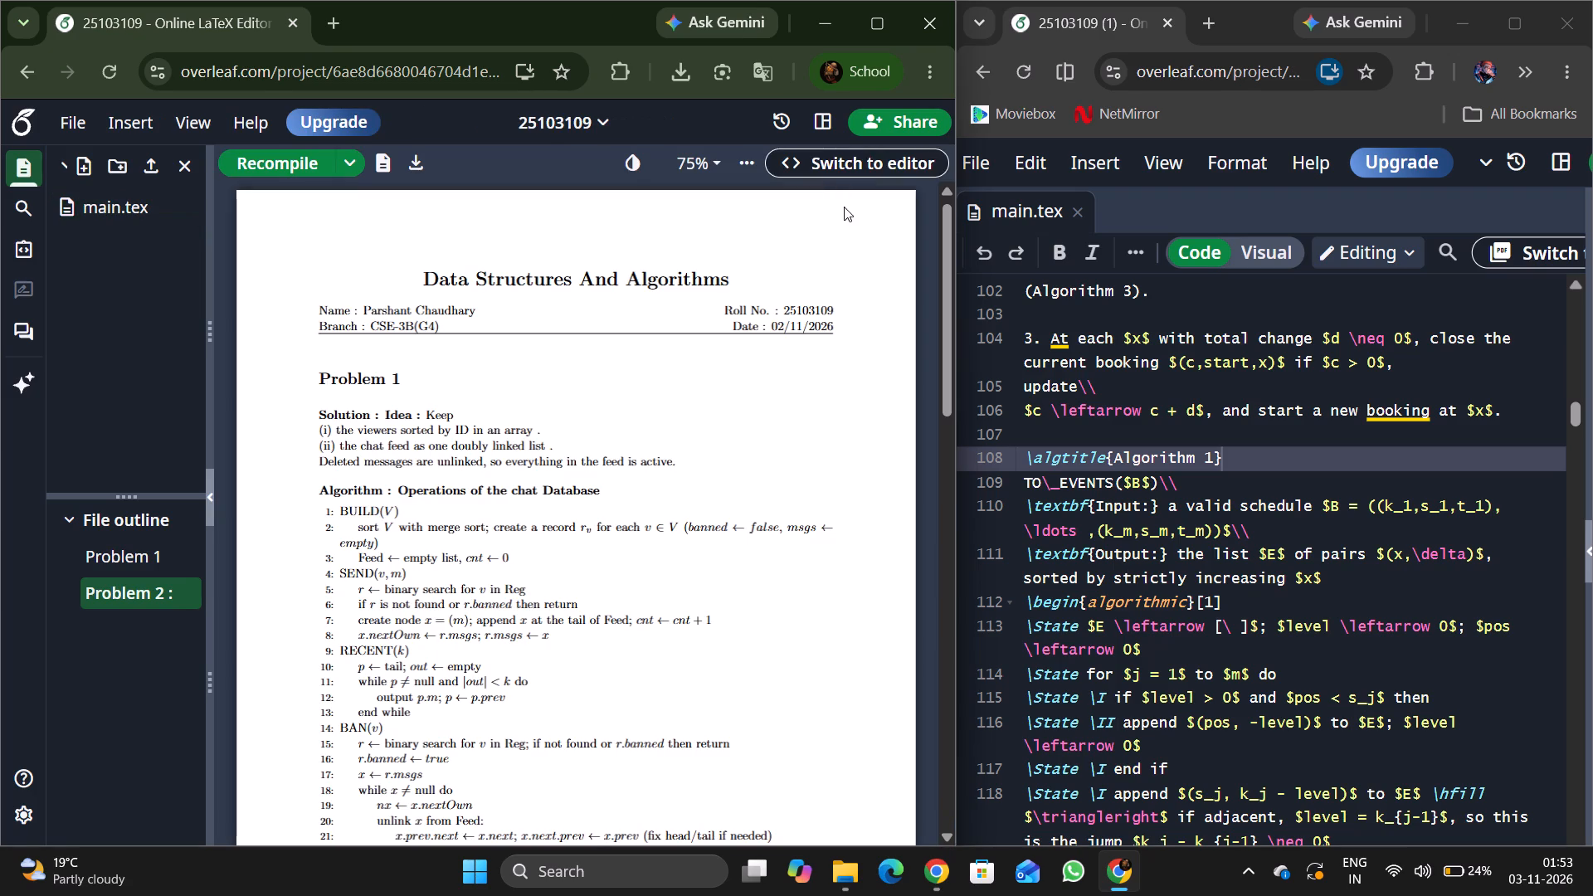
click(273, 157)
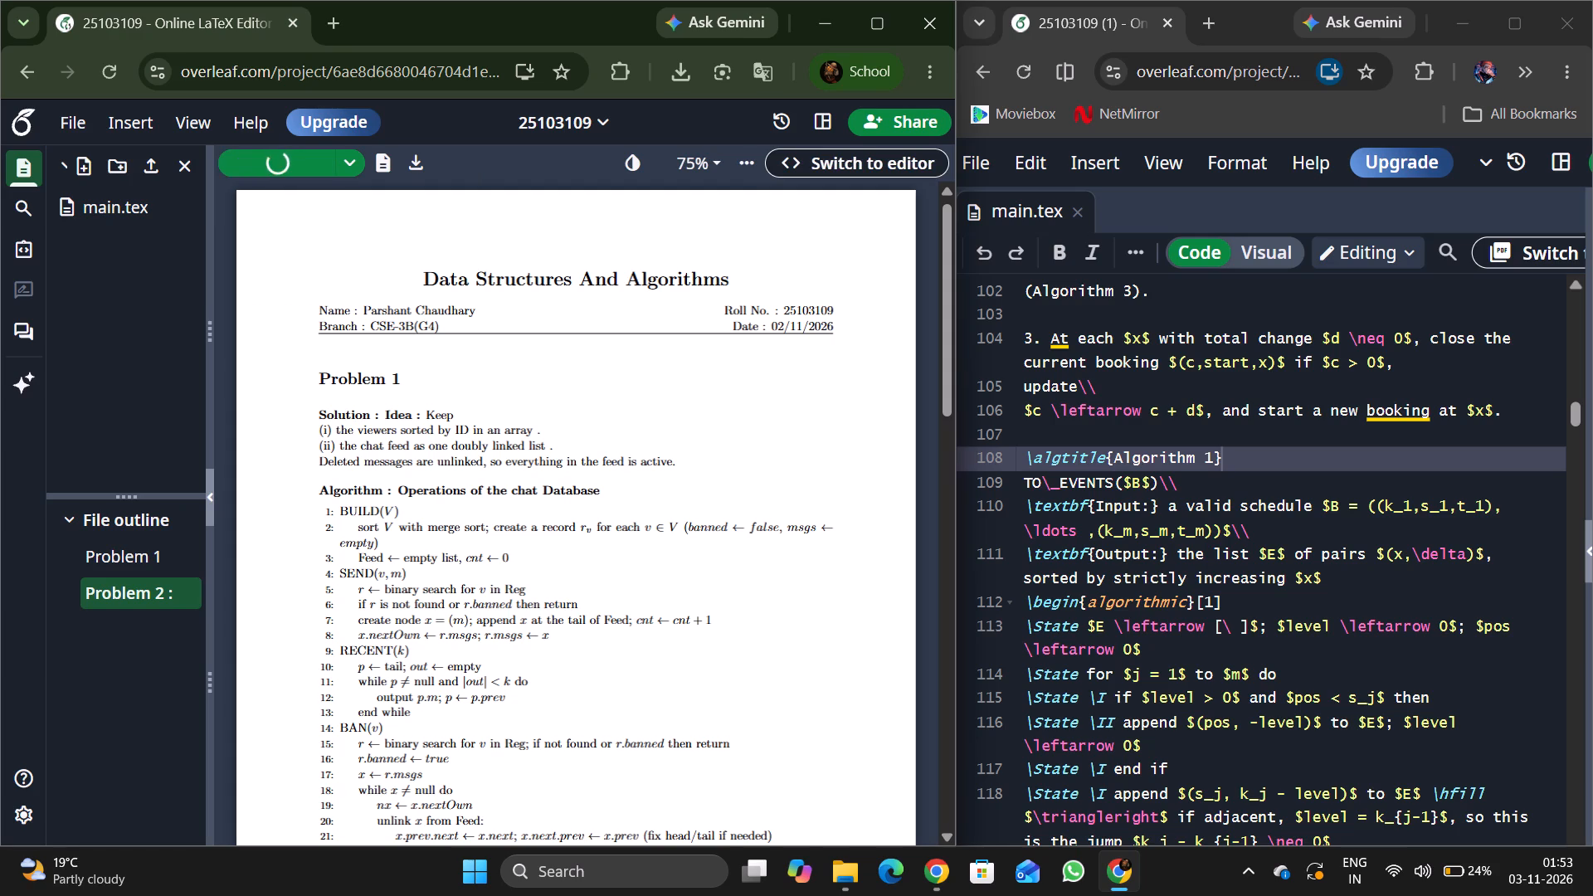
scroll(504, 416, down, 11)
scroll(504, 416, up, 7)
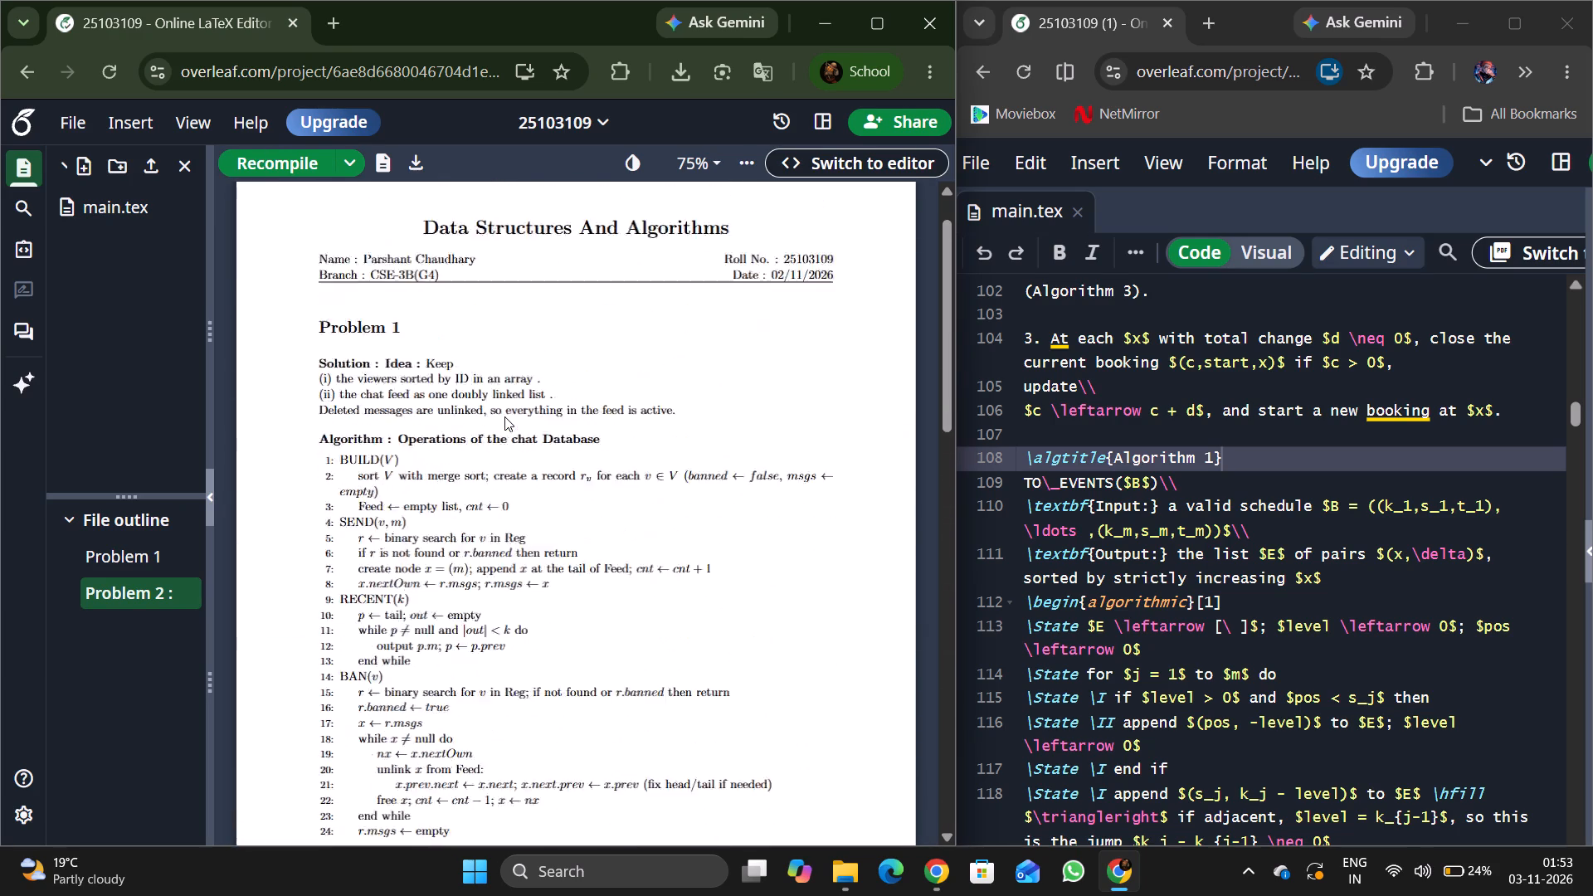
scroll(504, 416, down, 12)
scroll(504, 416, up, 7)
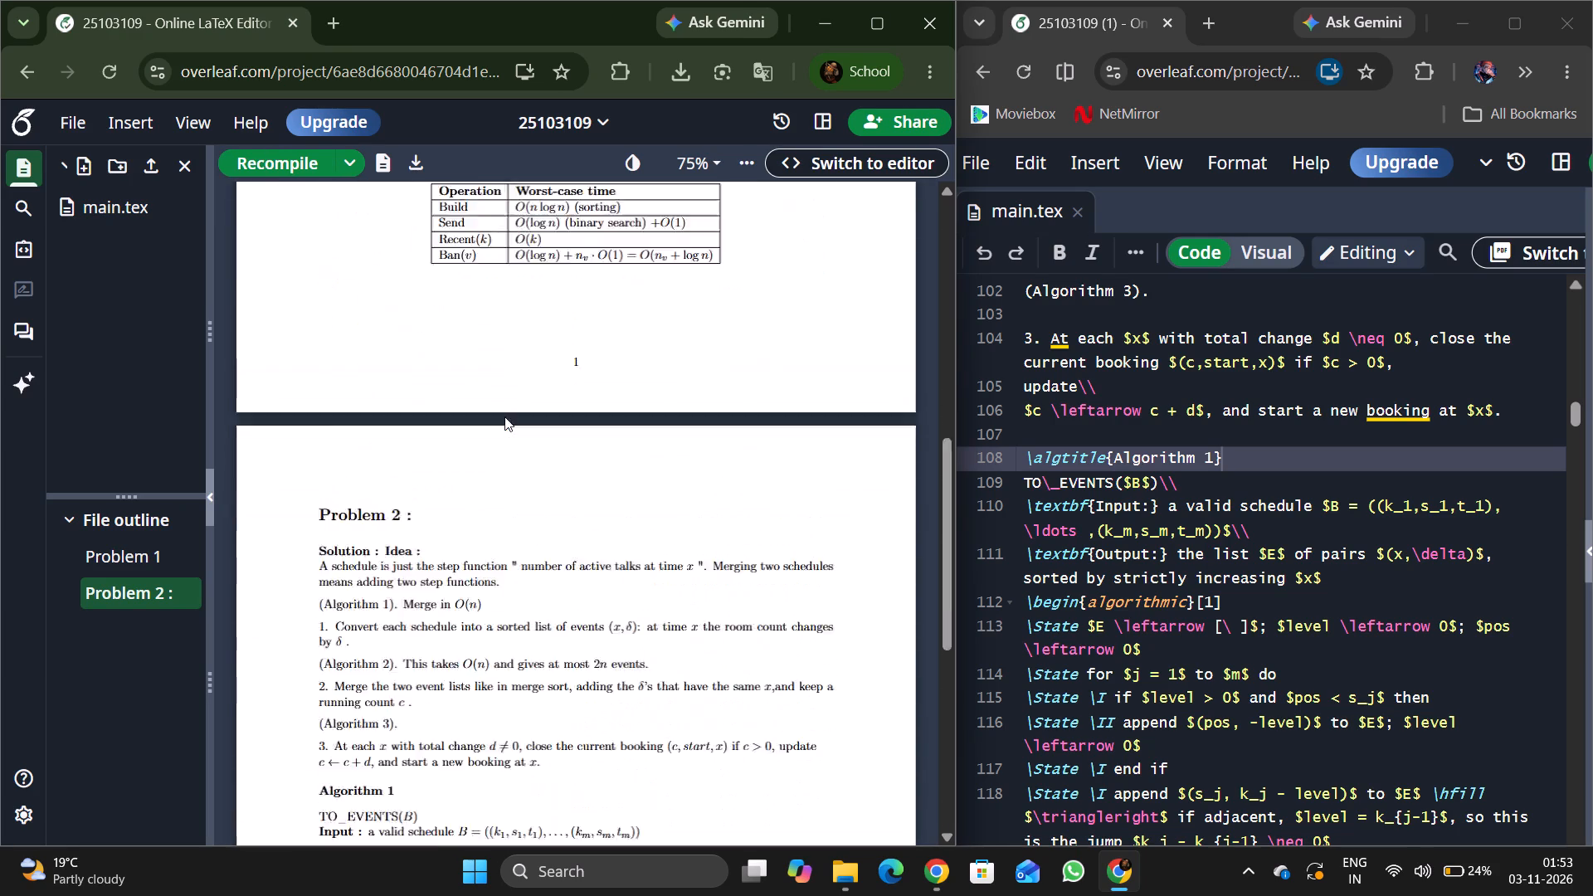
click(824, 163)
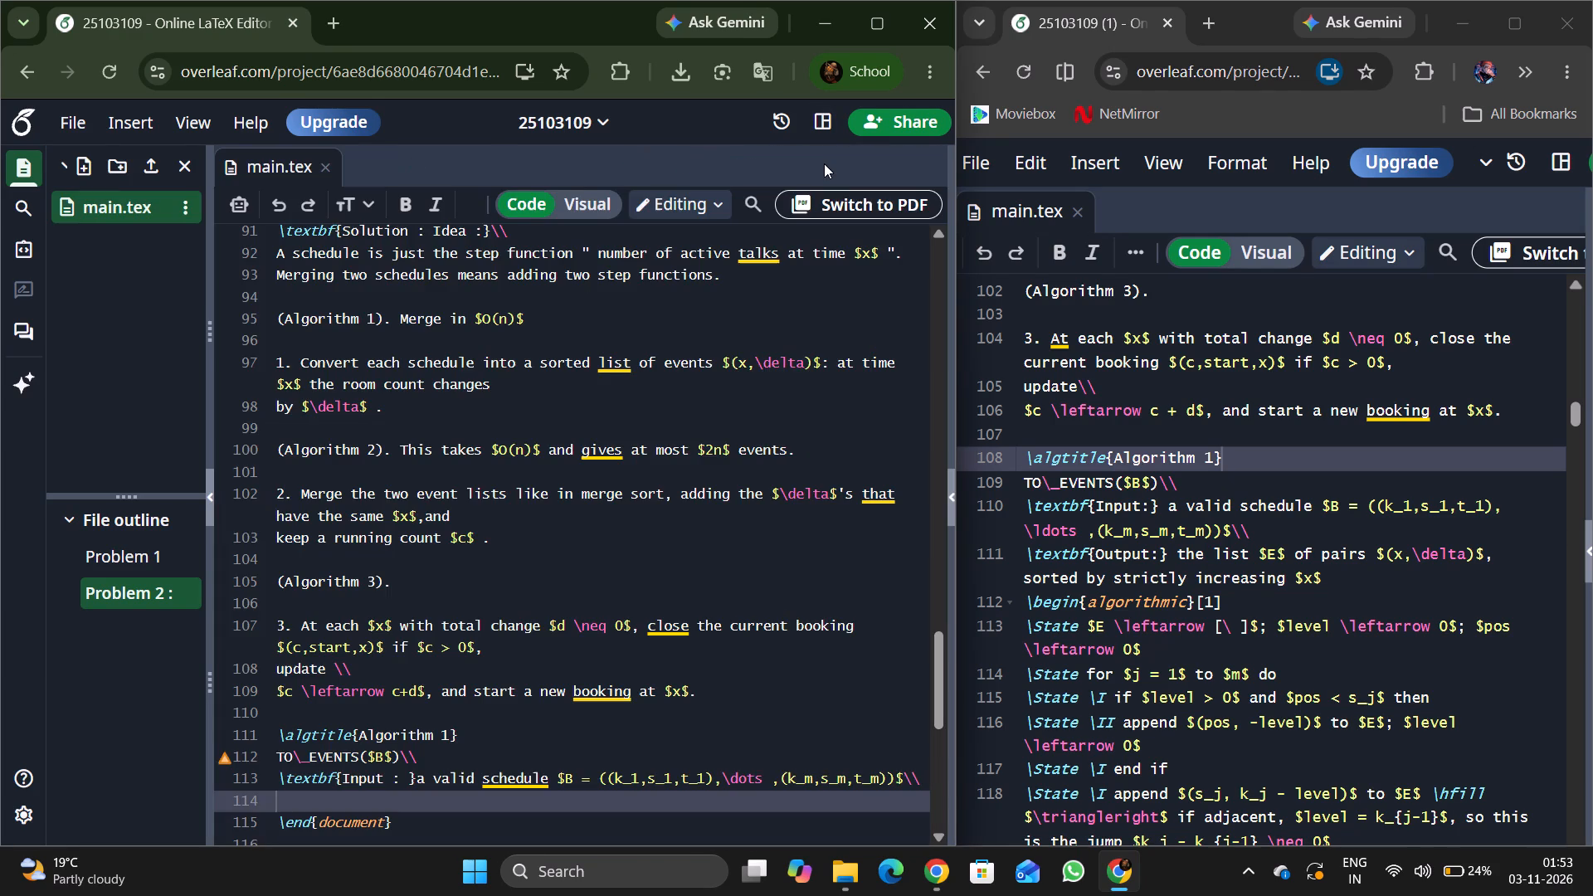
Start a line below Algorithm 1's Input line with the bold label \textbf{Output : }, following the reference source.
scroll(528, 566, down, 2)
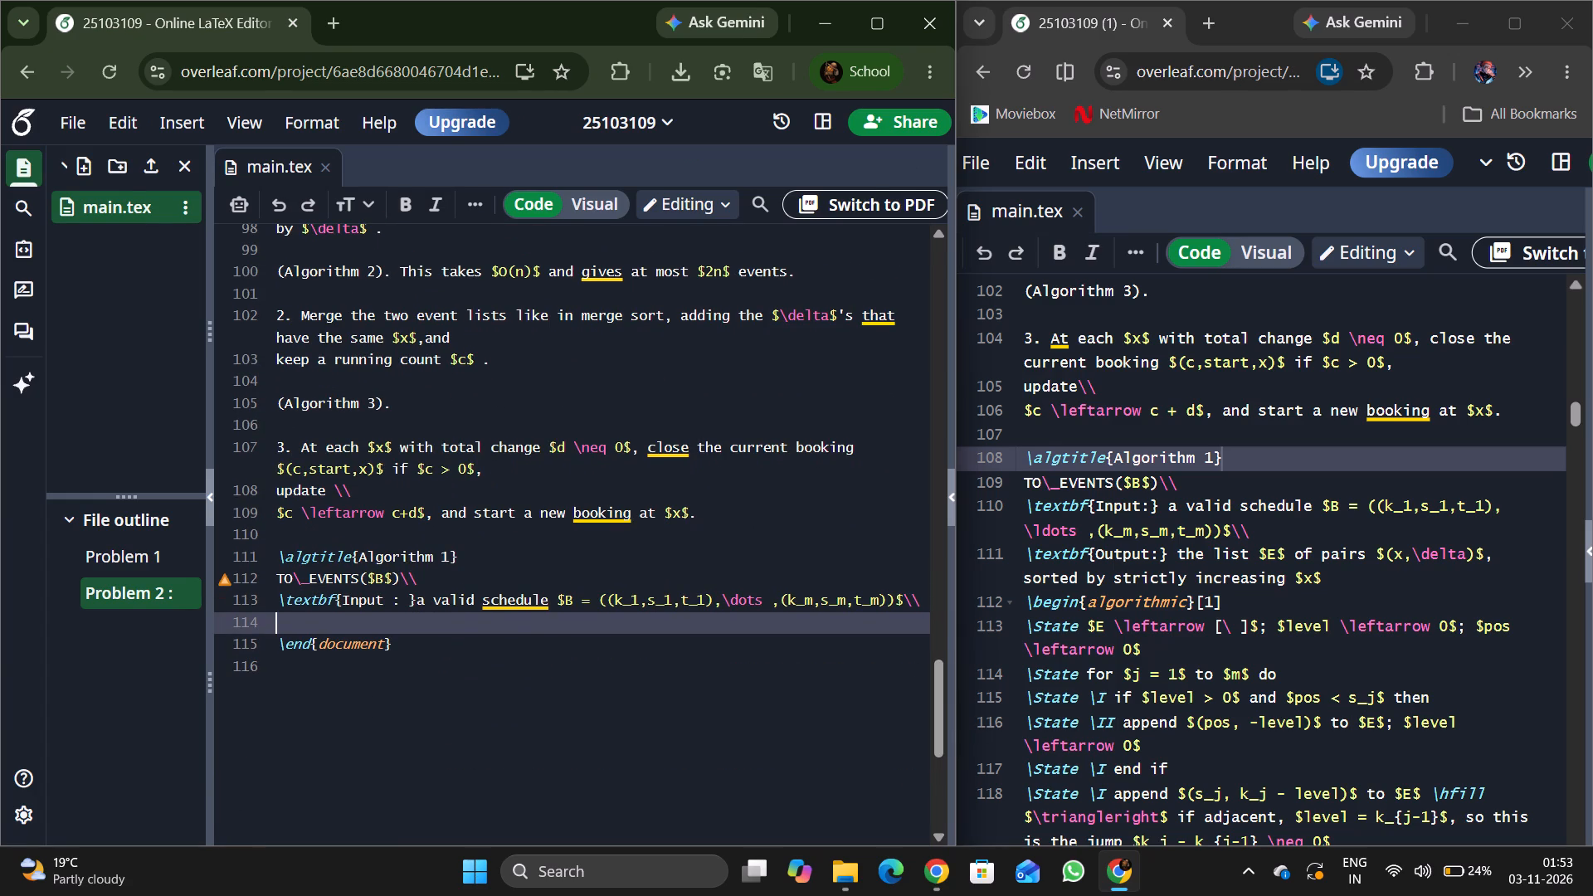
scroll(1141, 640, down, 2)
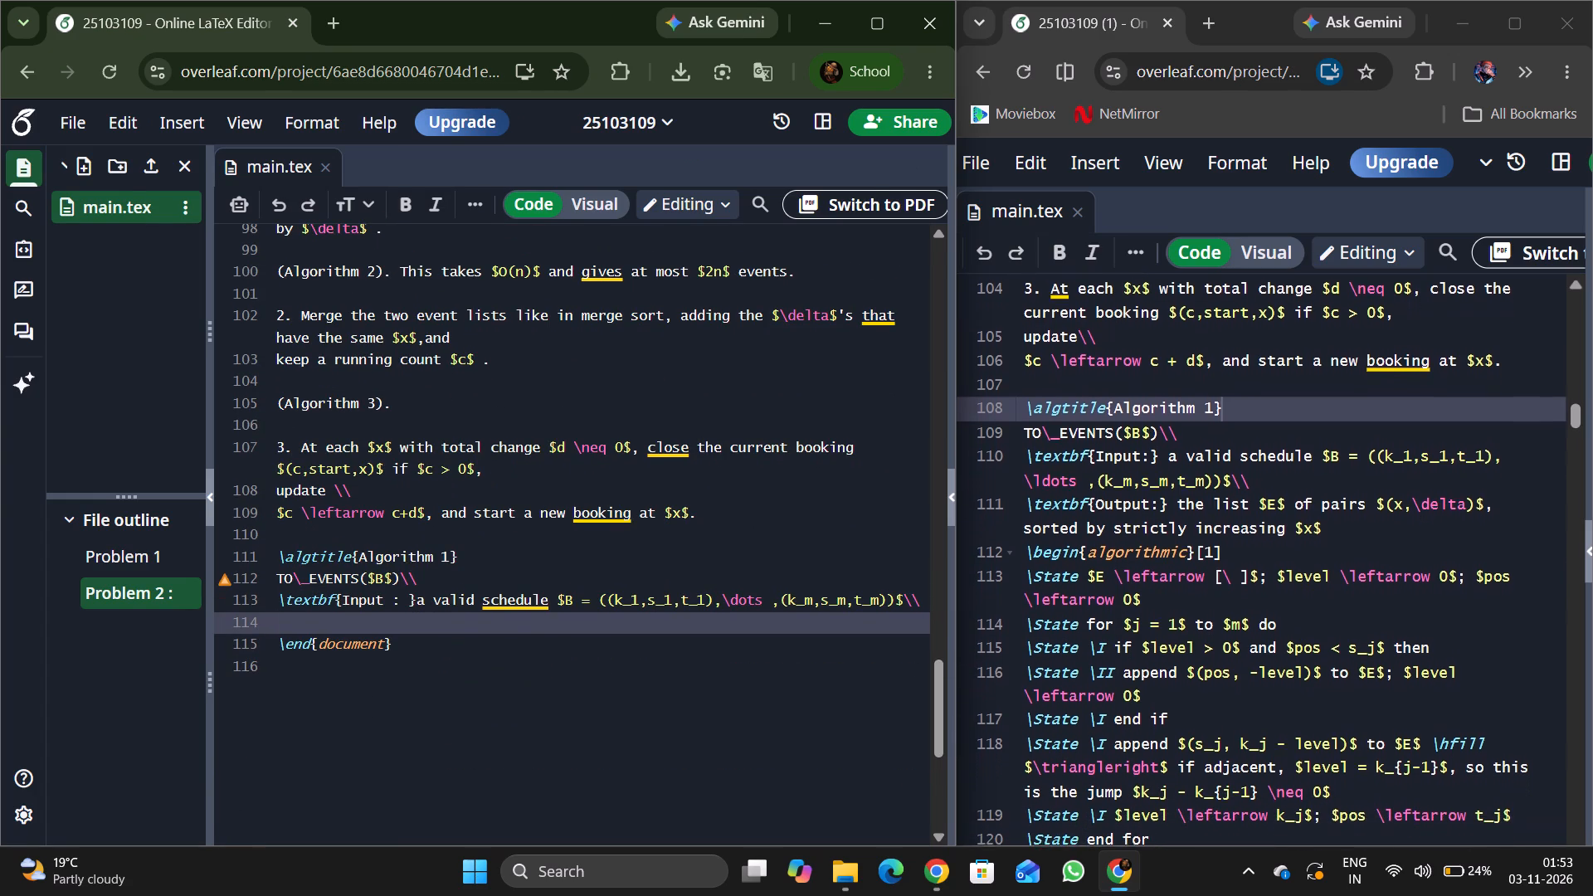
scroll(1141, 640, down, 1)
click(1262, 465)
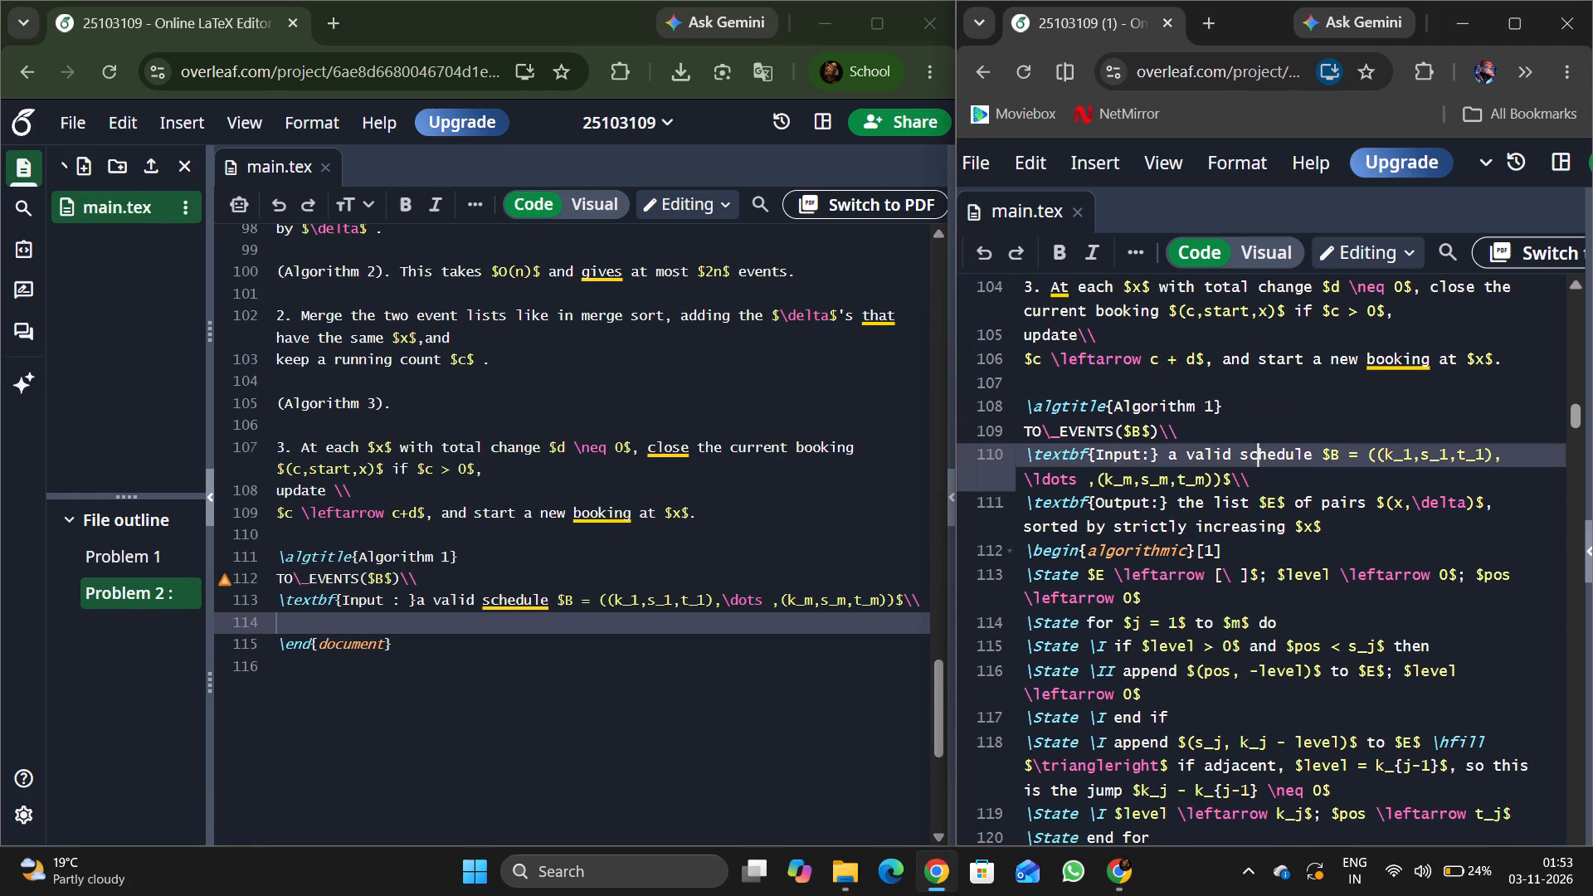
click(1259, 474)
click(689, 627)
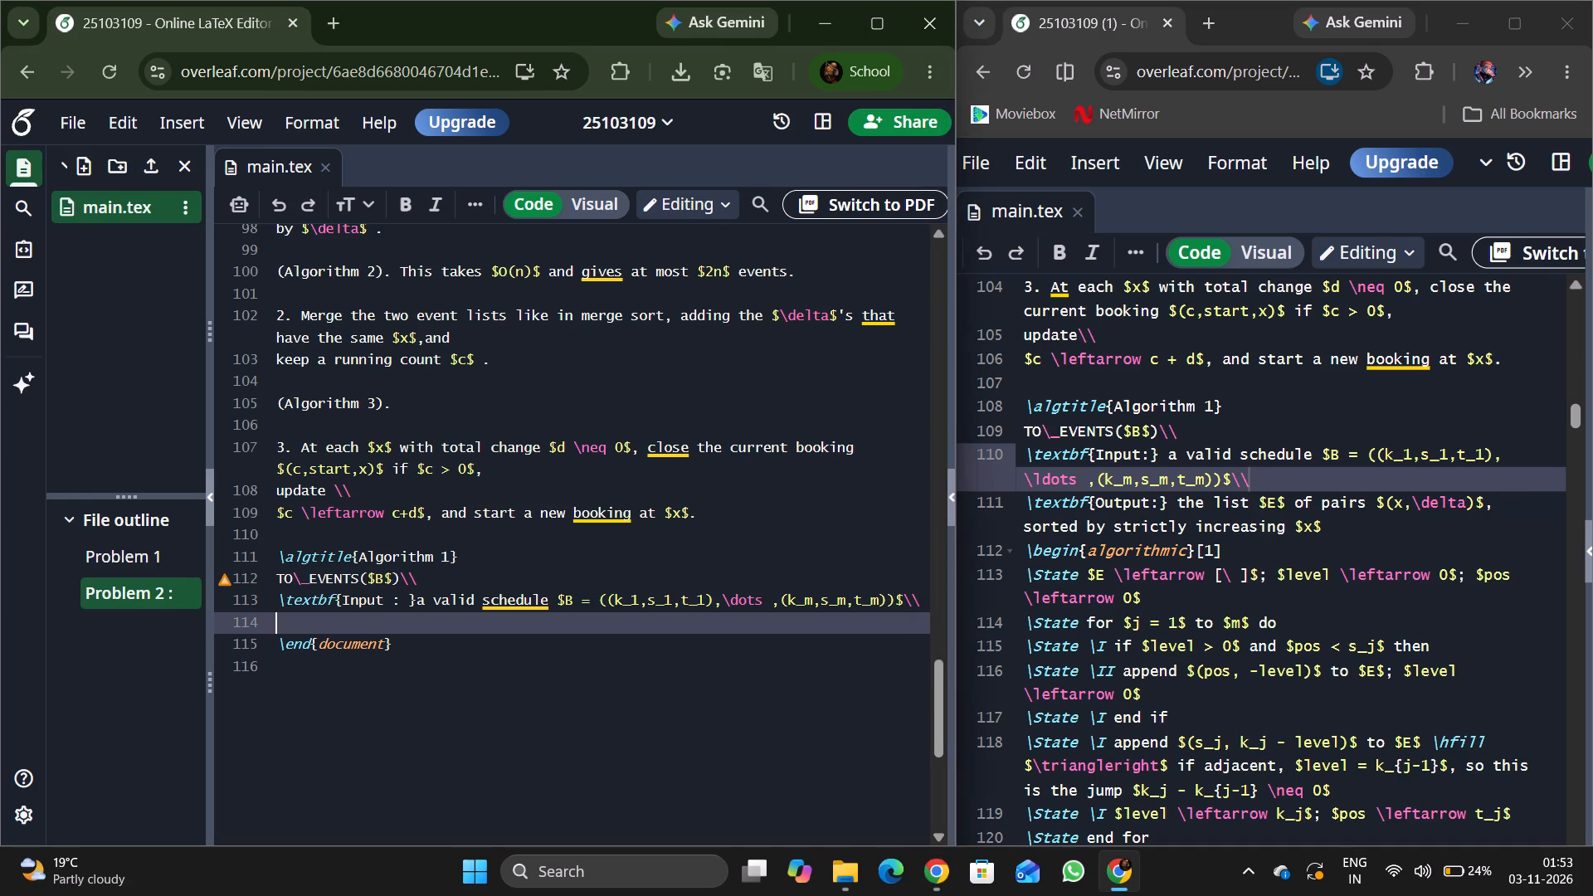
key(backslash)
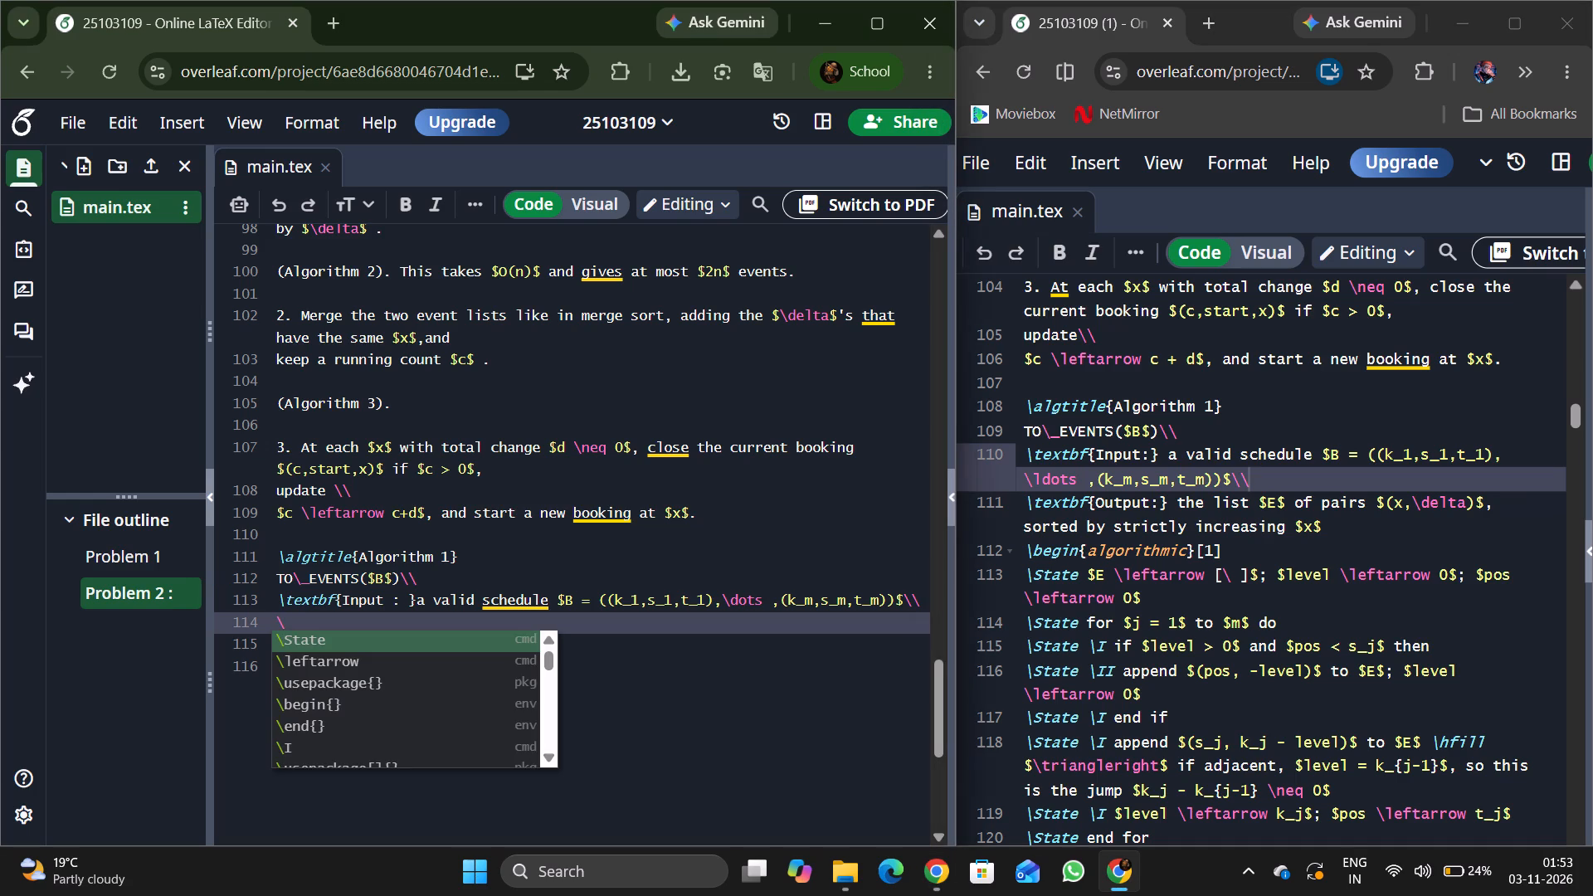
text(text)
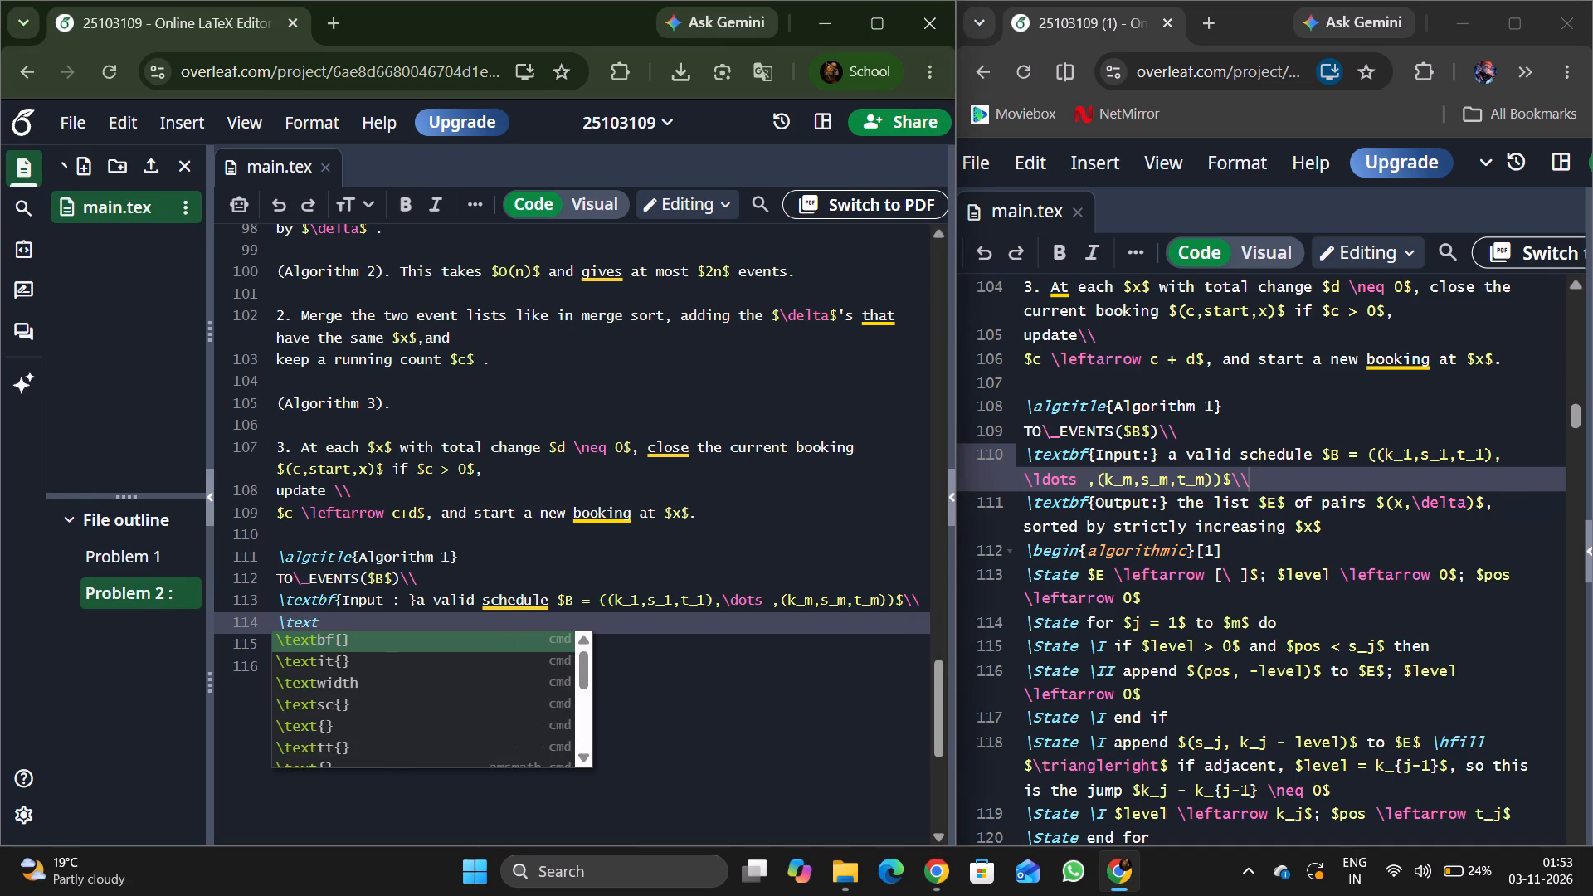
key(Return)
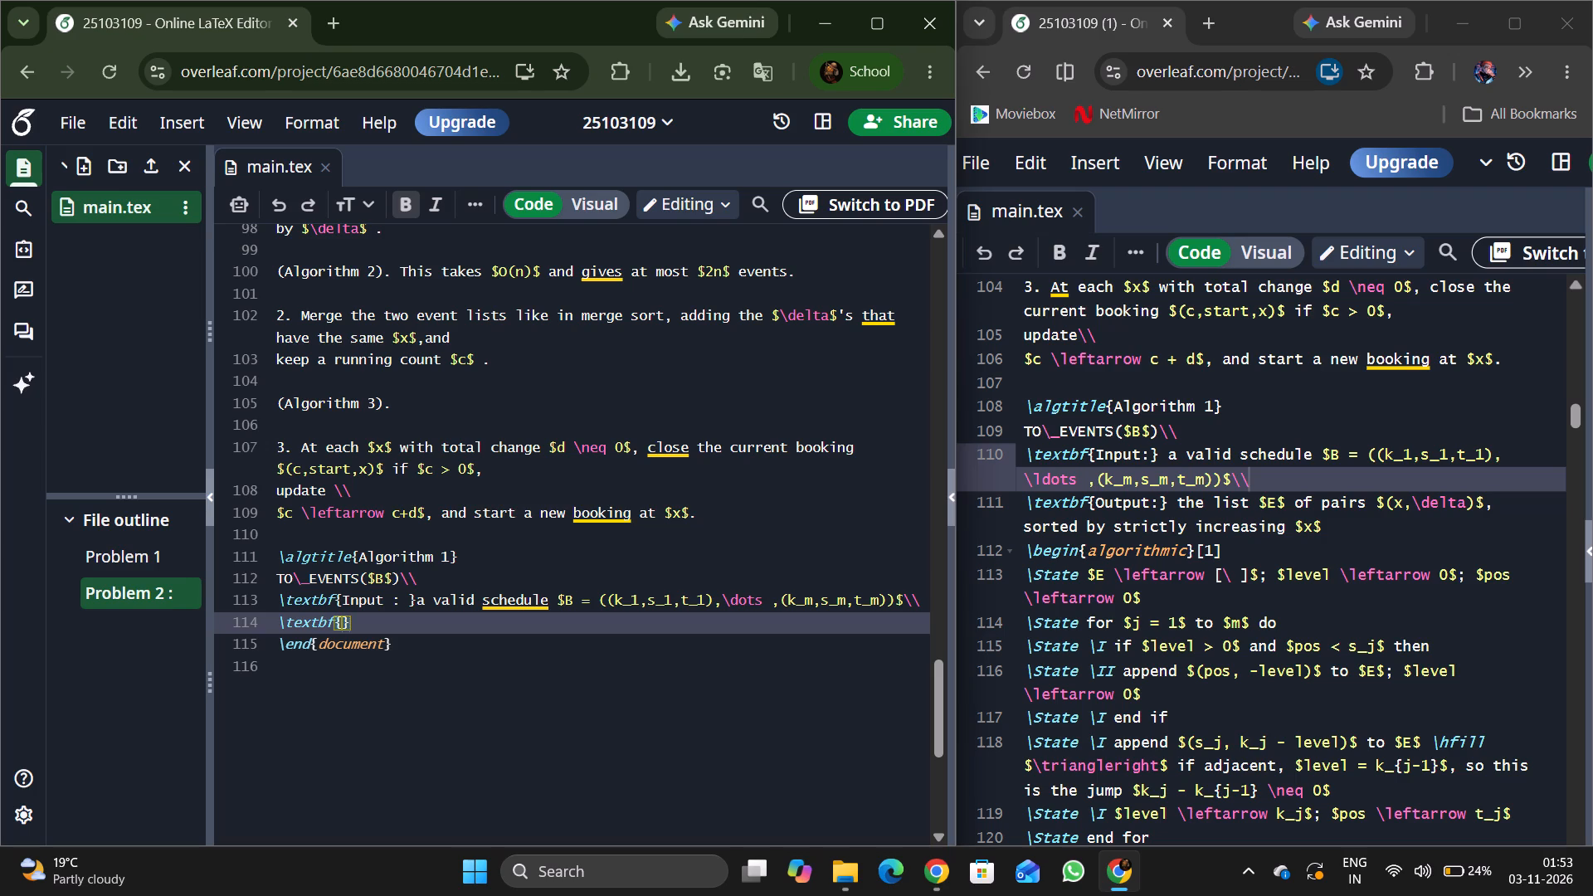
key(o)
key(shift+colon)
key(space)
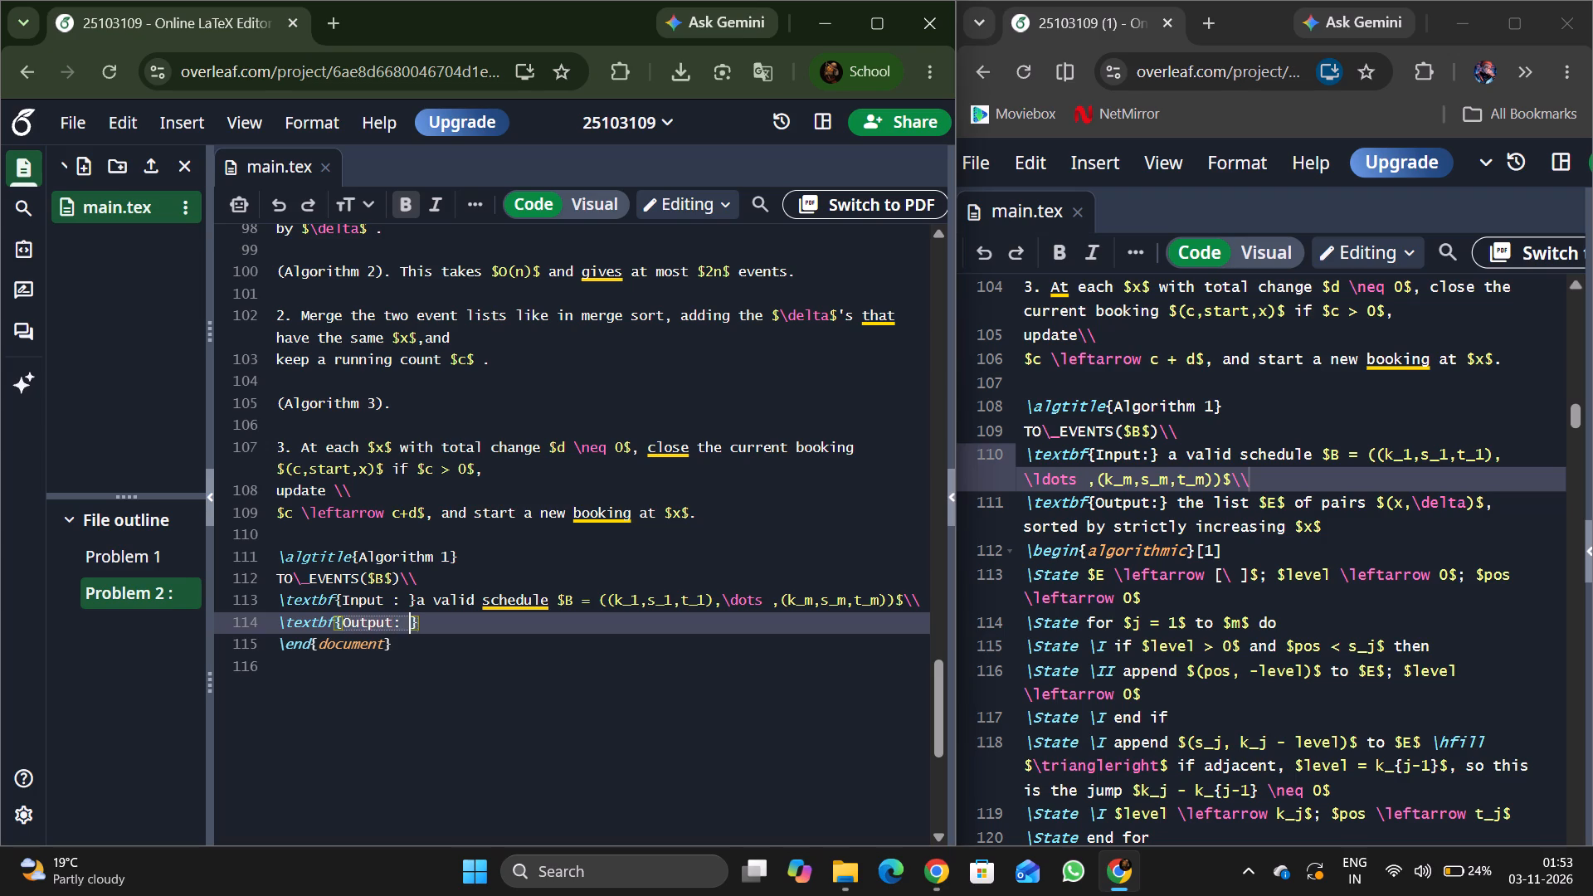
key(Right)
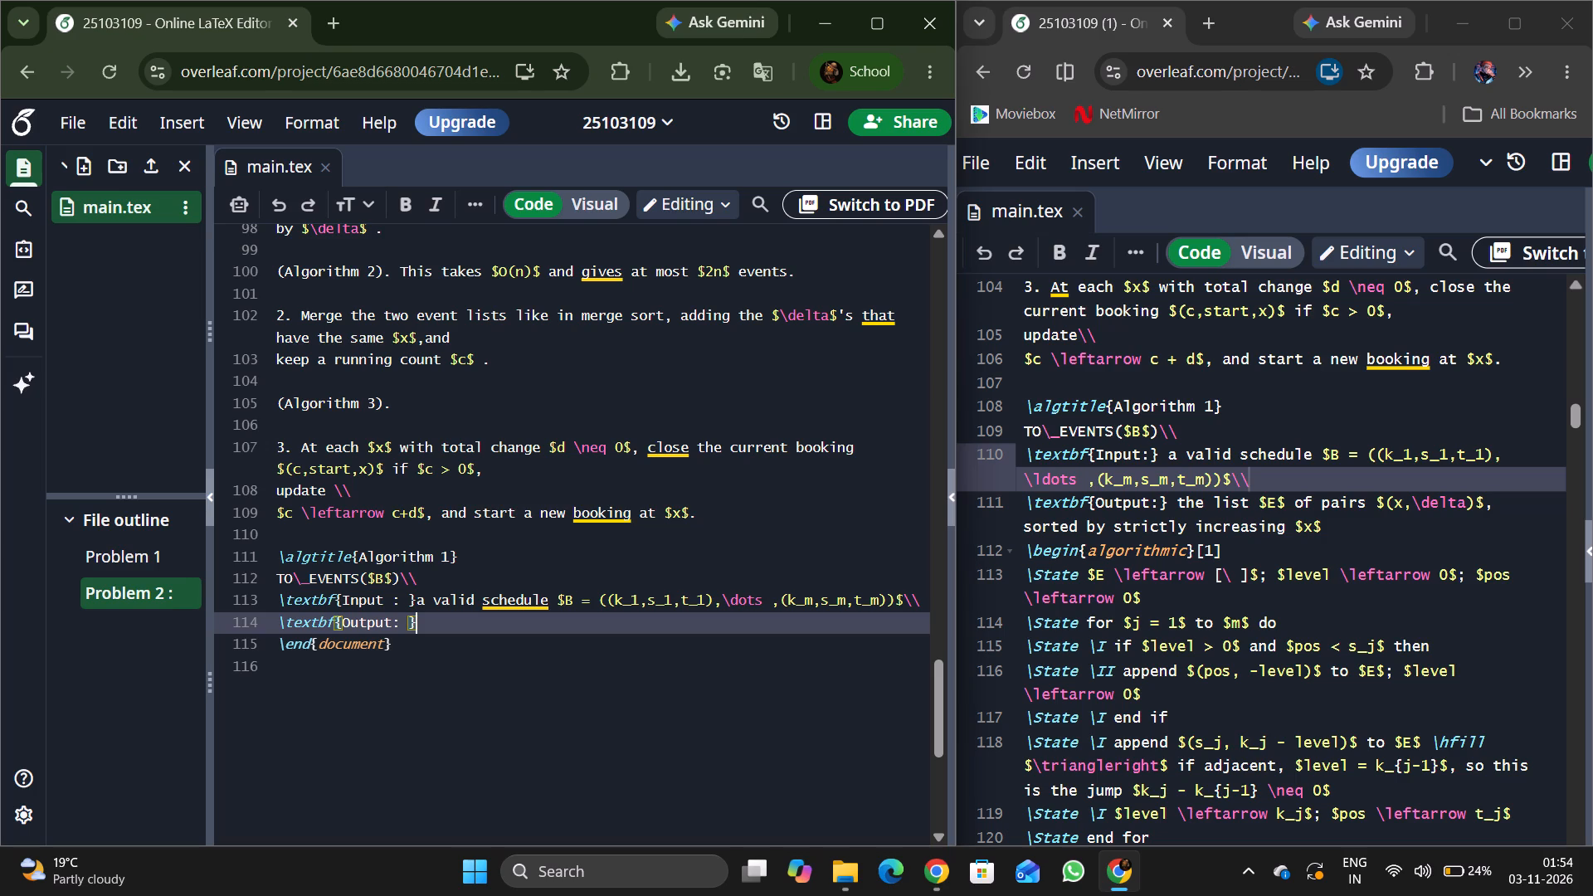
key(Left)
key(Left)
key(Left)
key(space)
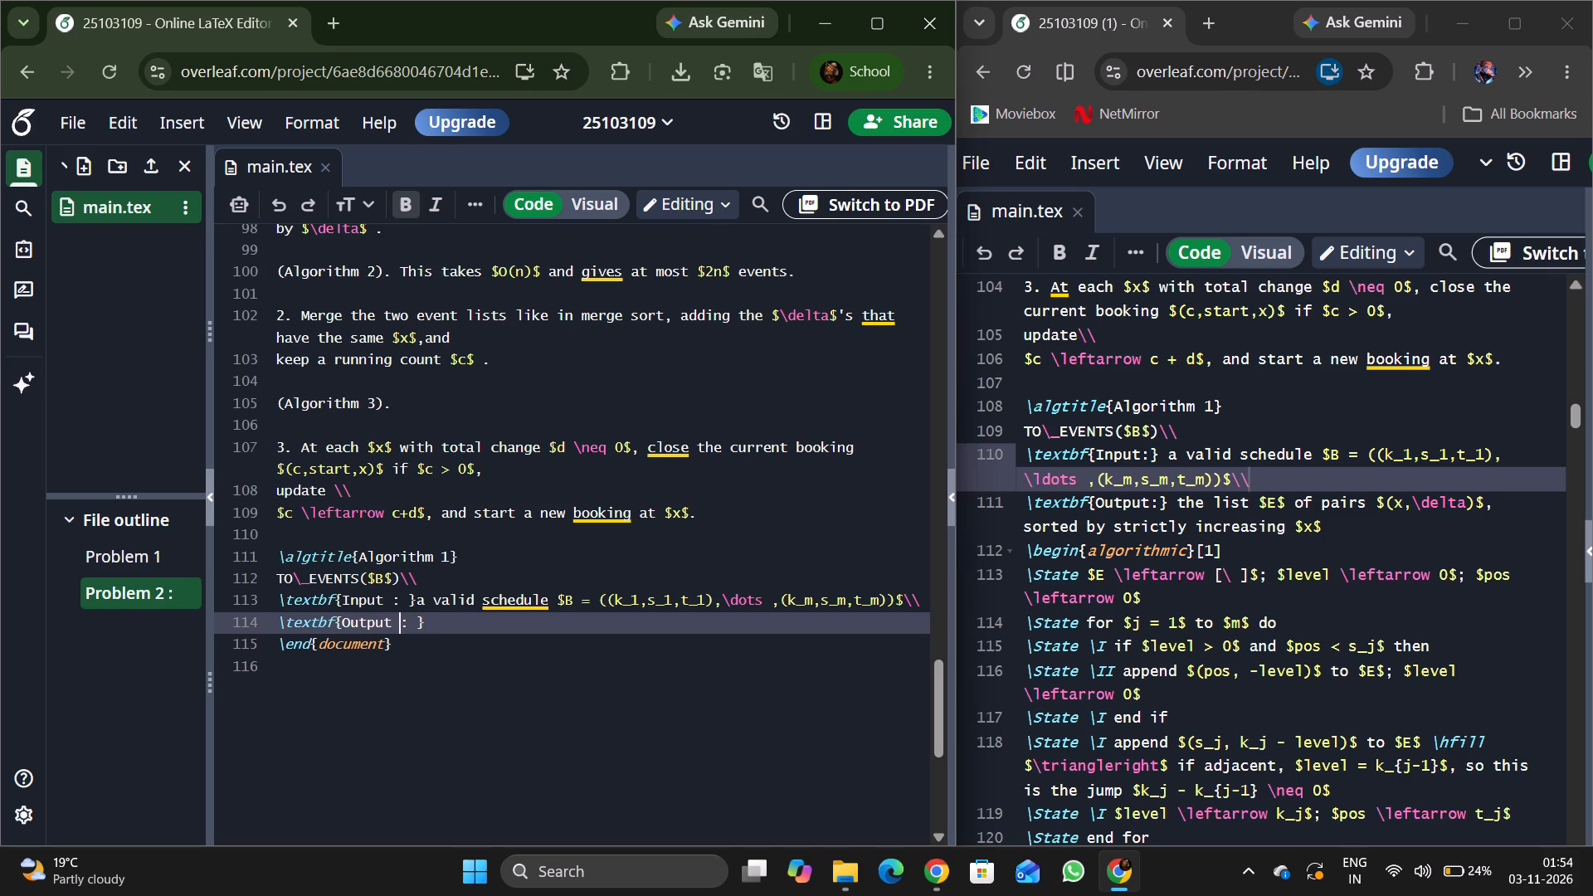
key(Right)
key(Right)
key(Right)
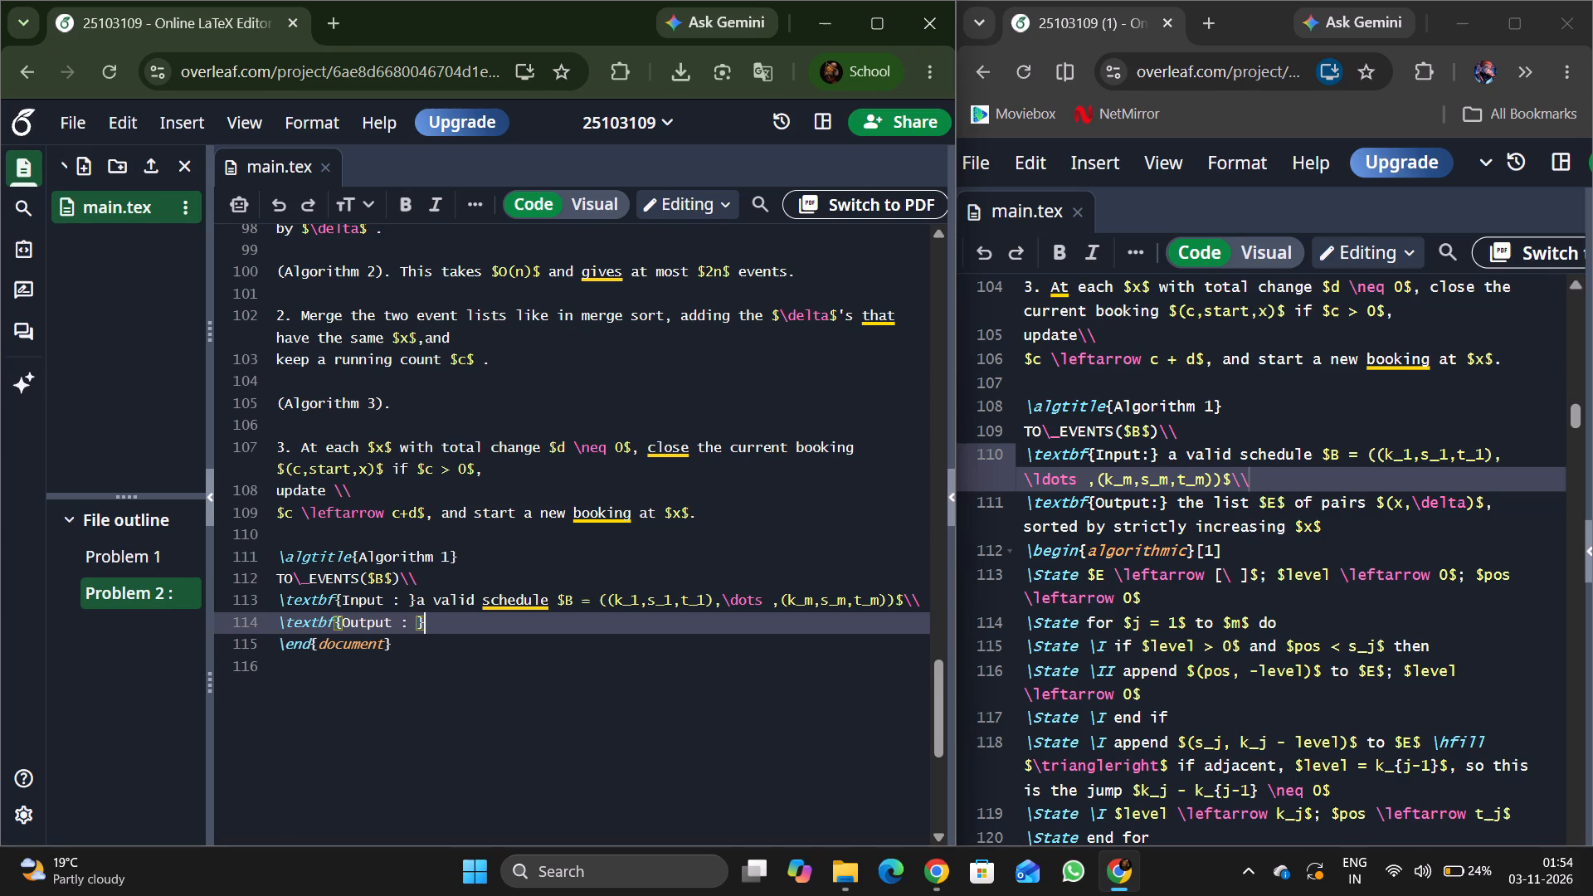
Continue the Output line after its bold label with the text "the list $E$ of pairs".
text(the list)
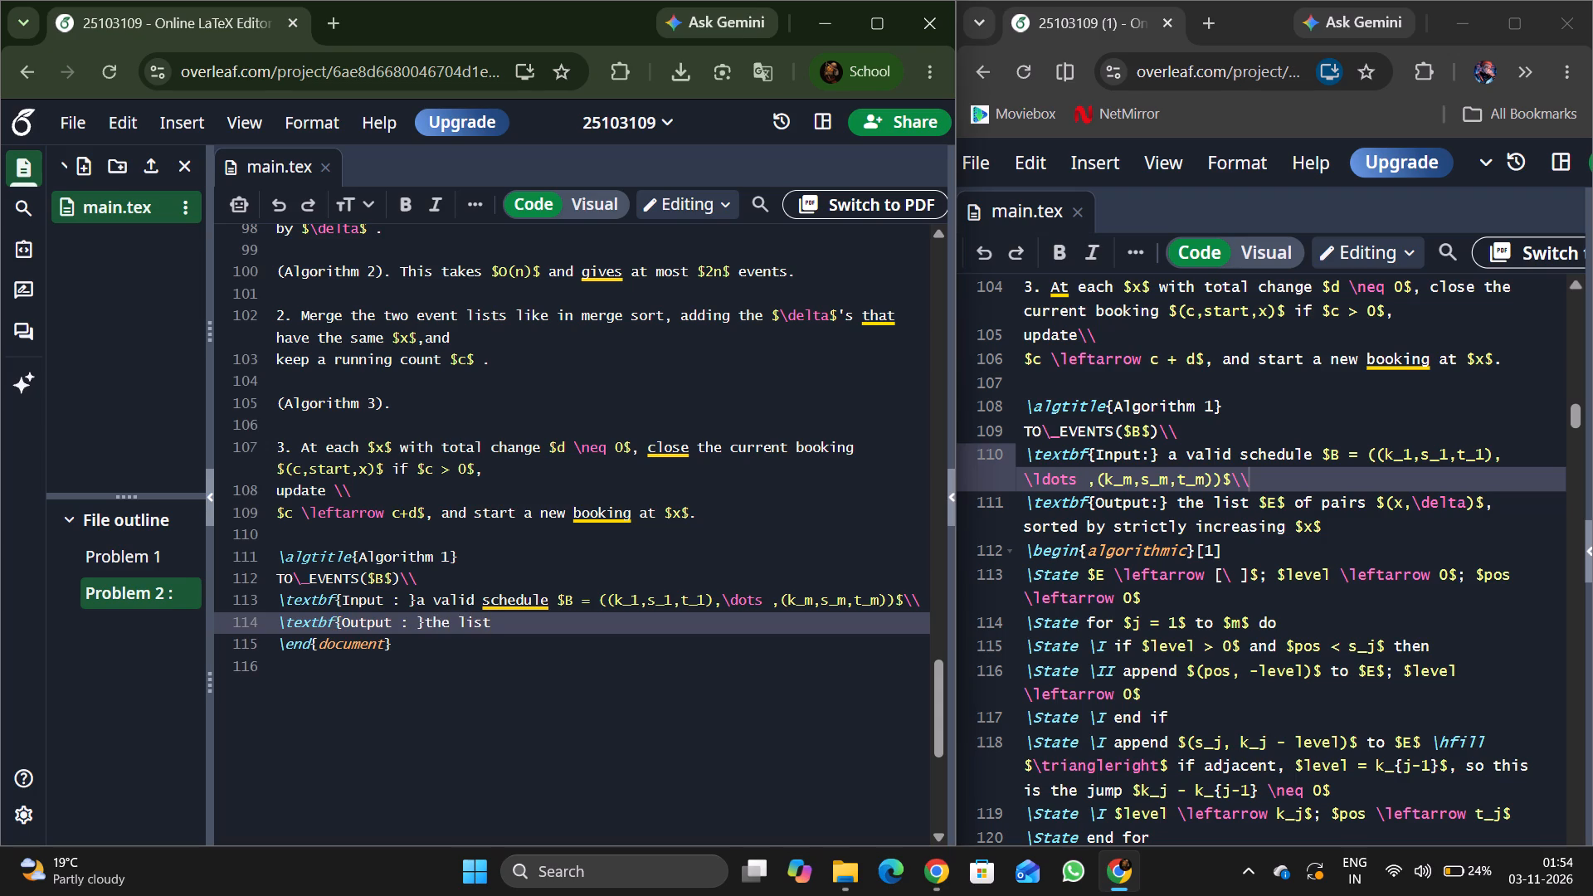
key(space)
key(shift+dollar)
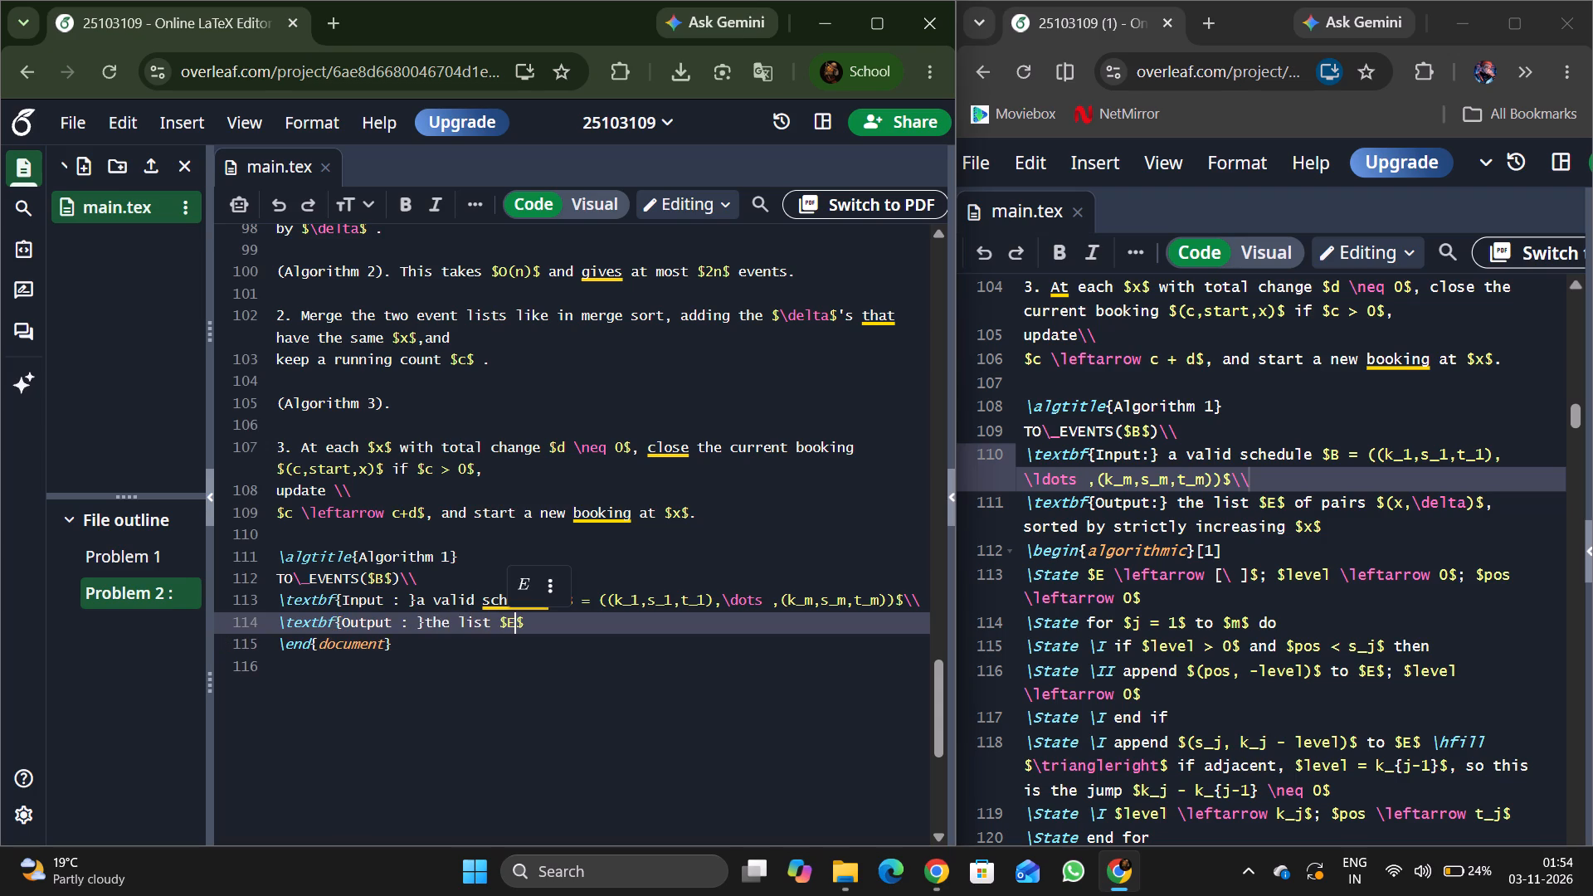
key(Right)
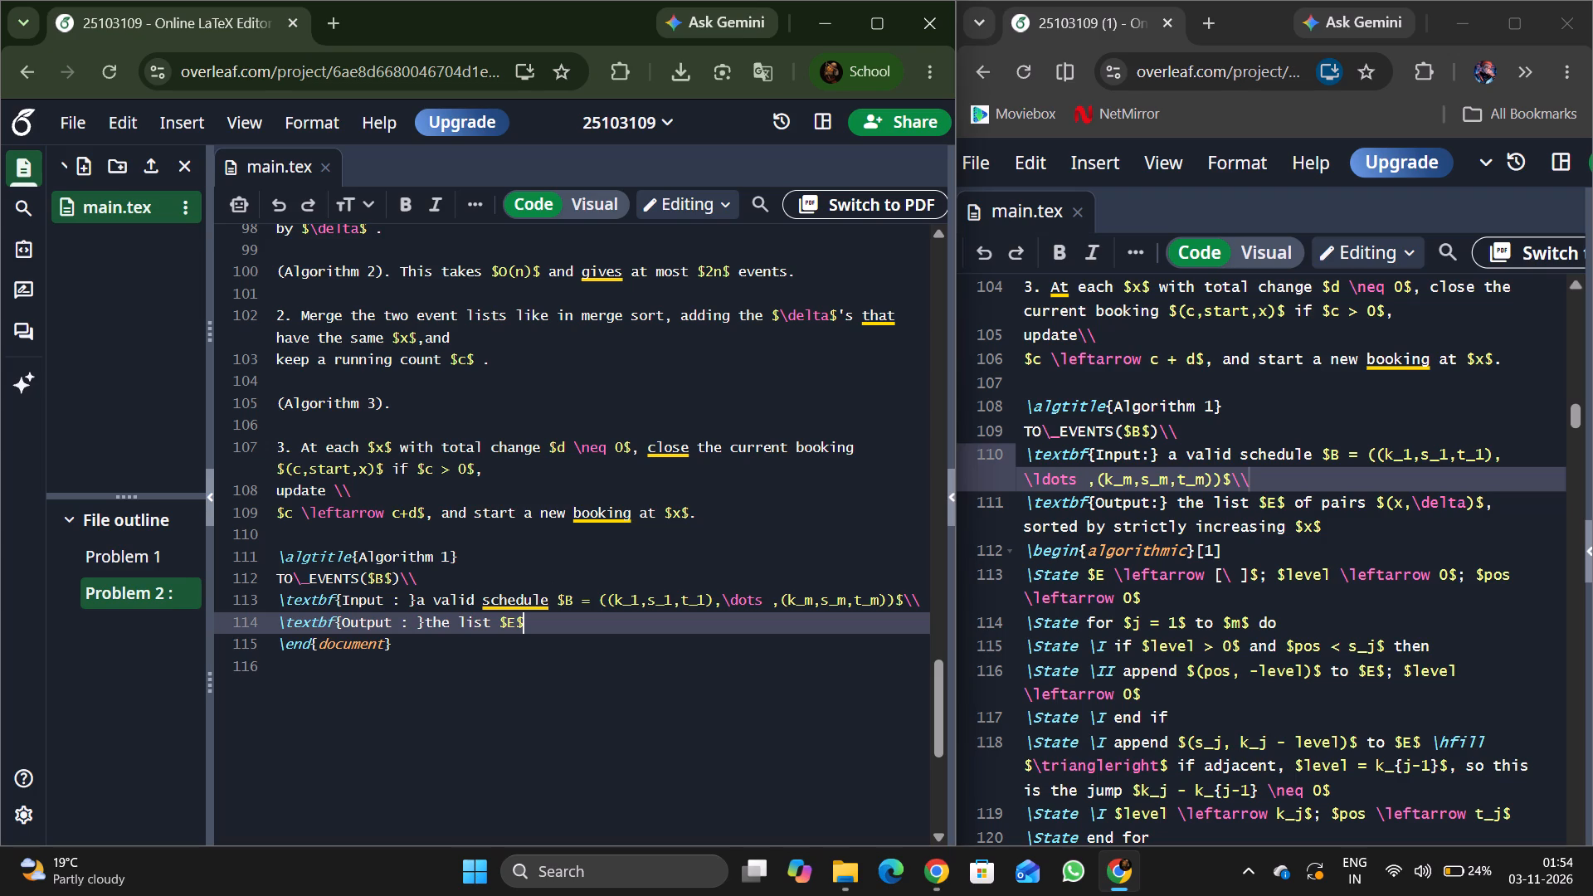
key(space)
text(of pais)
key(BackSpace)
text(rs)
key(space)
Add the inline math pair $(x,\delta)$ followed by a comma to the Output line.
key(shift+dollar)
key(shift+parenleft)
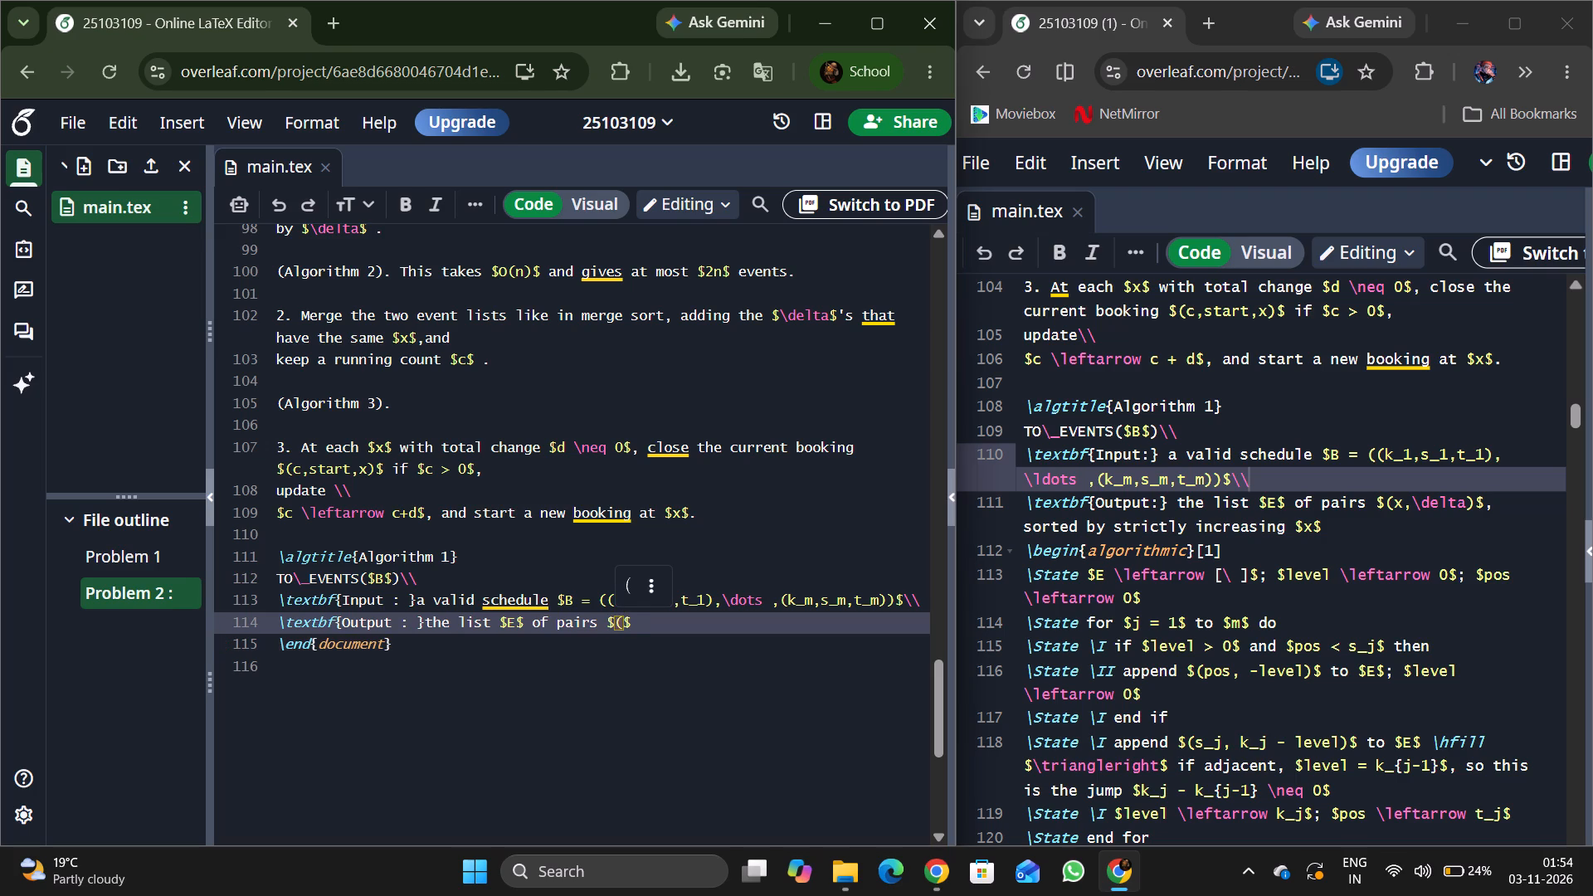
key(x)
text(,delta)
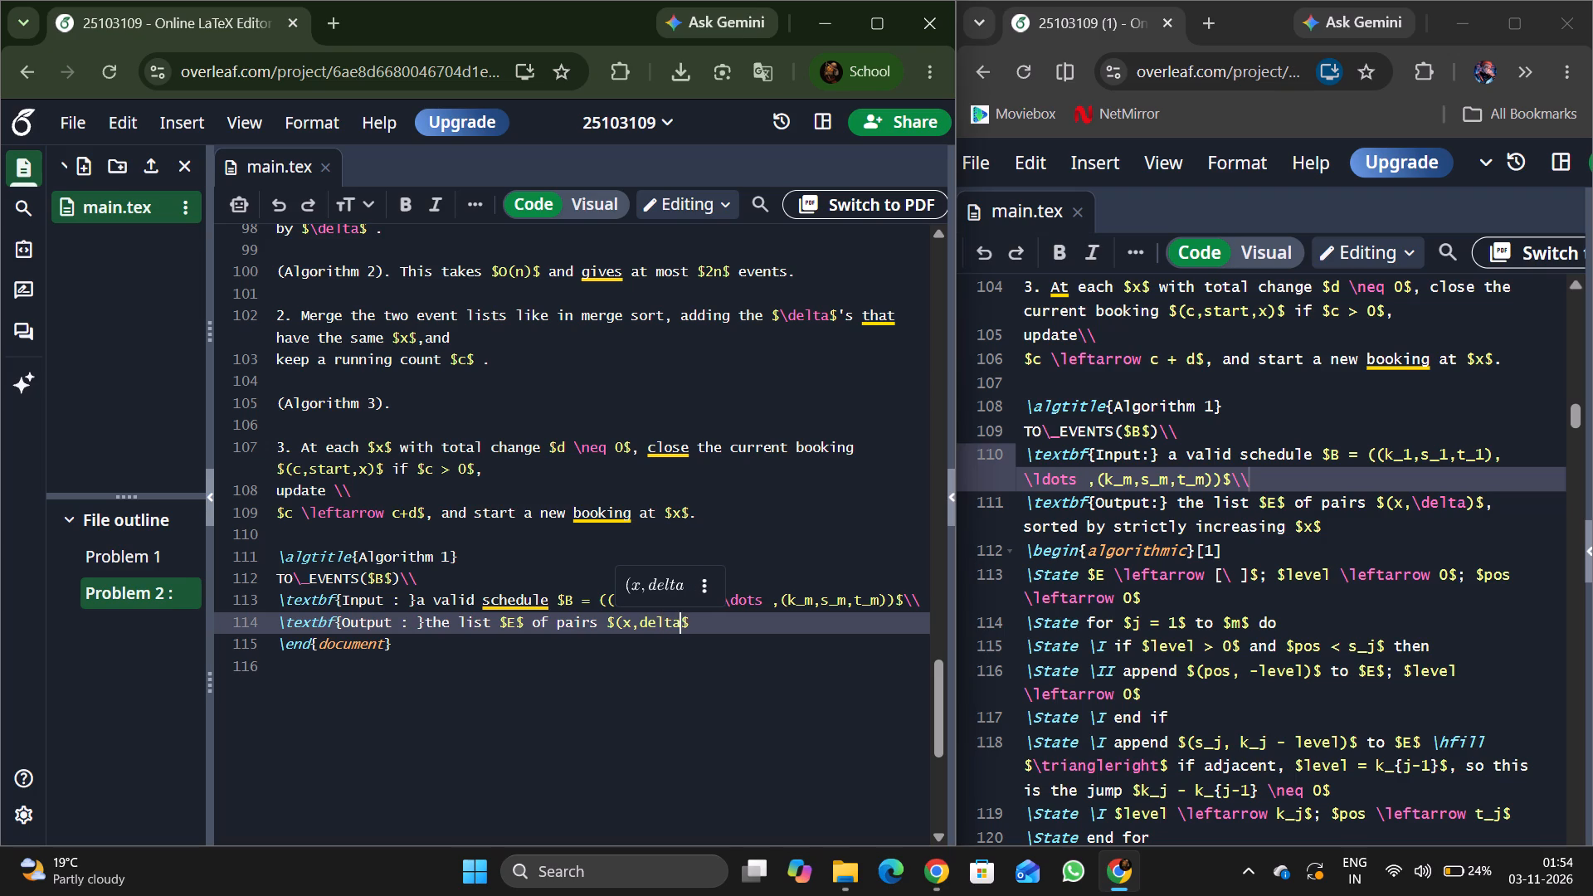
key(BackSpace)
key(BackSpace)
key(BackSpace)
key(BackSpace)
key(BackSpace)
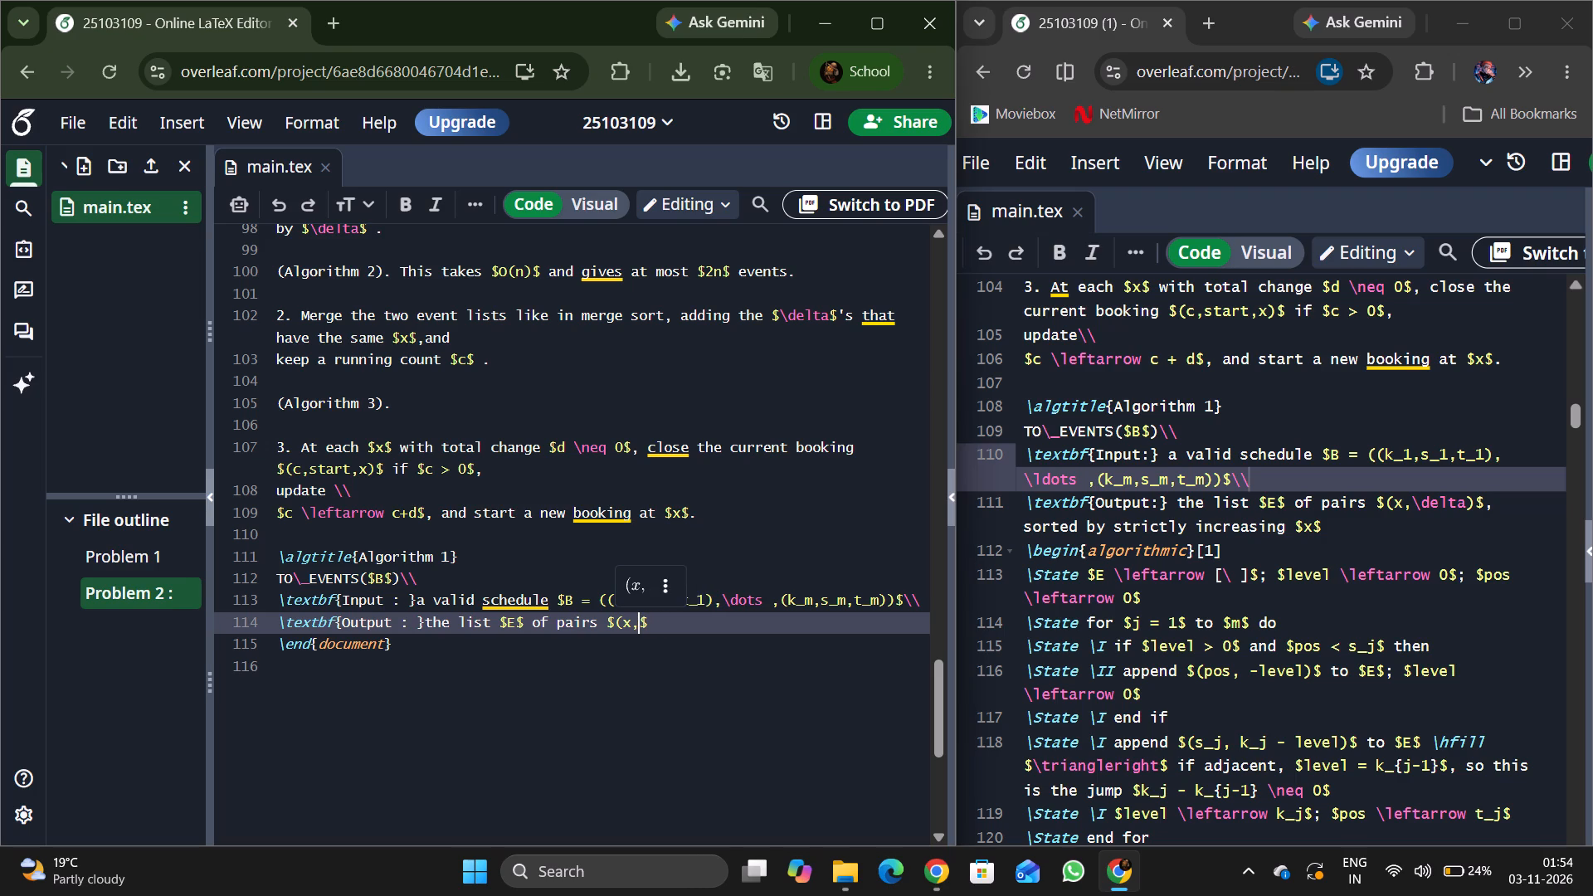
key(backslash)
text(de)
key(Return)
key(shift+parenright)
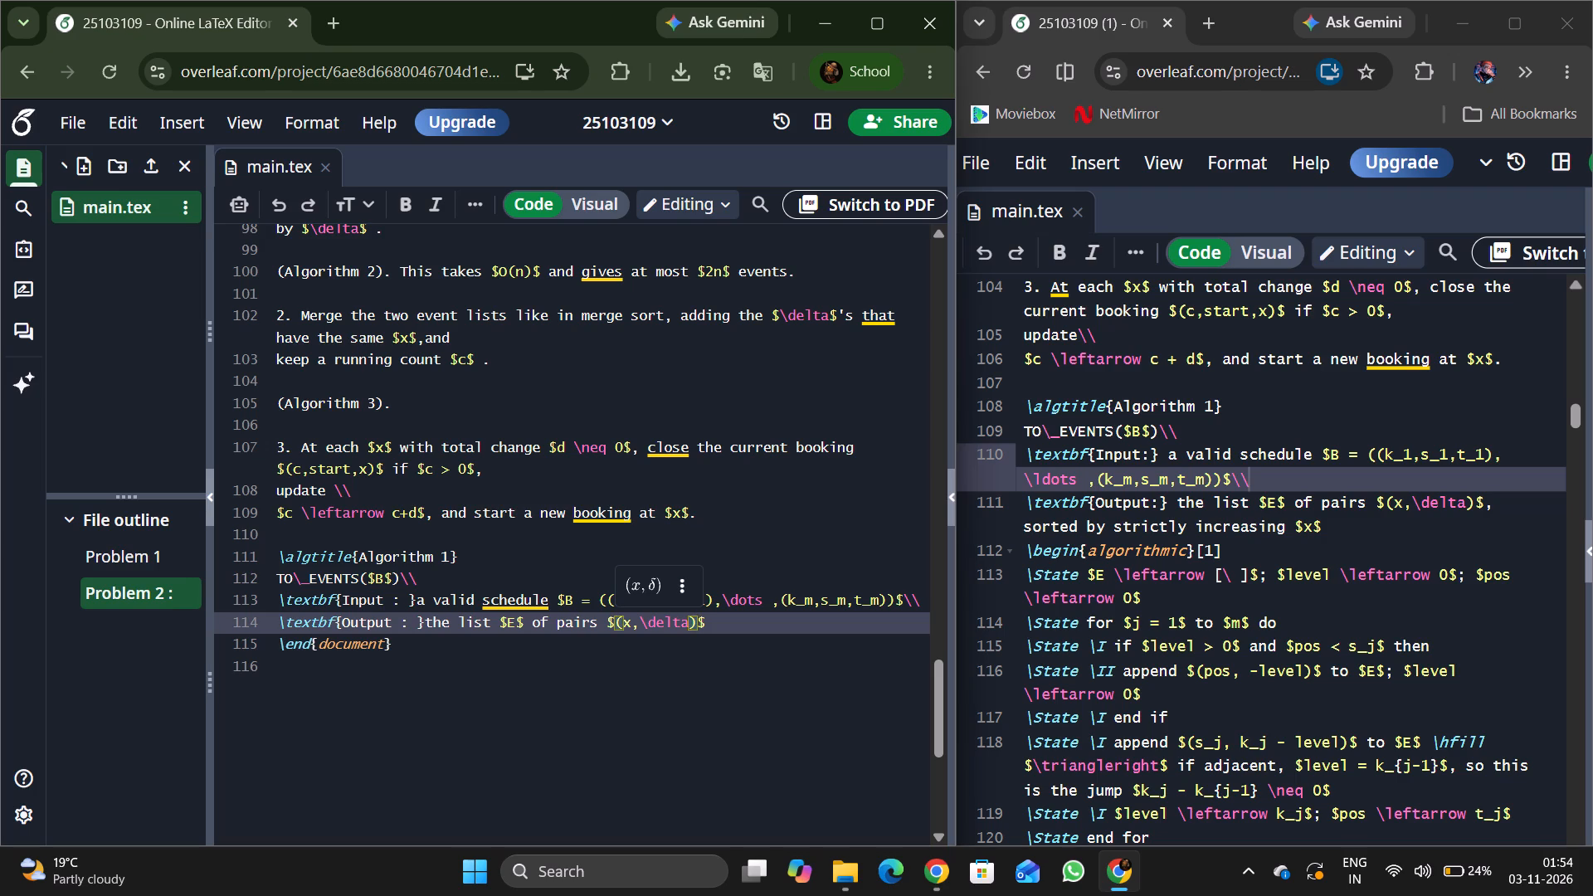
key(Right)
key(comma)
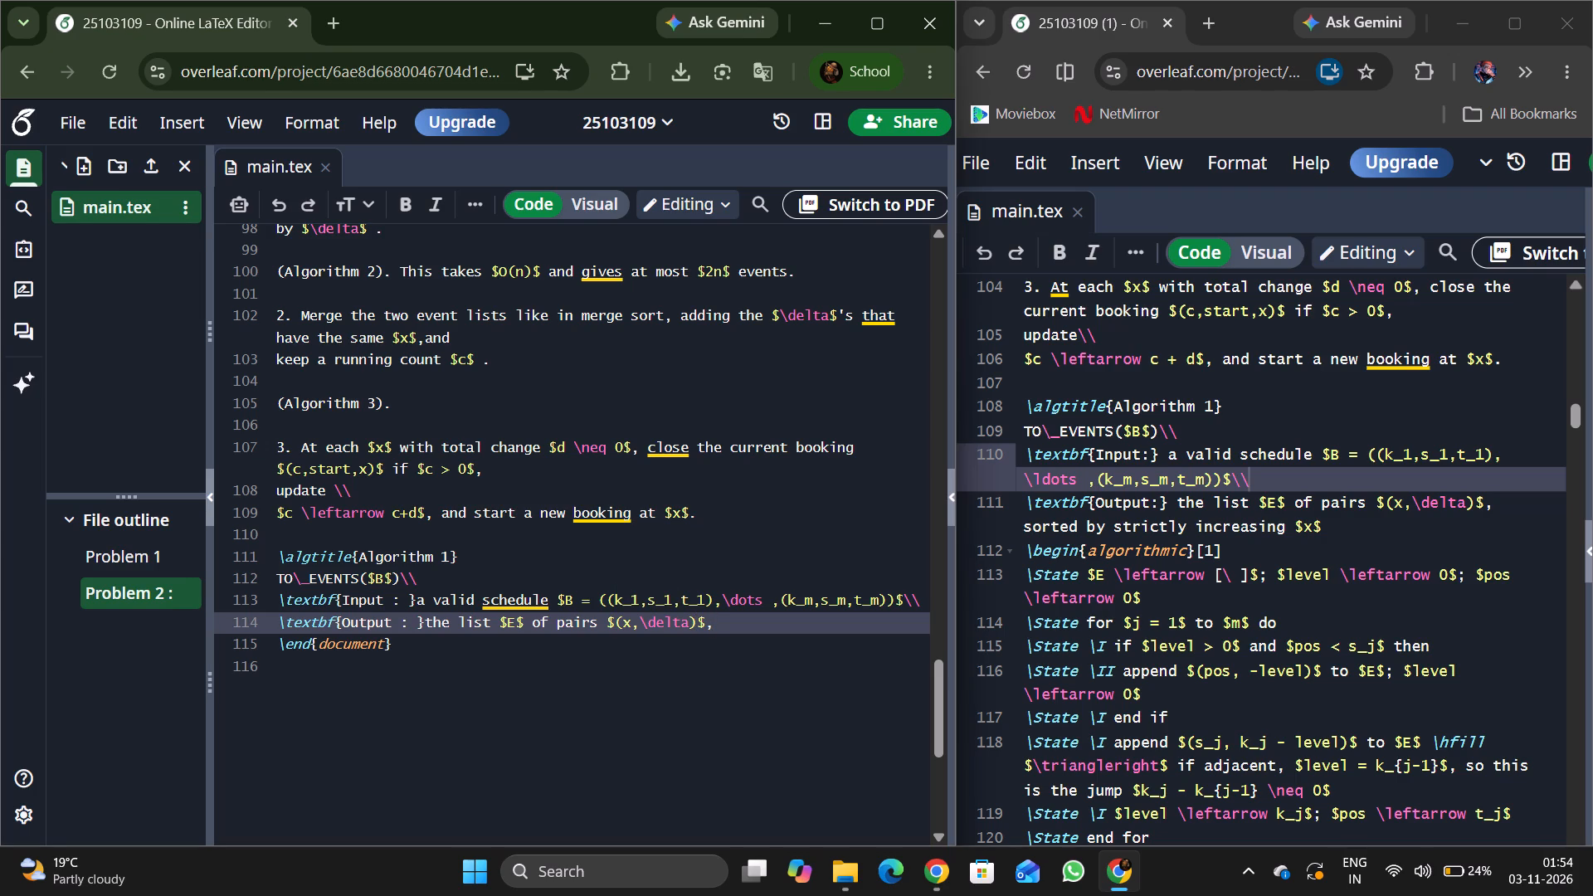
Finish Algorithm 1's Output line with the text "sorted by strictly increasing $x$".
text(sorte)
key(d)
key(space)
text(by)
key(space)
text(strict)
key(y)
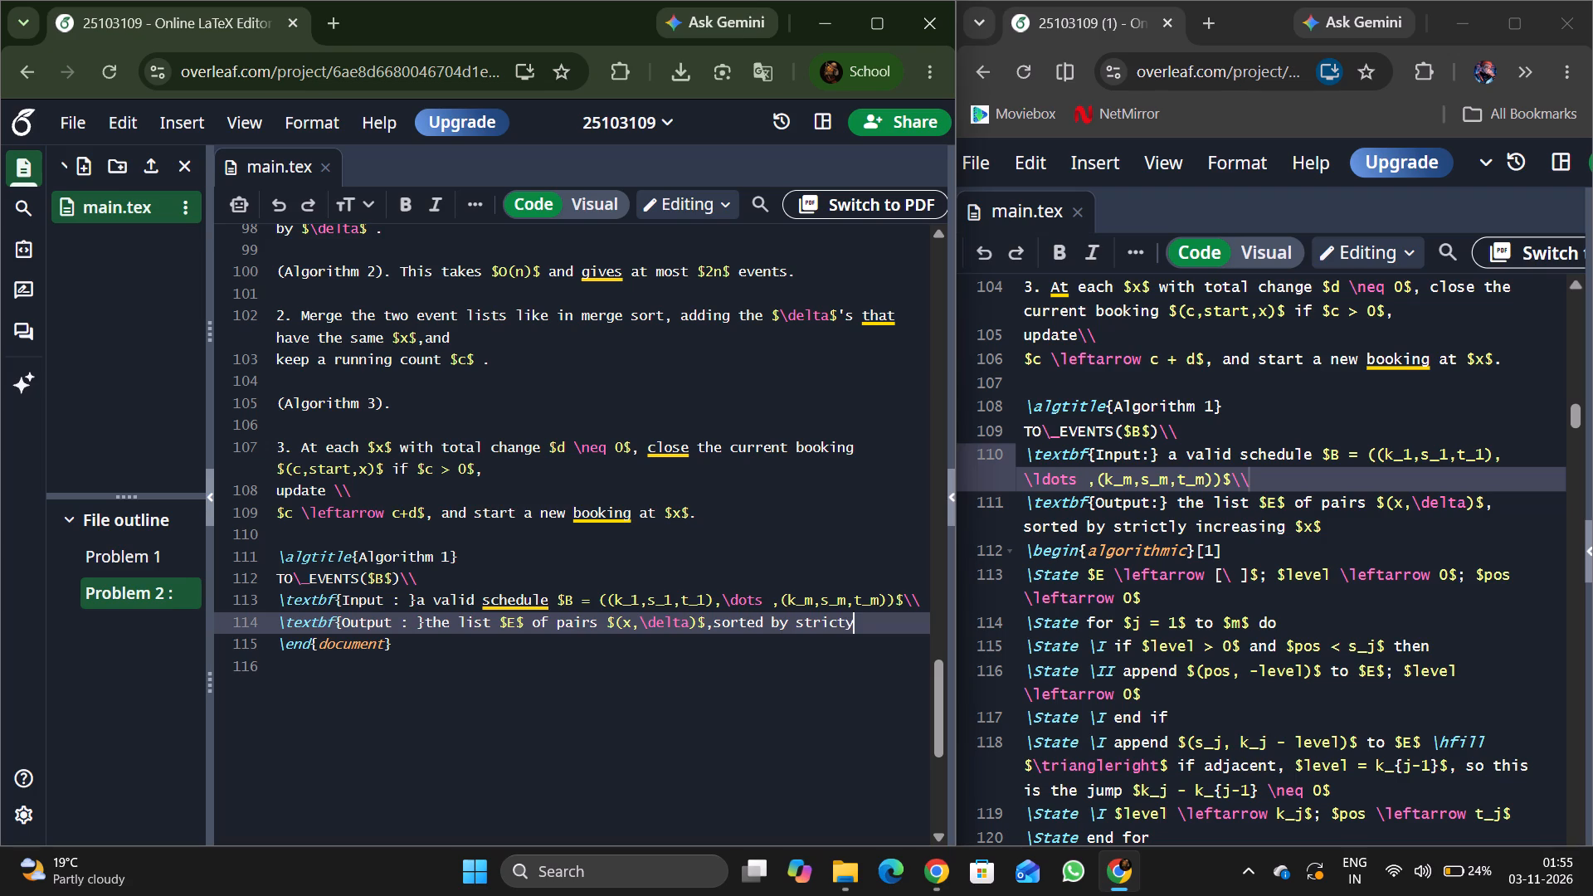
key(BackSpace)
text(ly)
key(space)
text(inc)
text(reasing)
key(space)
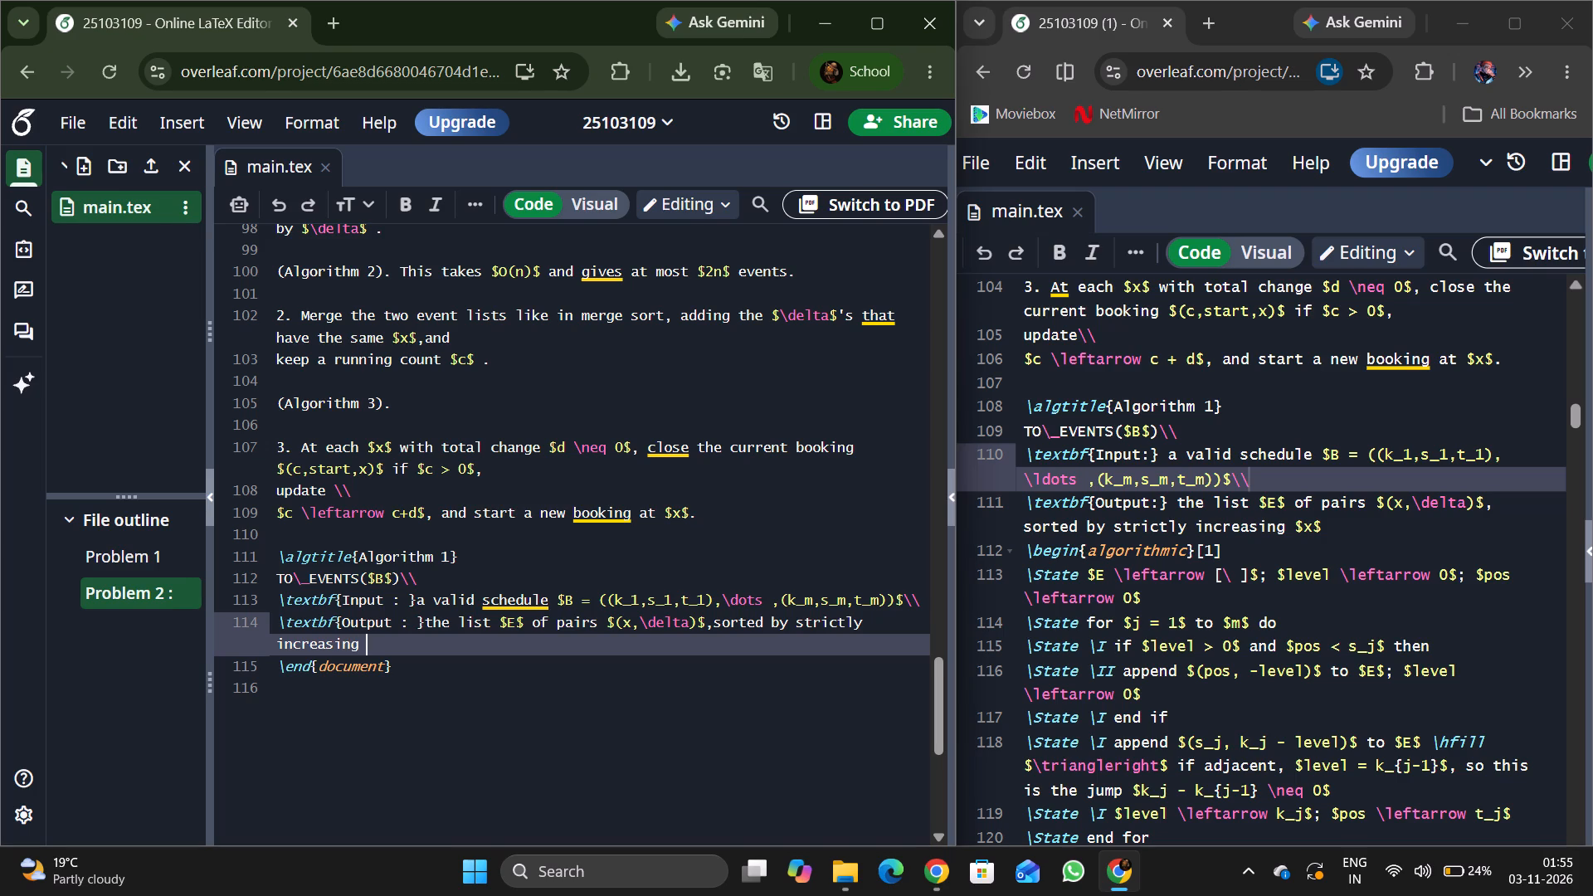
key(shift+dollar)
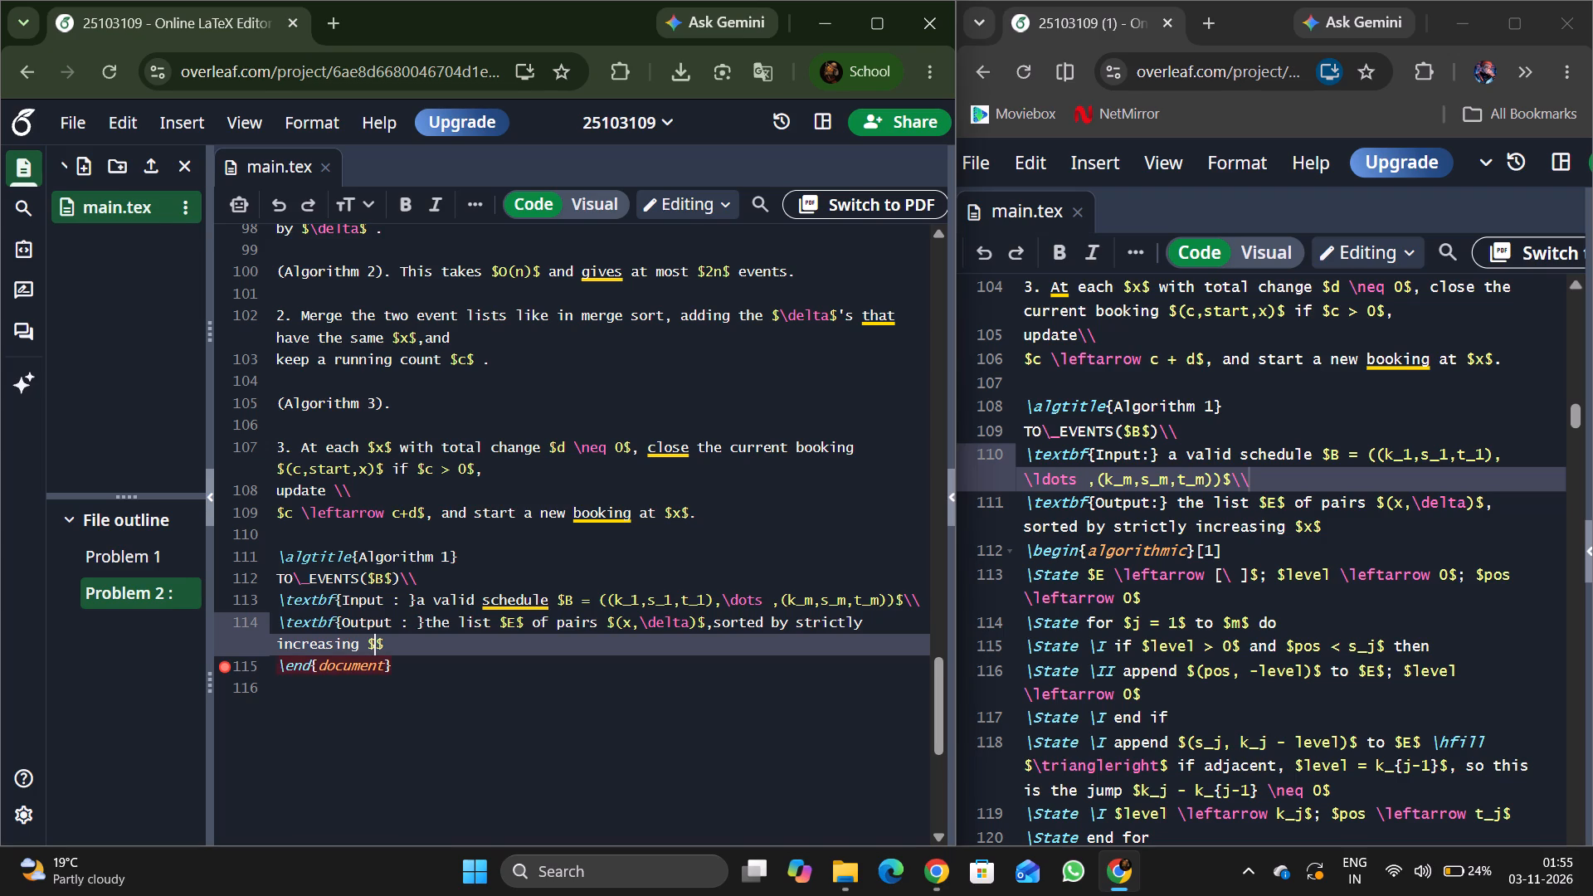
key(x)
key(Right)
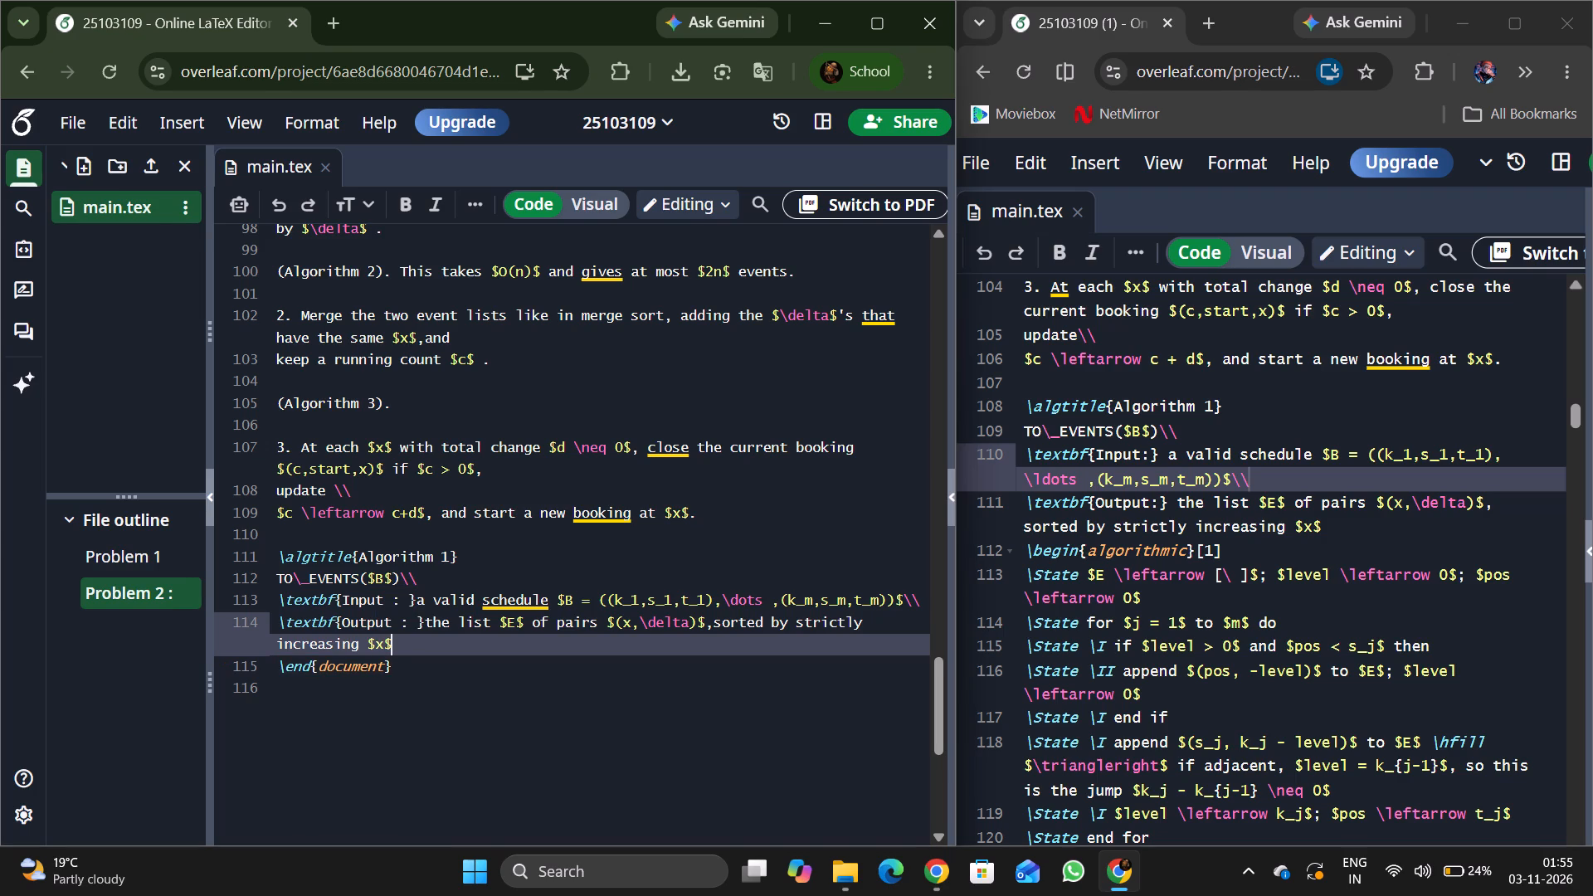
Insert an algorithmic environment with the option [1] below Algorithm 1's Output line.
key(Return)
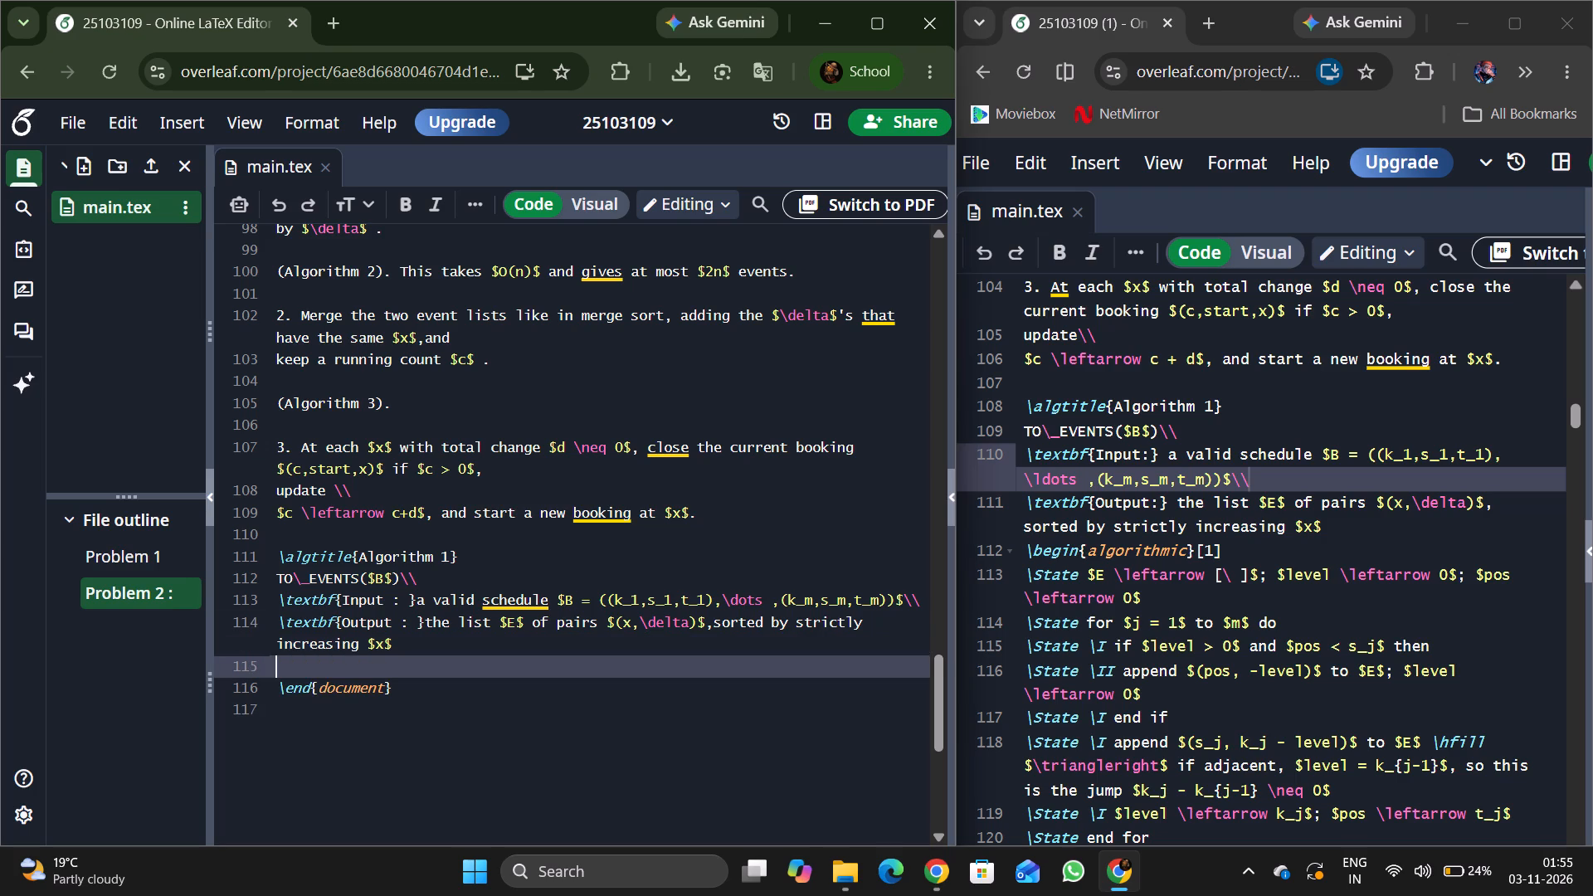
key(backslash)
text(begi)
key(Return)
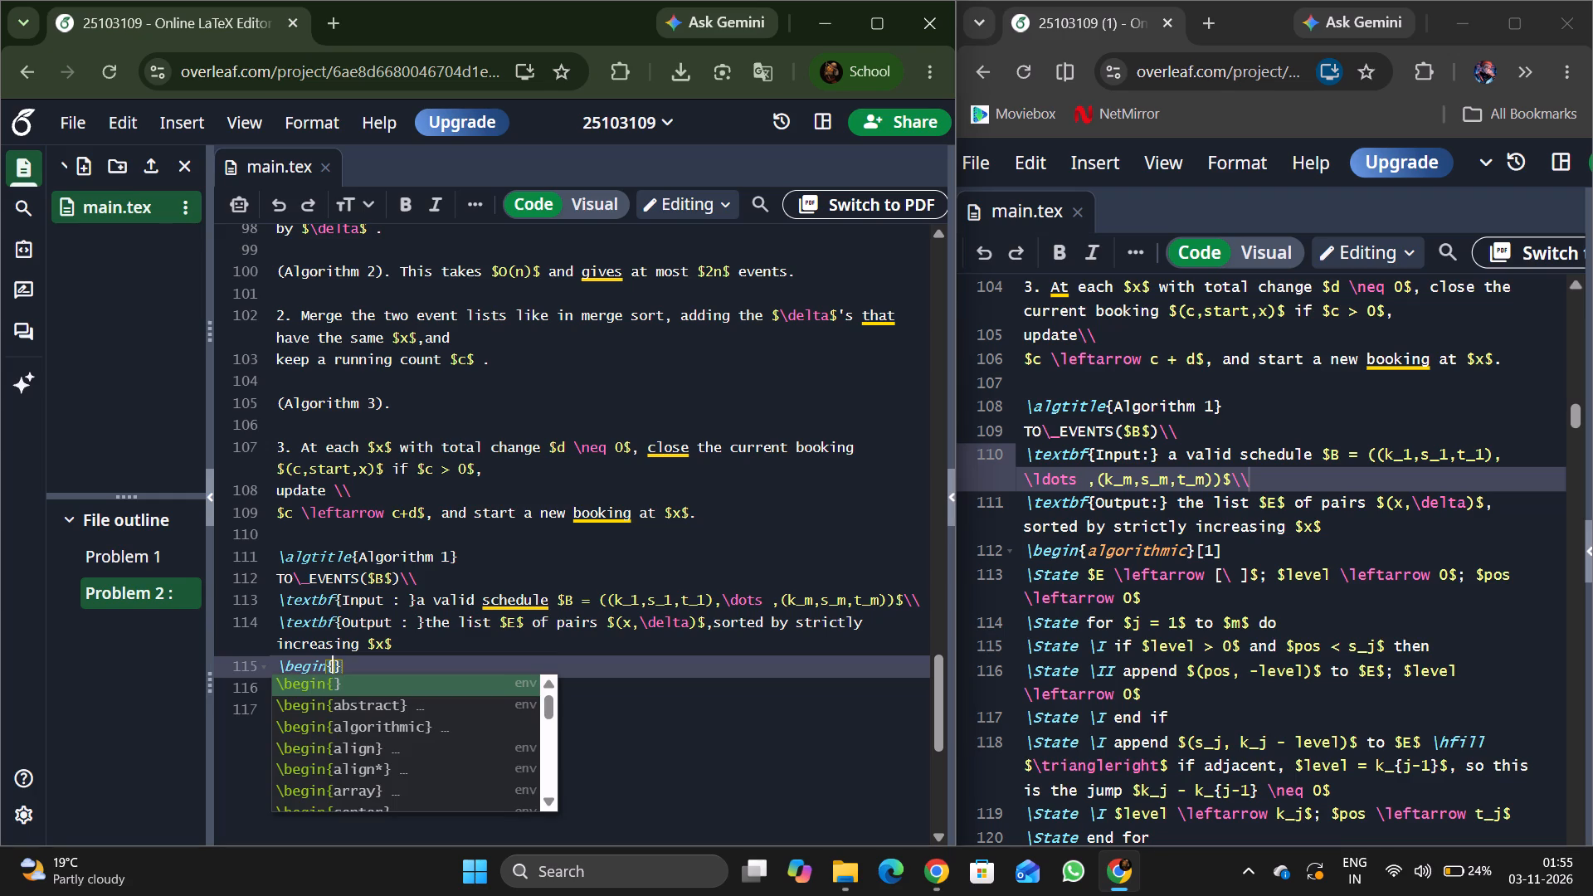
text(al)
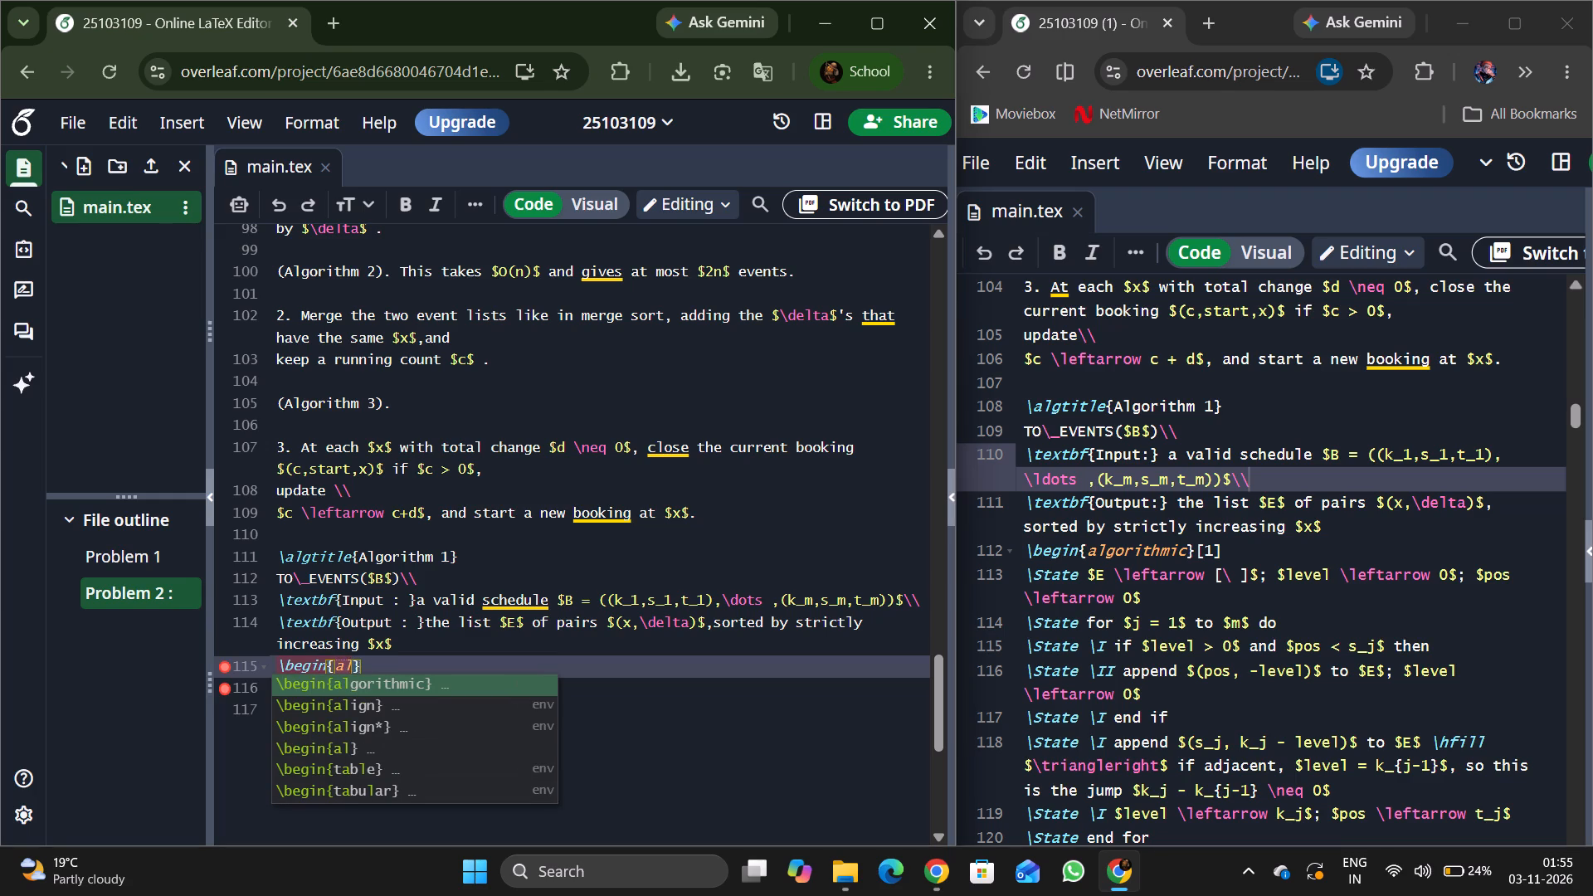
text(gorithmic)
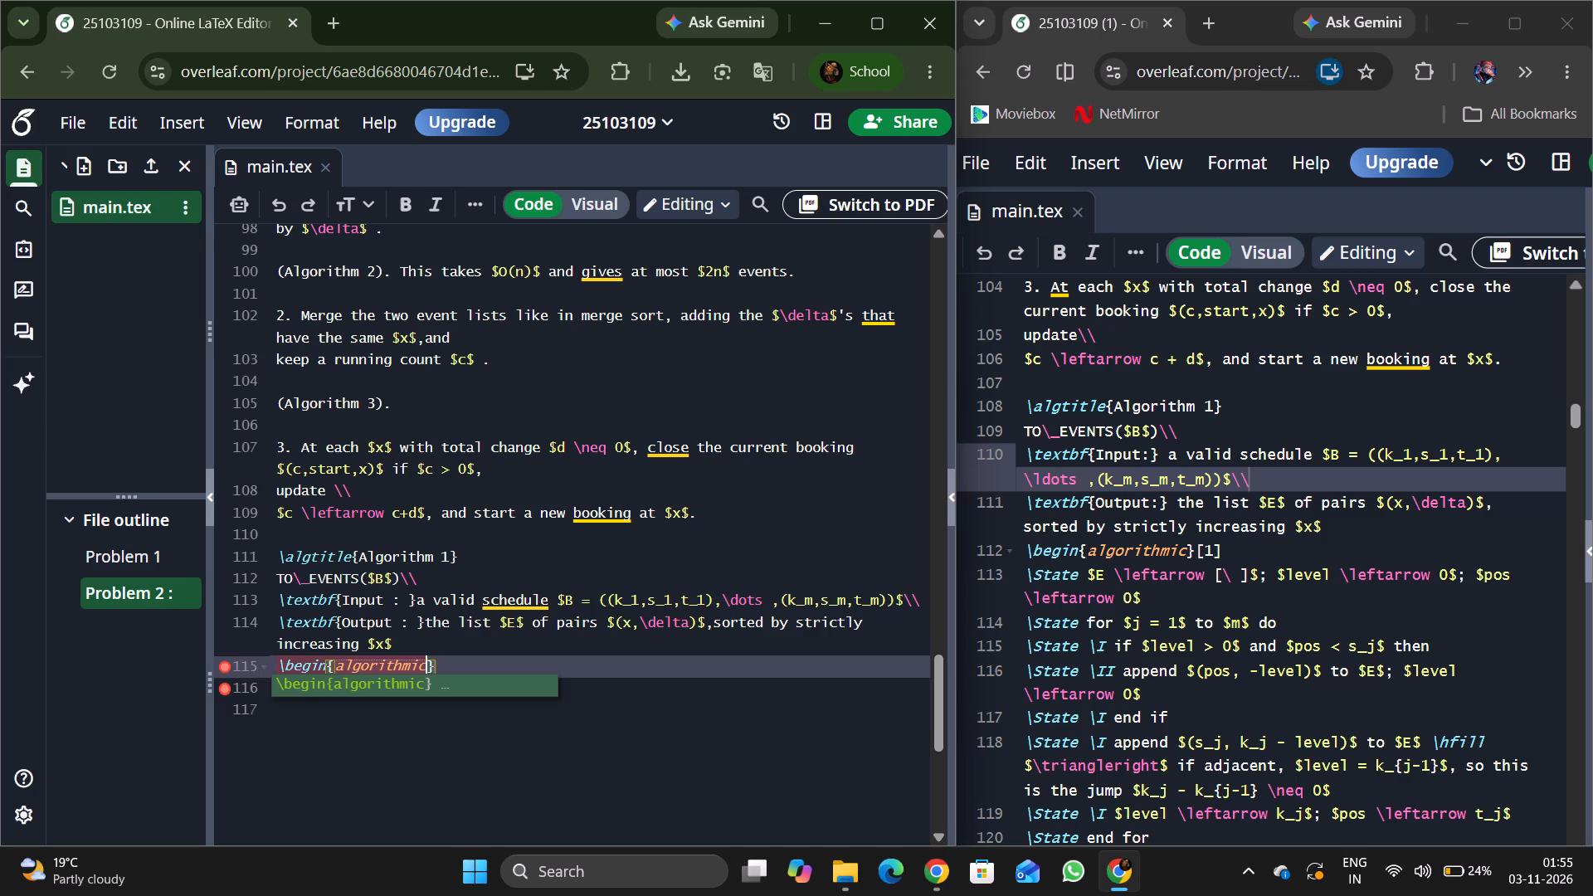
key(Return)
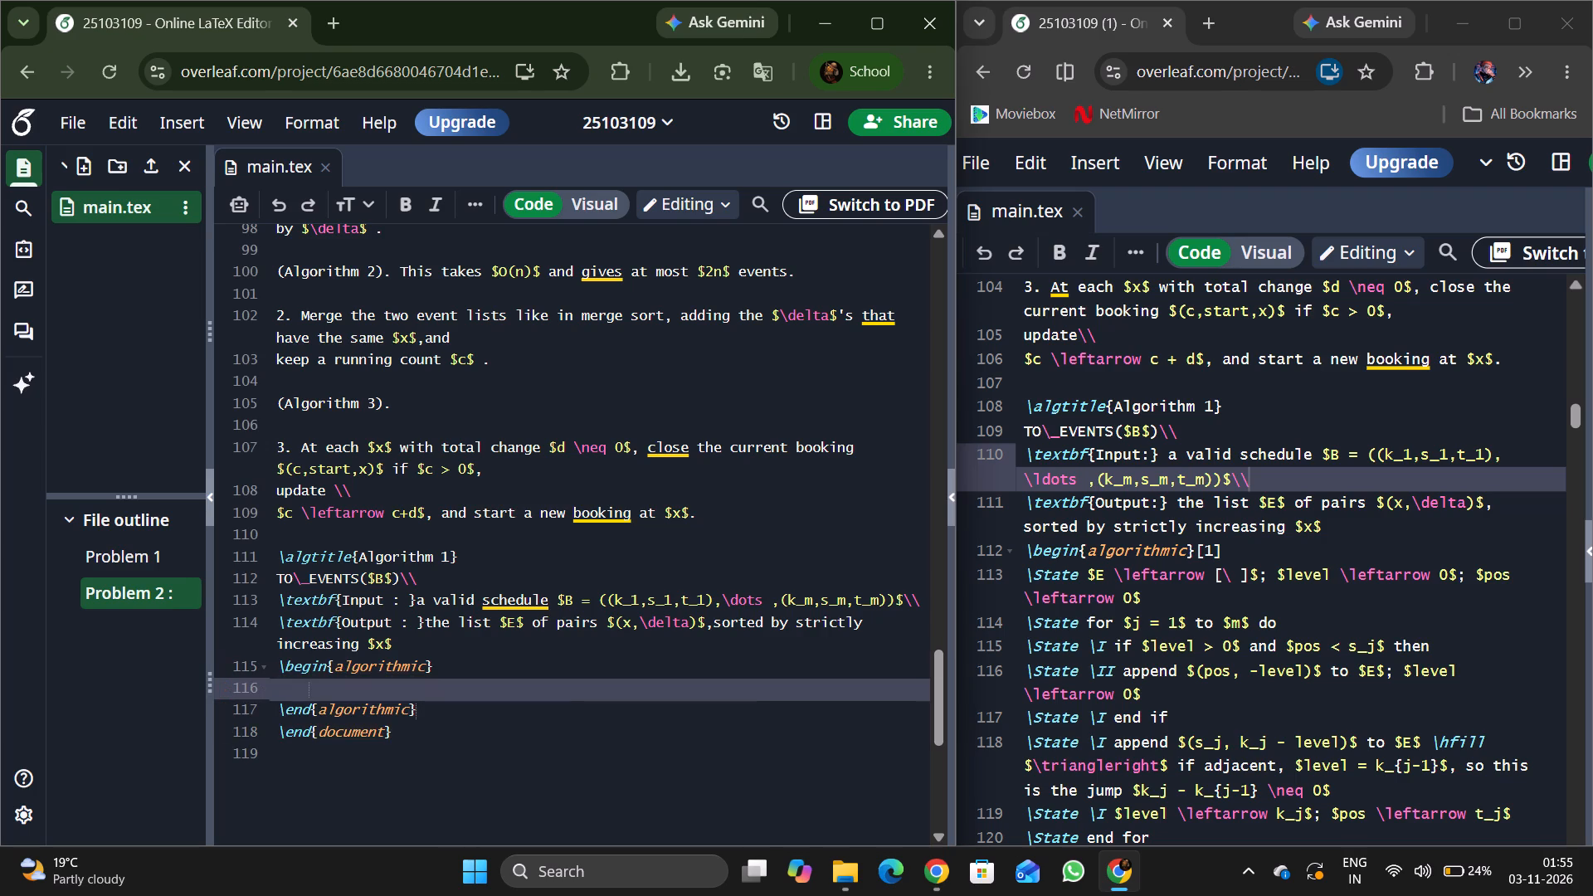
key(BackSpace)
key(BackSpace)
key(bracketleft)
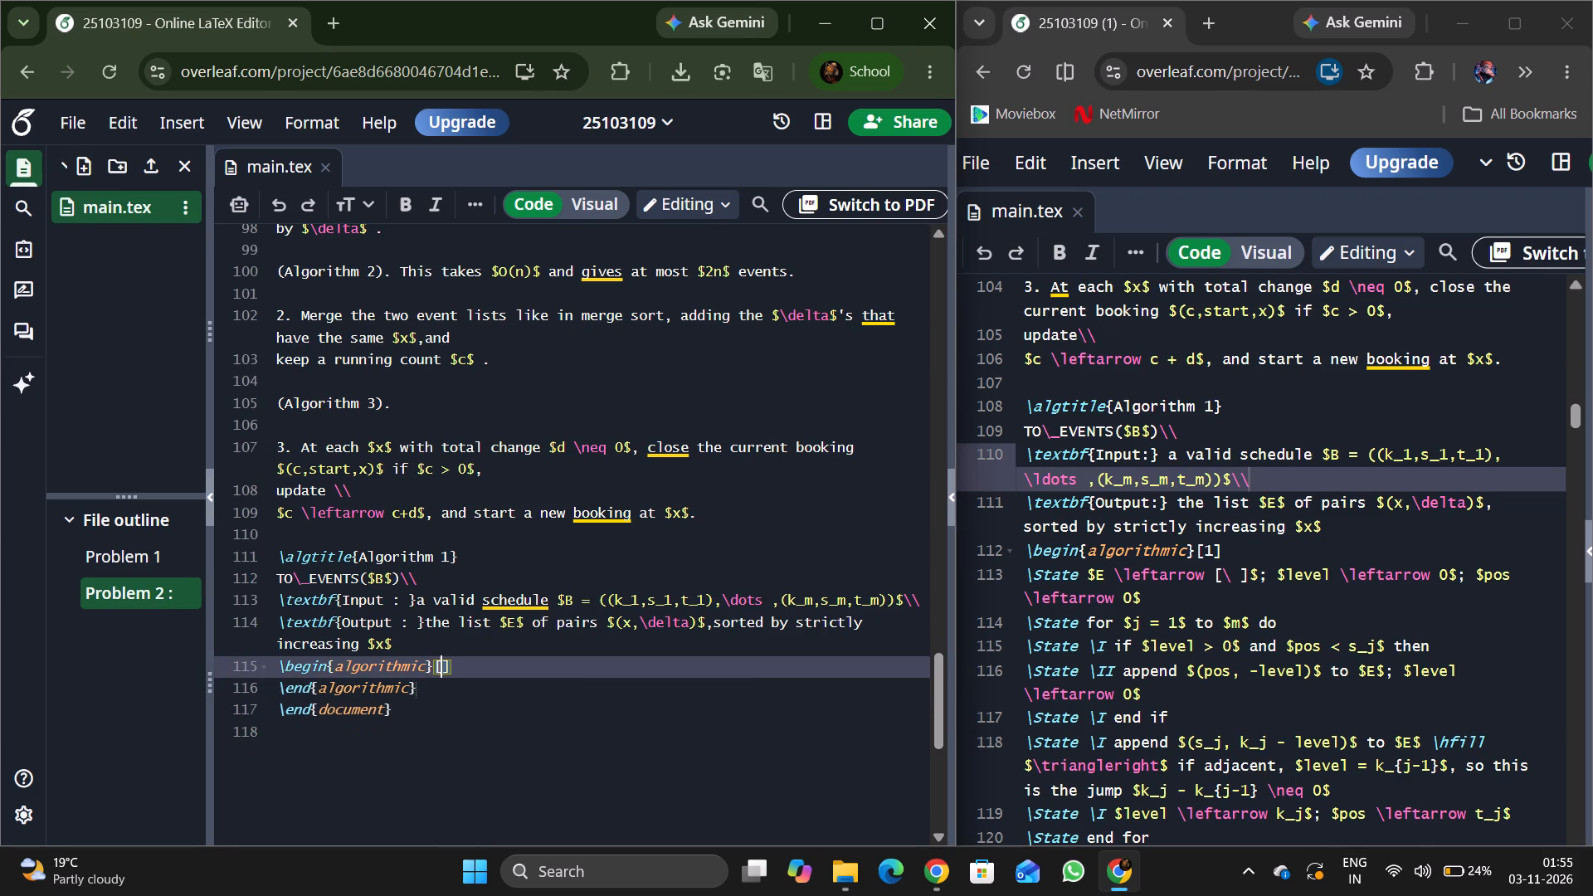
key(1)
key(Right)
Start a \State line inside the algorithmic environment, consulting Algorithm 1's pseudocode in the reference source.
key(Return)
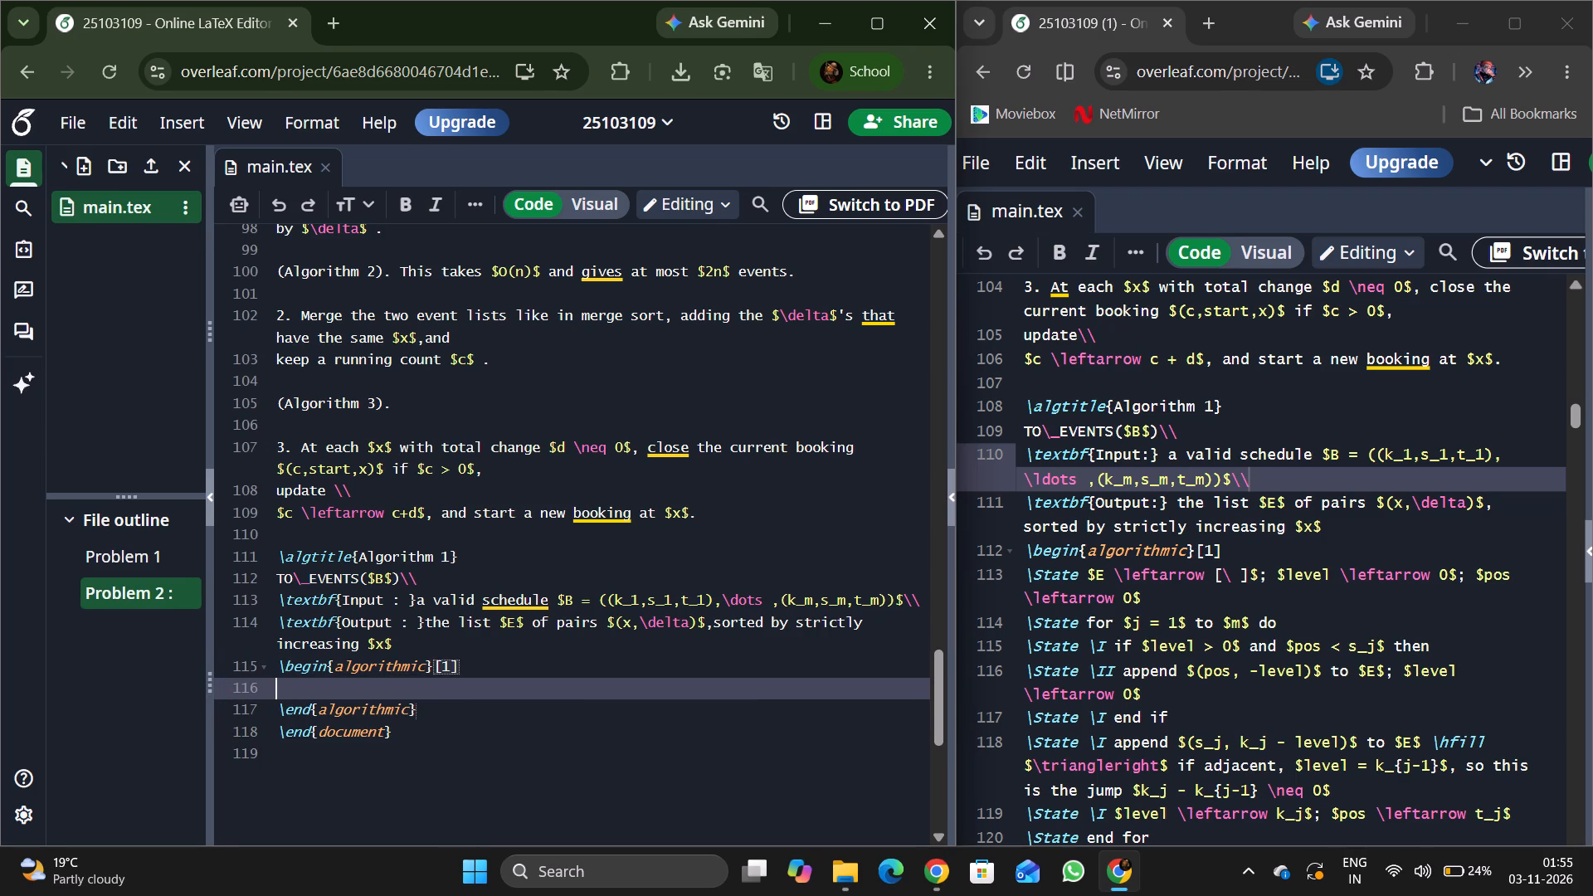
key(backslash)
text(st)
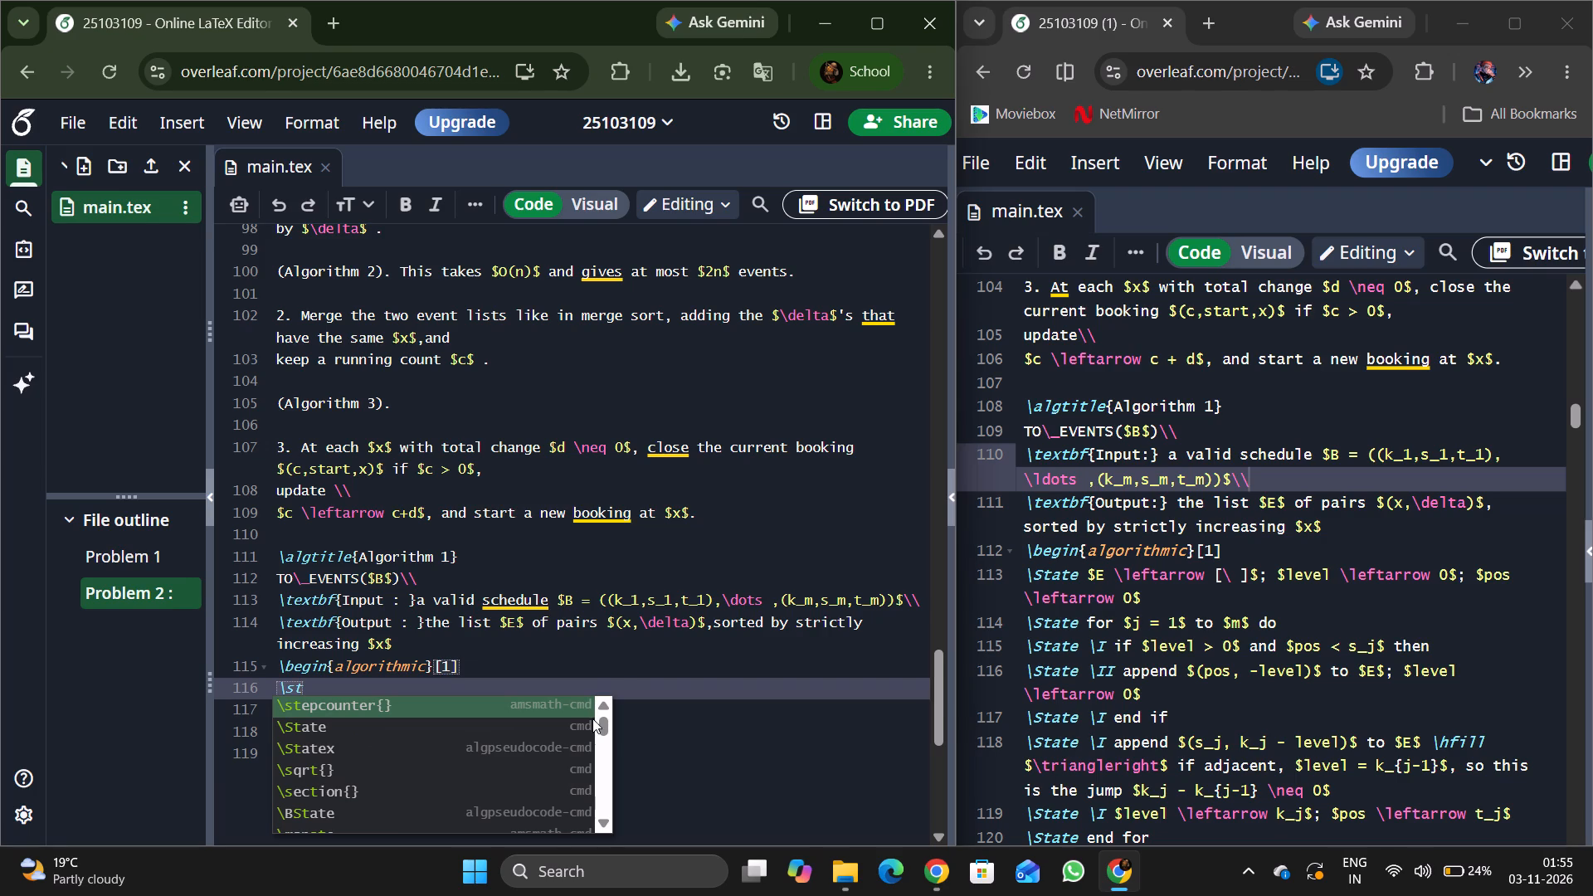
click(566, 722)
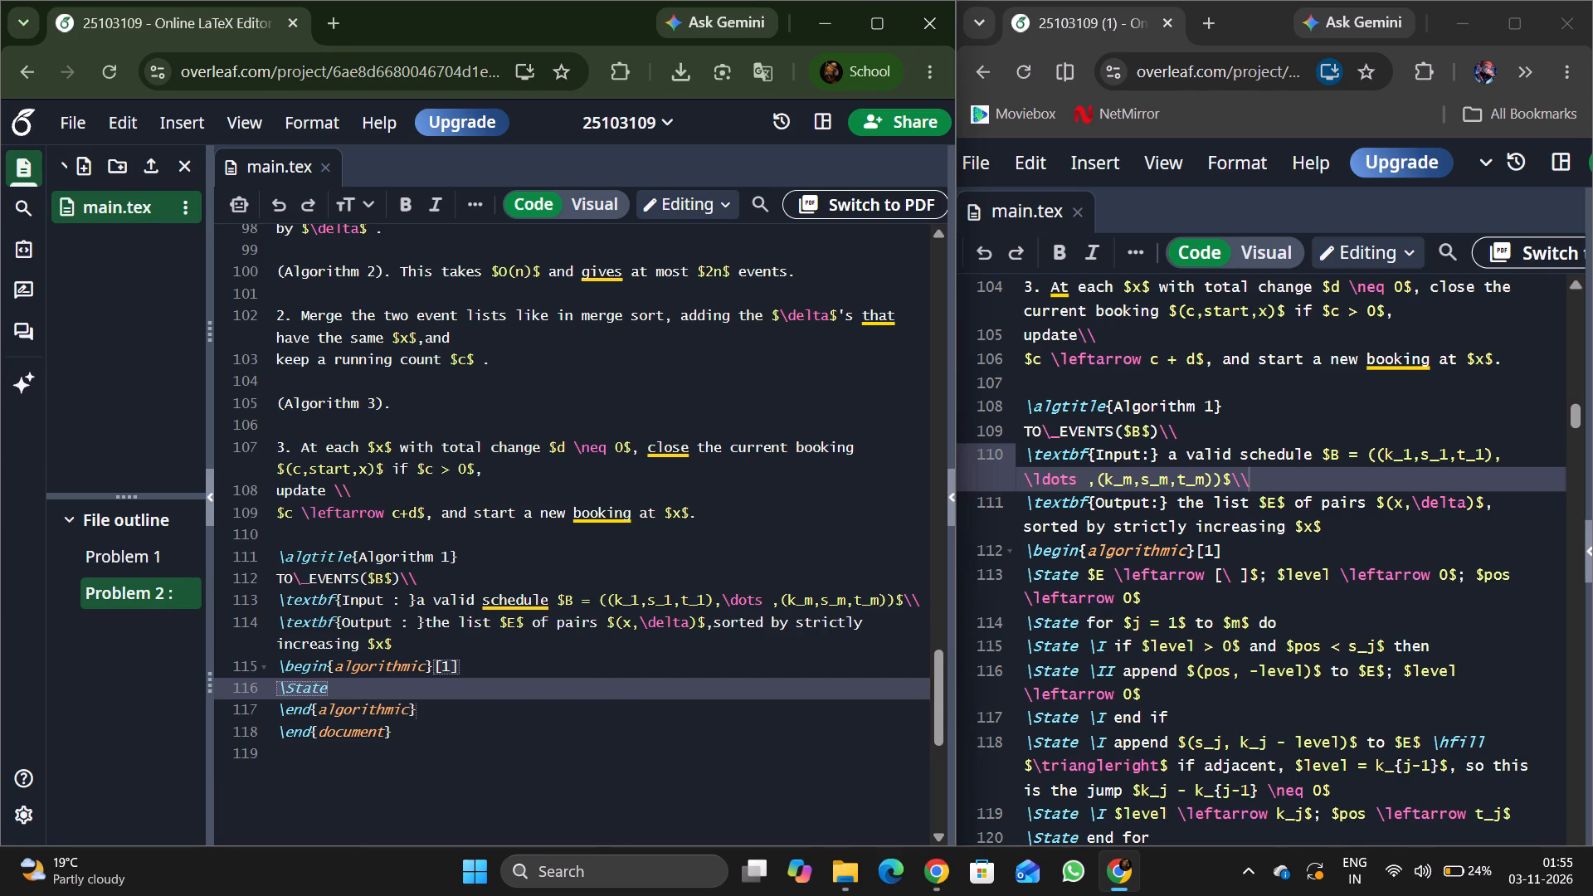
click(1230, 544)
scroll(1230, 544, down, 1)
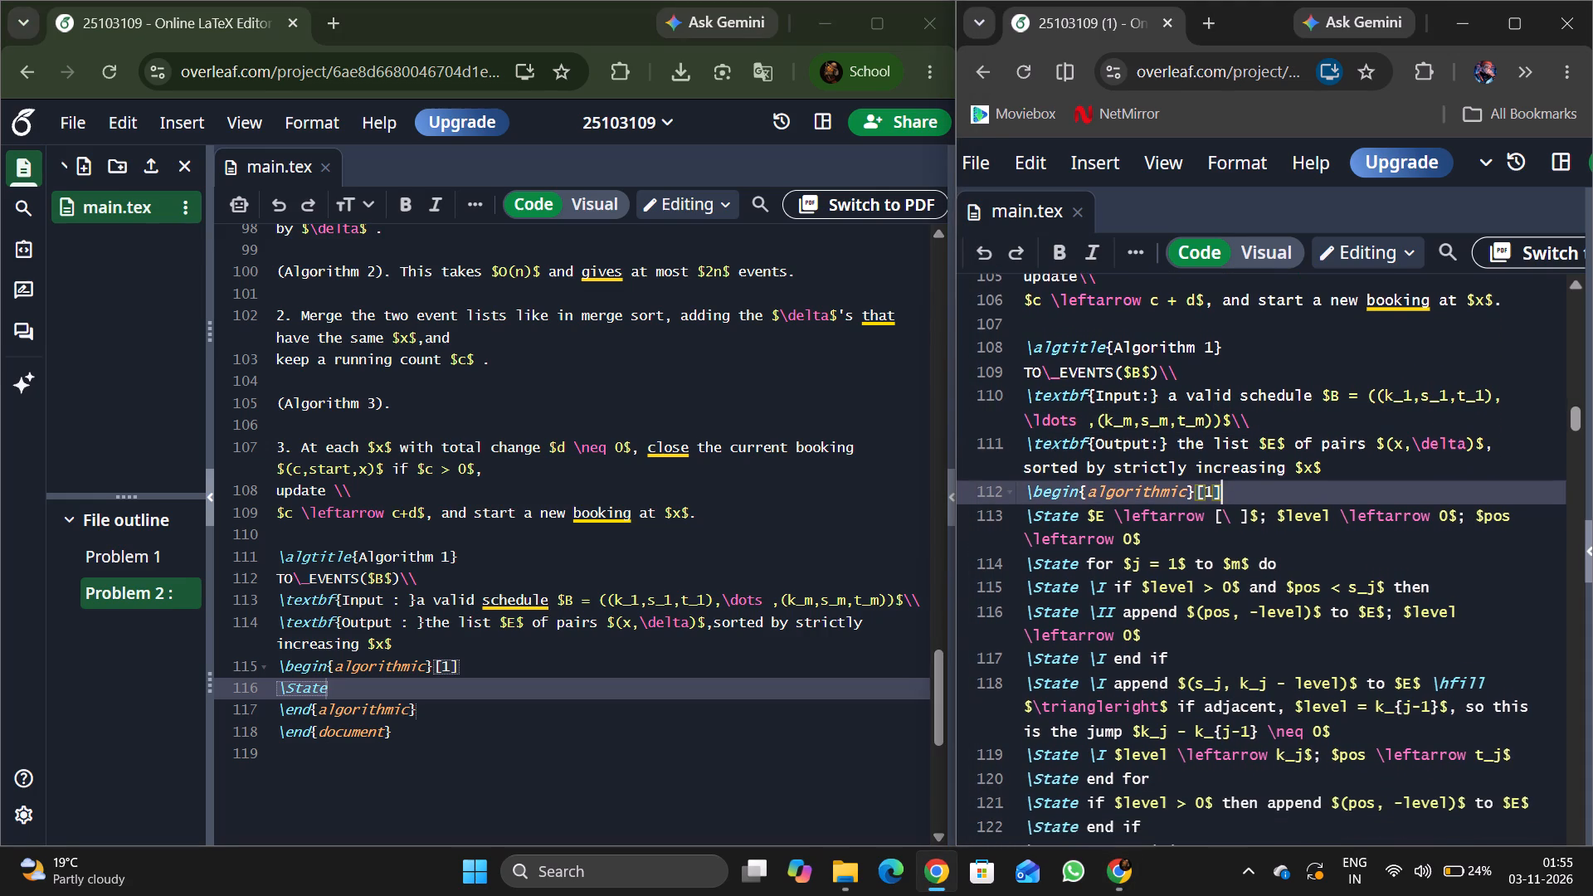
scroll(1230, 544, down, 1)
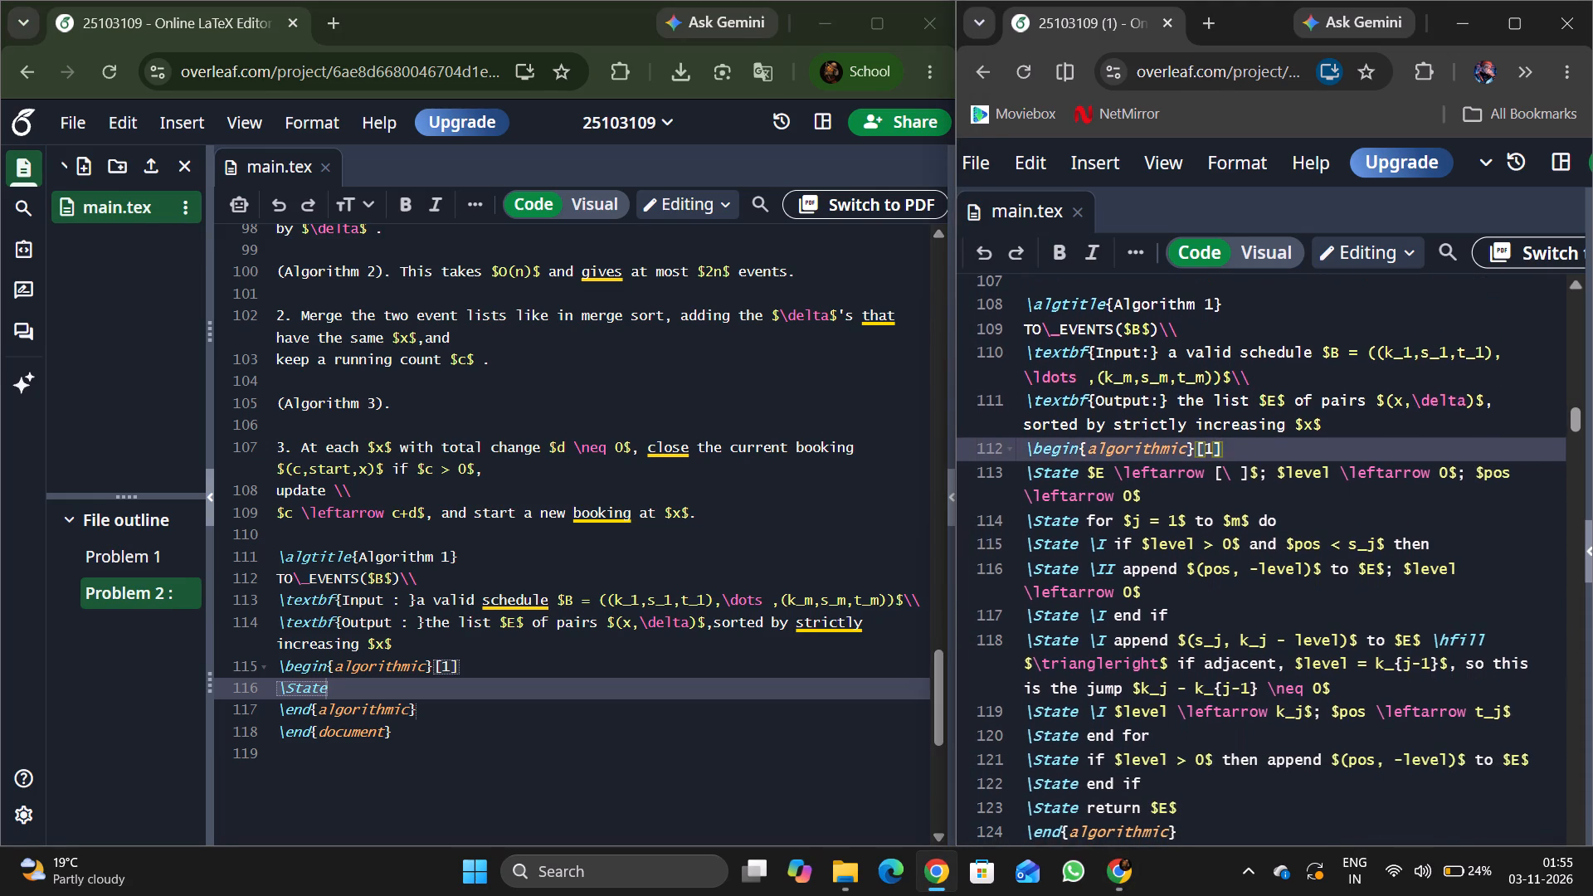
key(space)
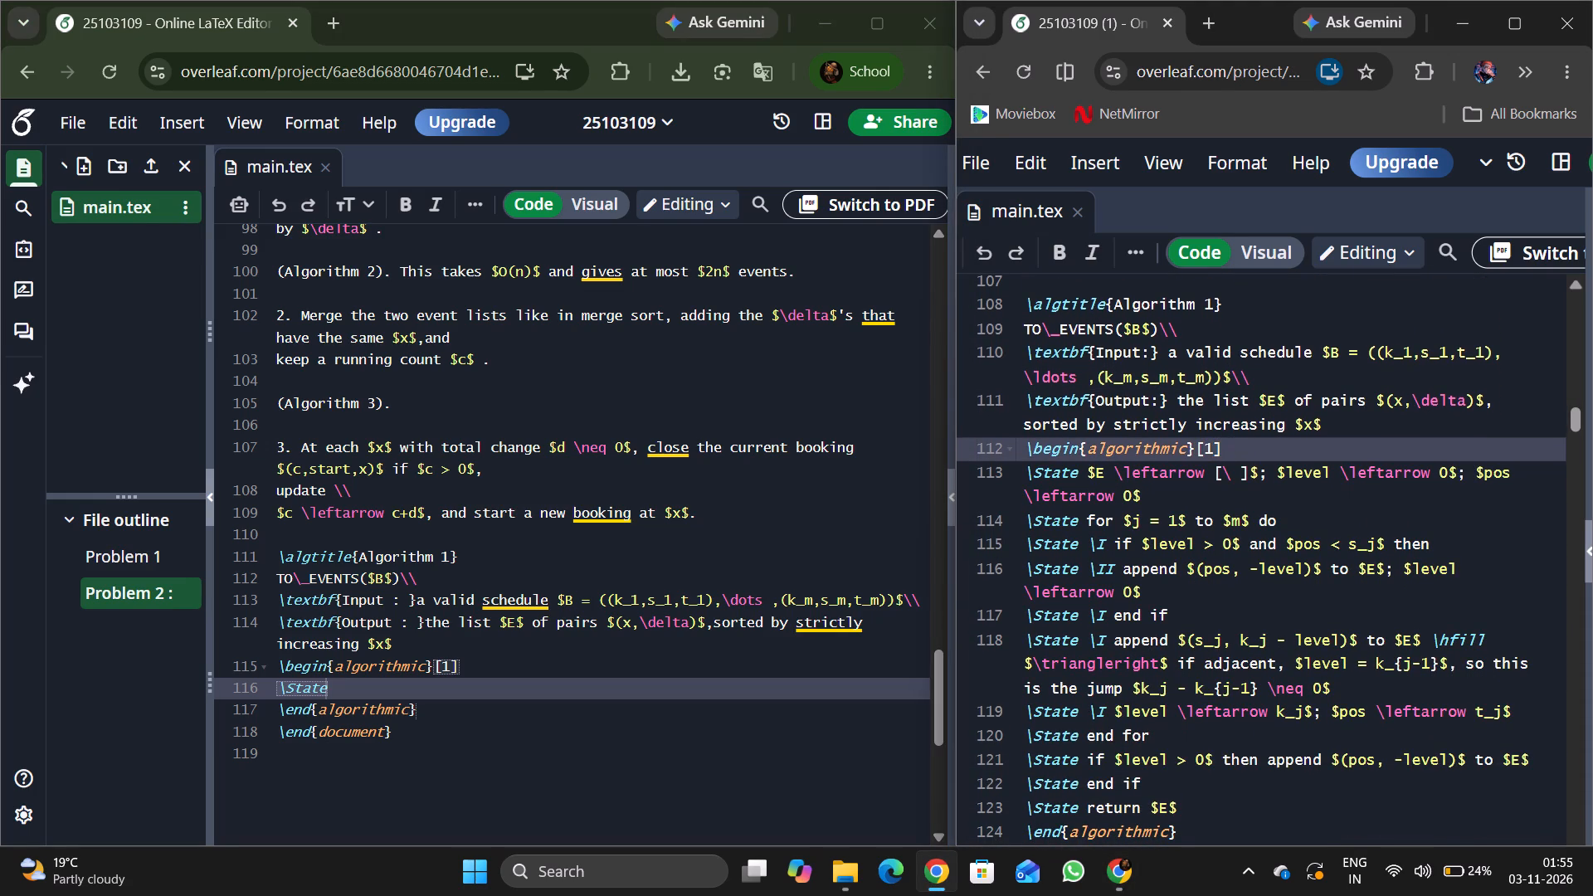
click(772, 684)
key(space)
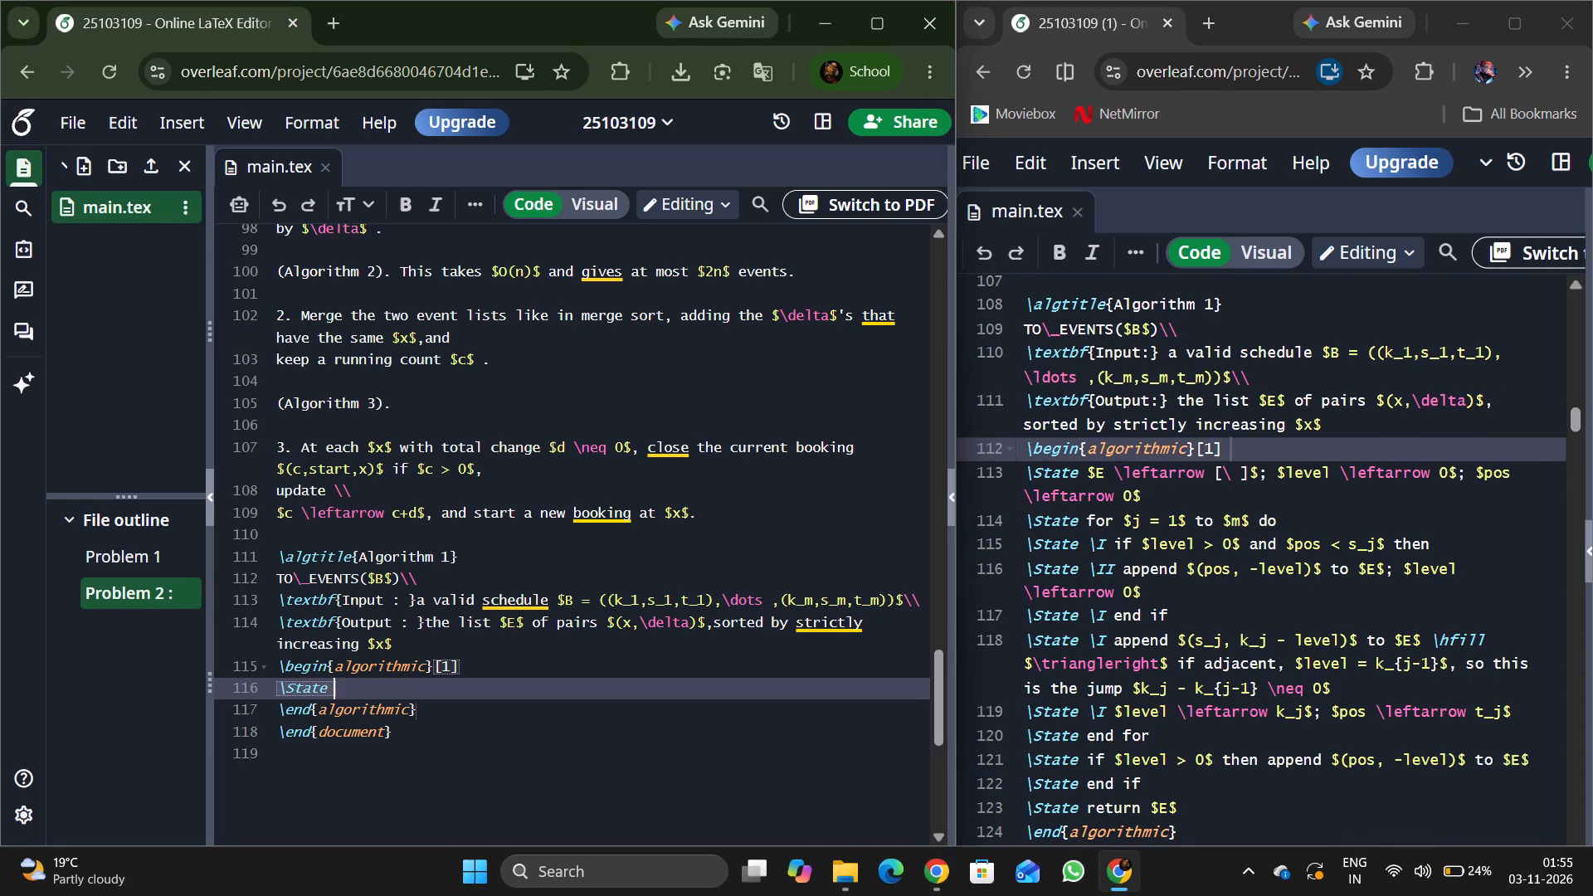
Add the inline math assignment $E \leftarrow [\ ]$ followed by a semicolon to the first \State line.
key(shift+dollar)
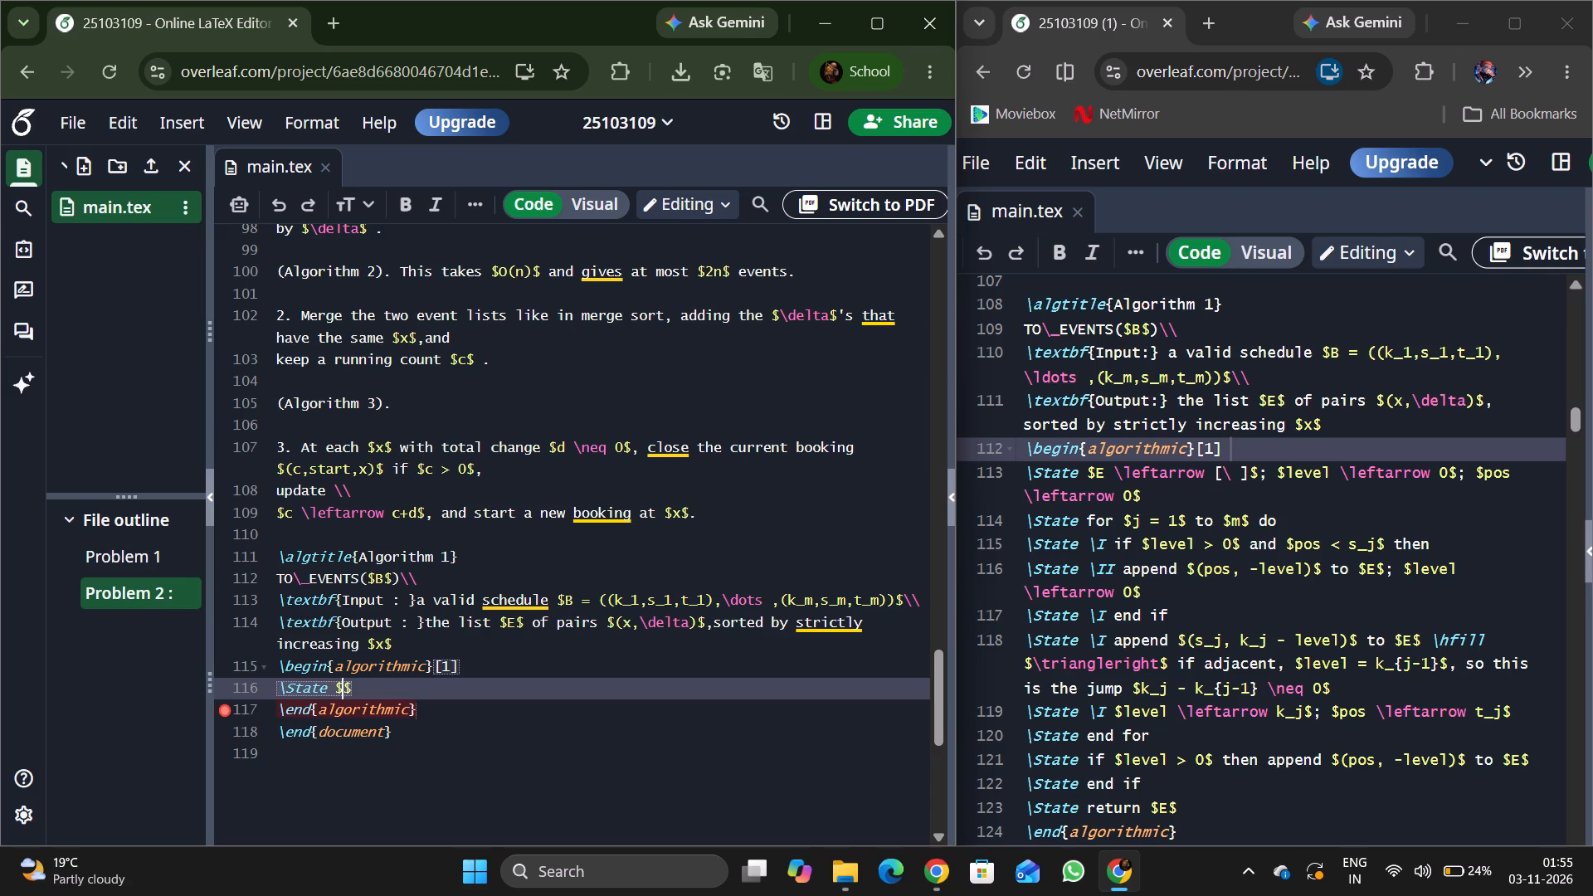
text(E \)
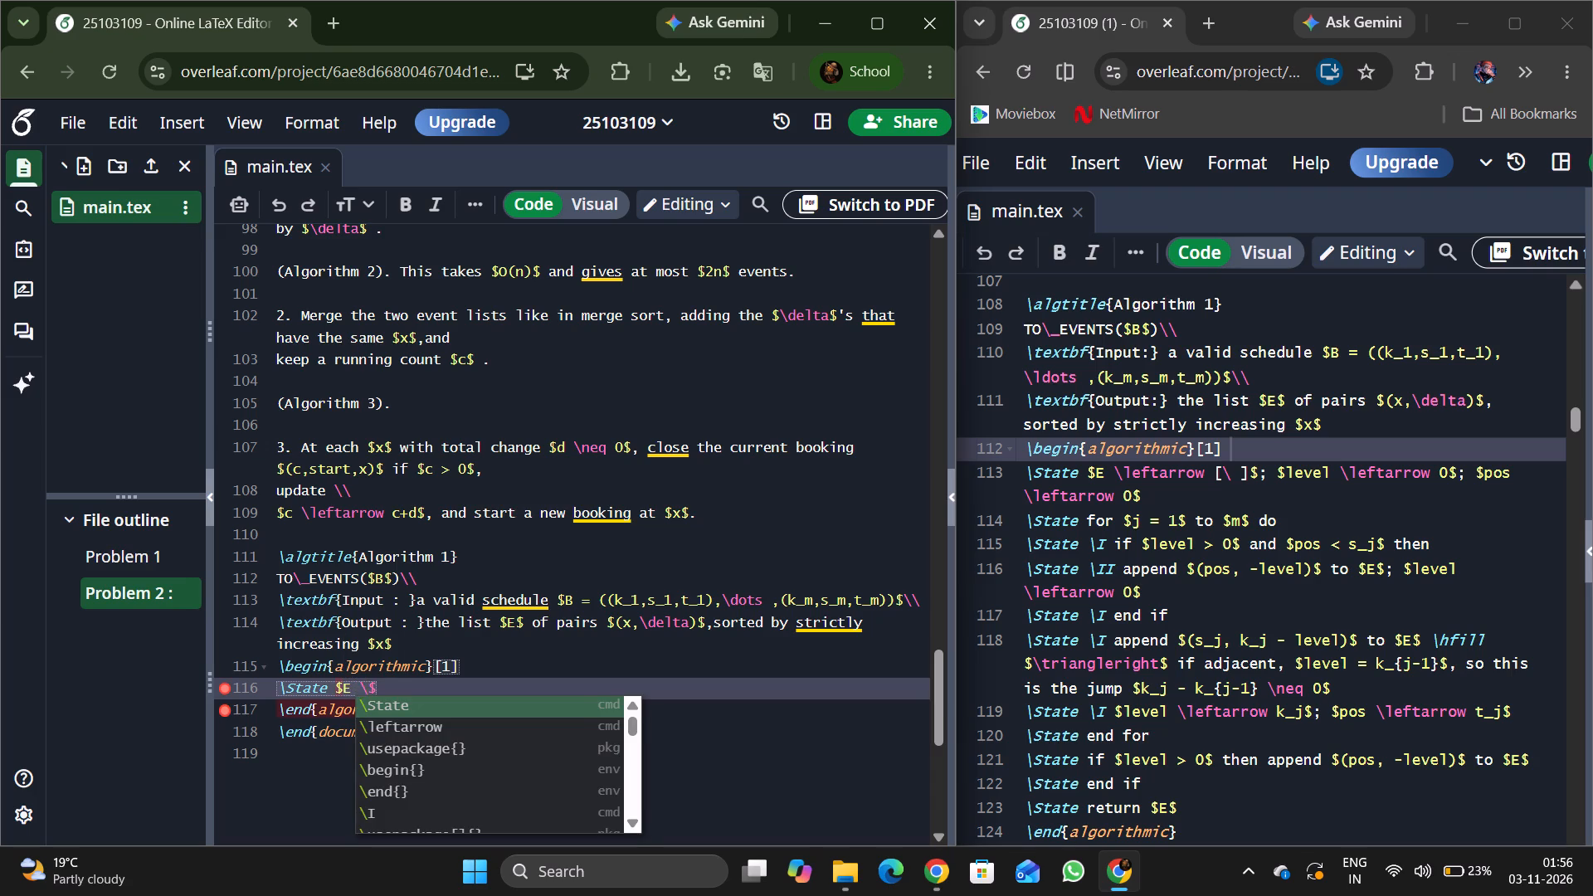
text(LEFT)
key(BackSpace)
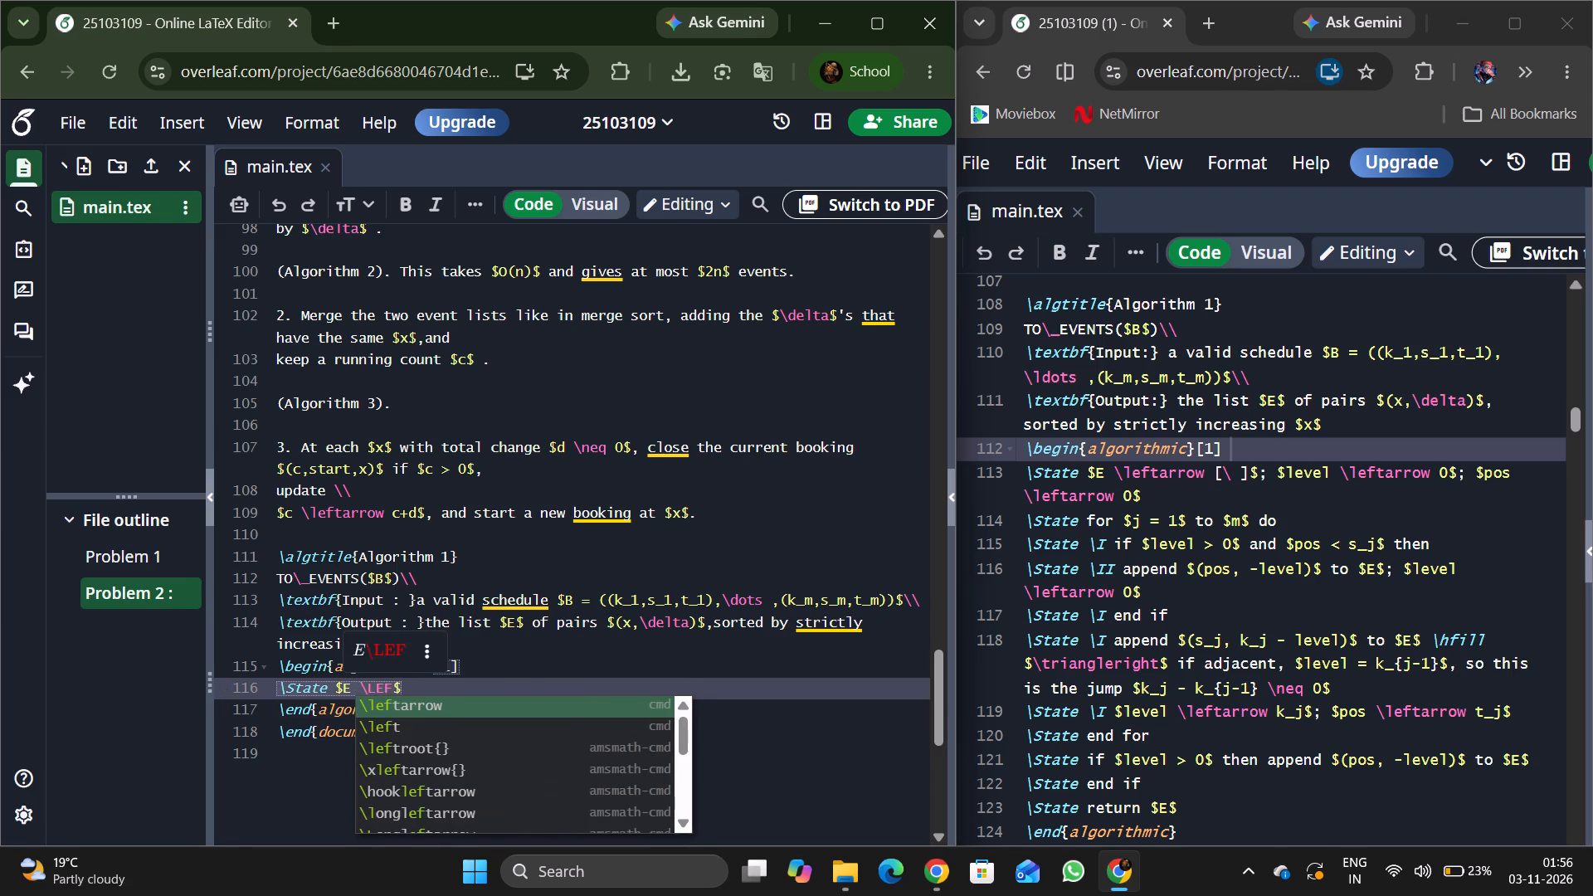
key(Return)
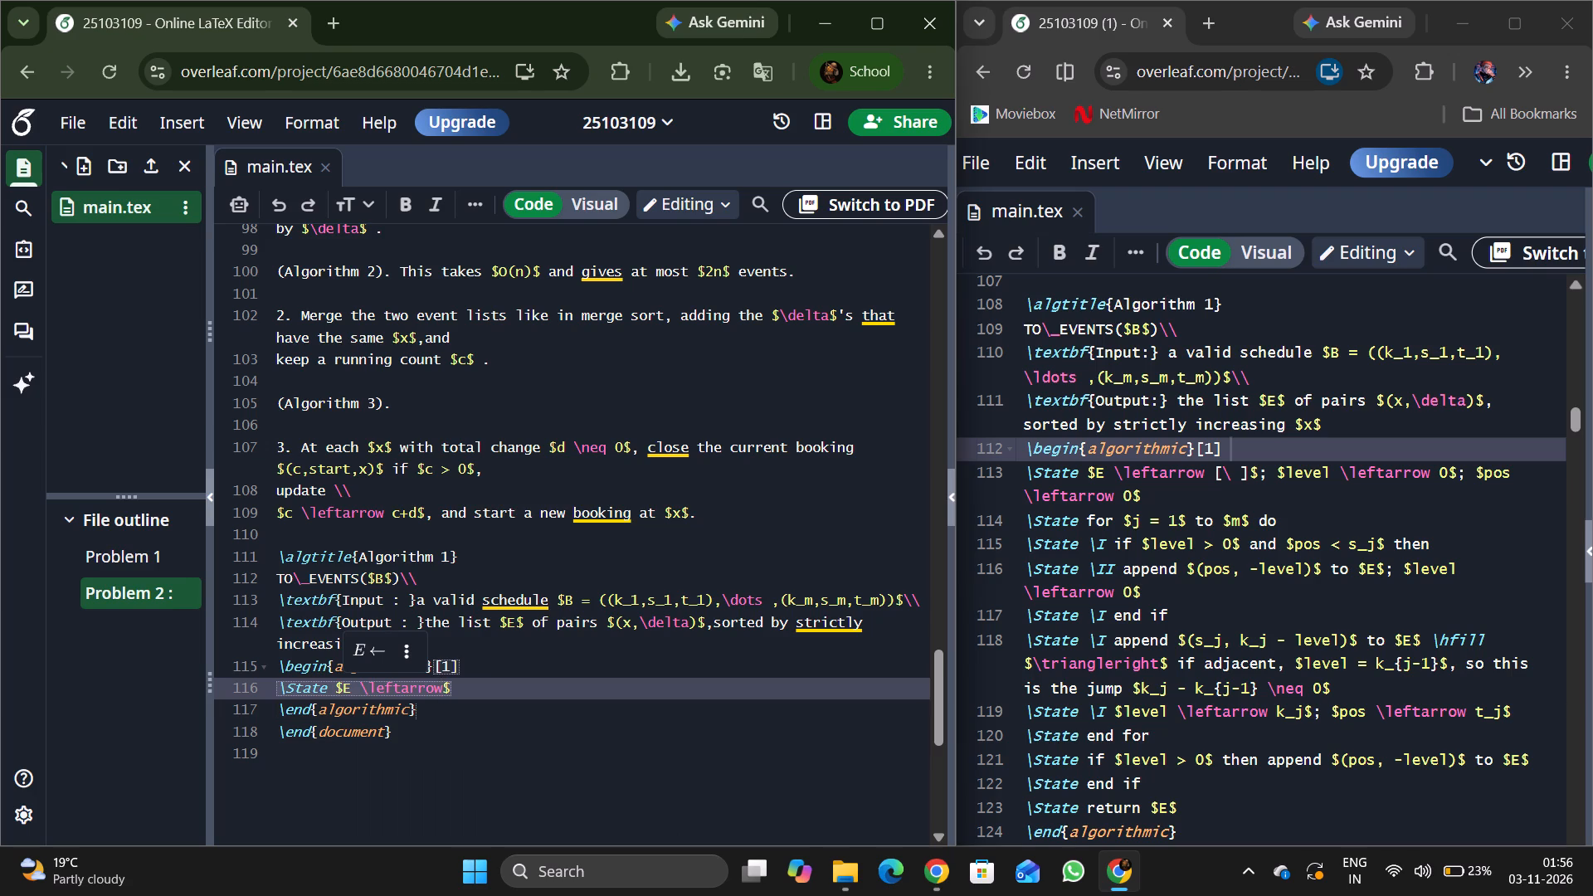
key(space)
key(bracketleft)
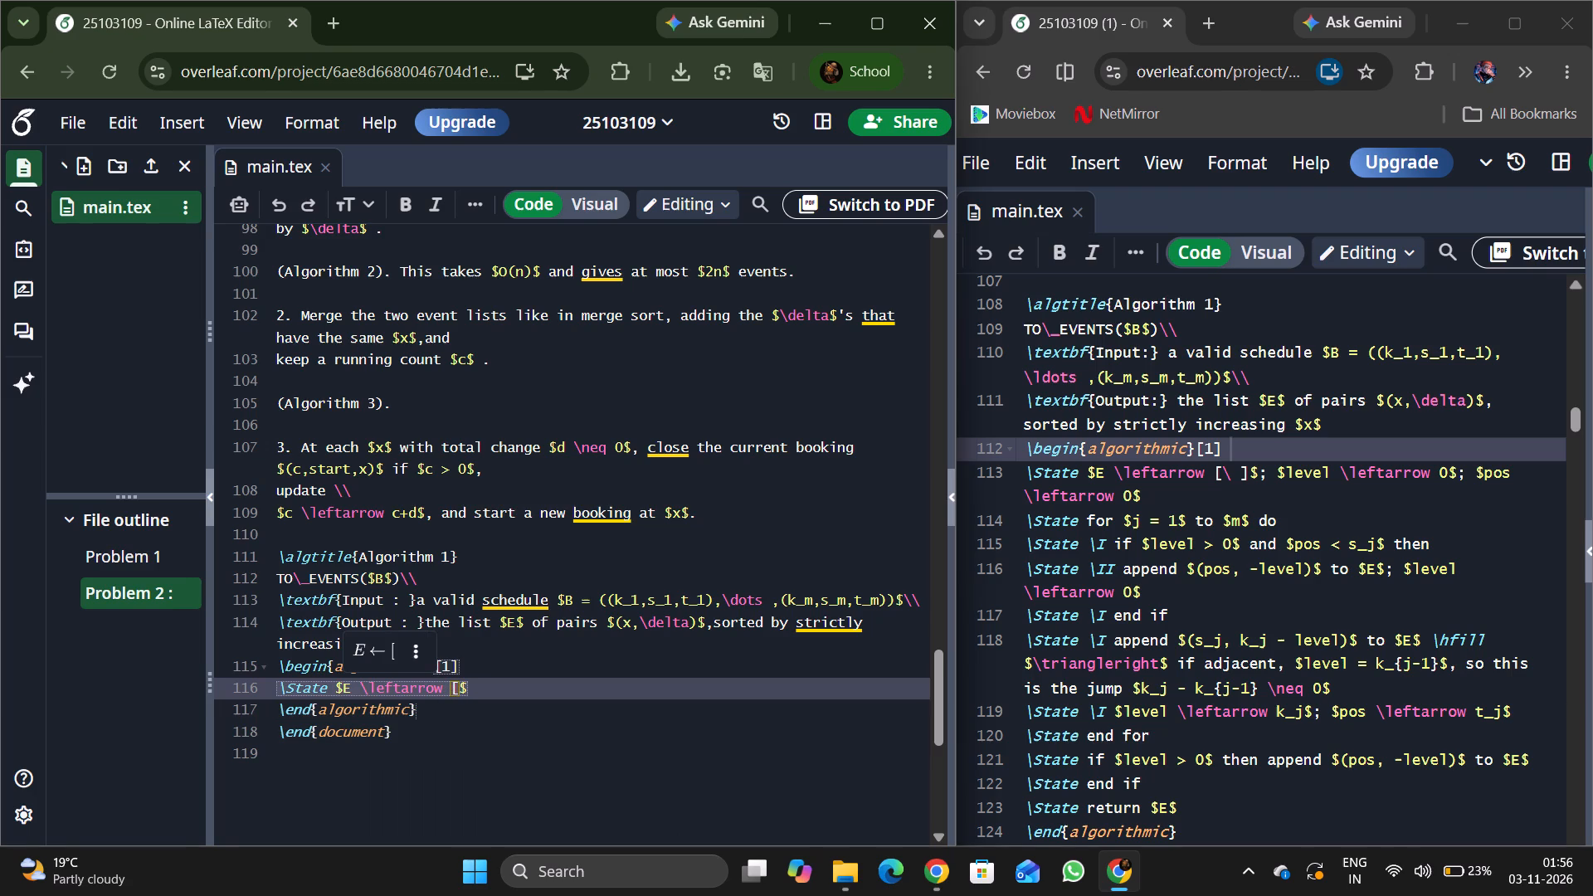
key(backslash)
key(space)
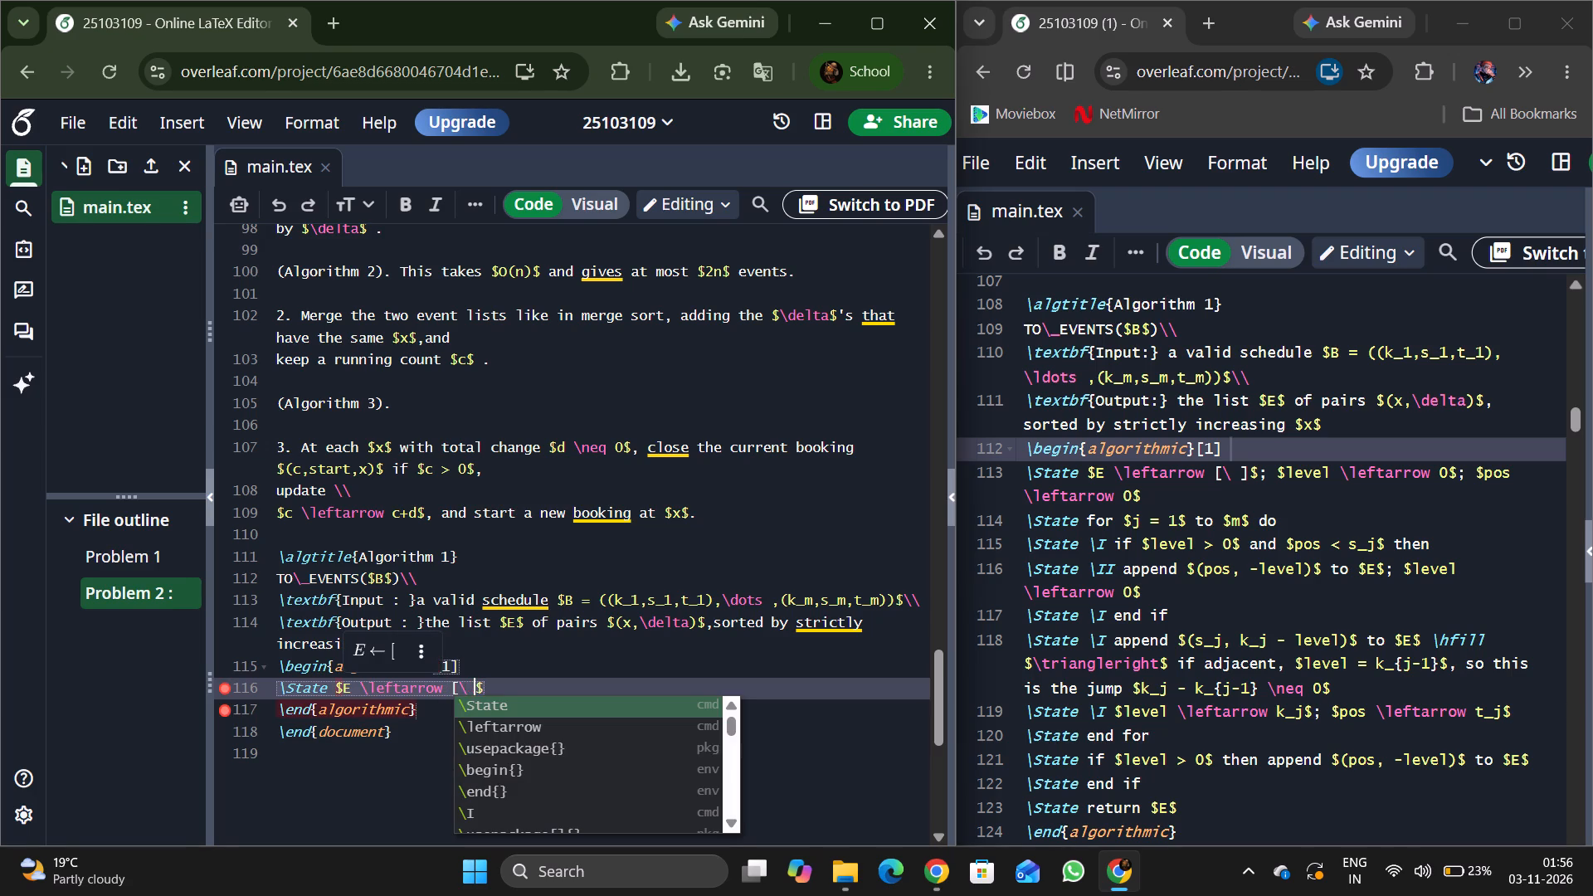
text(])
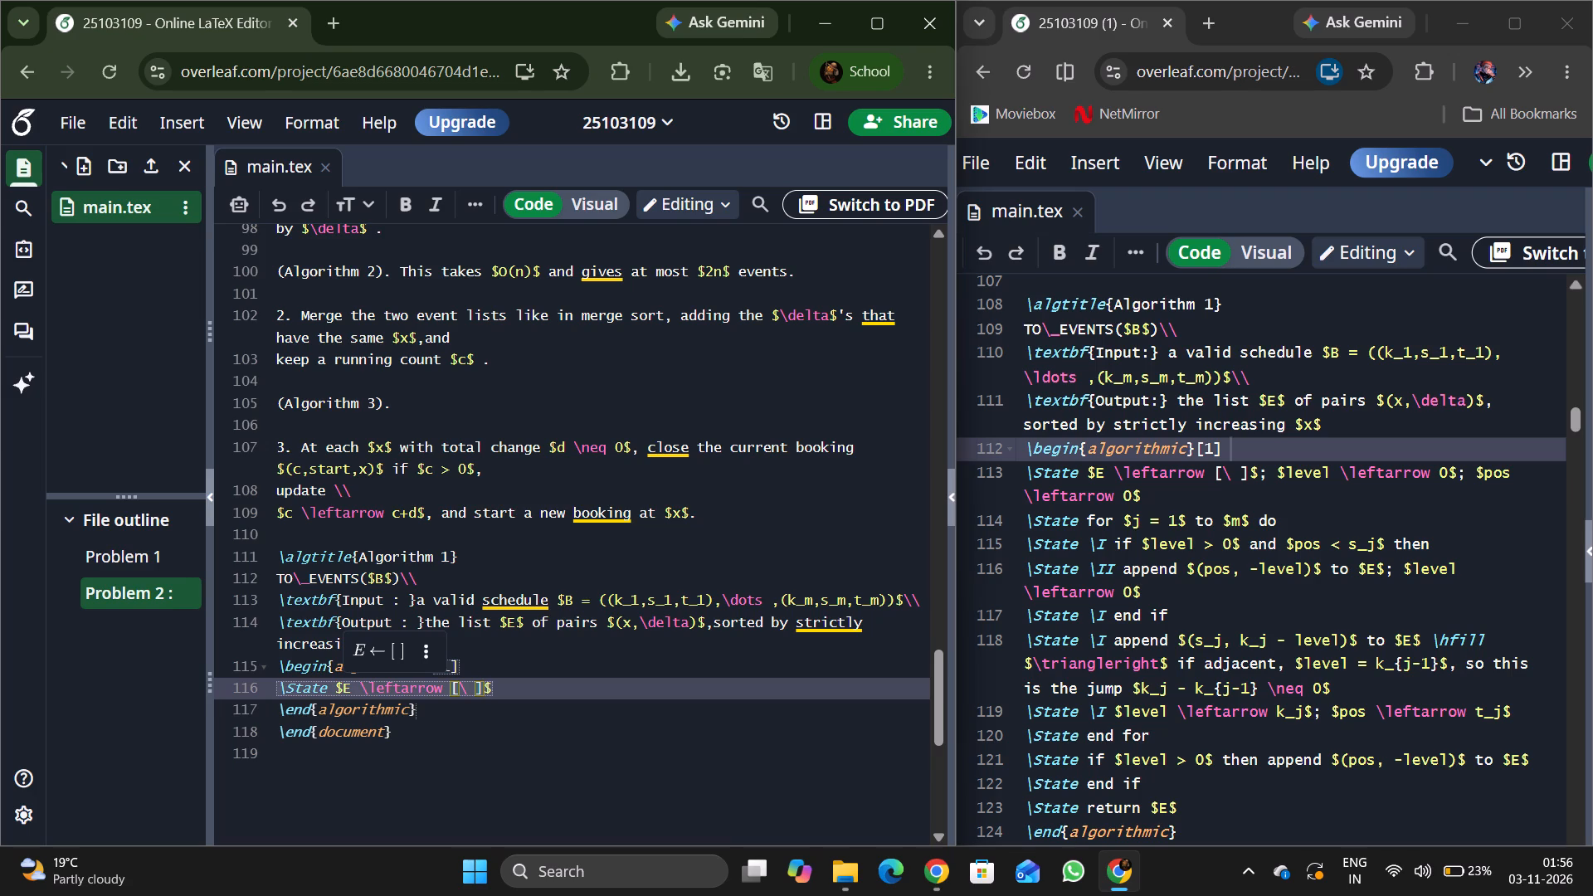
key(Right)
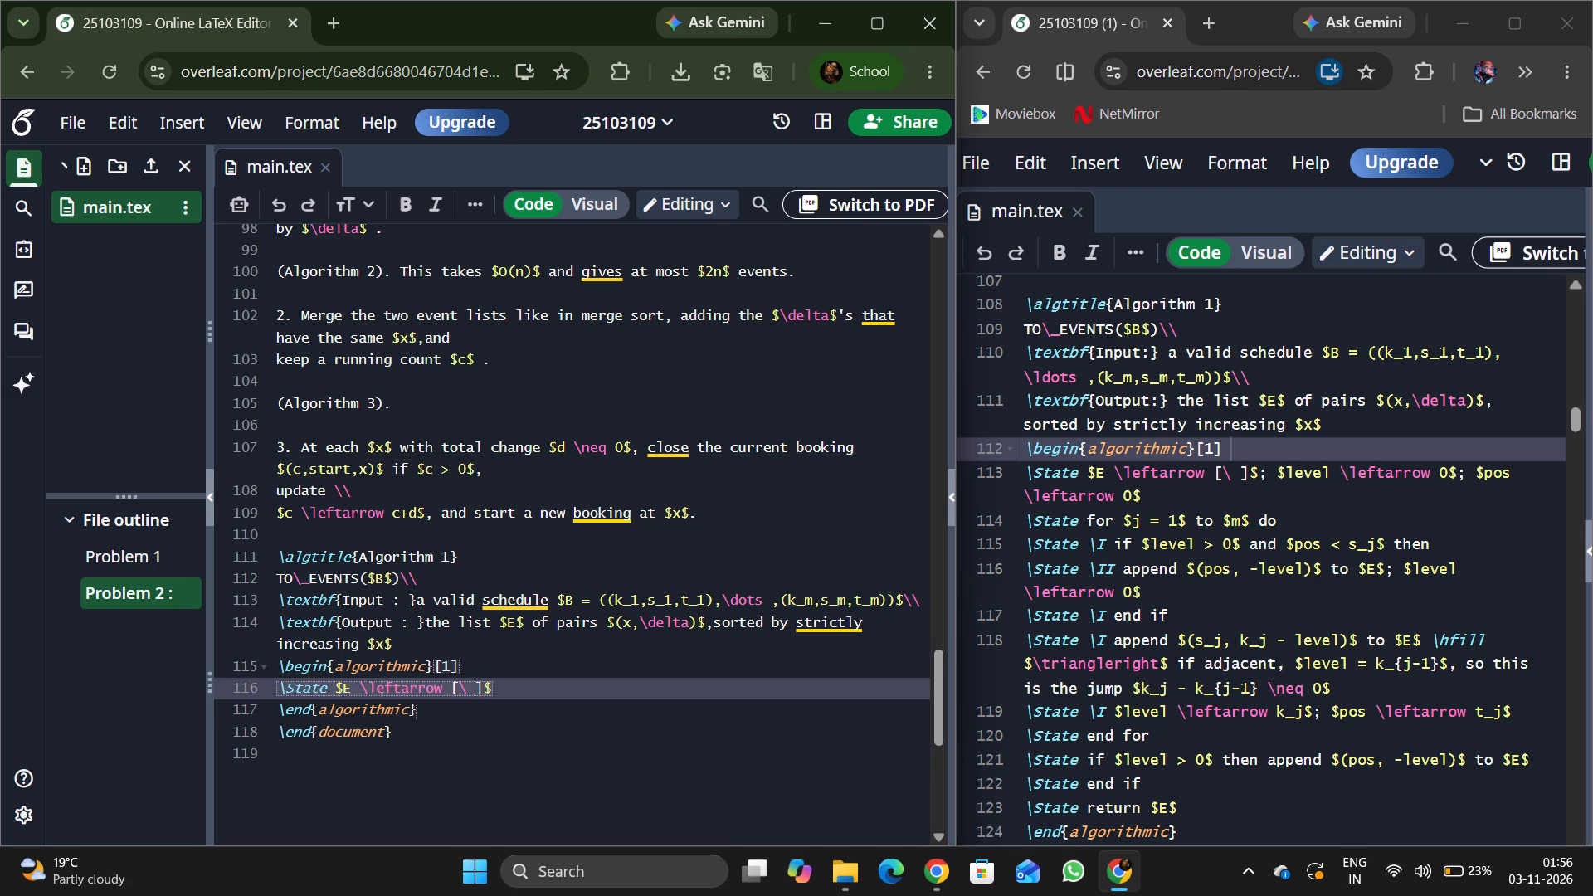
key(semicolon)
key(space)
Add the inline math assignment $level \leftarrow 0$ followed by a semicolon to Algorithm 1's first \State line.
key(shift+dollar)
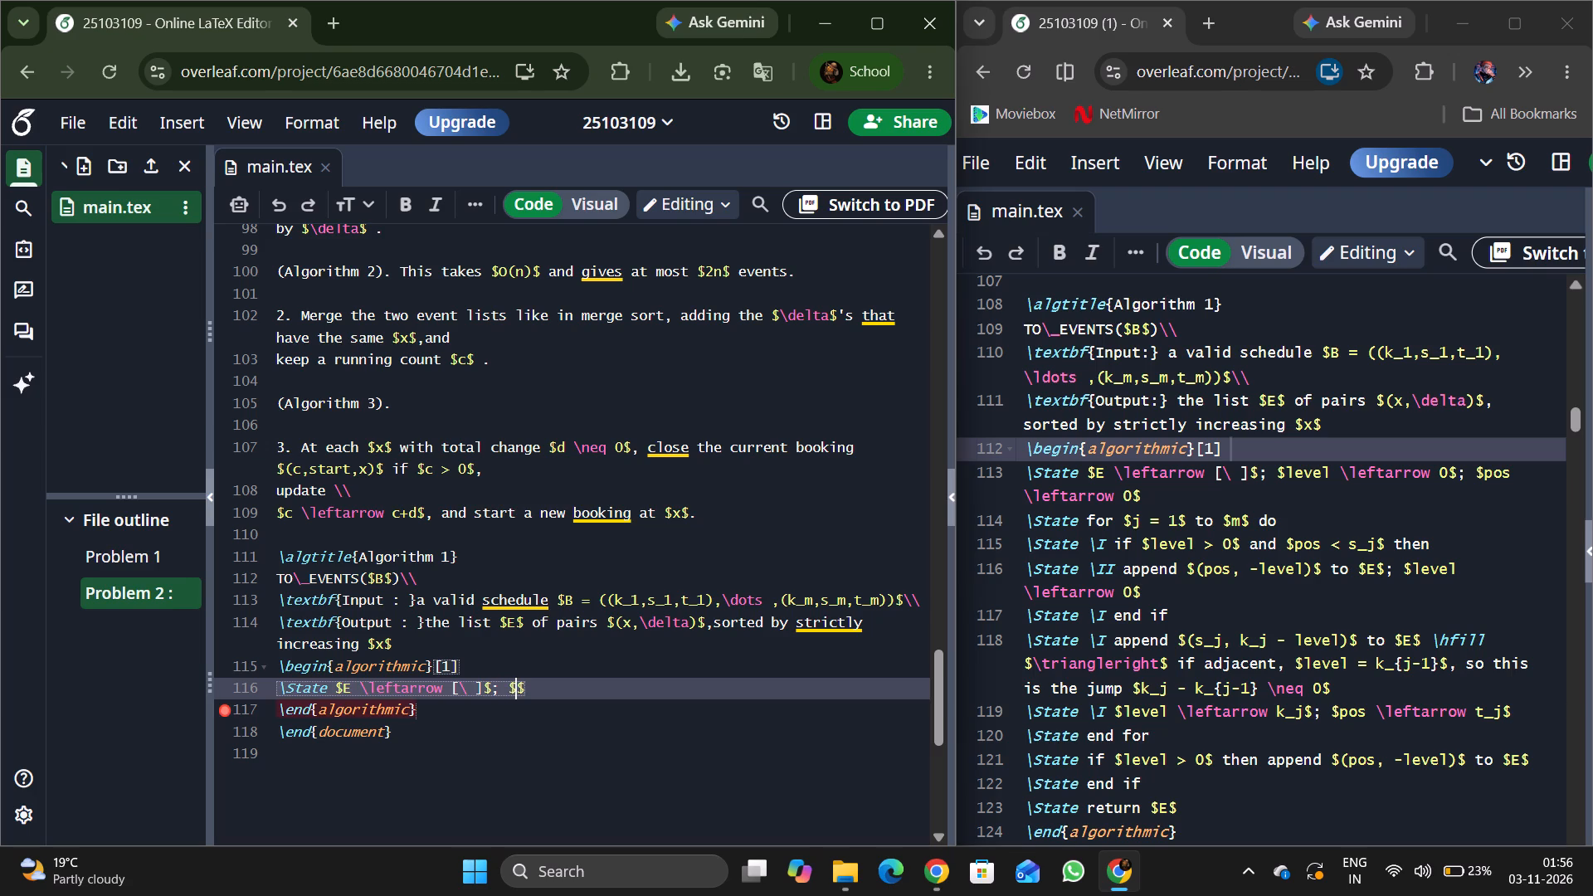
key(l)
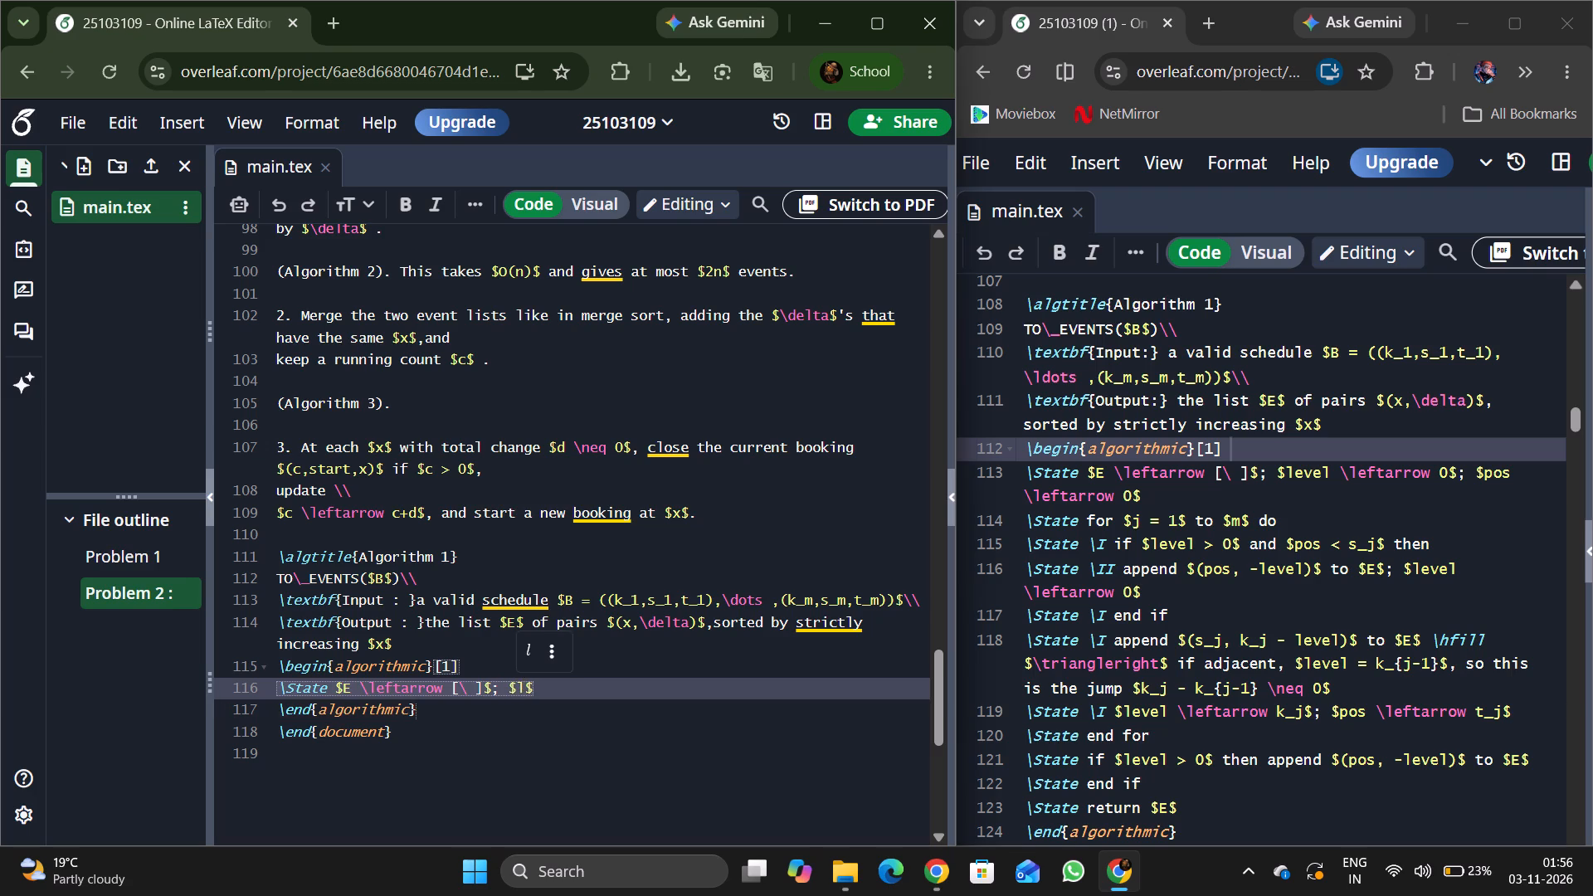
text(evel)
key(space)
text(\)
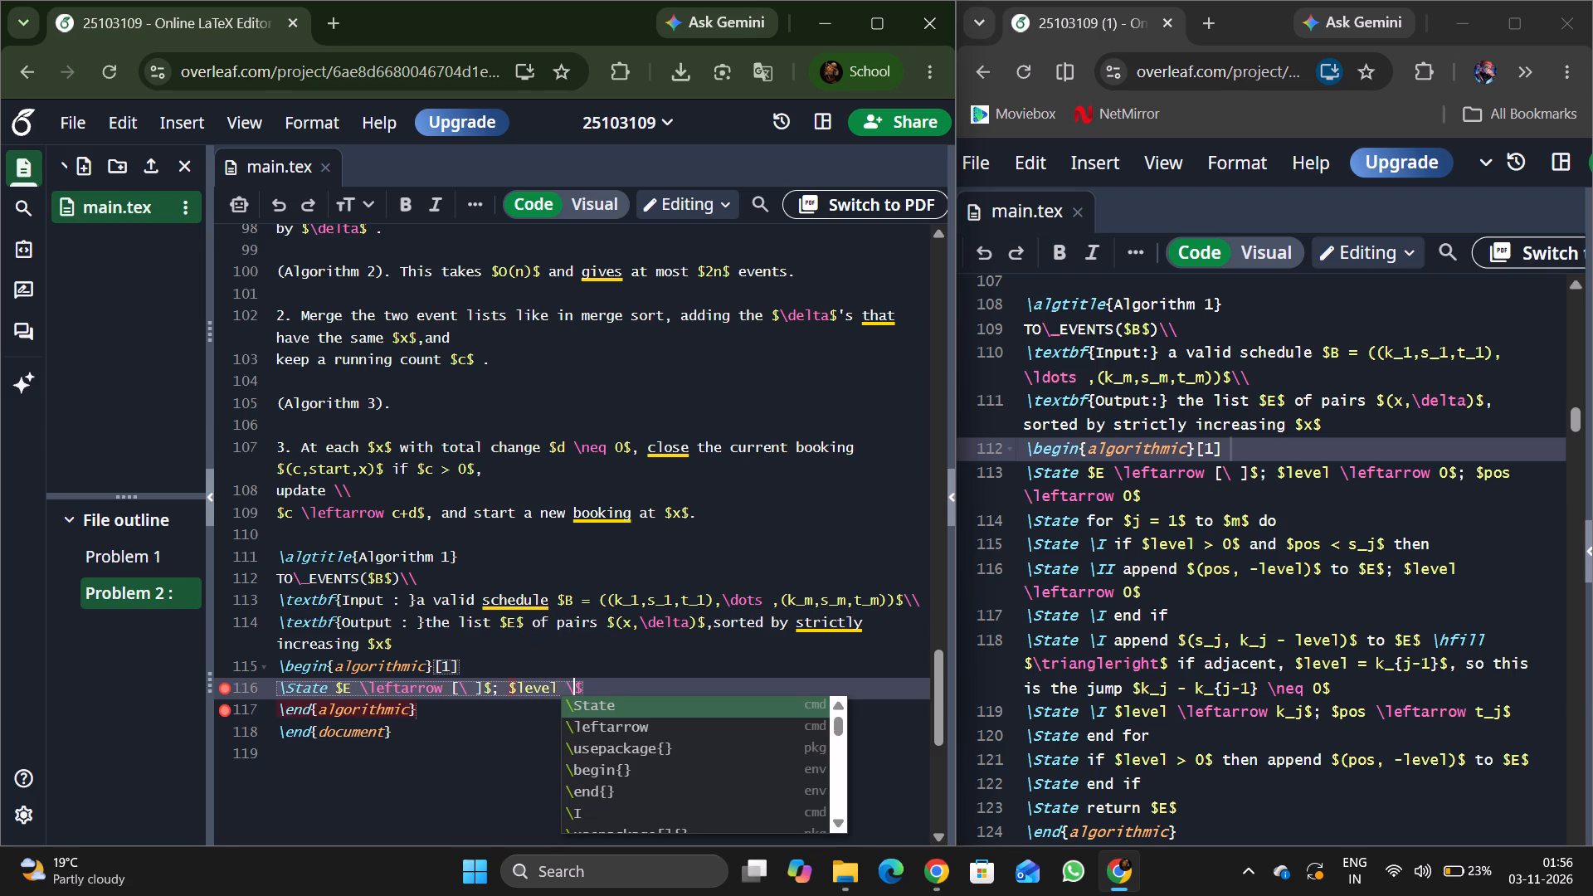
text(left)
key(Down)
key(Return)
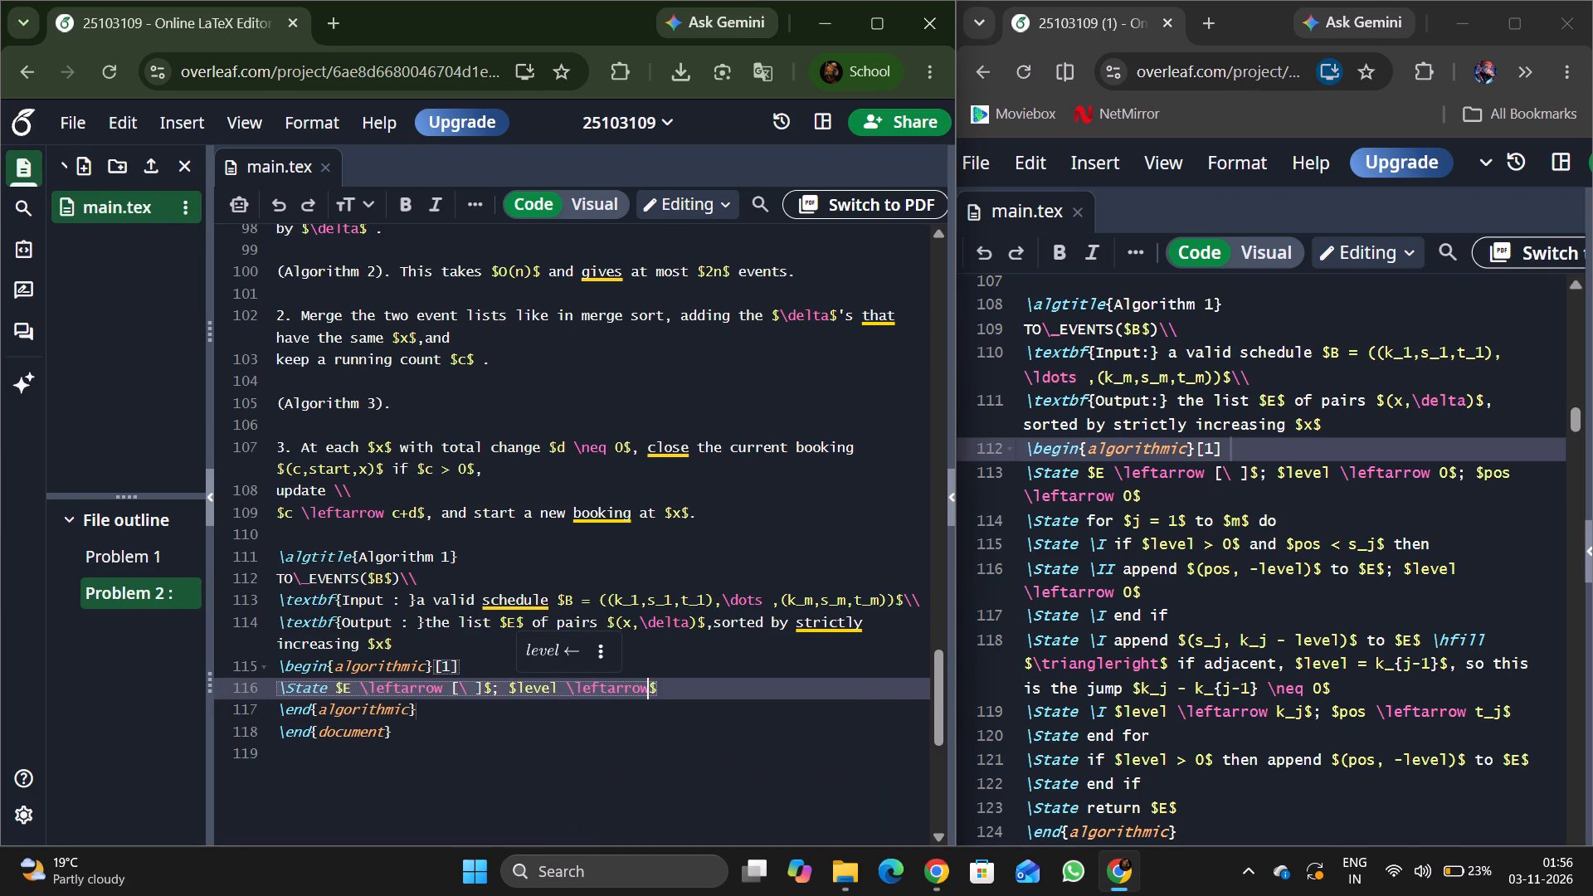
key(space)
text(0)
key(Right)
key(semicolon)
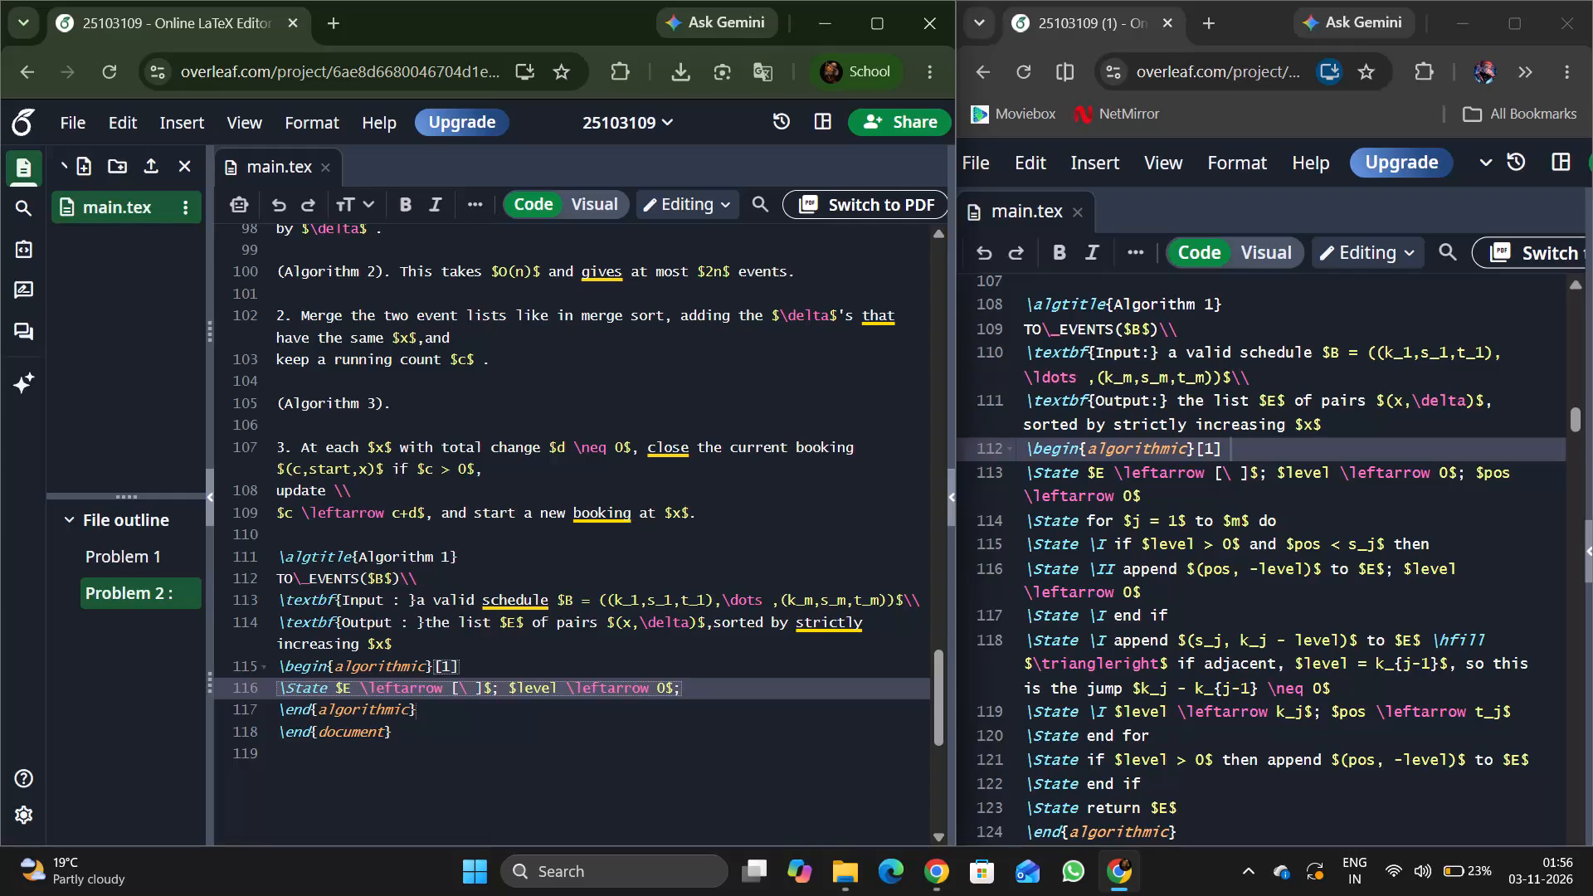
Complete Algorithm 1's first \State line with the inline math assignment $pos \leftarrow 0$.
key(space)
key(shift+dollar)
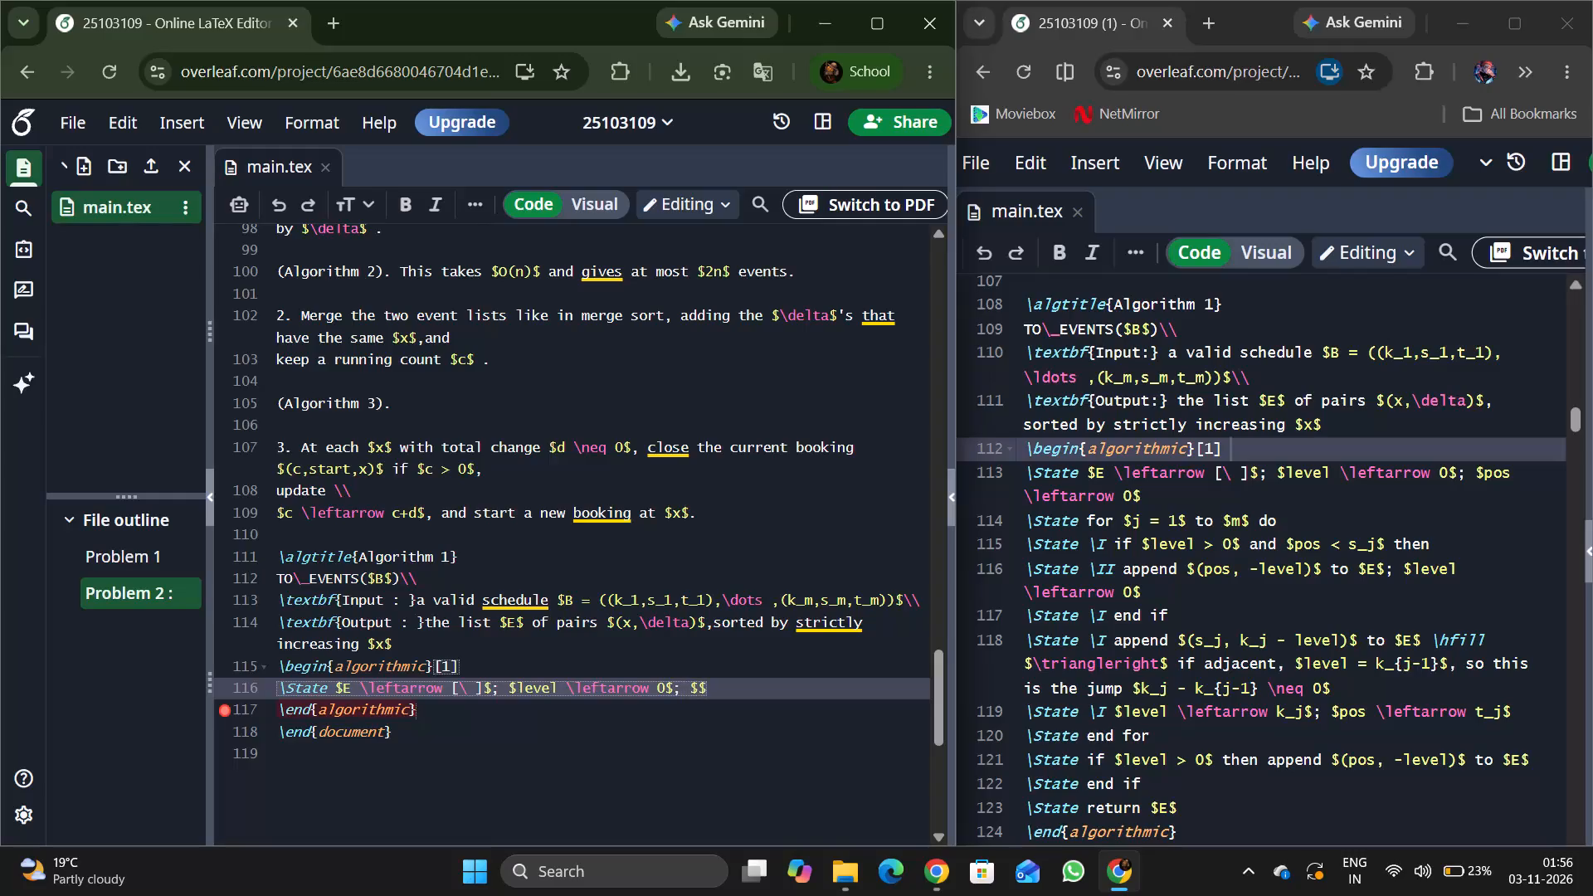
text(pos)
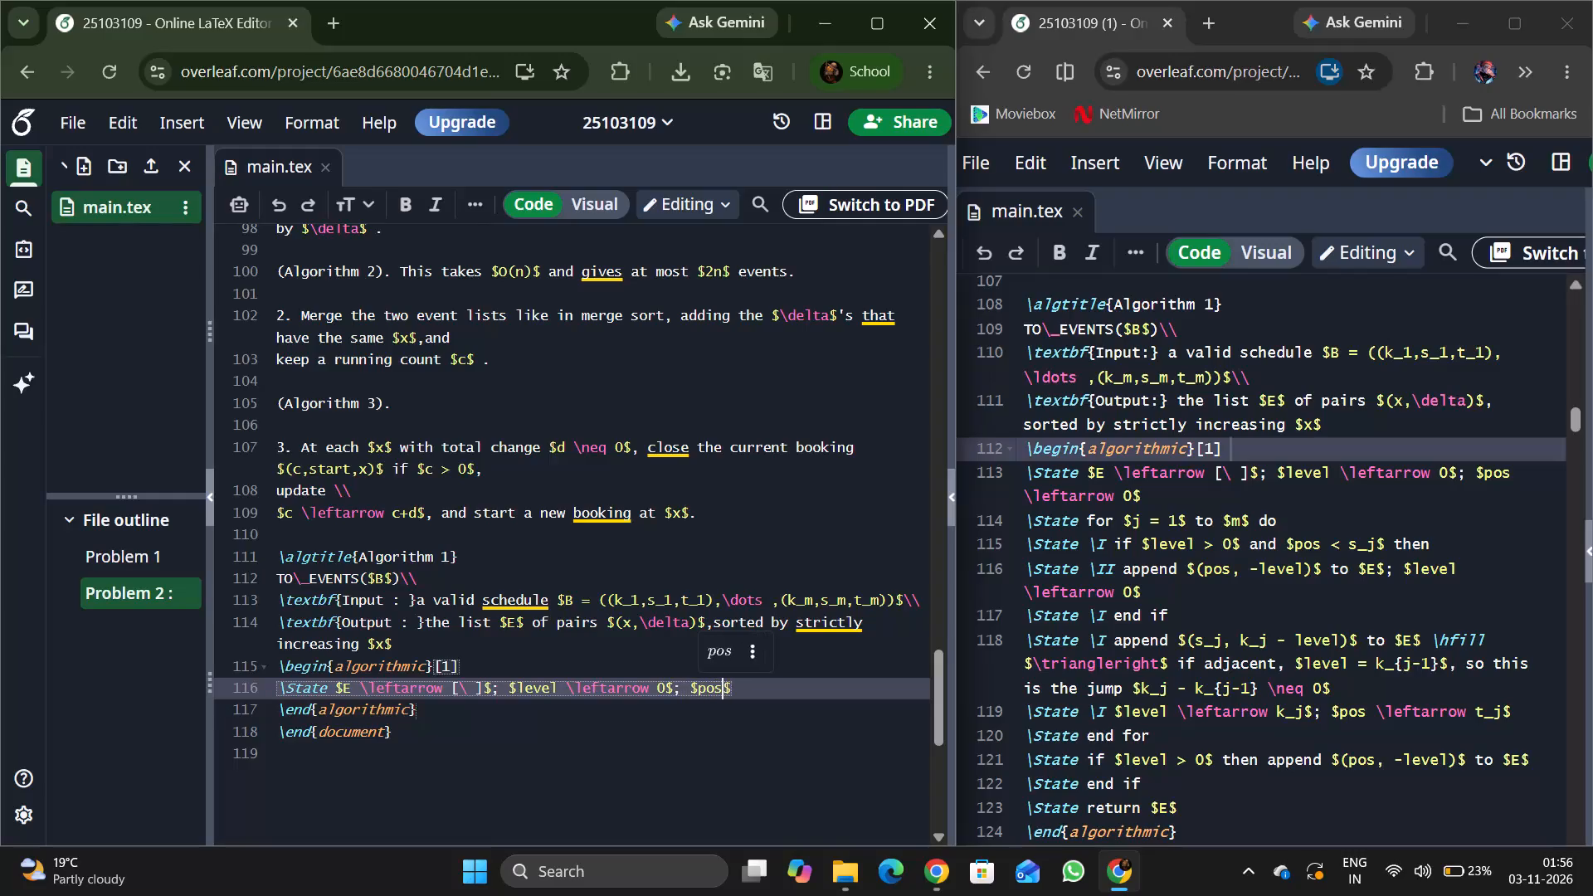
key(space)
text(\)
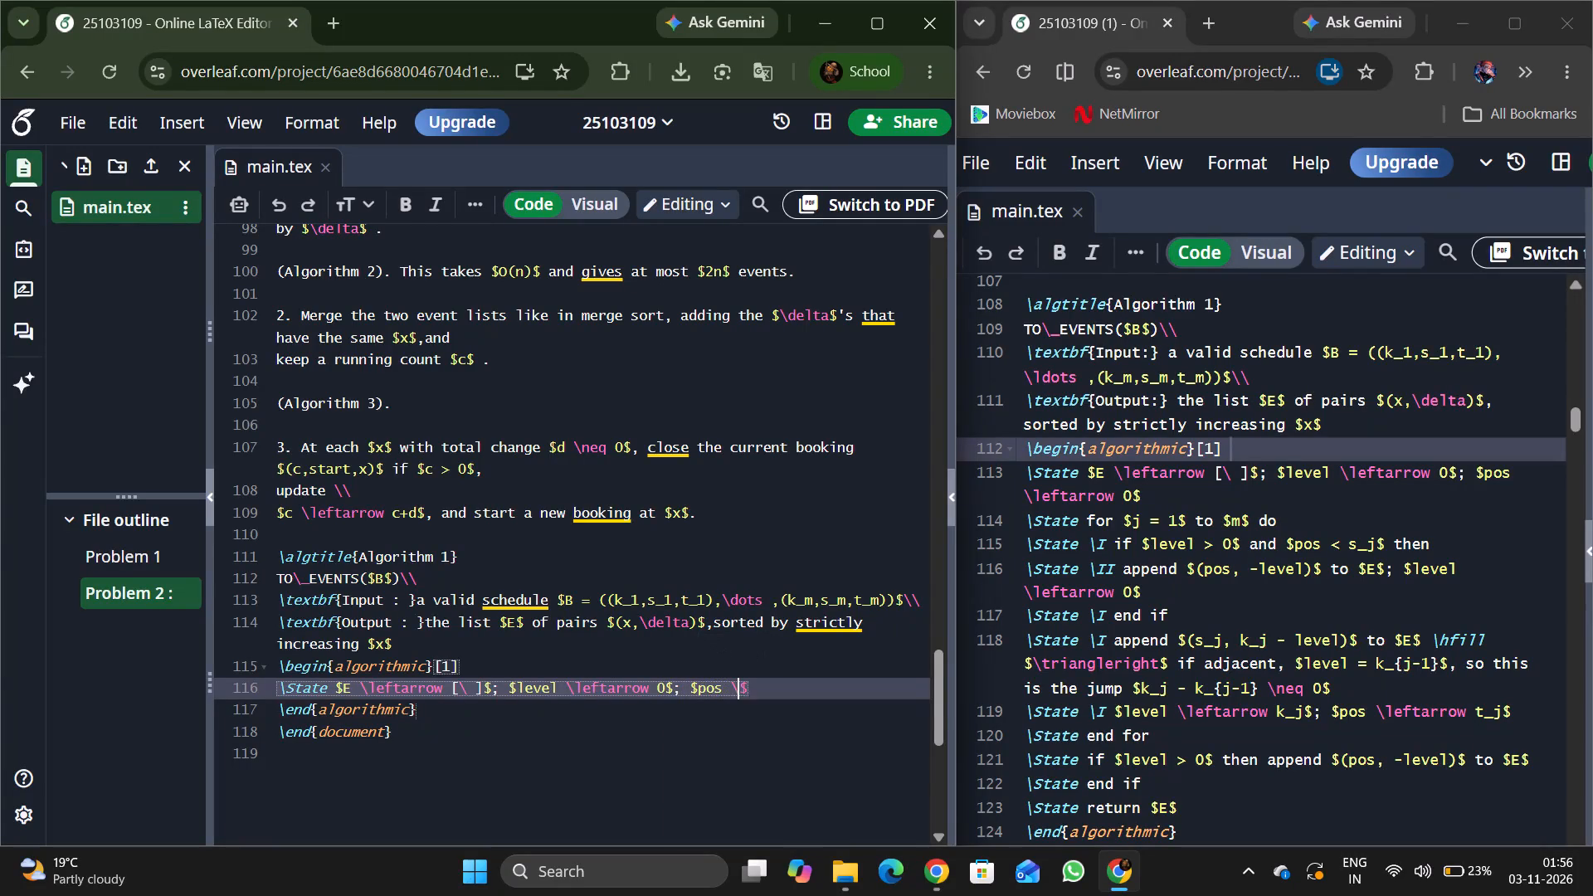
key(Down)
key(Return)
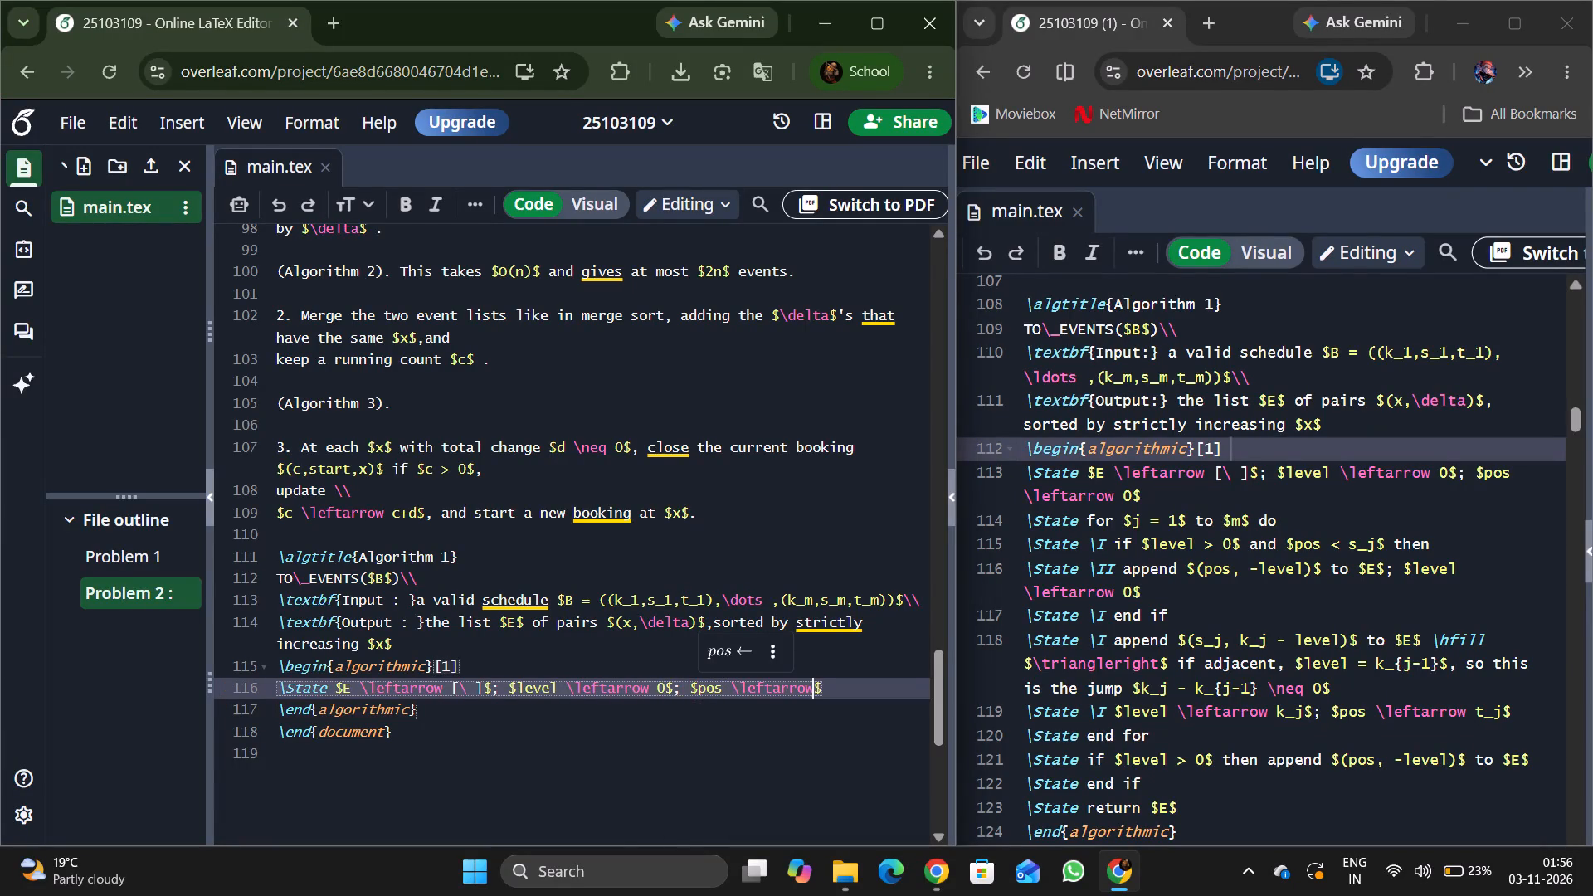
key(space)
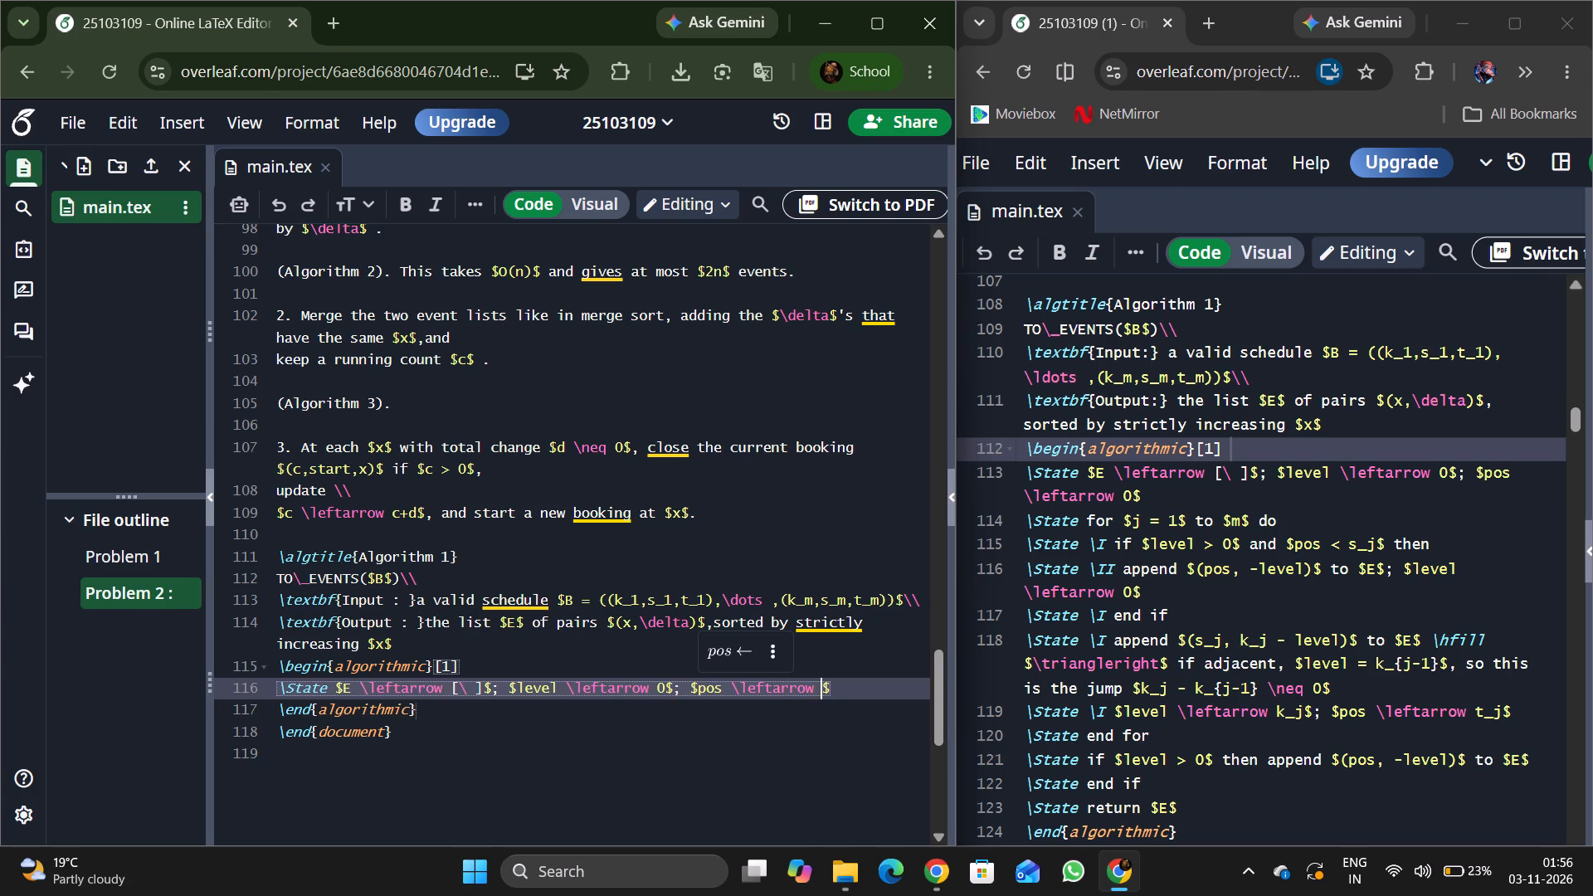
text(0)
key(Right)
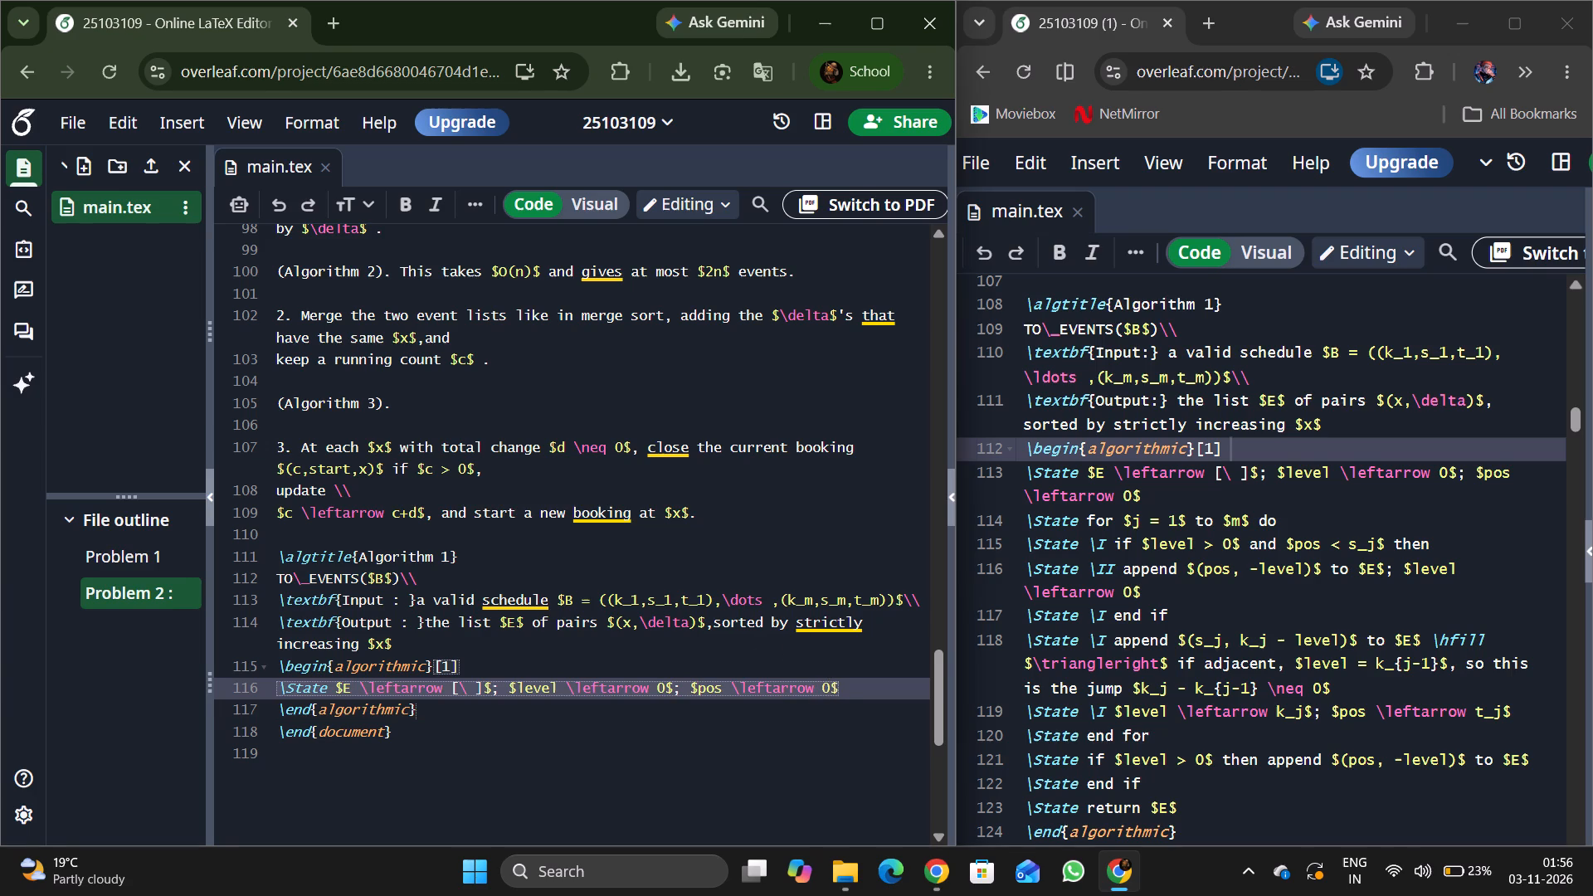
Add a second \State line to Algorithm 1's pseudocode, beginning the loop header with for $j = 1$.
key(Return)
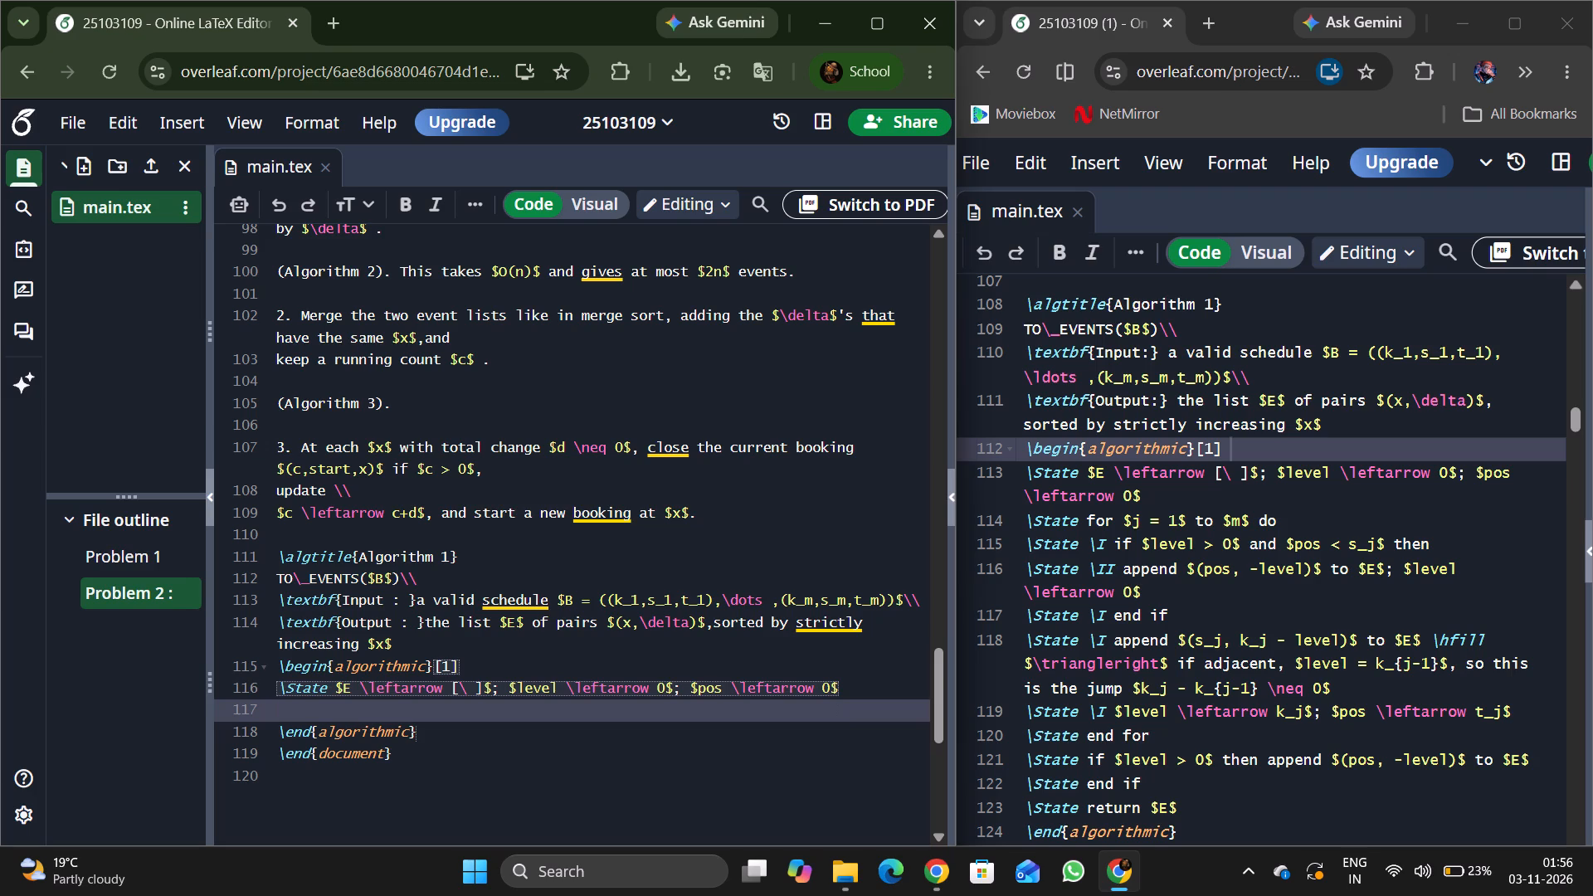
key(backslash)
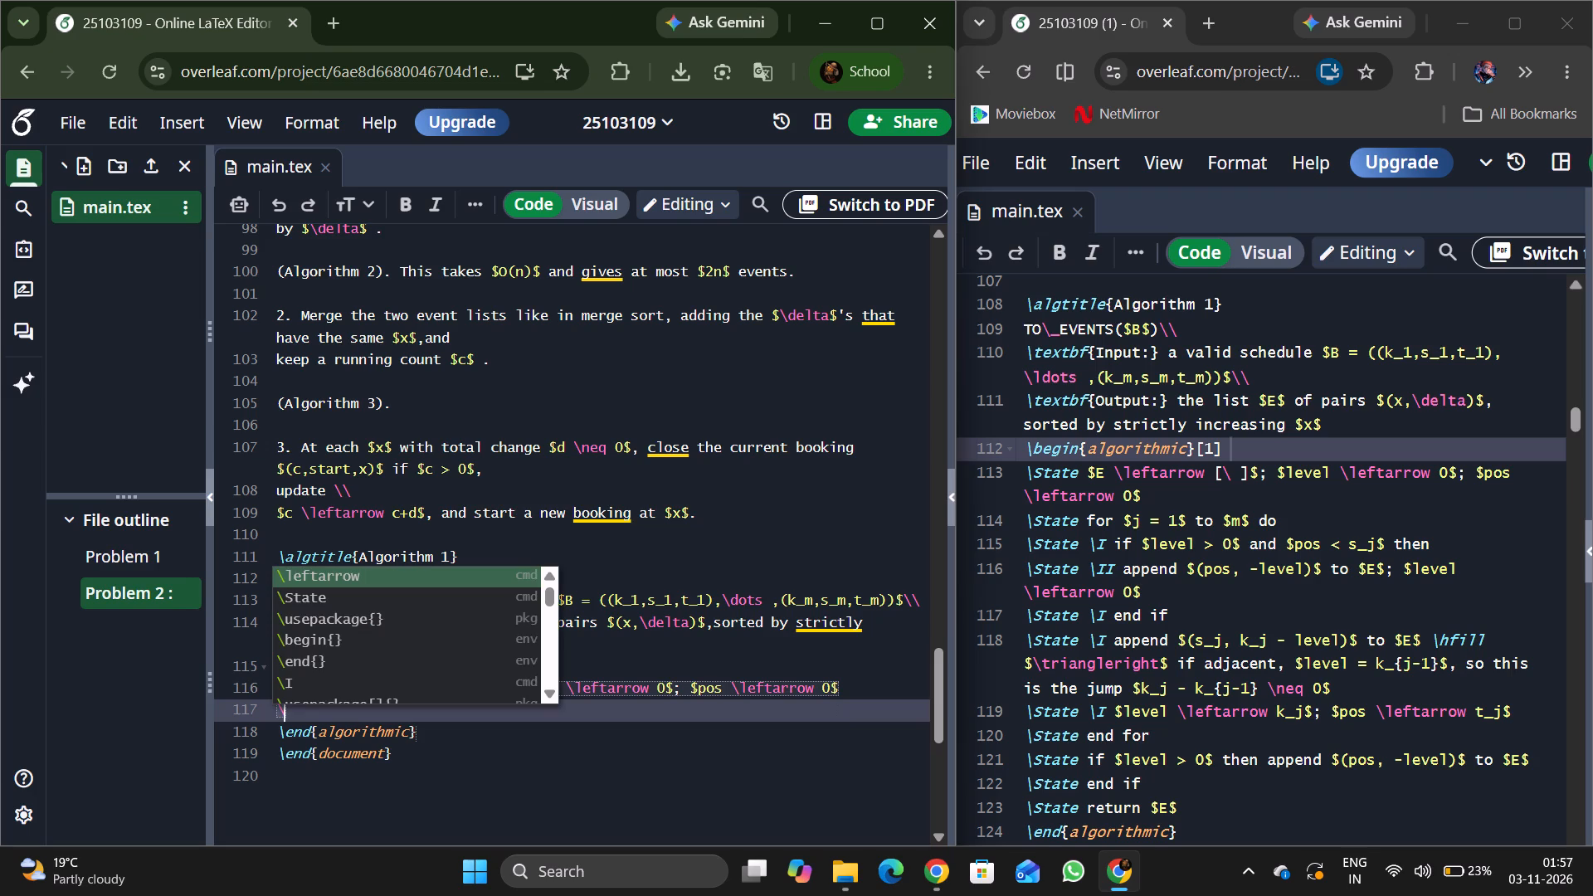
key(s)
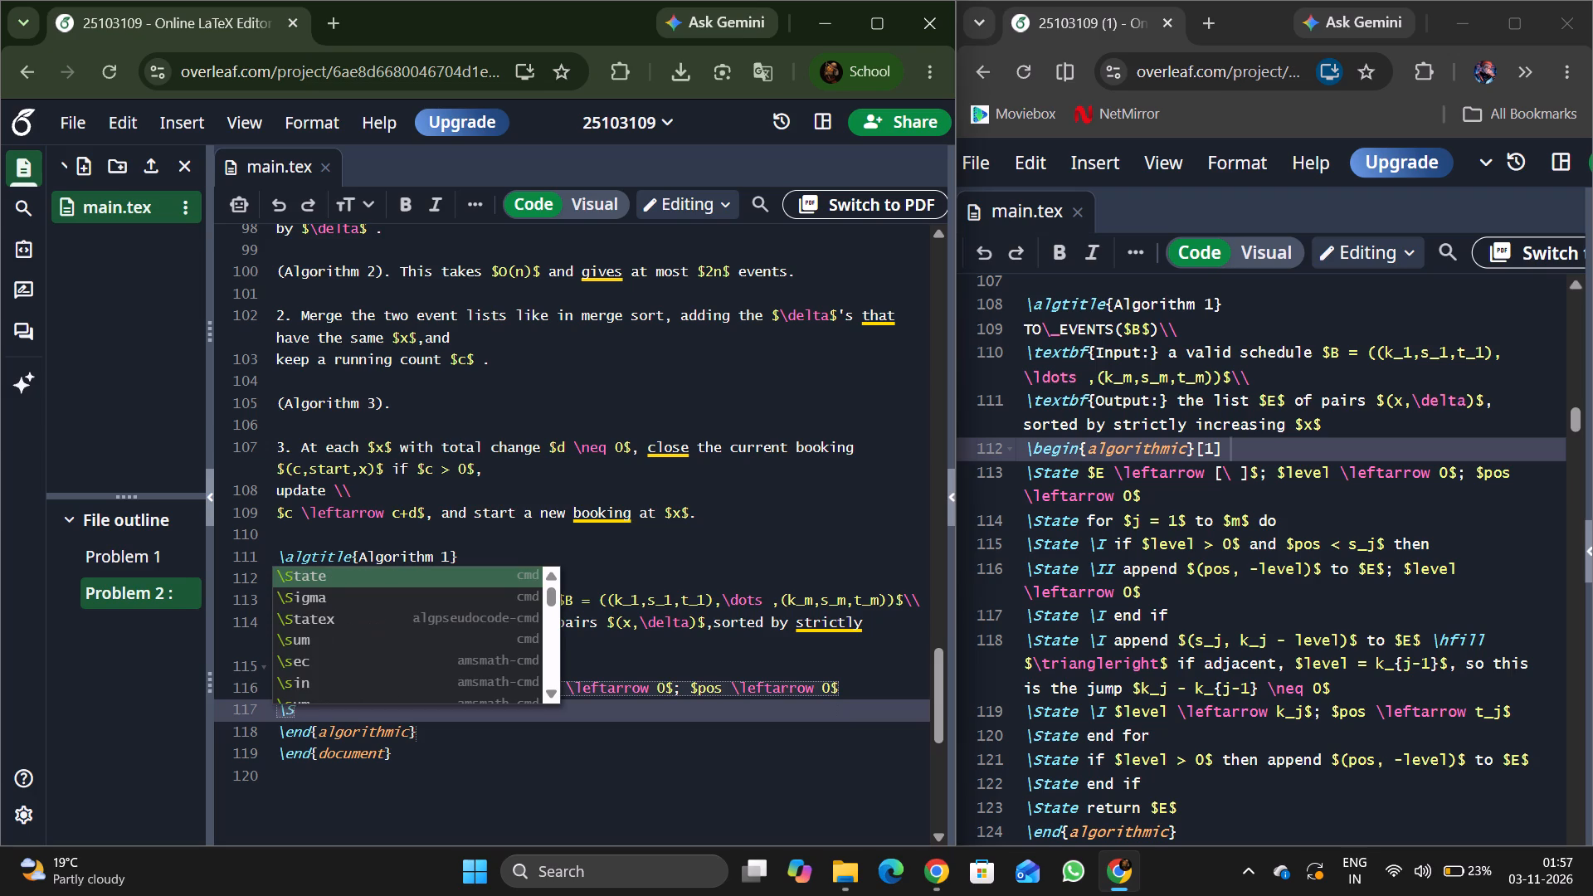
key(Return)
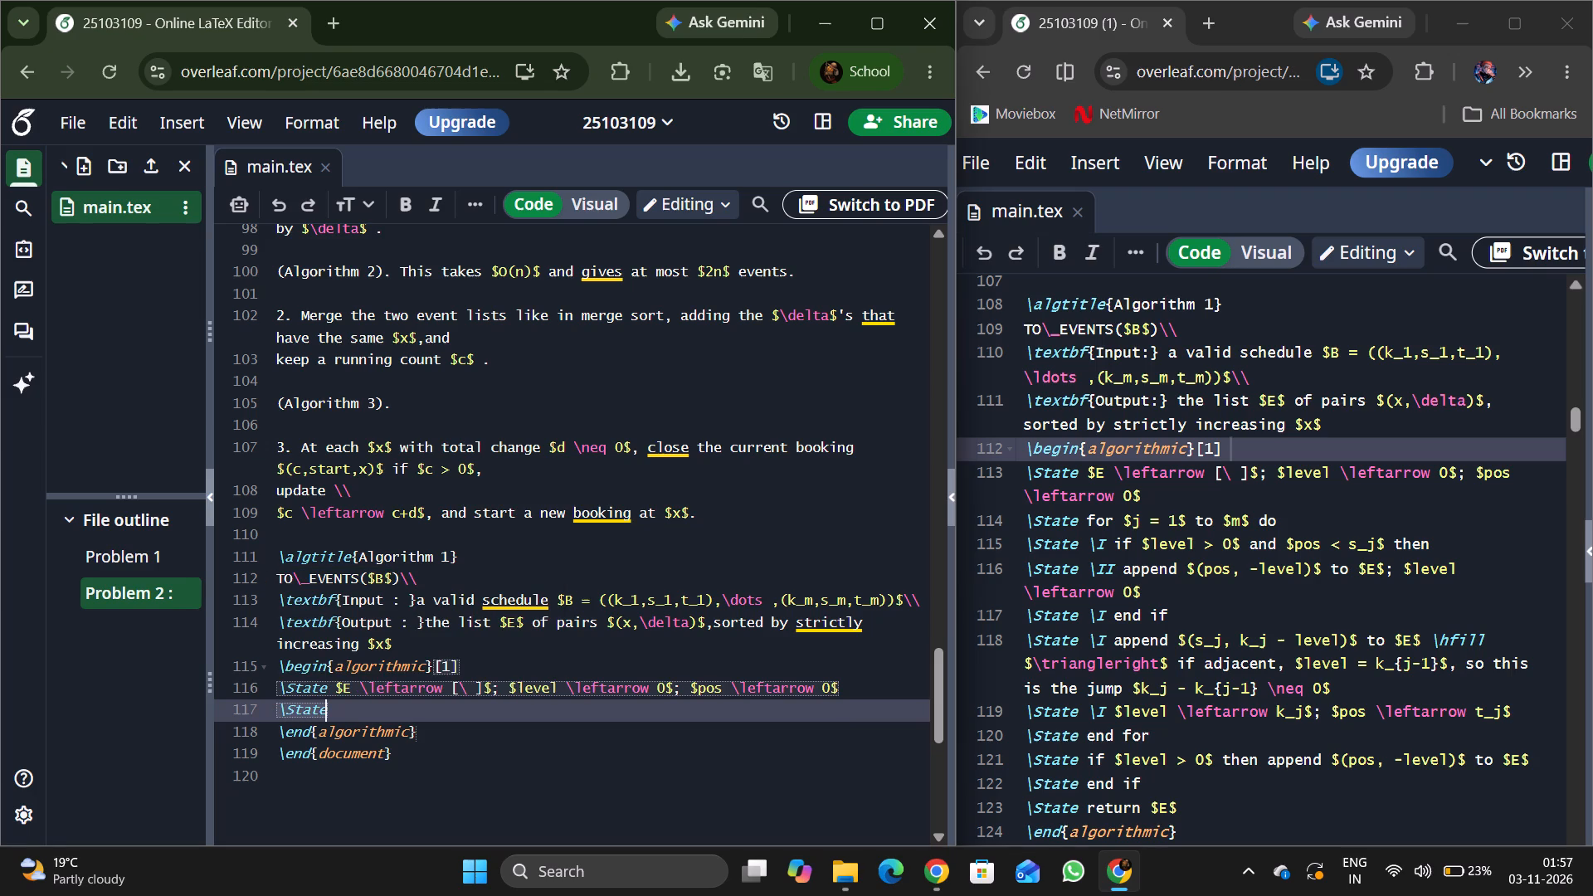
key(space)
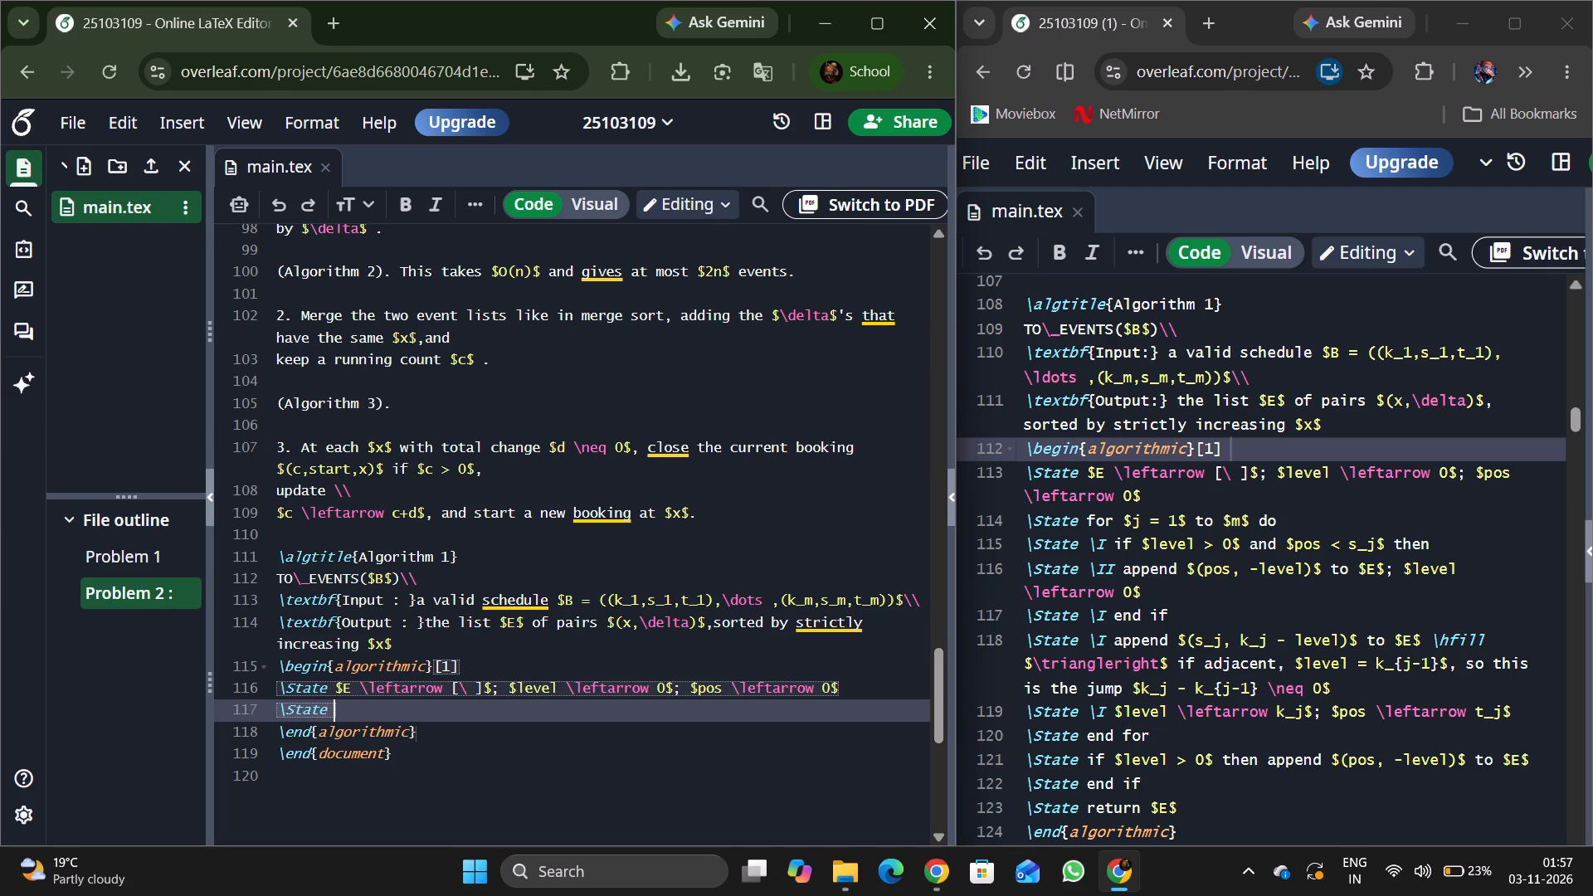
text(for)
key(space)
key(shift+dollar)
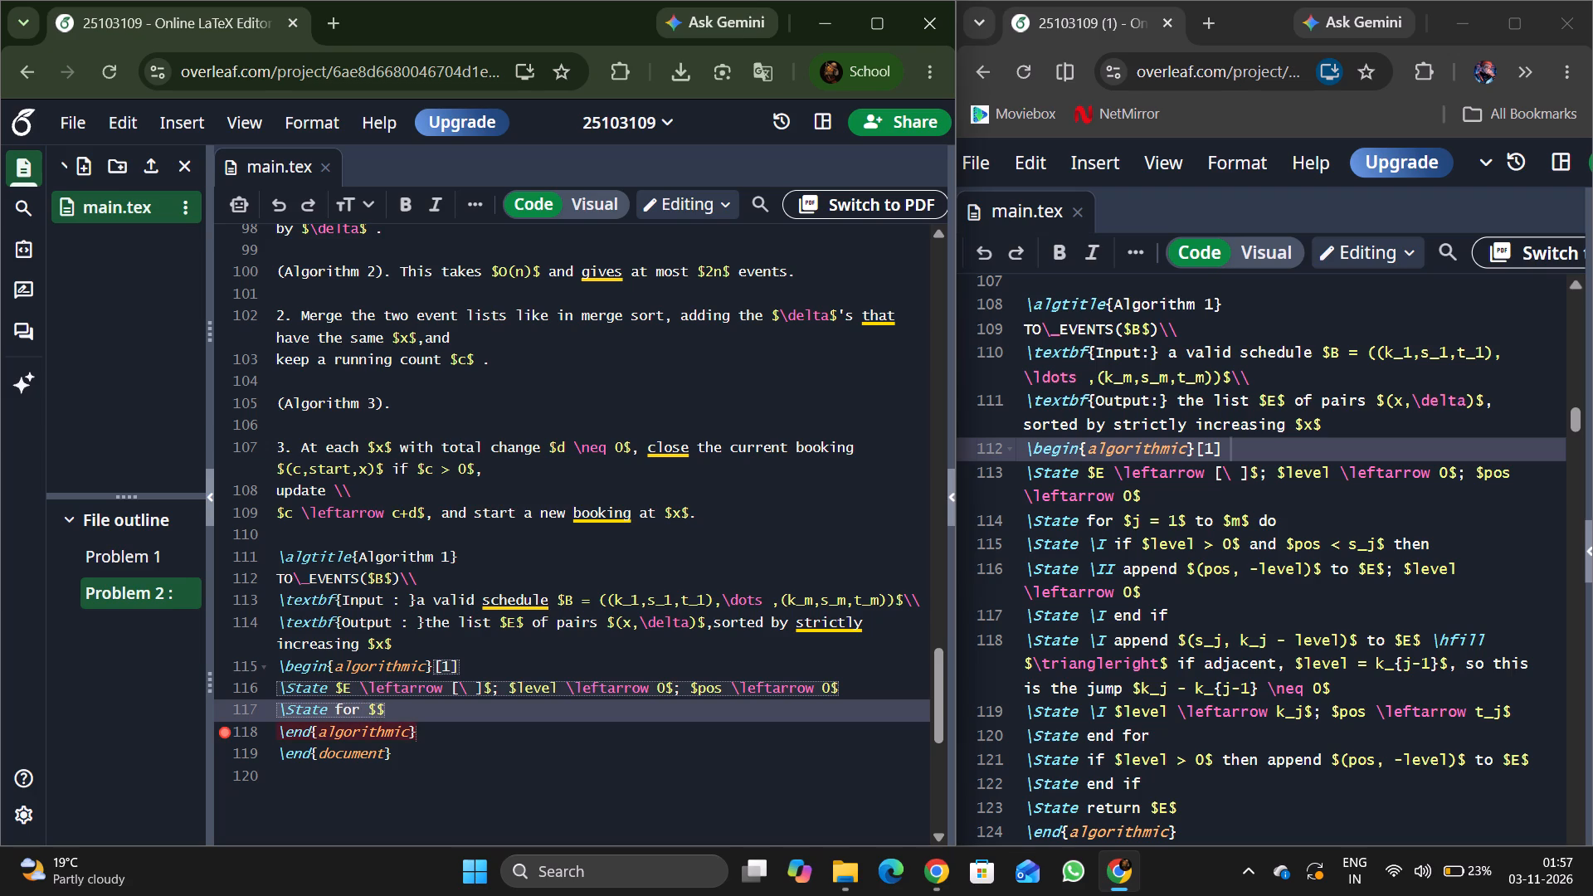
key(j)
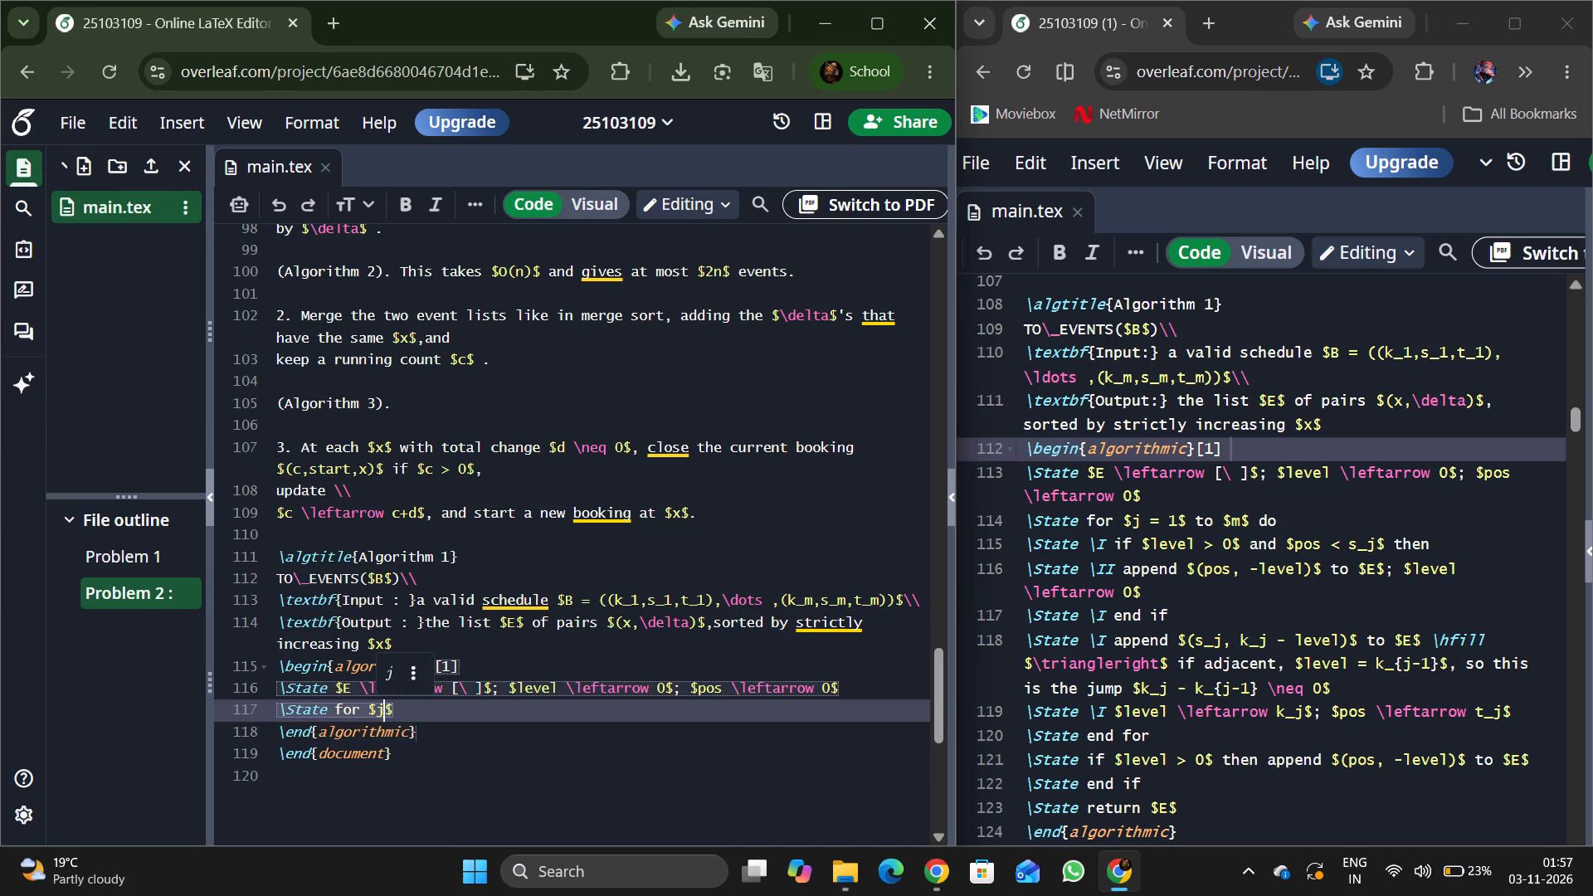
key(space)
text(=)
key(space)
key(1)
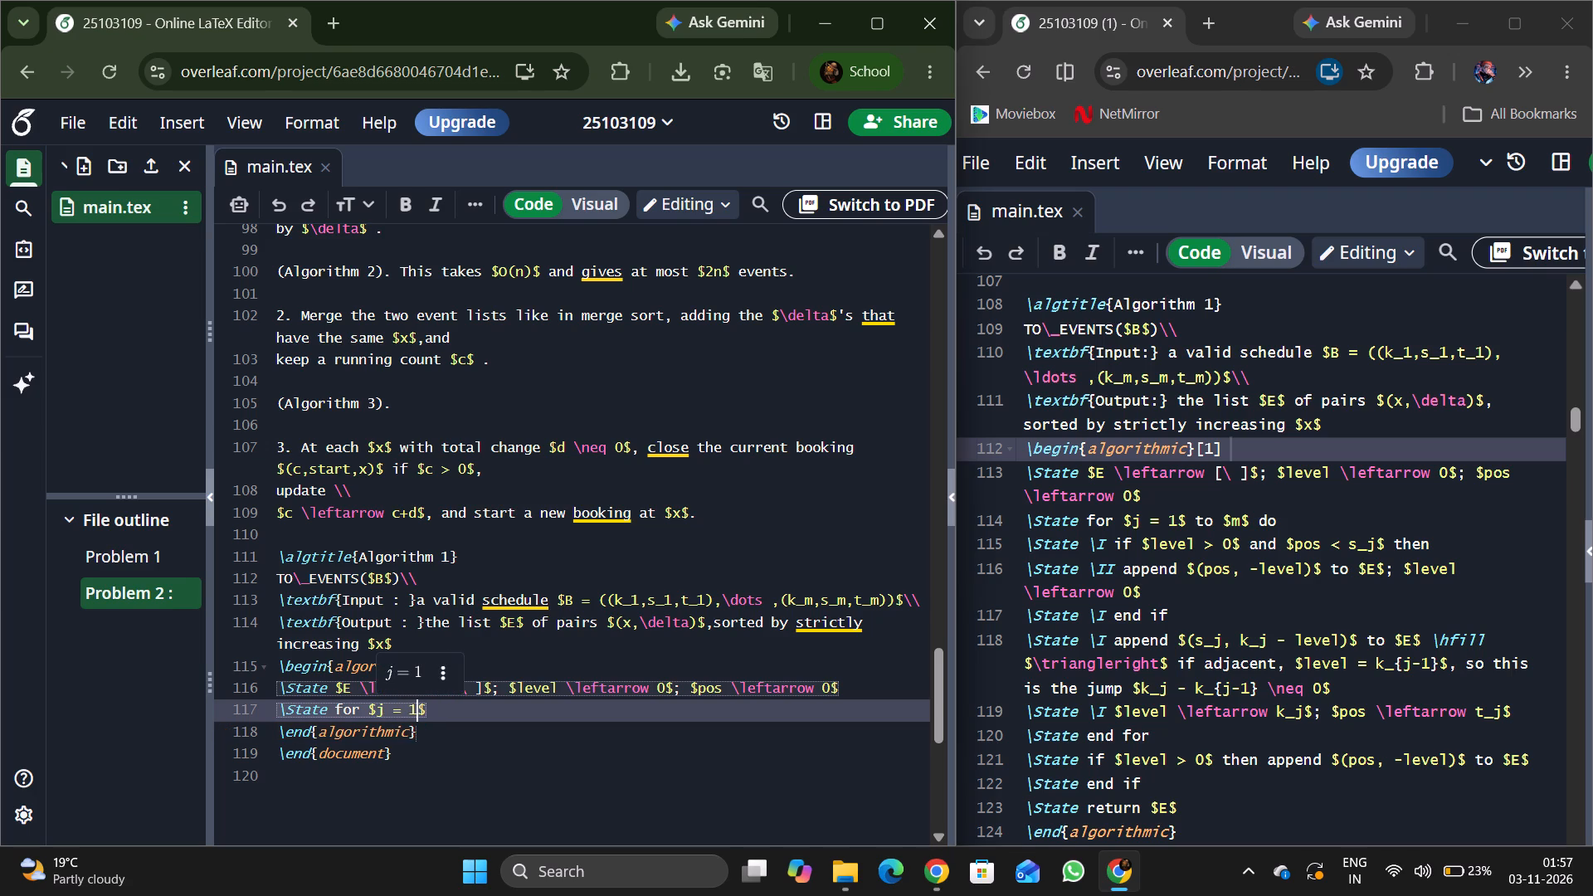
key(Right)
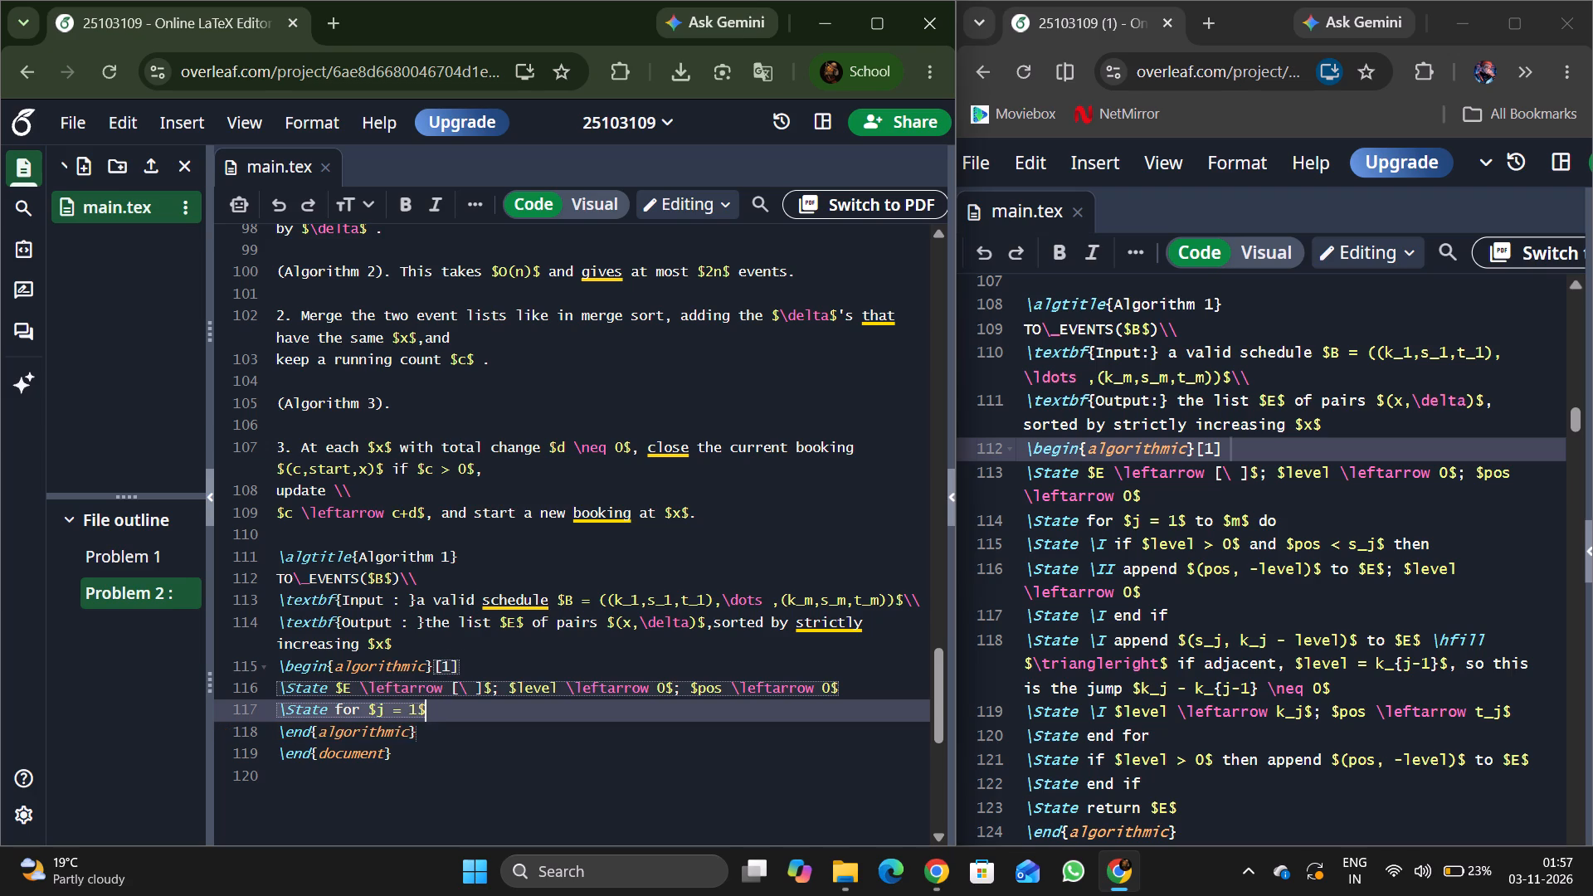
Complete the loop header on the second \State line with the text "to $m$ do".
key(space)
text(to)
key(space)
text($)
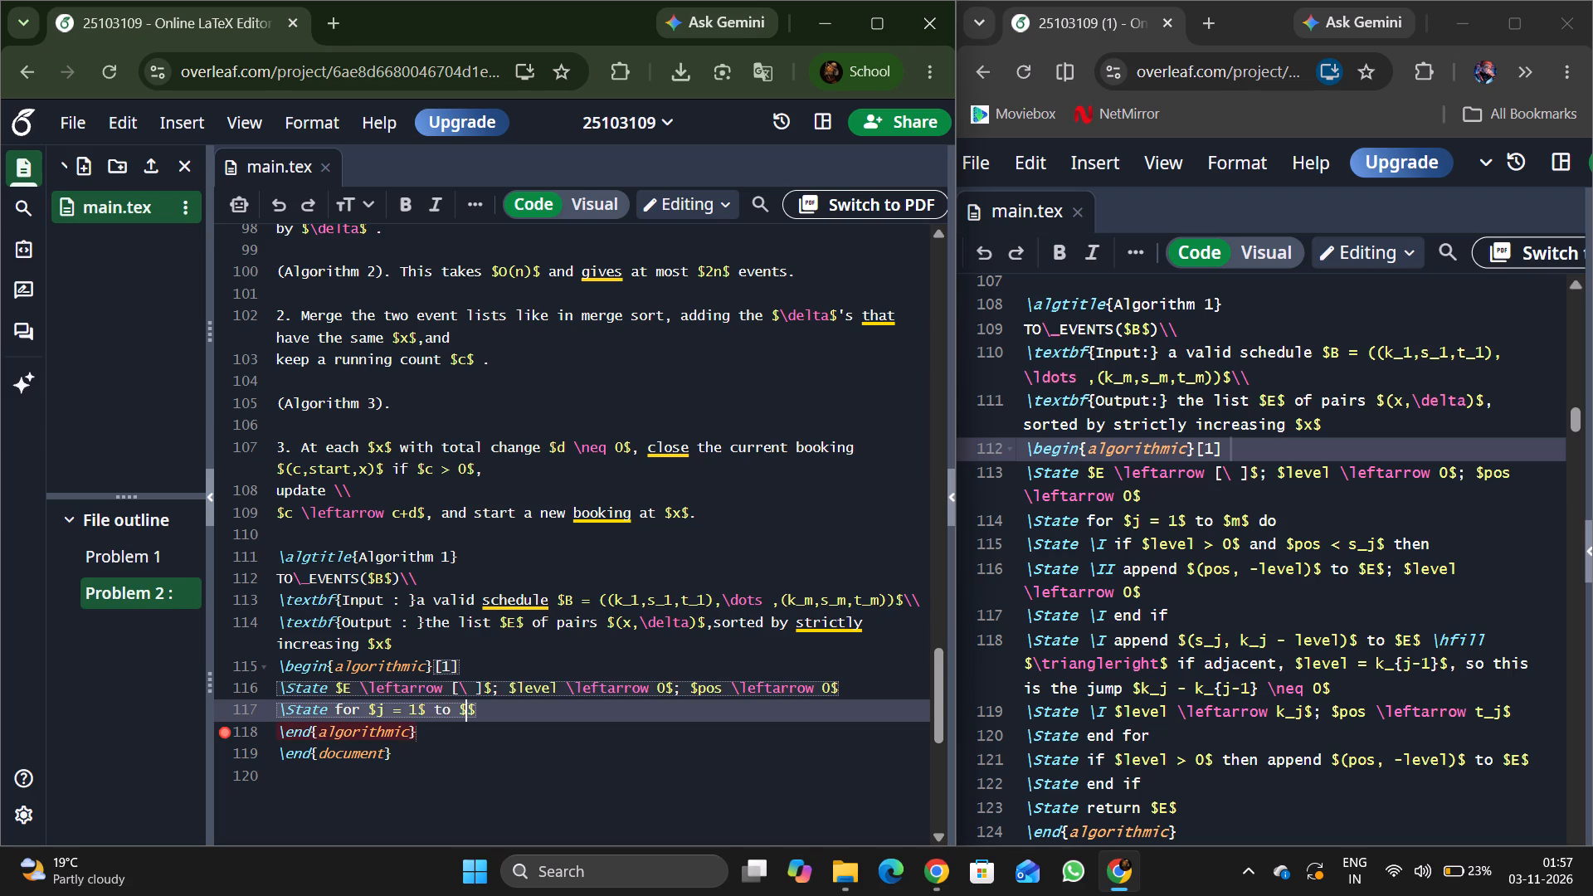
key(m)
key(Right)
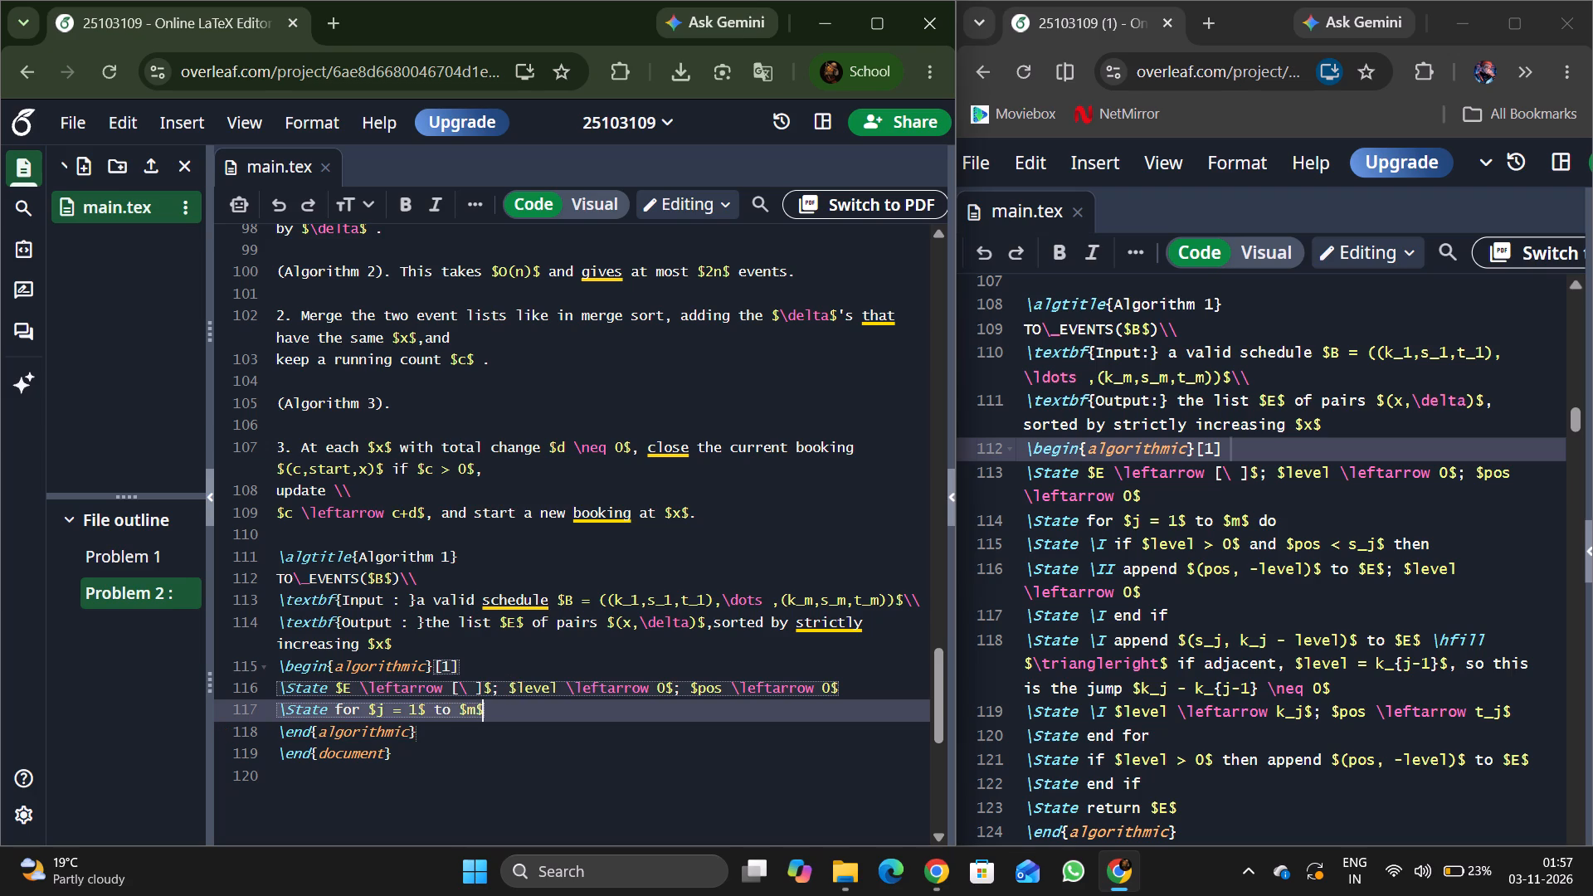
key(space)
text(do)
Add a third \State line to Algorithm 1's pseudocode, indented with \I and beginning with the word "if".
key(Return)
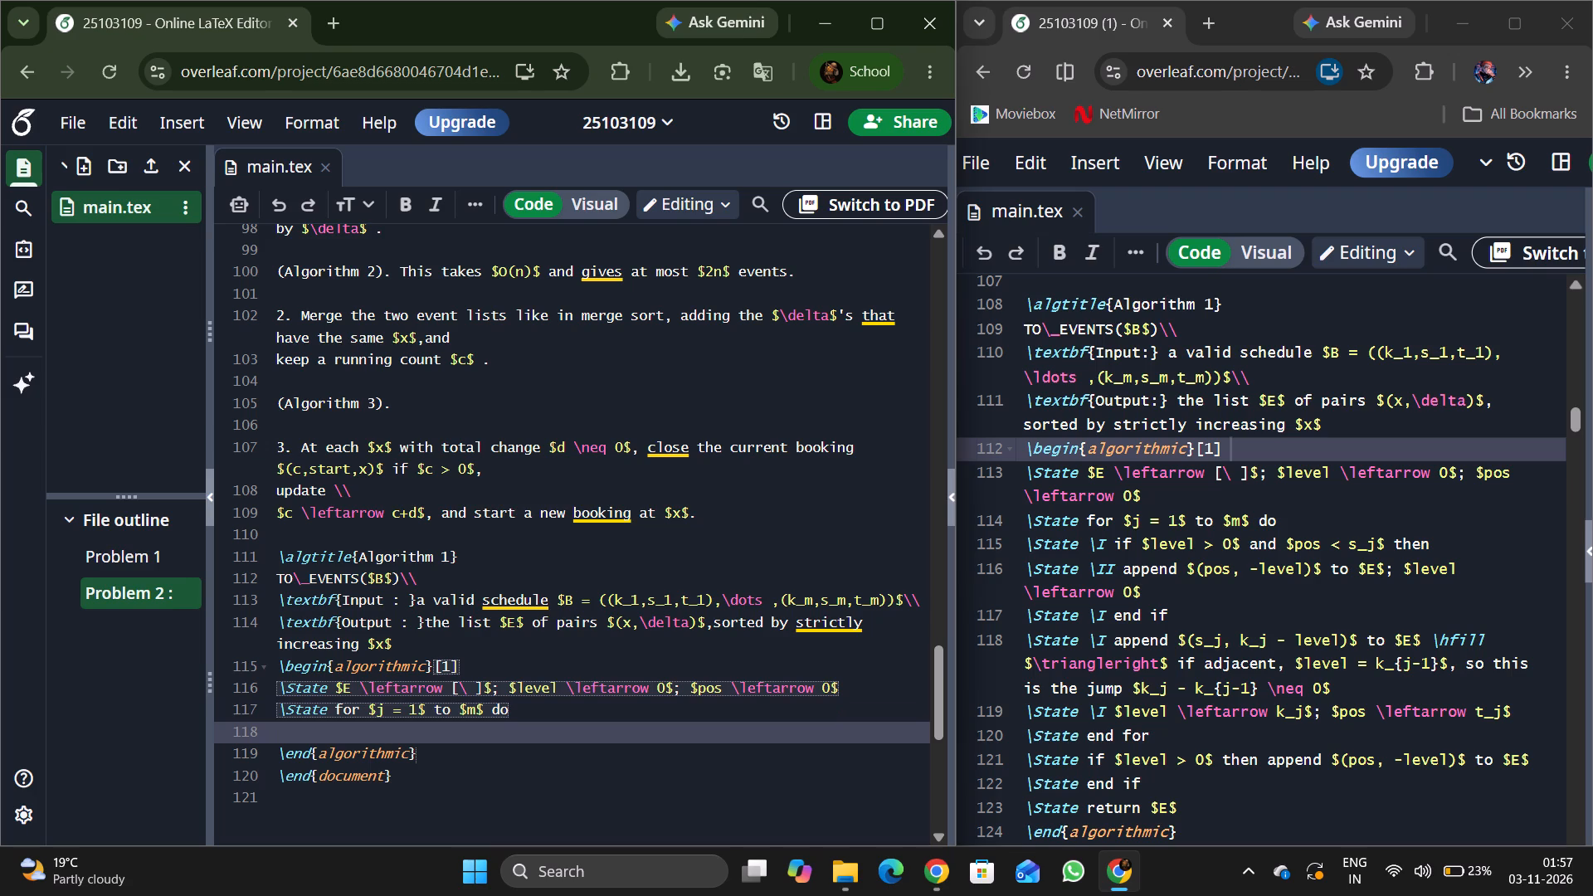
key(backslash)
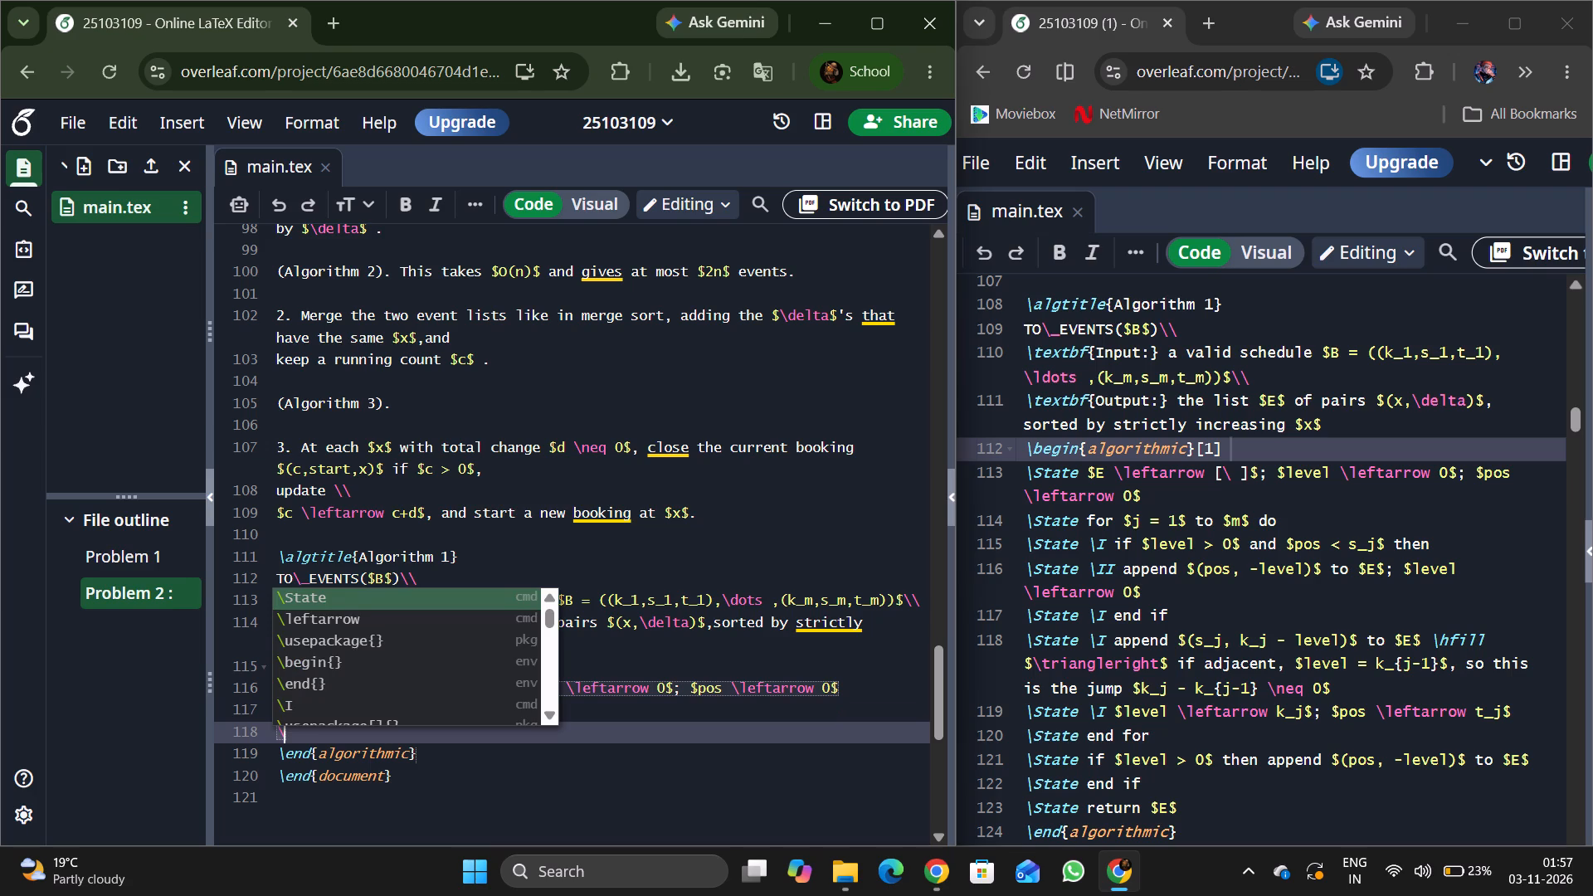
text(st)
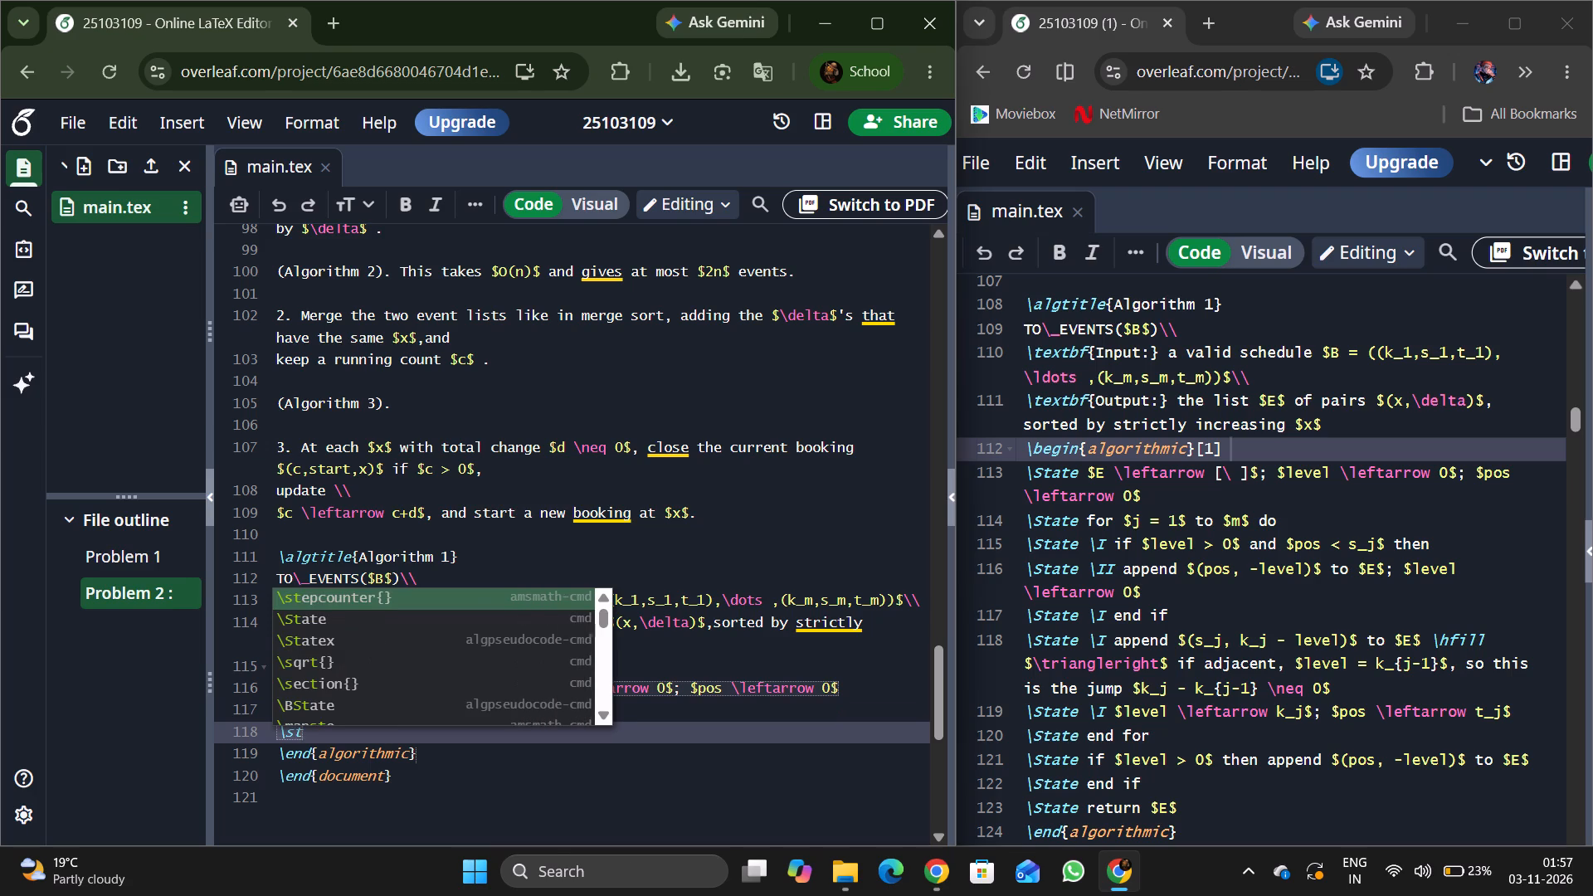
key(Down)
key(Return)
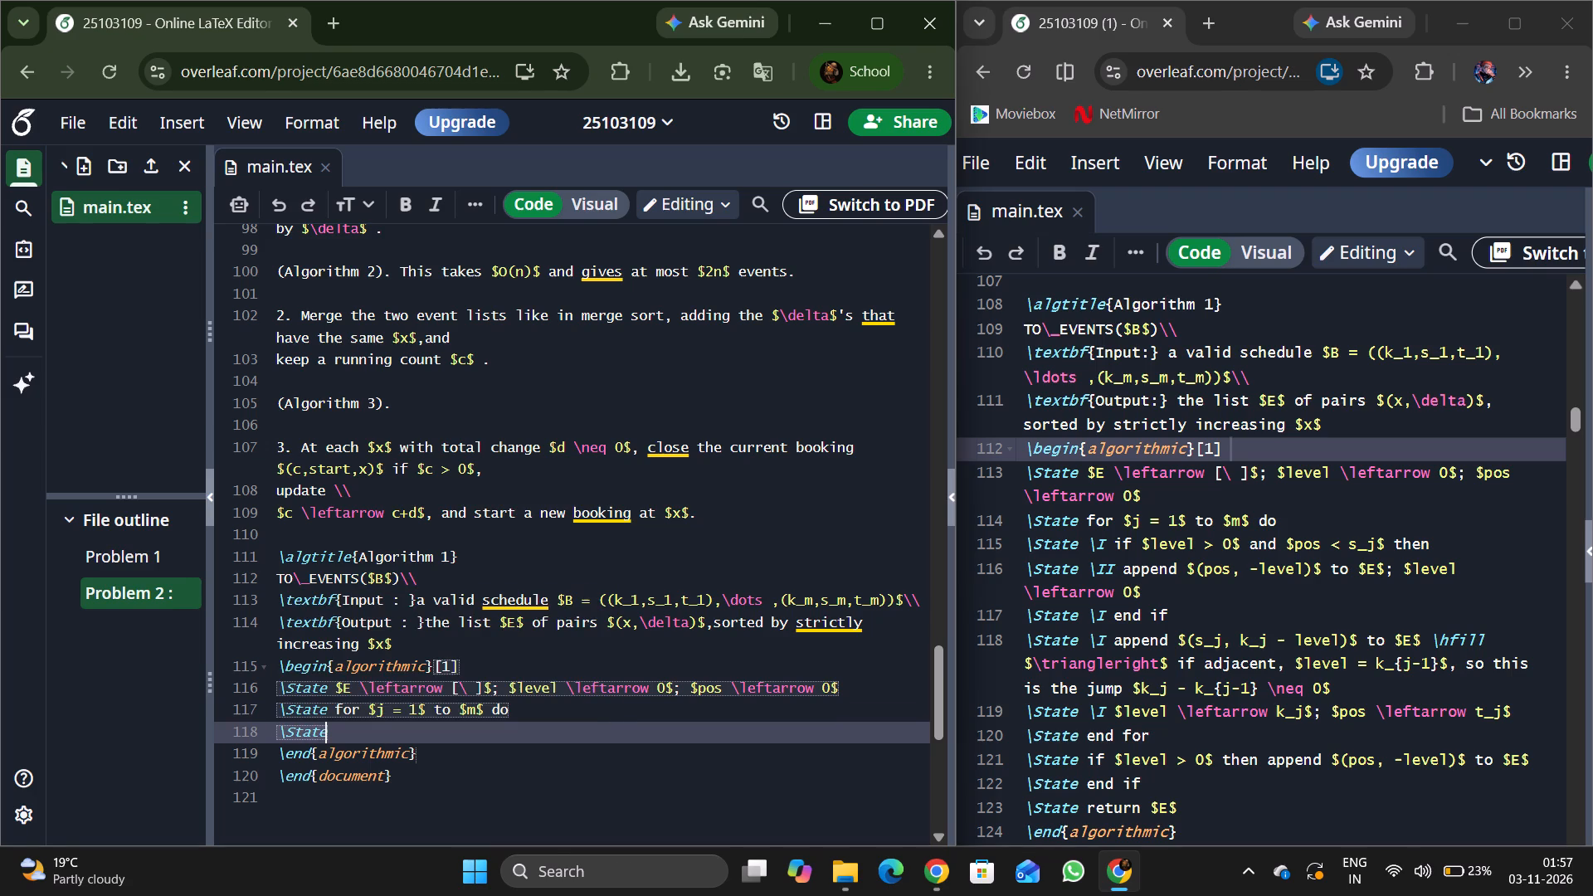
key(space)
key(backslash)
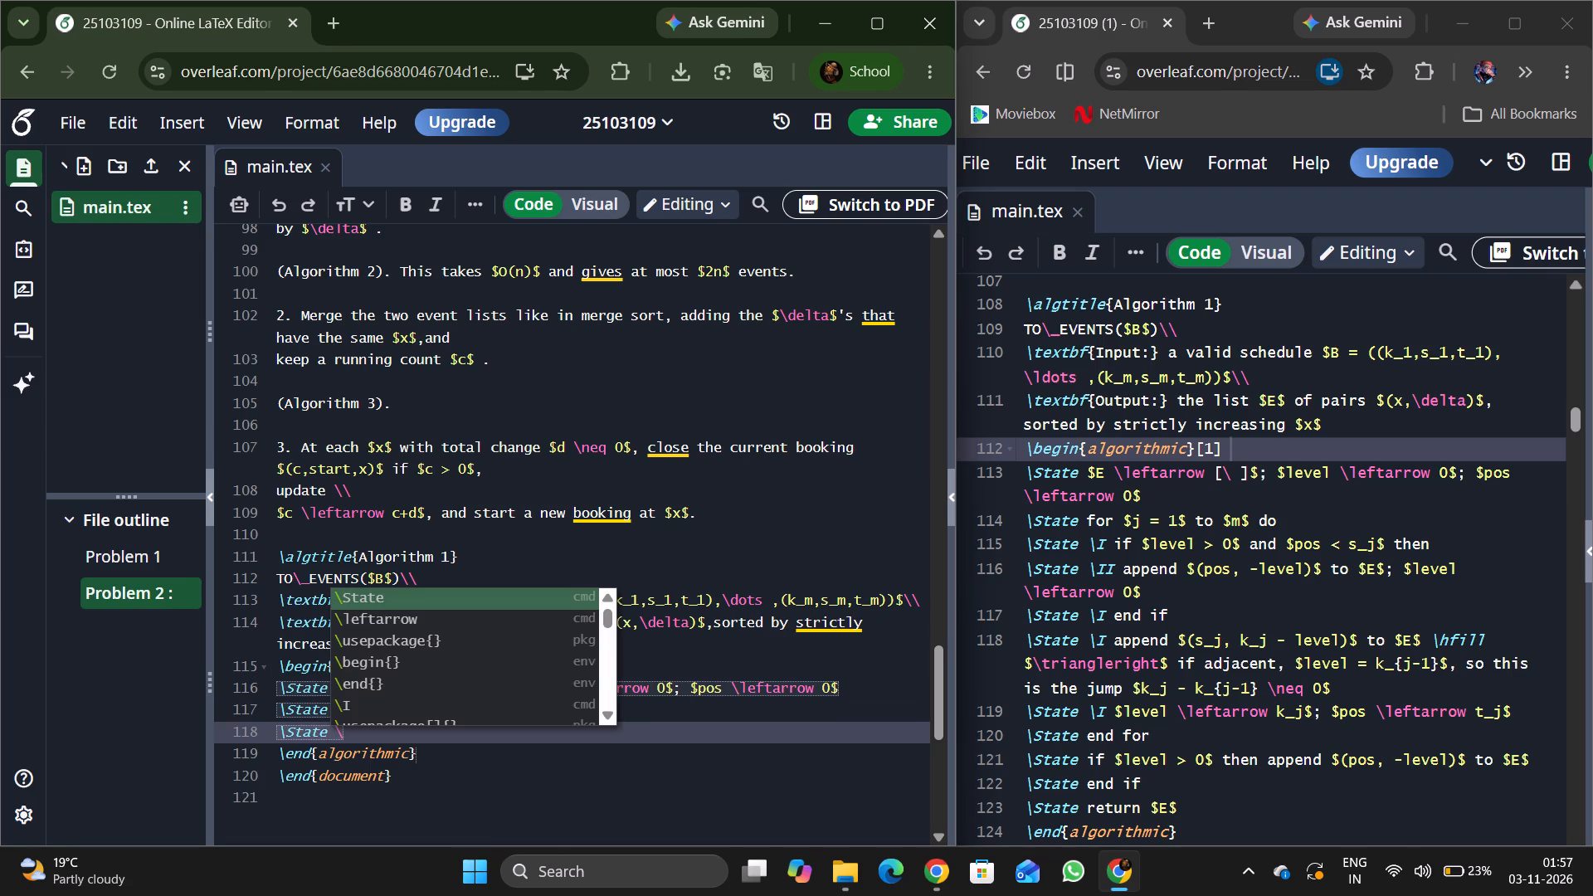
key(i)
key(i)
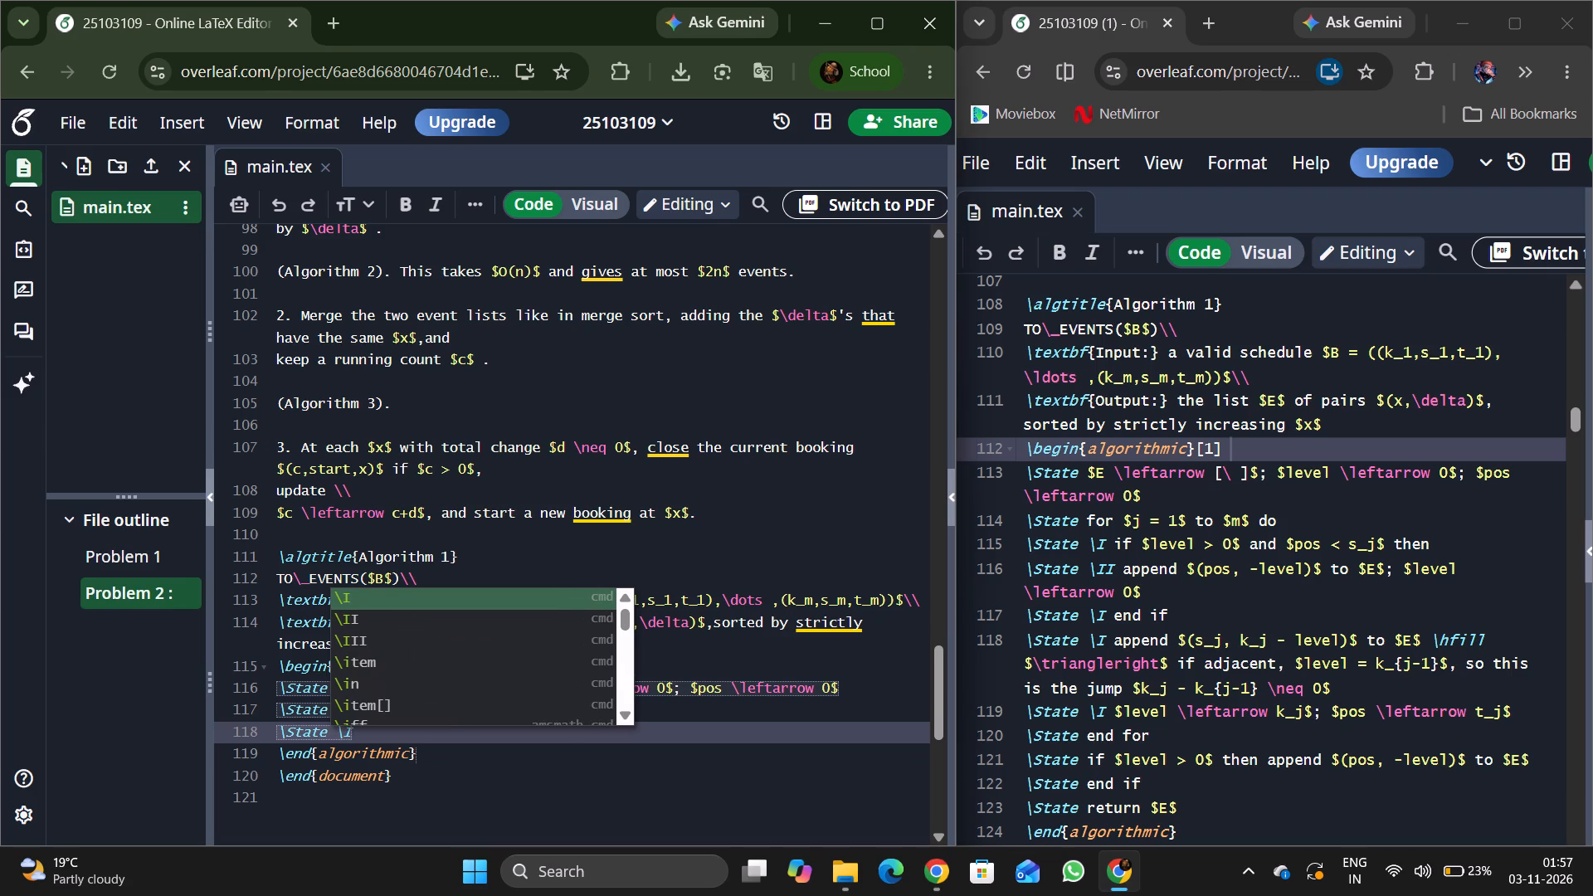
key(Return)
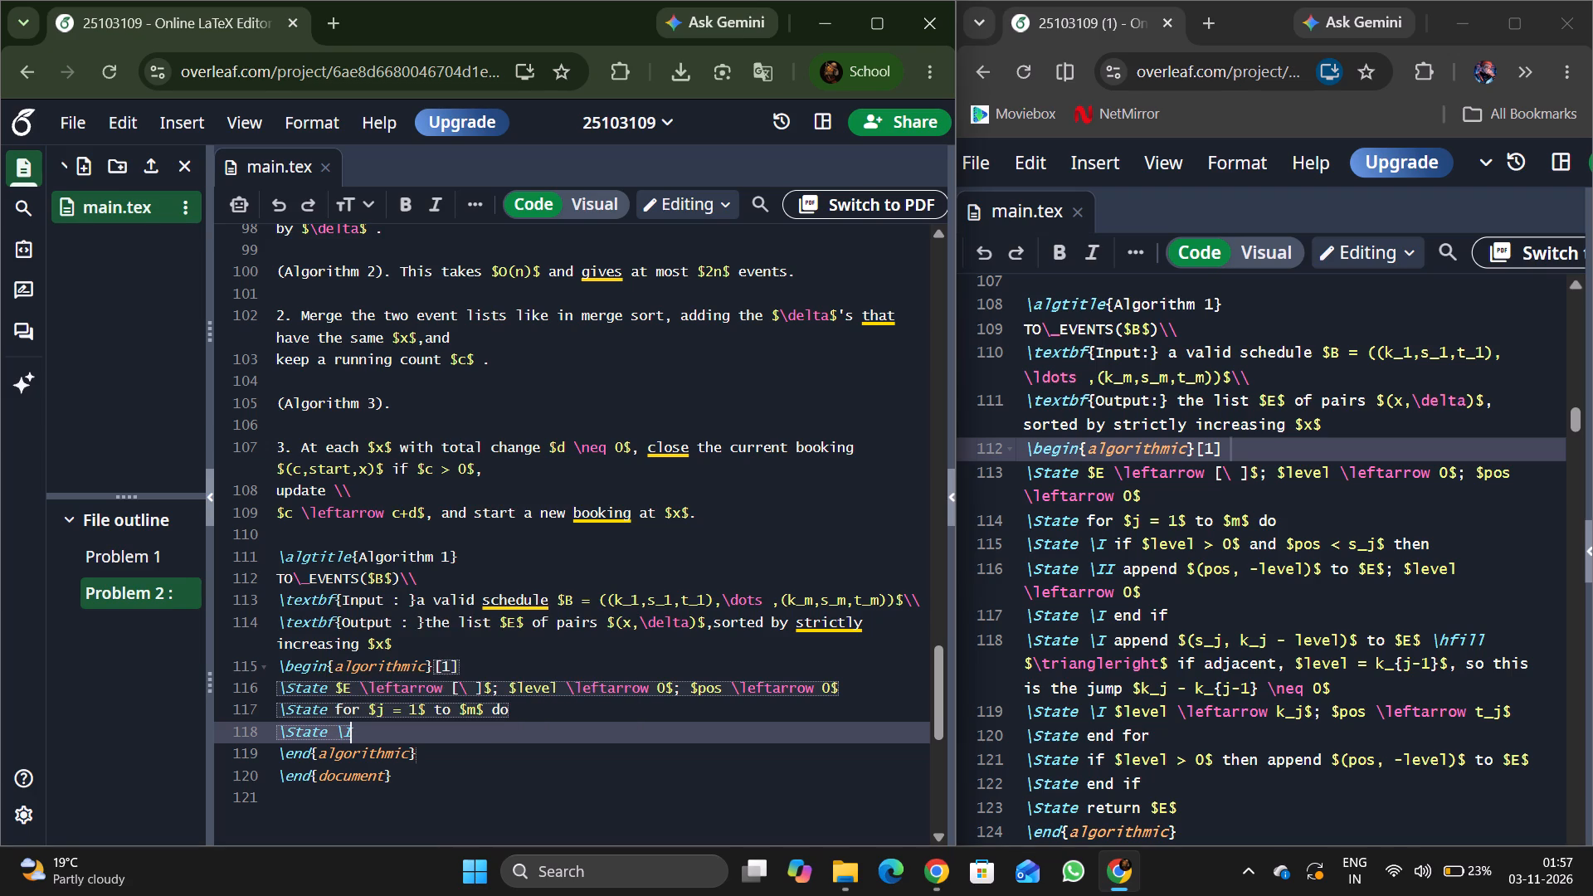
key(space)
text(if)
key(space)
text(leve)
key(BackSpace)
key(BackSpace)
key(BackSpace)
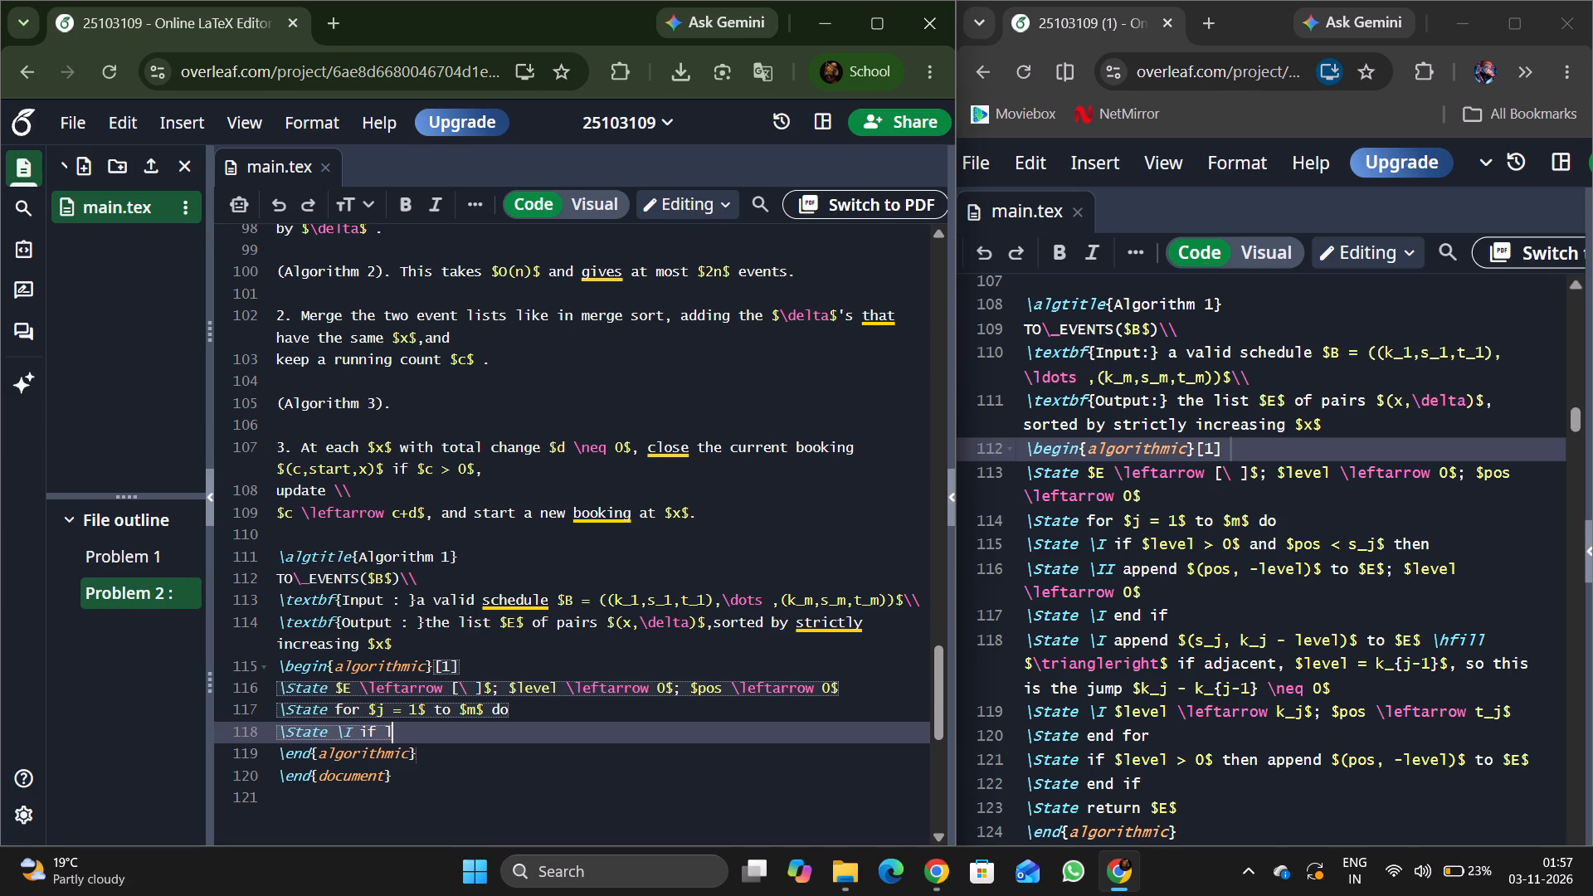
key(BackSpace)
Add the inline math condition $level > 0$ after "if" on the third \State line.
key(shift+dollar)
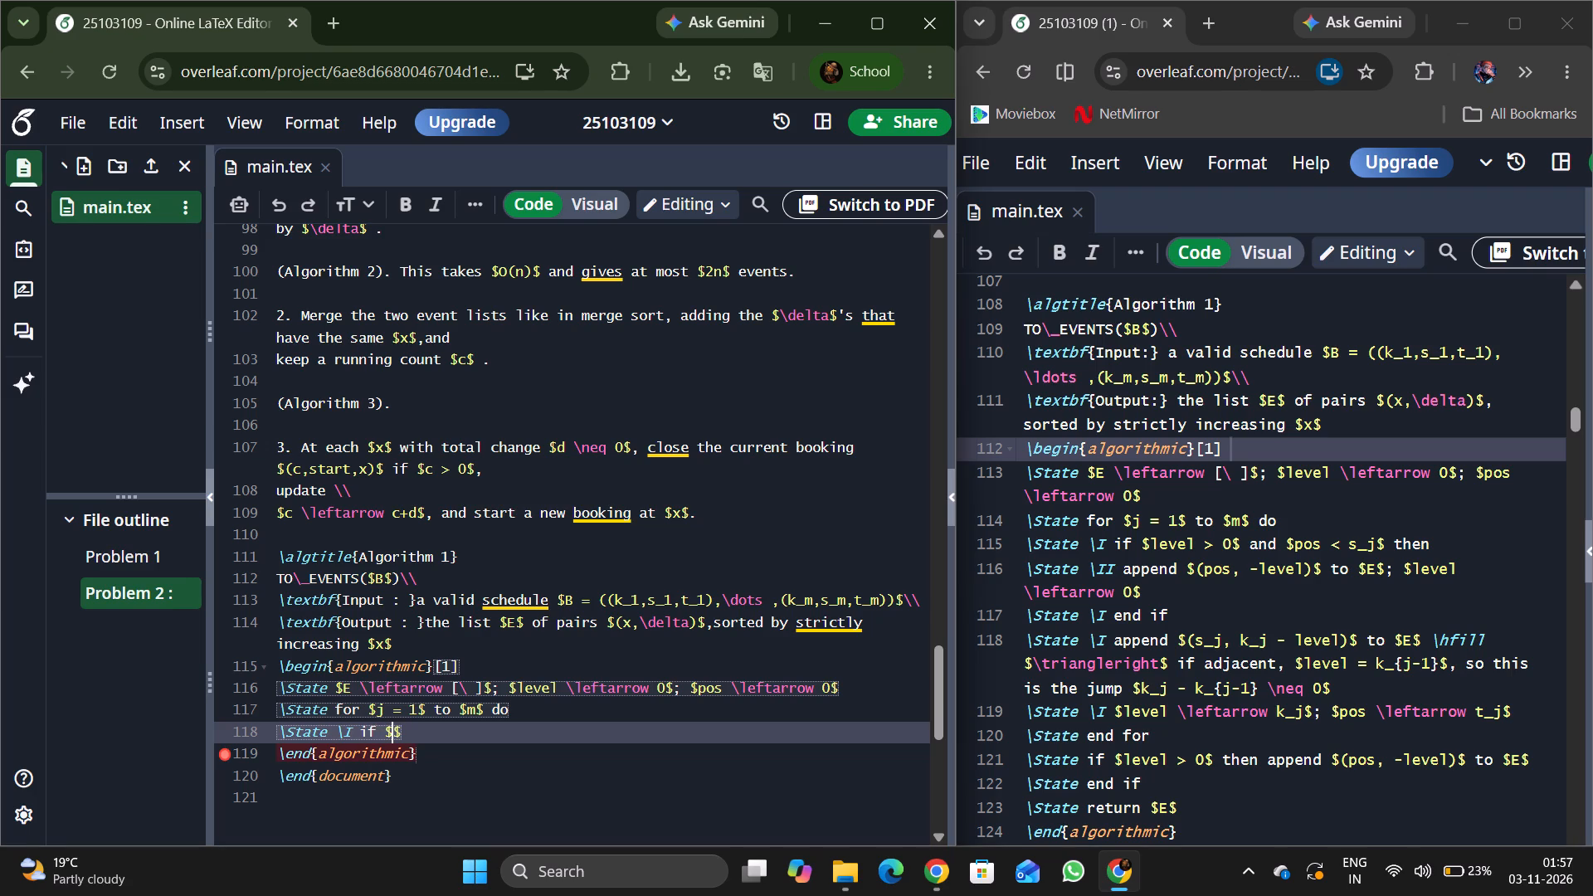
text(leve)
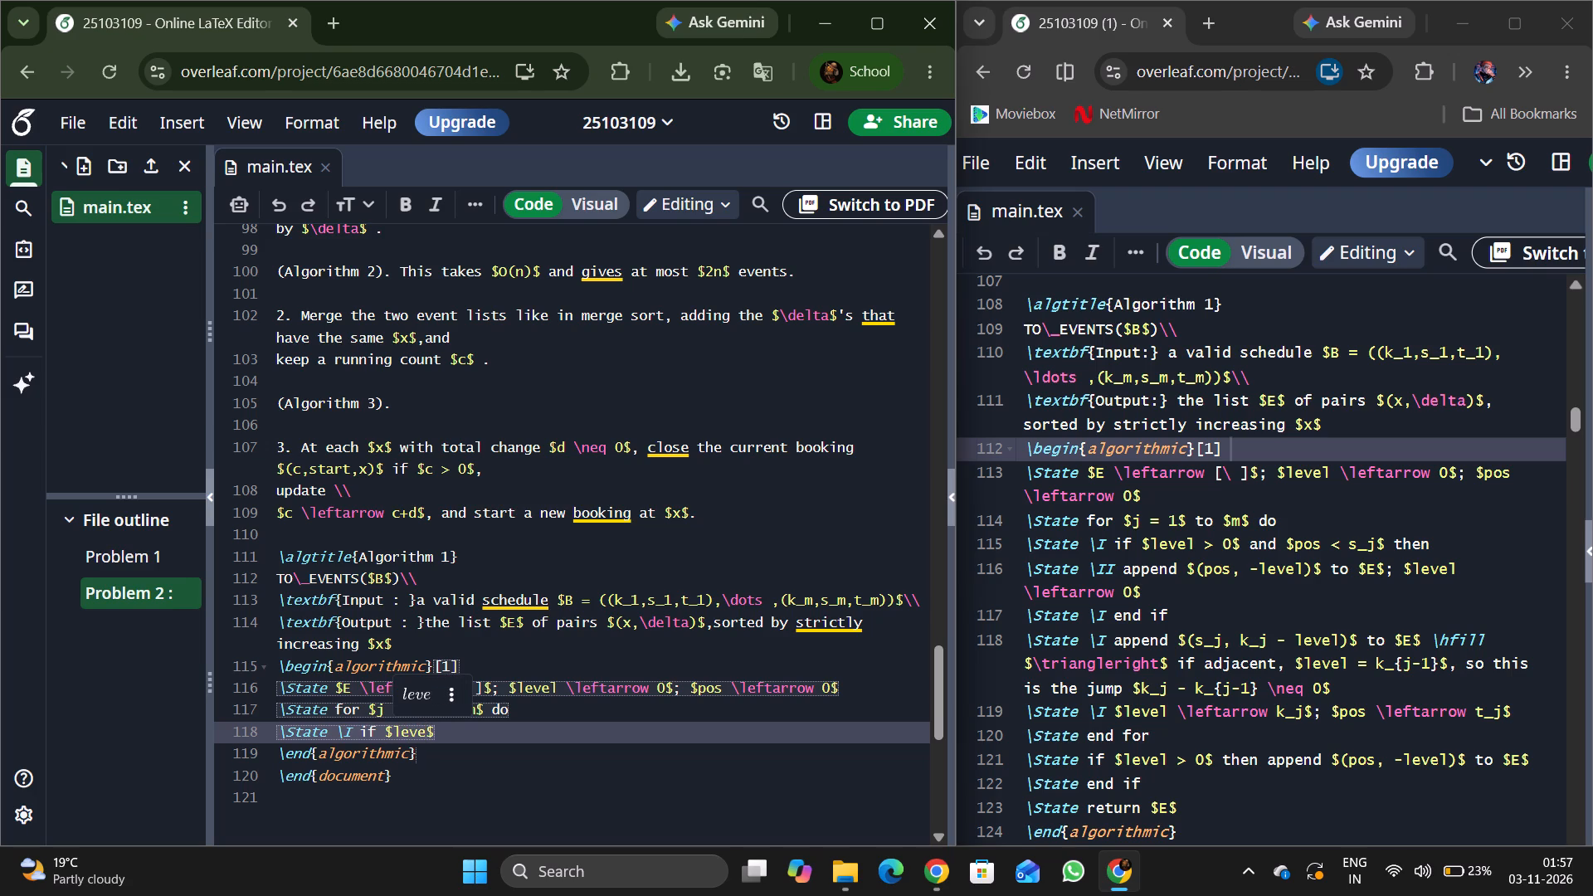
key(l)
key(space)
key(shift+greater)
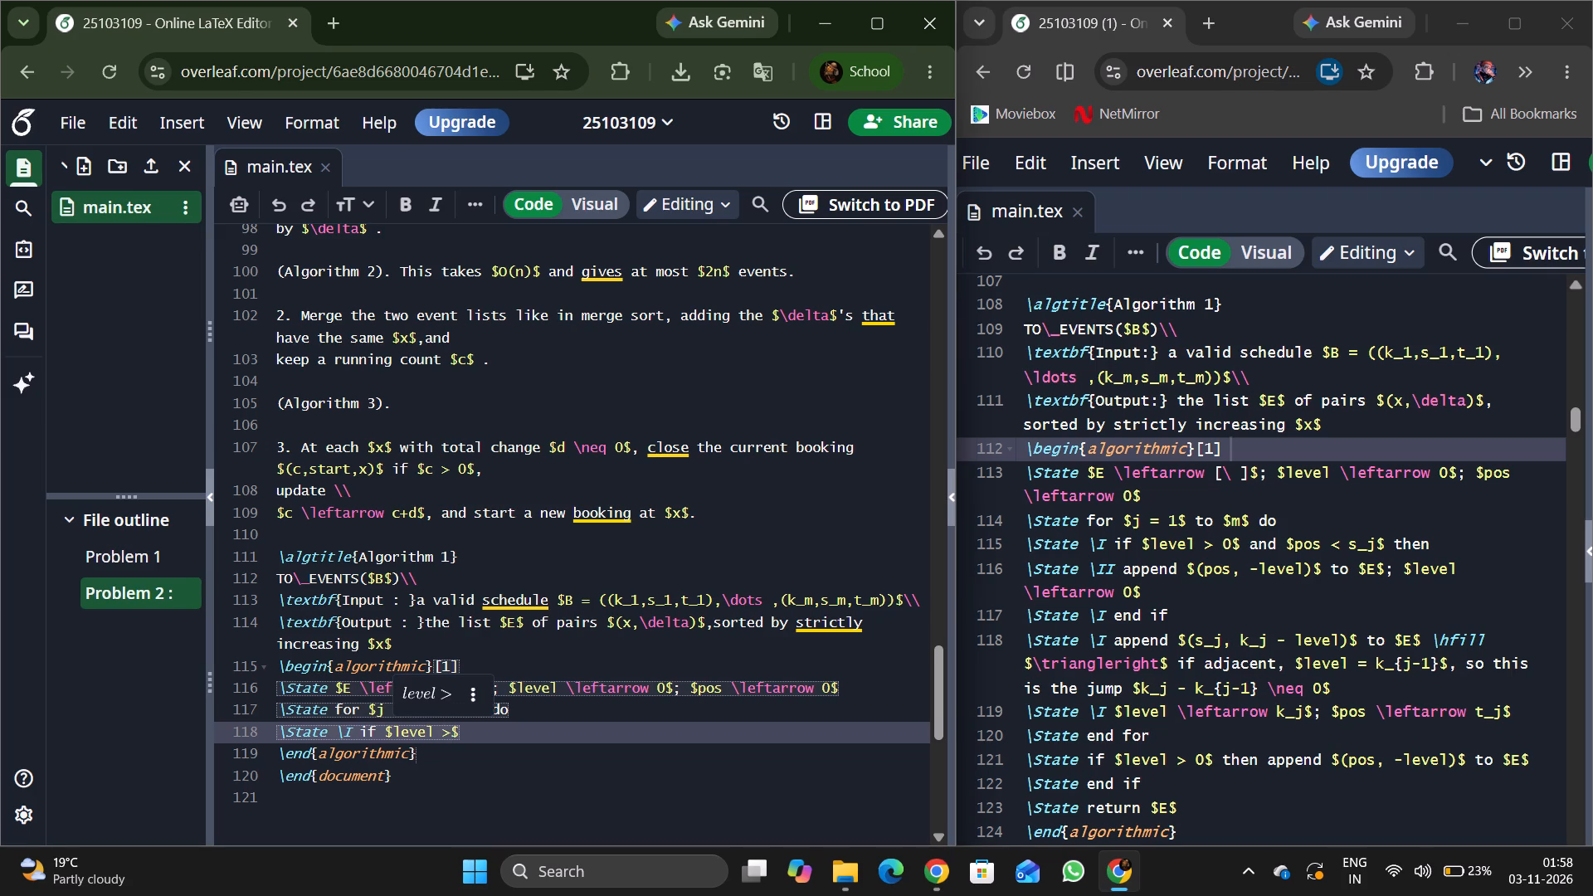
key(space)
key(0)
key(Right)
key(space)
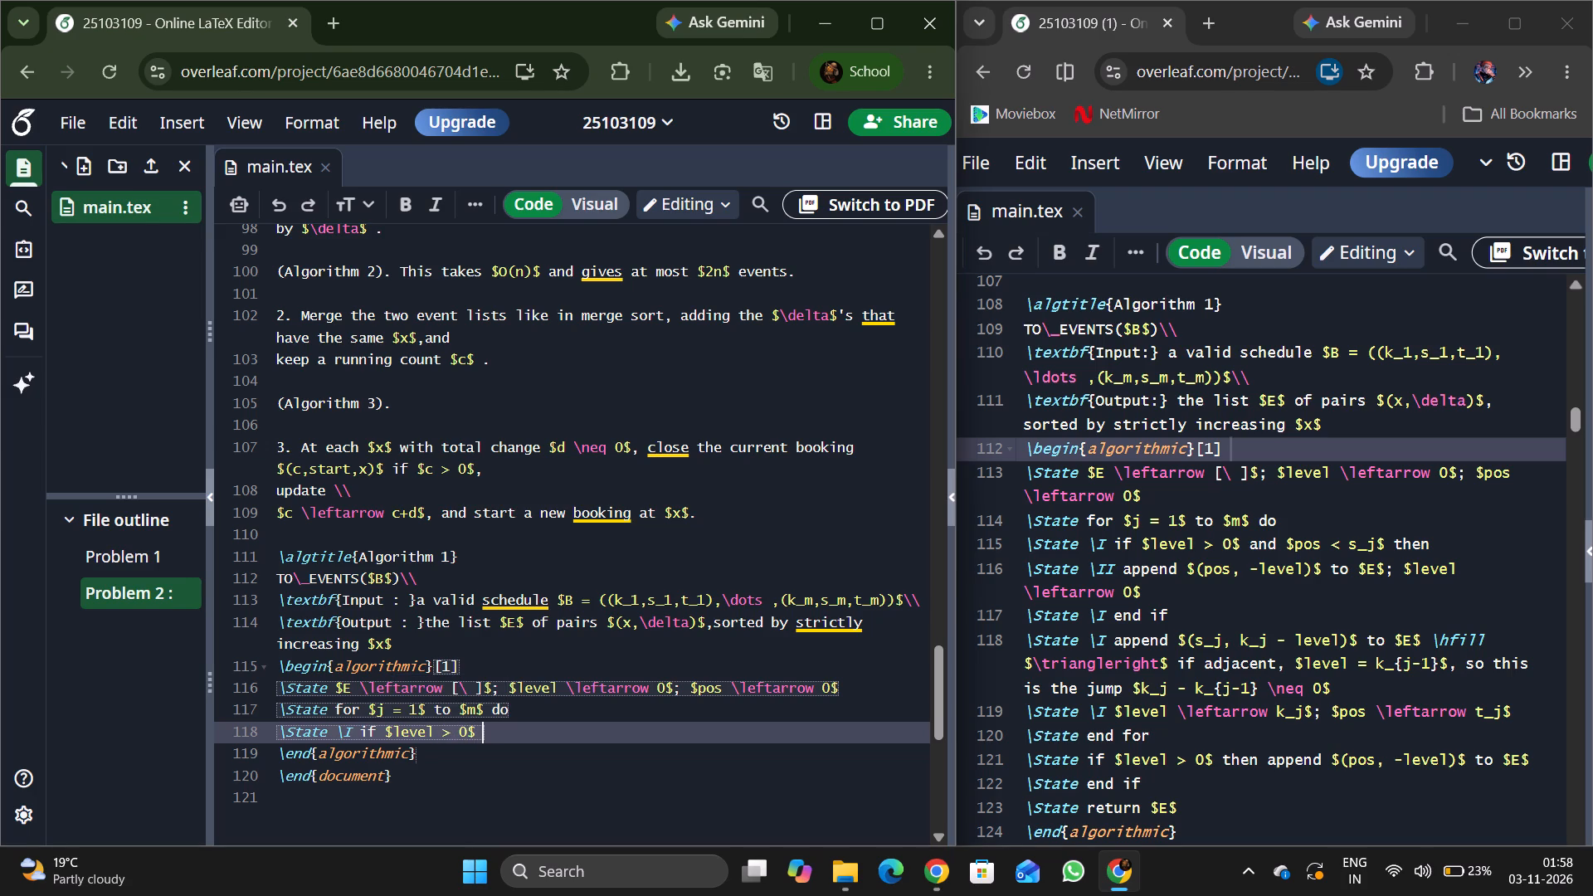
Complete the if line with "and $pos < s_j$ then" and start an empty line below it.
text(and)
key(space)
key(shift+dollar)
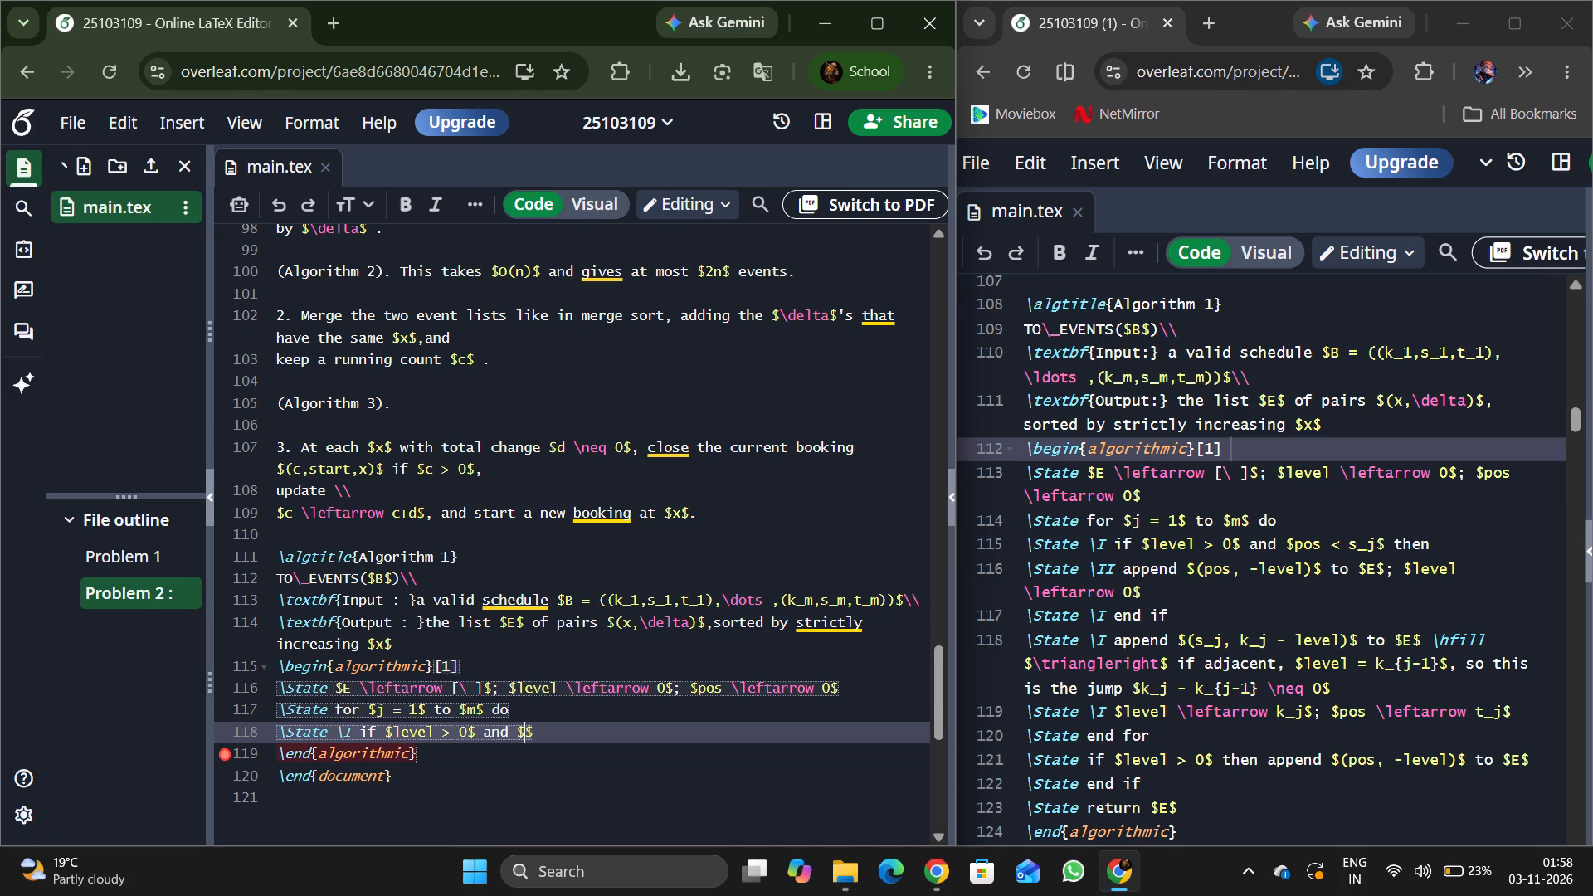
text(pos)
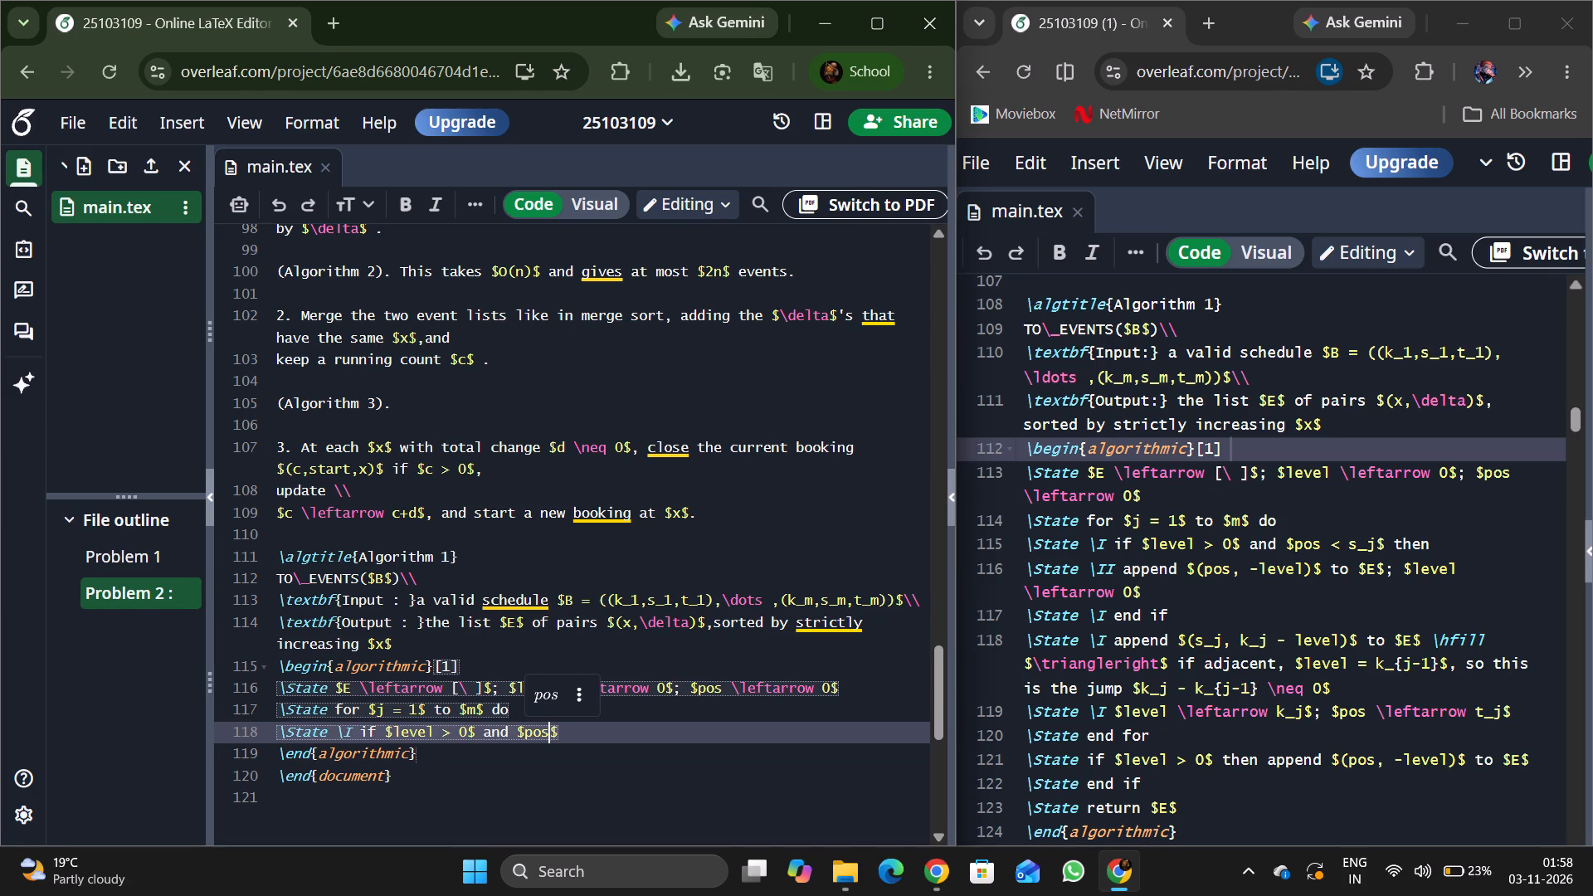
key(space)
text(<)
key(space)
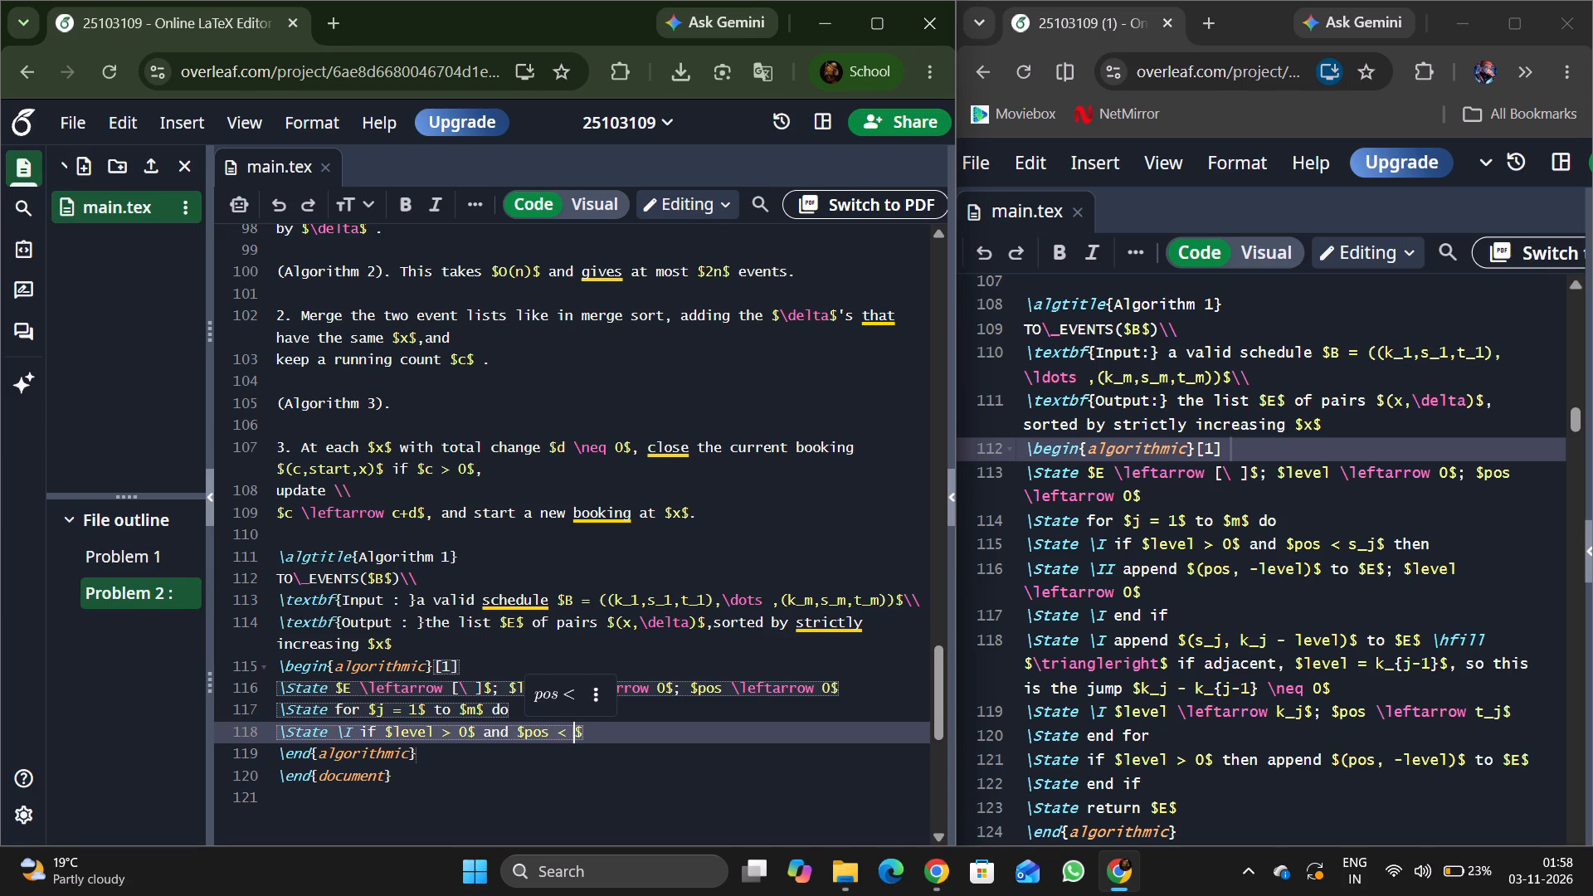
text(s_)
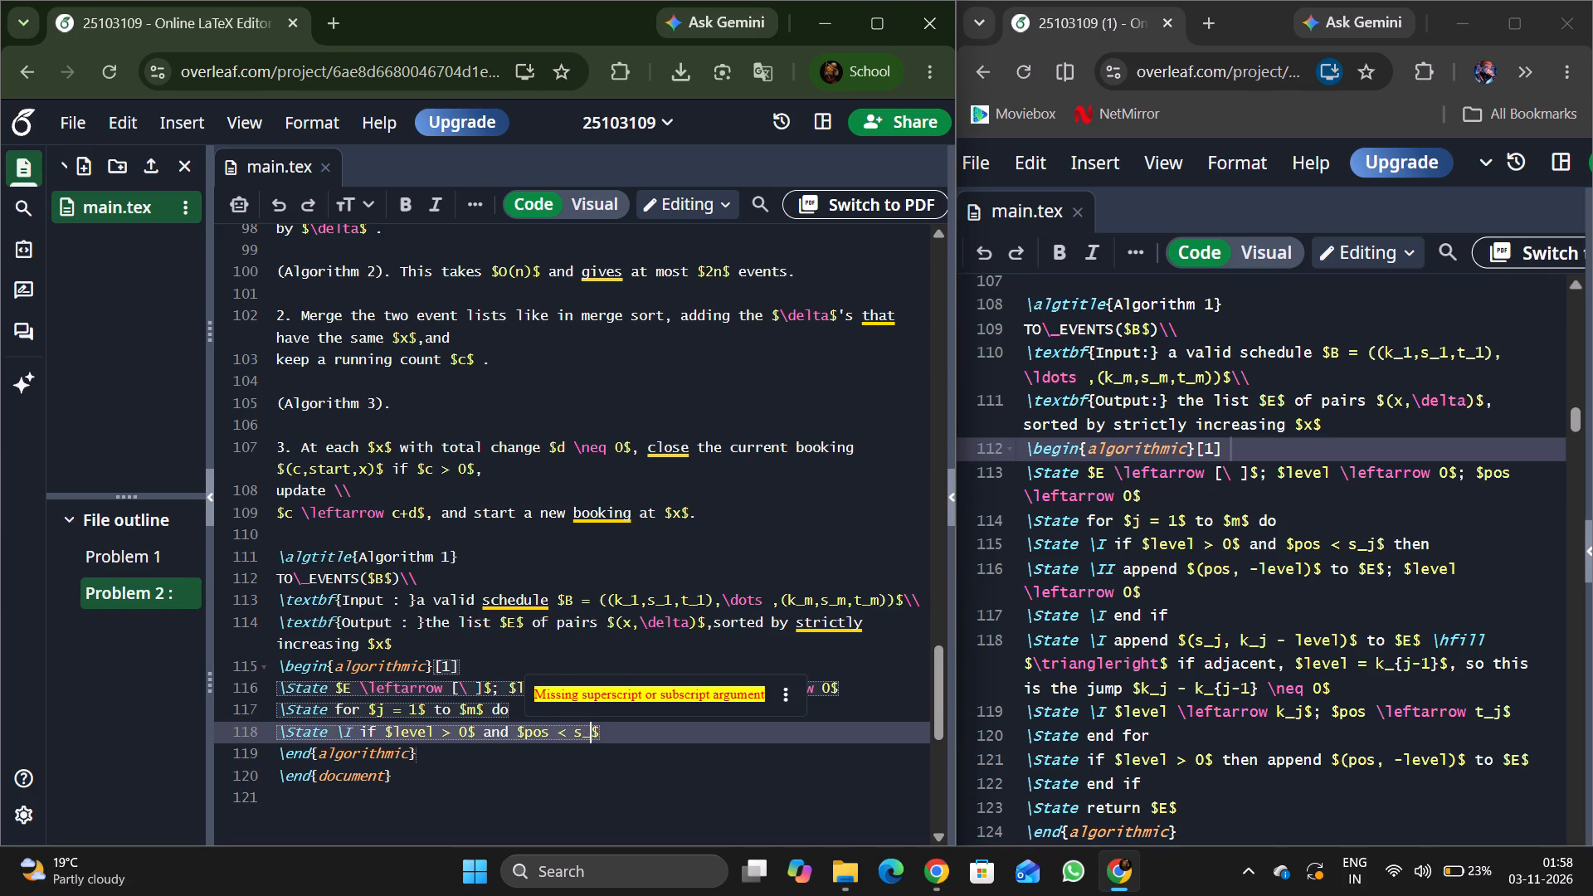
key(j)
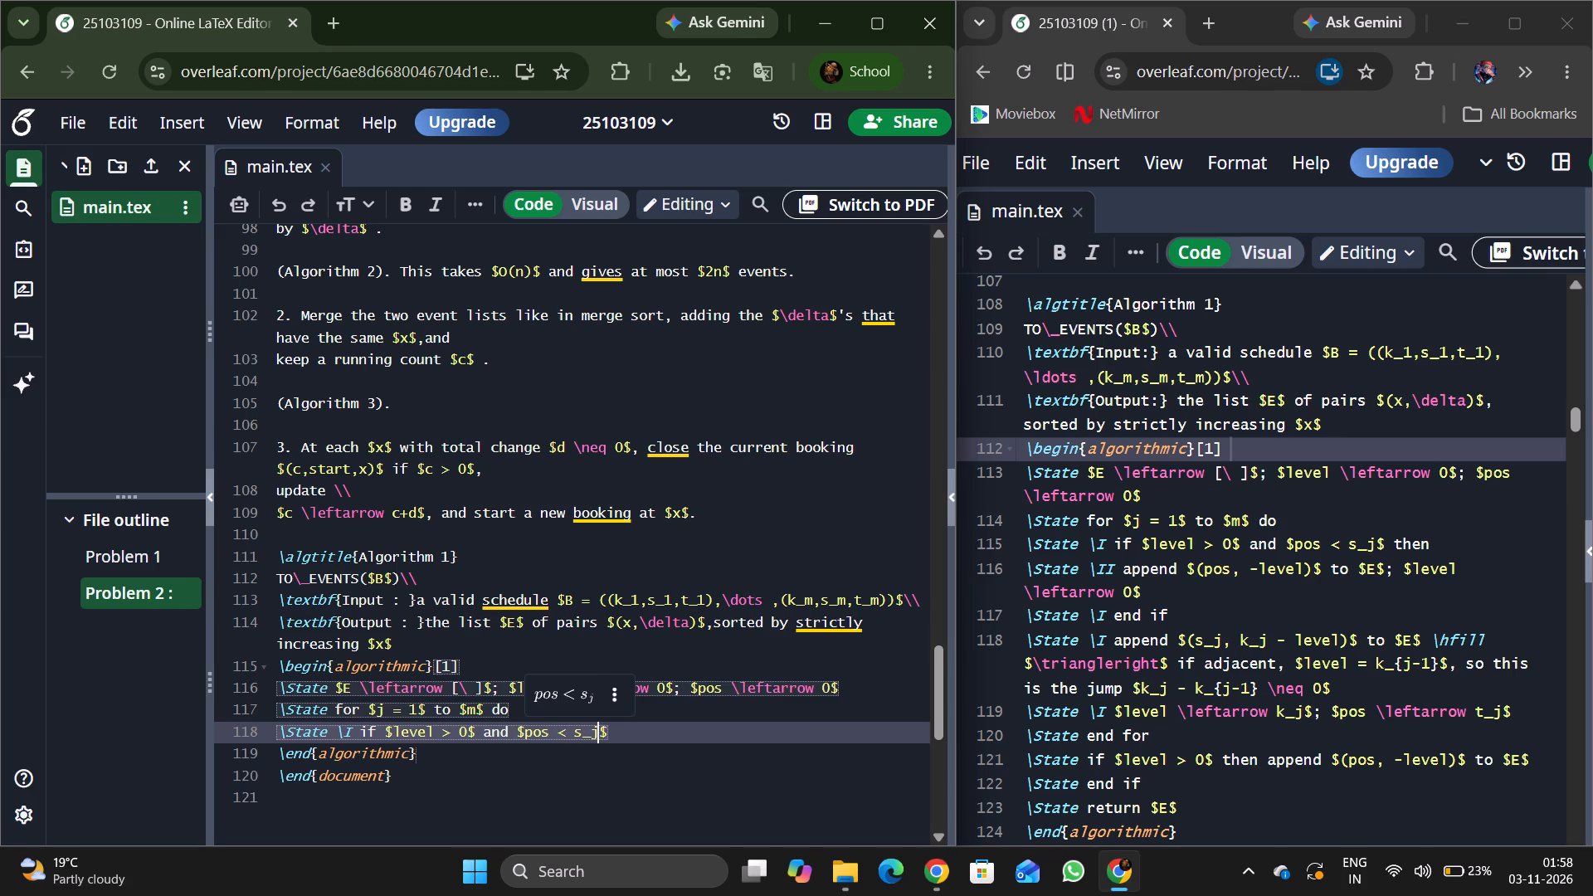
key(Right)
key(space)
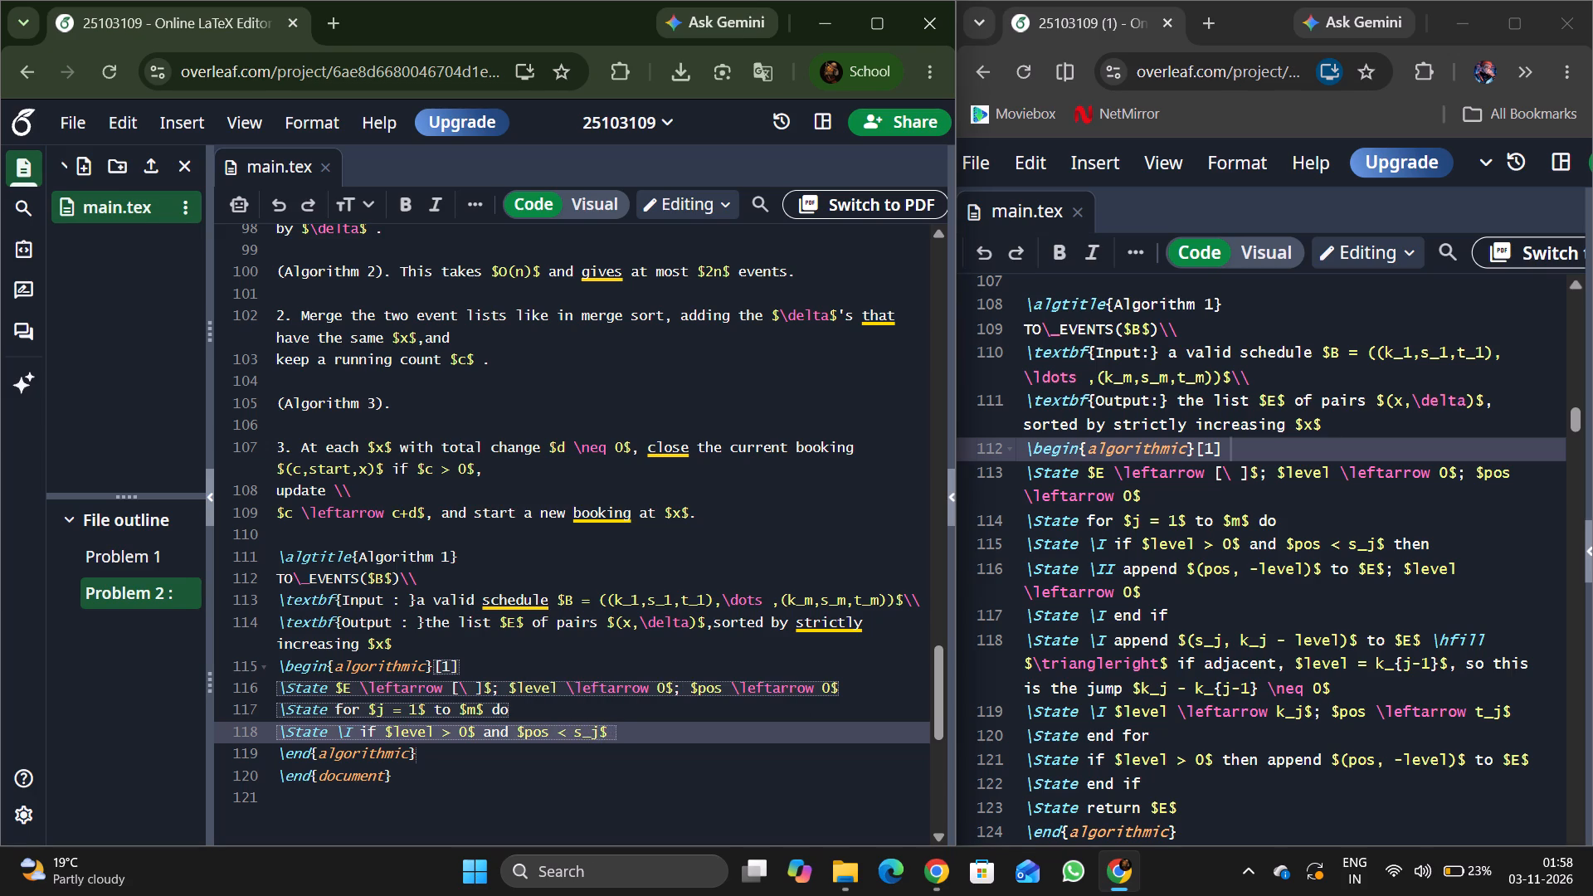
text(then)
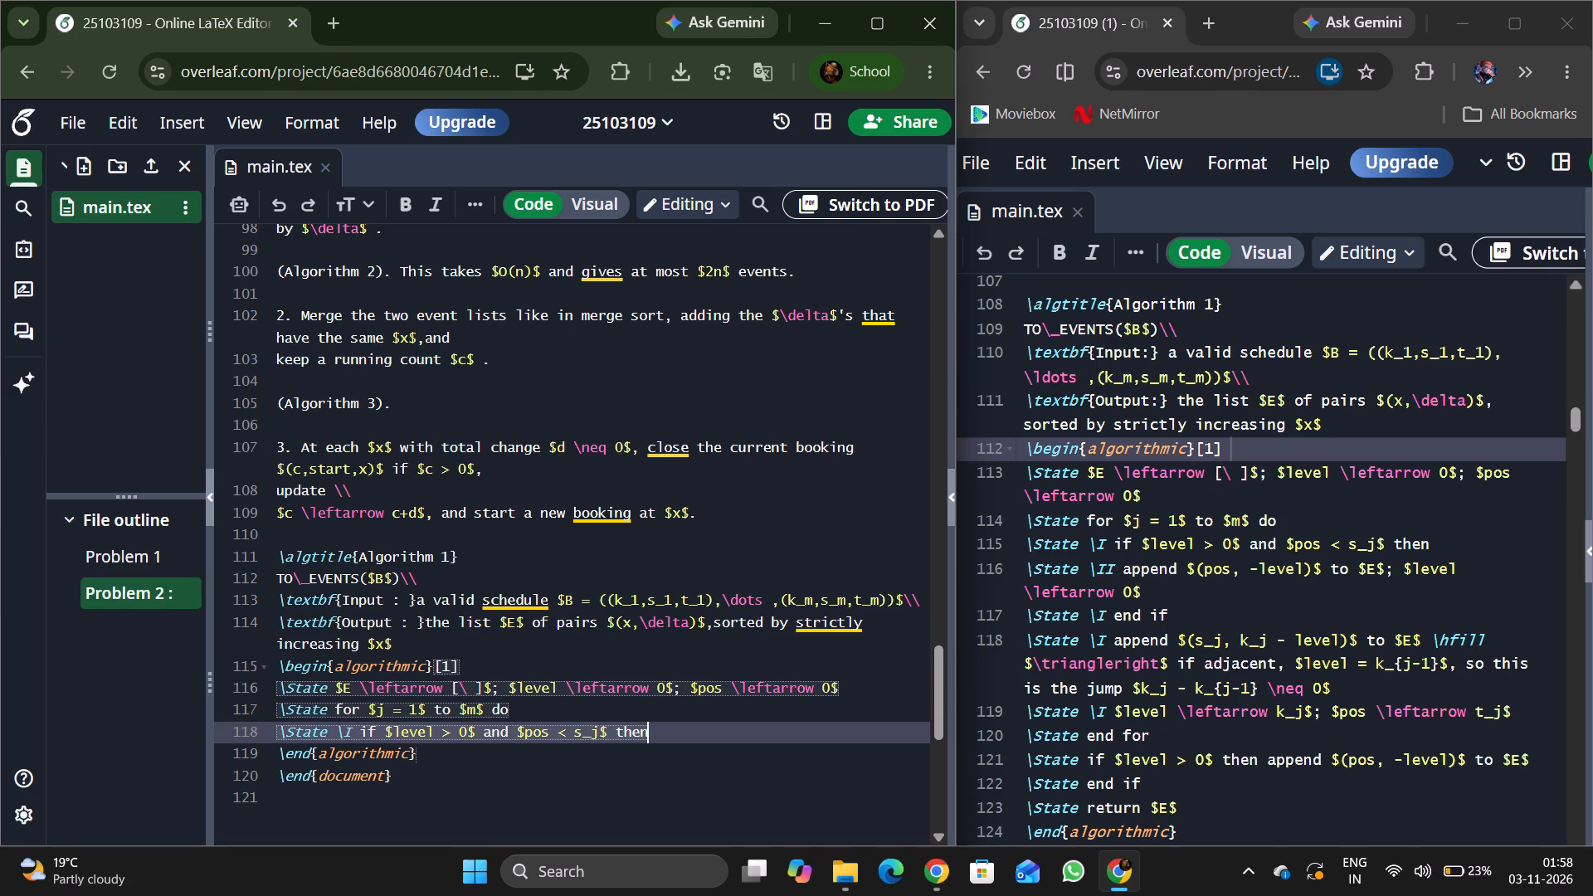
key(Return)
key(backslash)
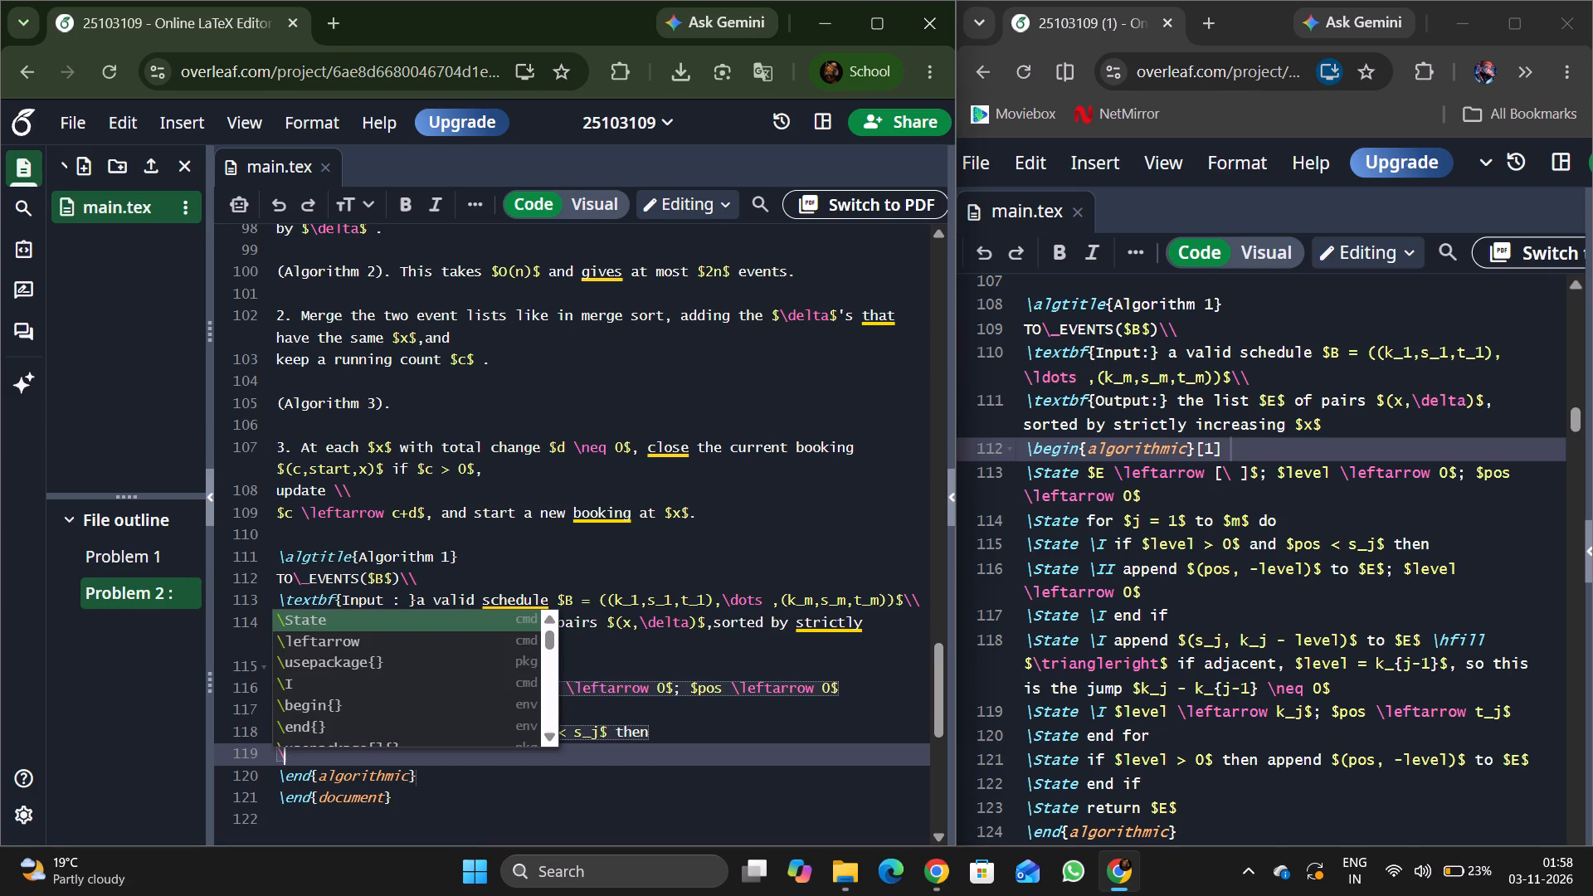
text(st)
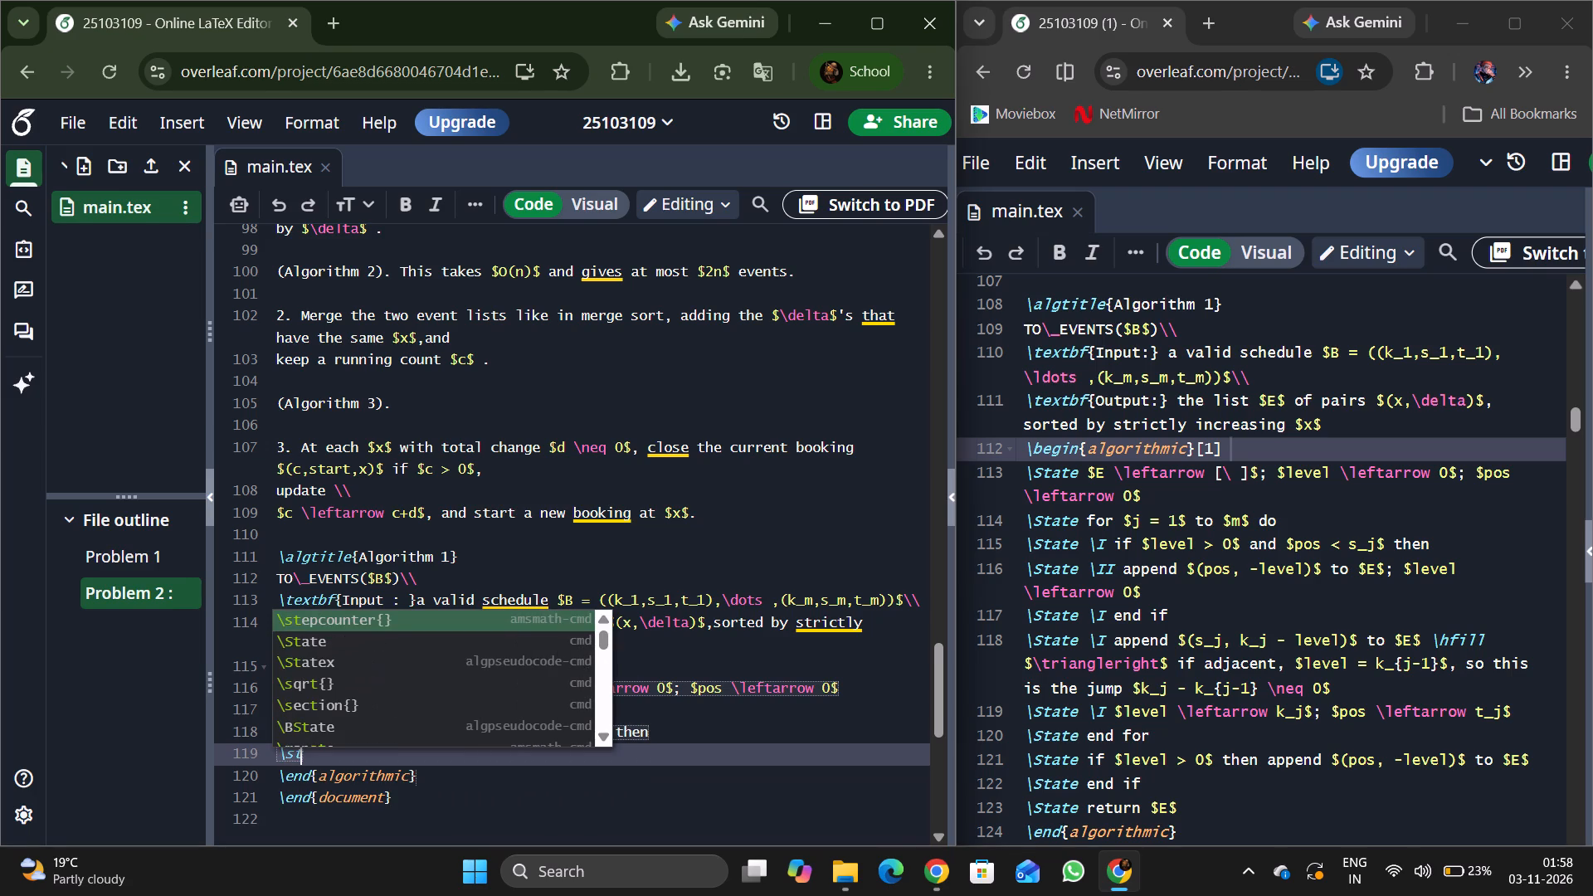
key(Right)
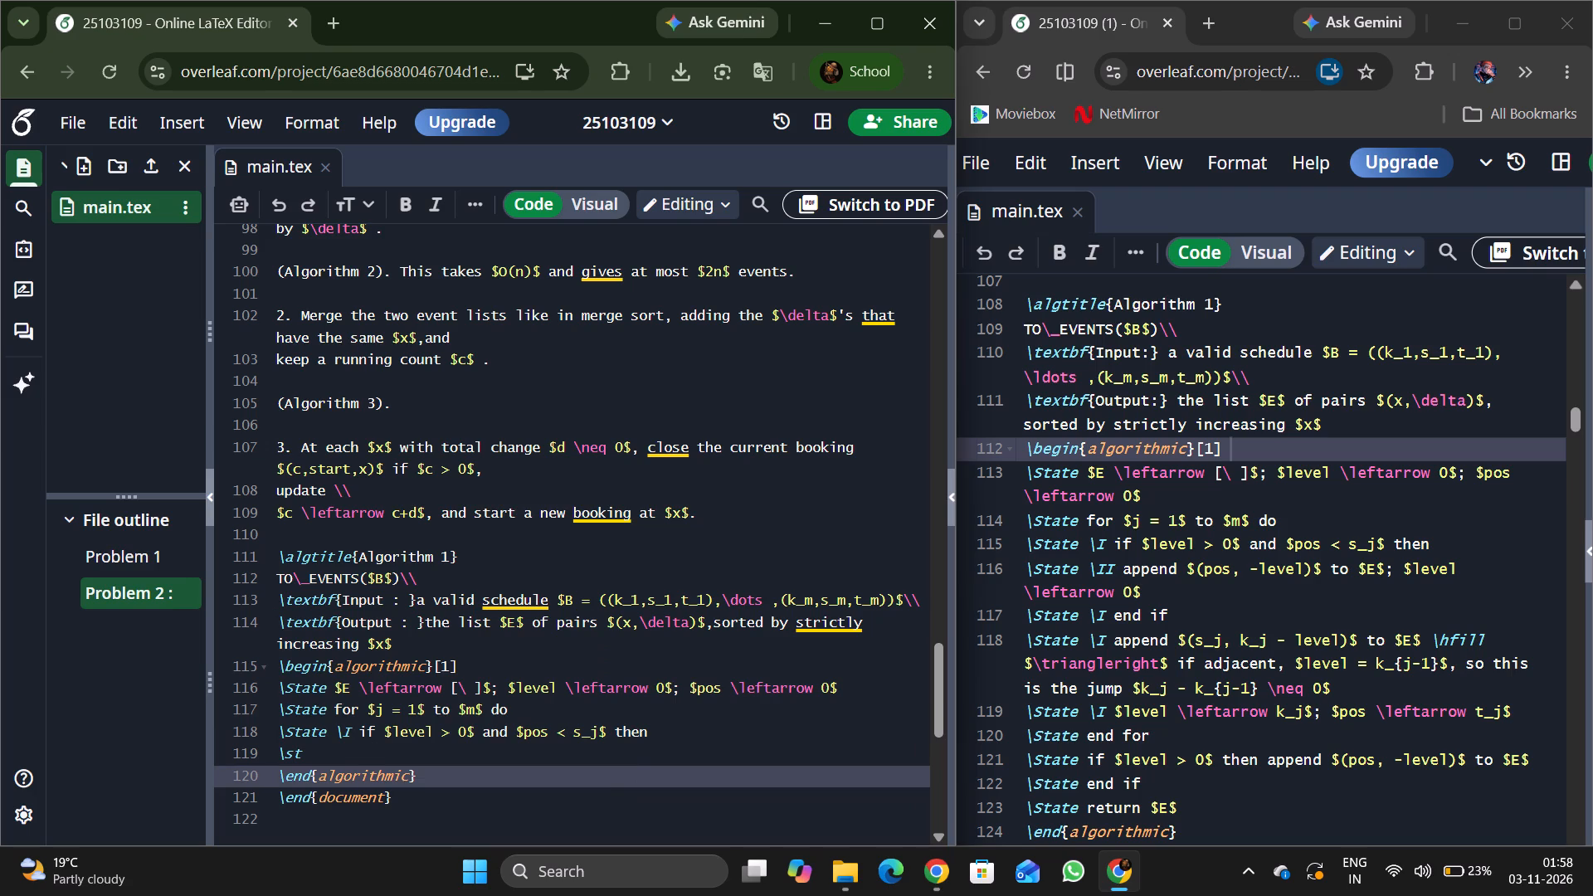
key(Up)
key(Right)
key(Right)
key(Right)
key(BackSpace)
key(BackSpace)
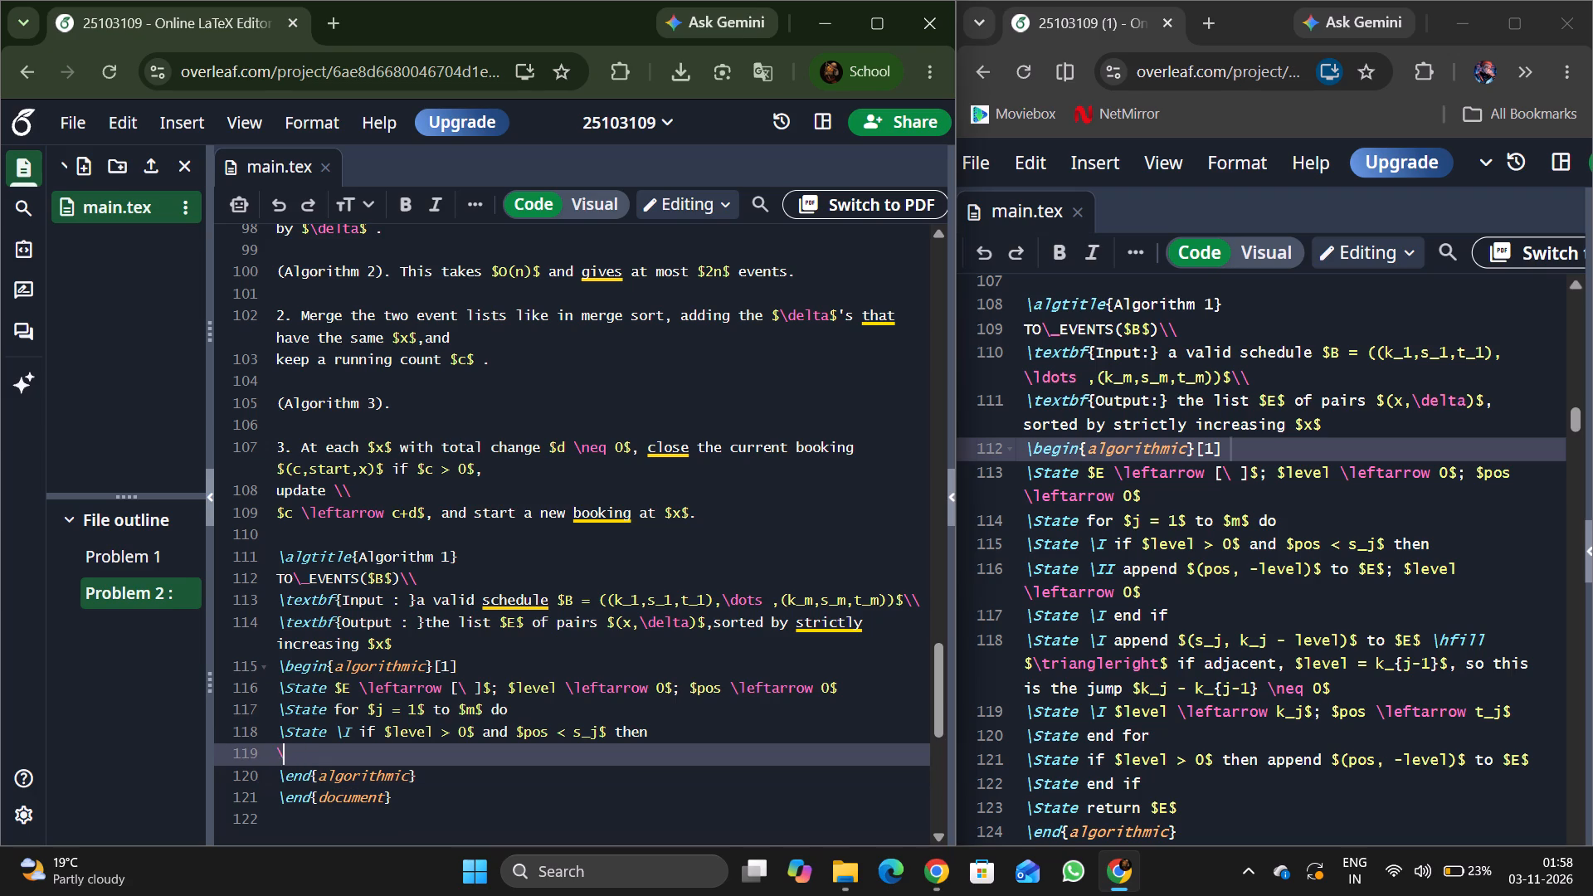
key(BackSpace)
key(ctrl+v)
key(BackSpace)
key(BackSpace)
Add a fourth \State line to Algorithm 1's pseudocode, reusing the \State \I prefix changed to \II, and begin it with "append".
drag(356, 727, 280, 729)
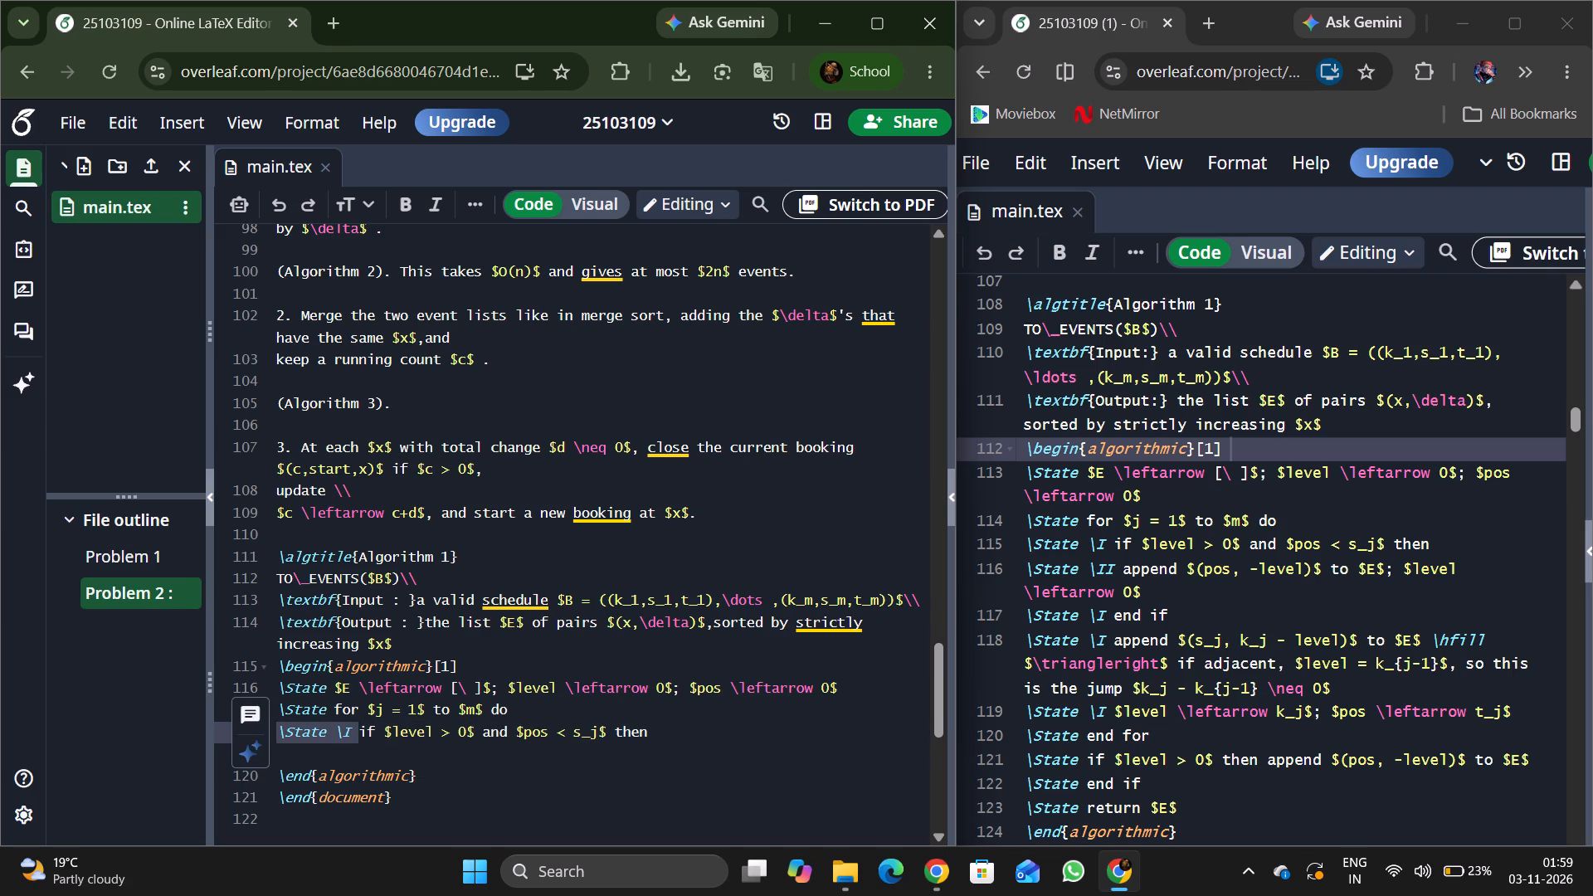
key(ctrl+c)
click(309, 751)
key(ctrl+v)
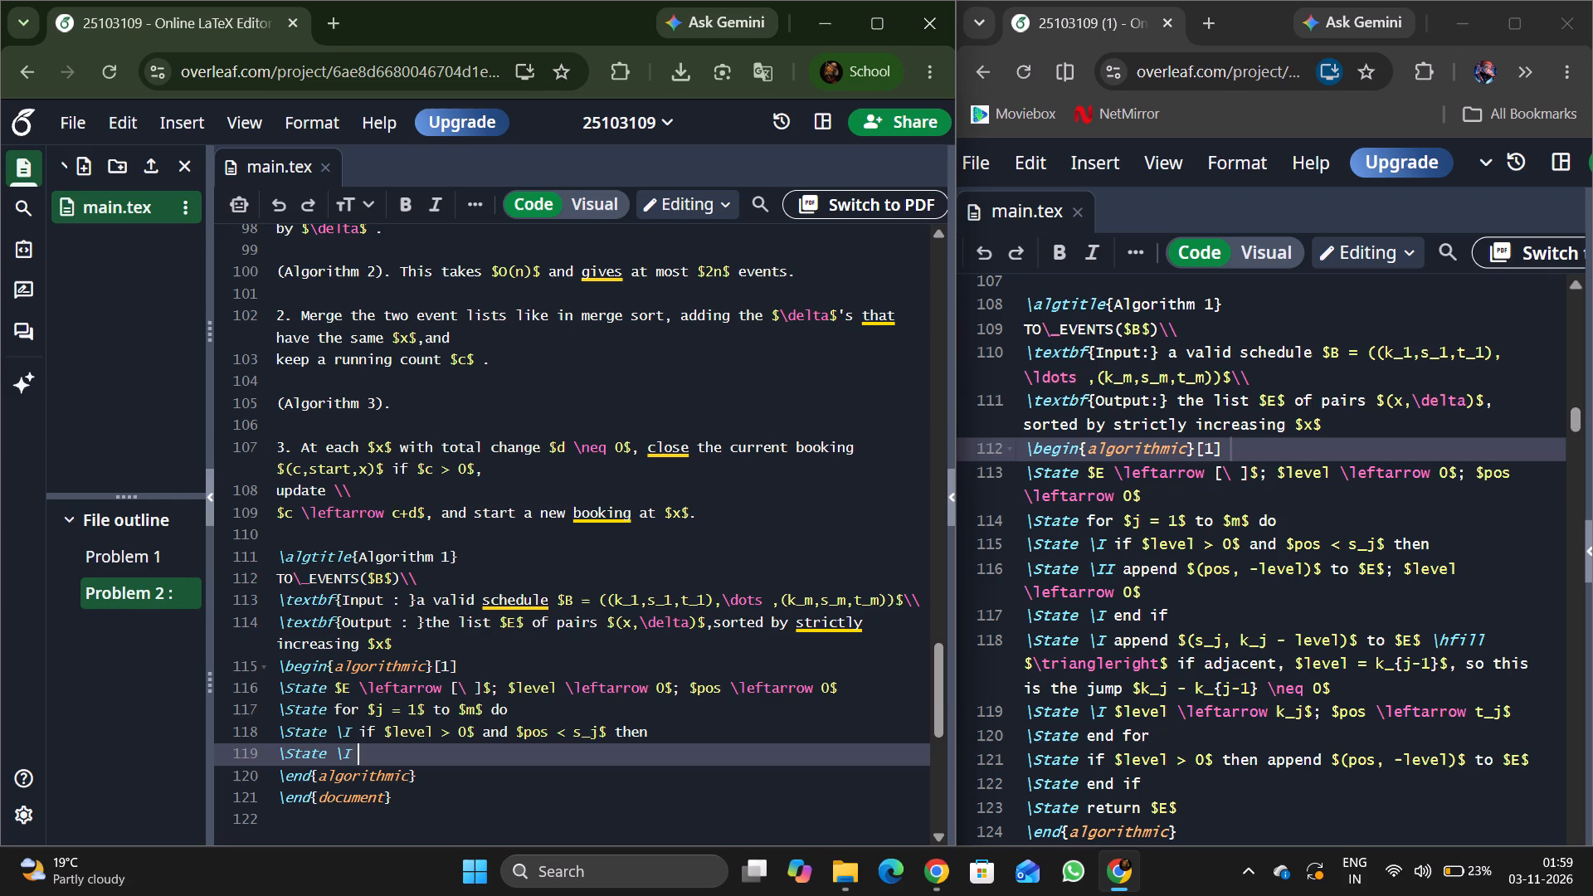
key(BackSpace)
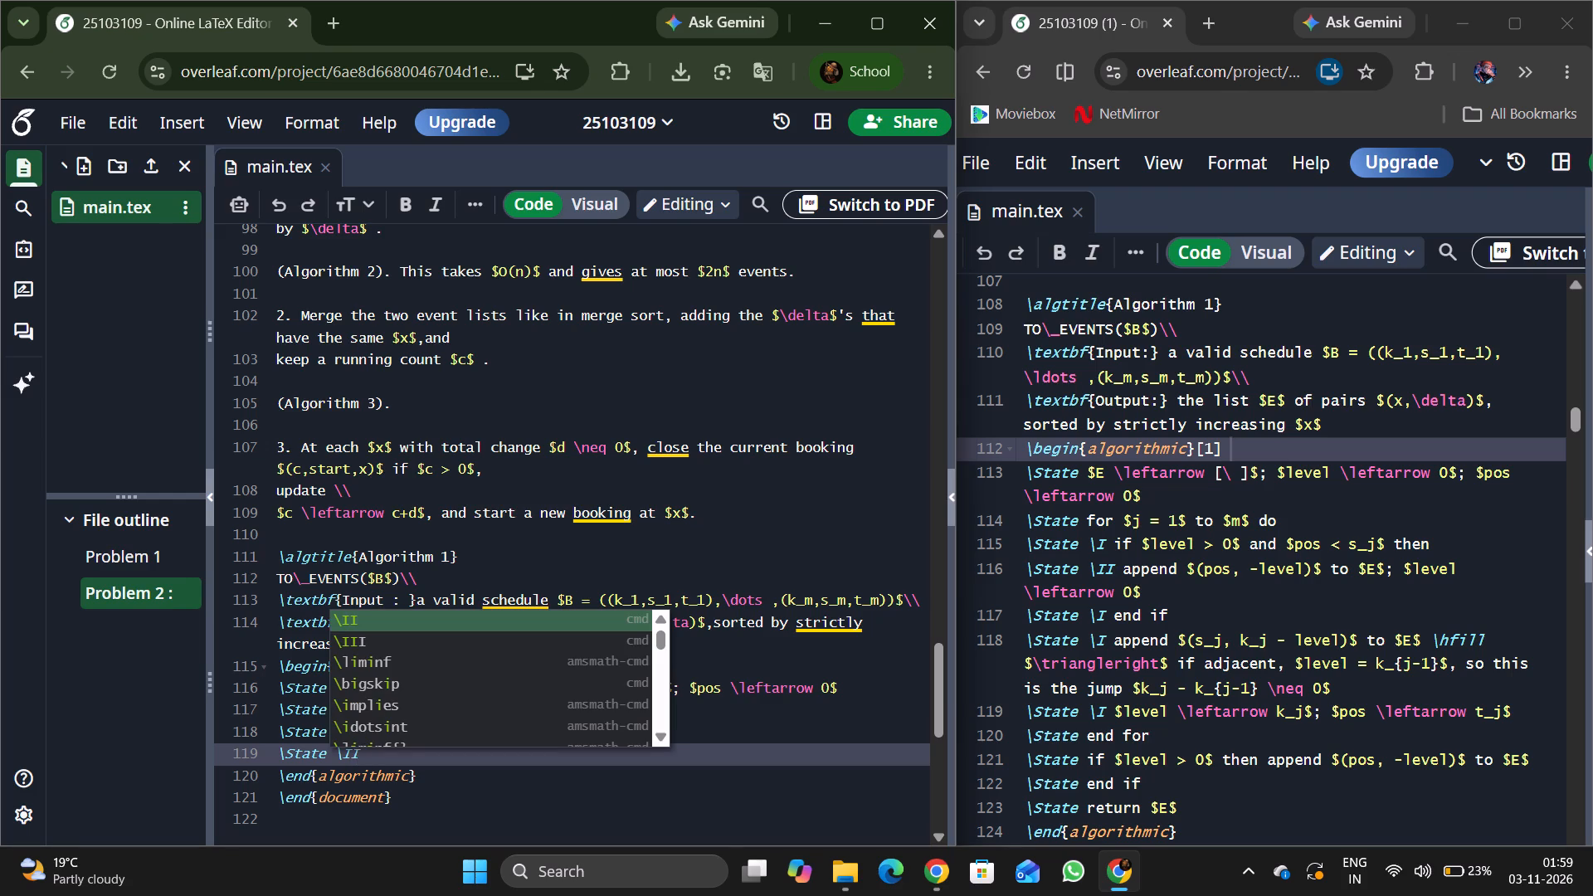
key(space)
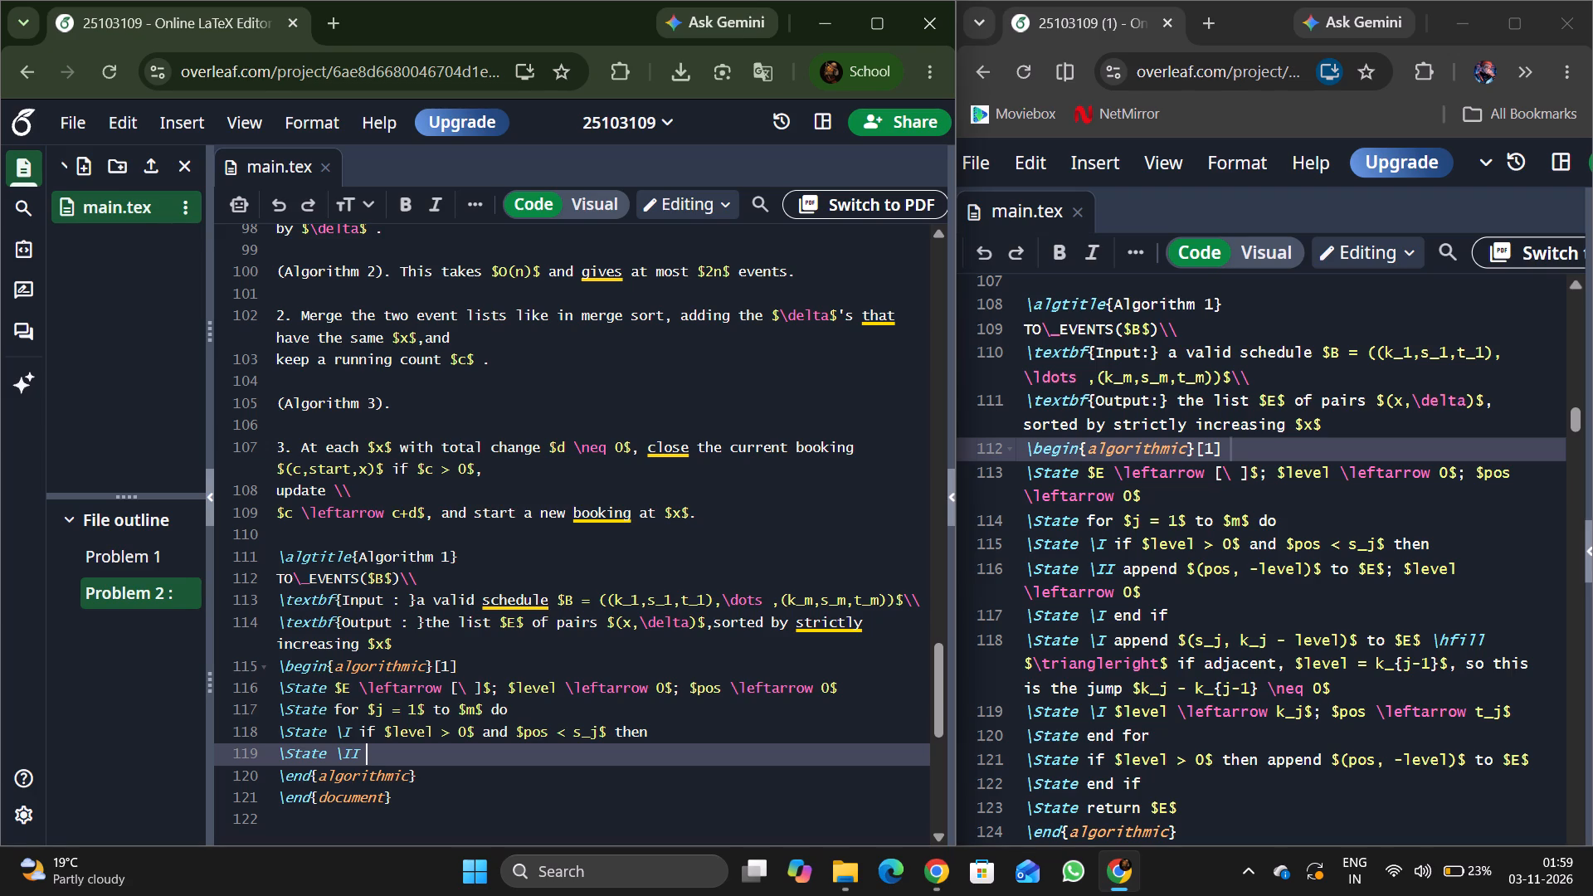
text(append)
key(space)
Add the inline math pair $(pos, -level)$ after "append" on the fourth \State line.
key(shift+dollar)
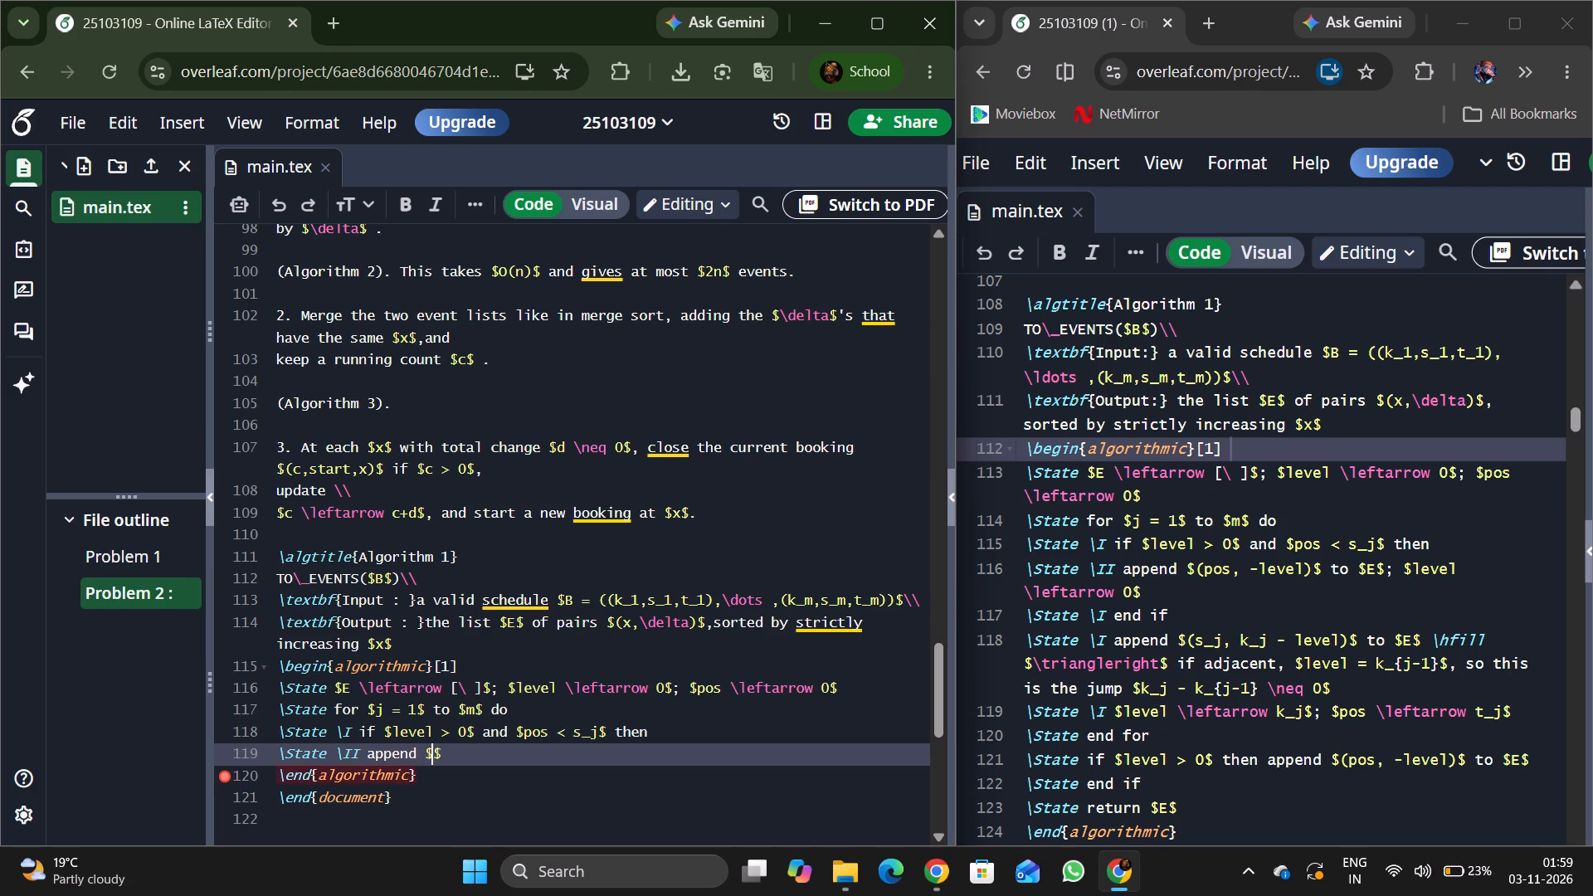
key(shift+parenleft)
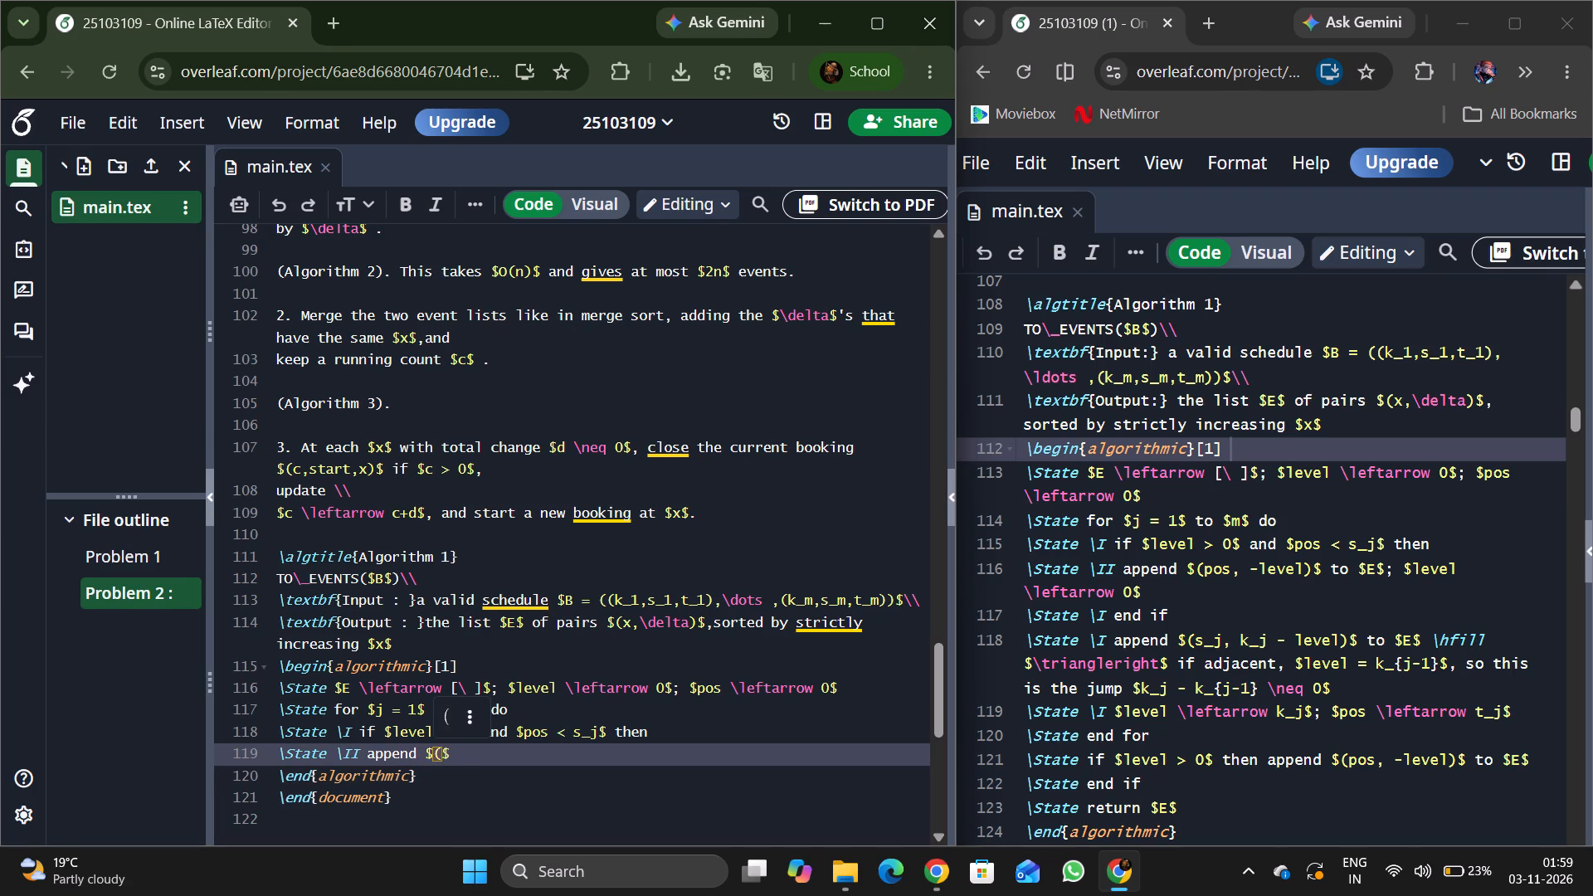
text(pos)
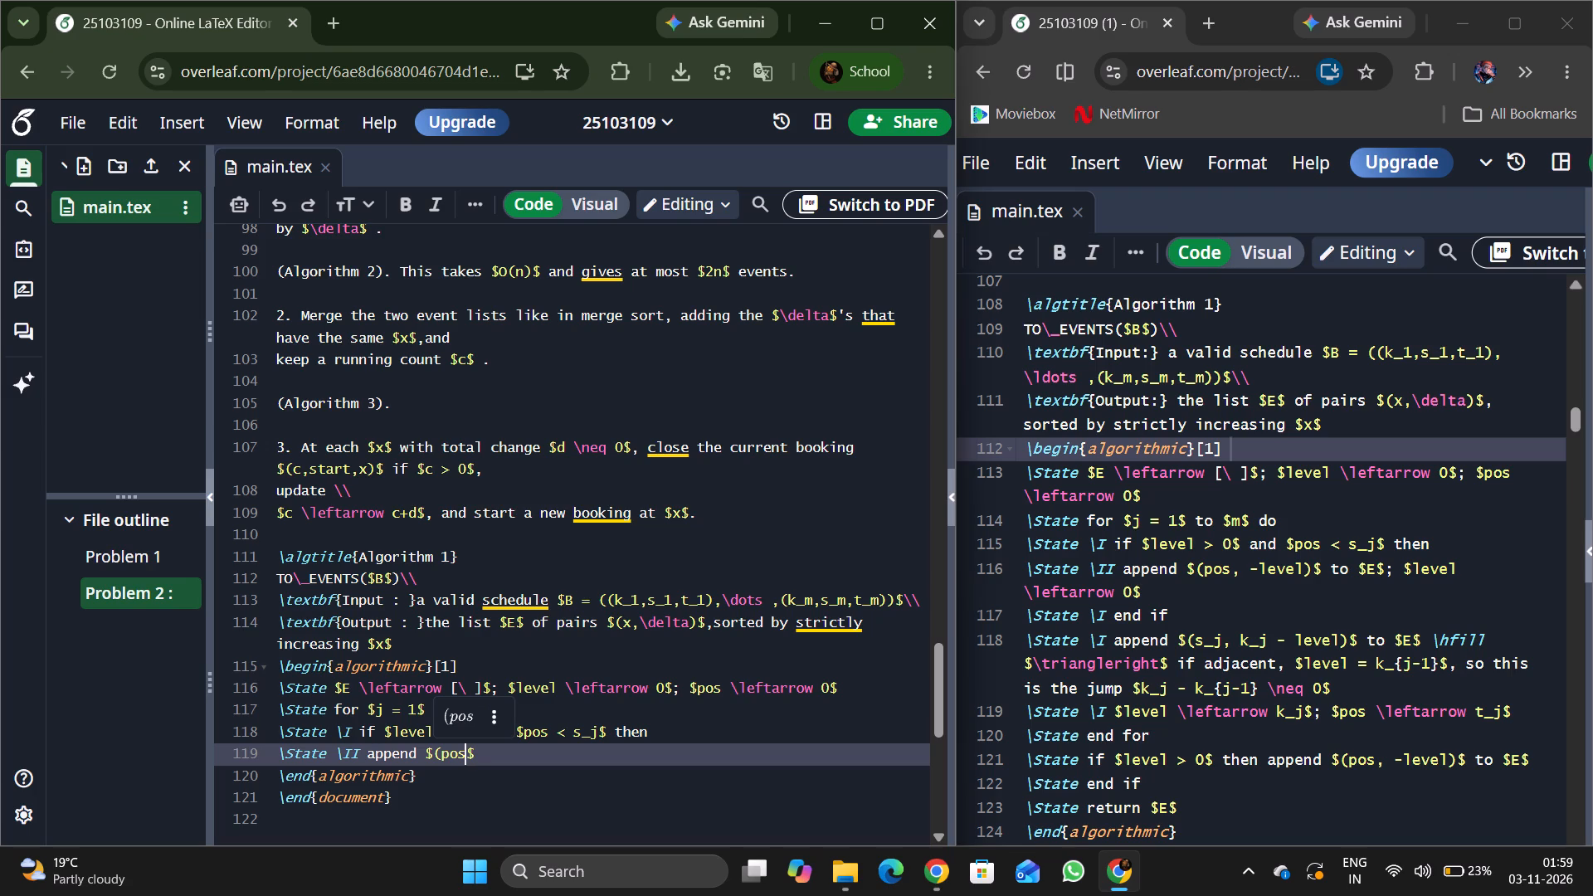
key(comma)
key(space)
text(-)
key(l)
text(evel)
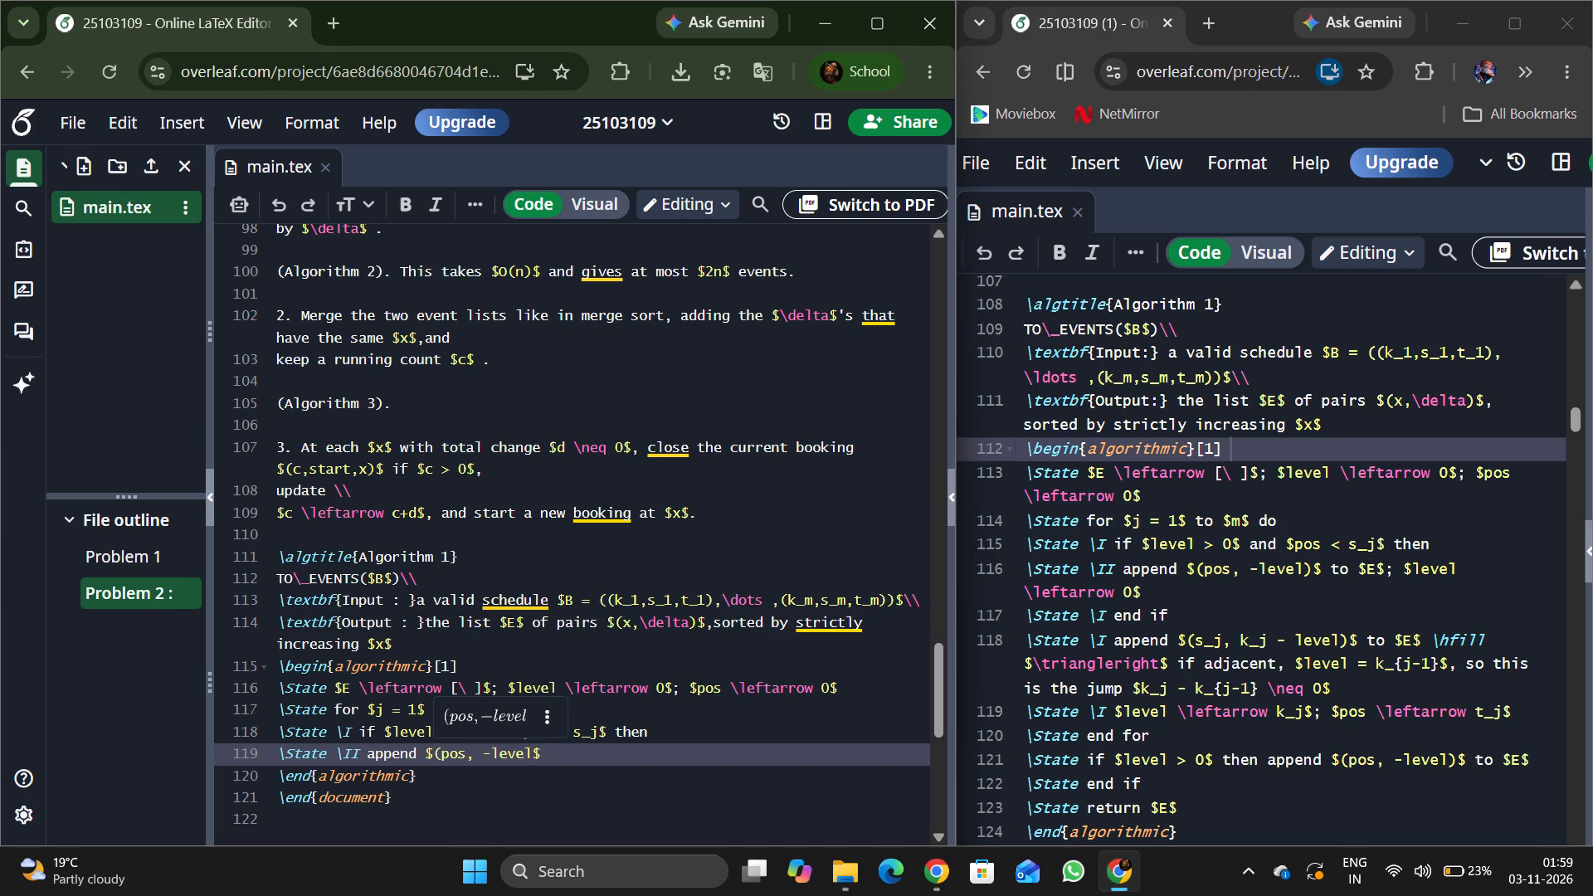
key(Right)
key(Left)
key(shift+parenright)
key(Right)
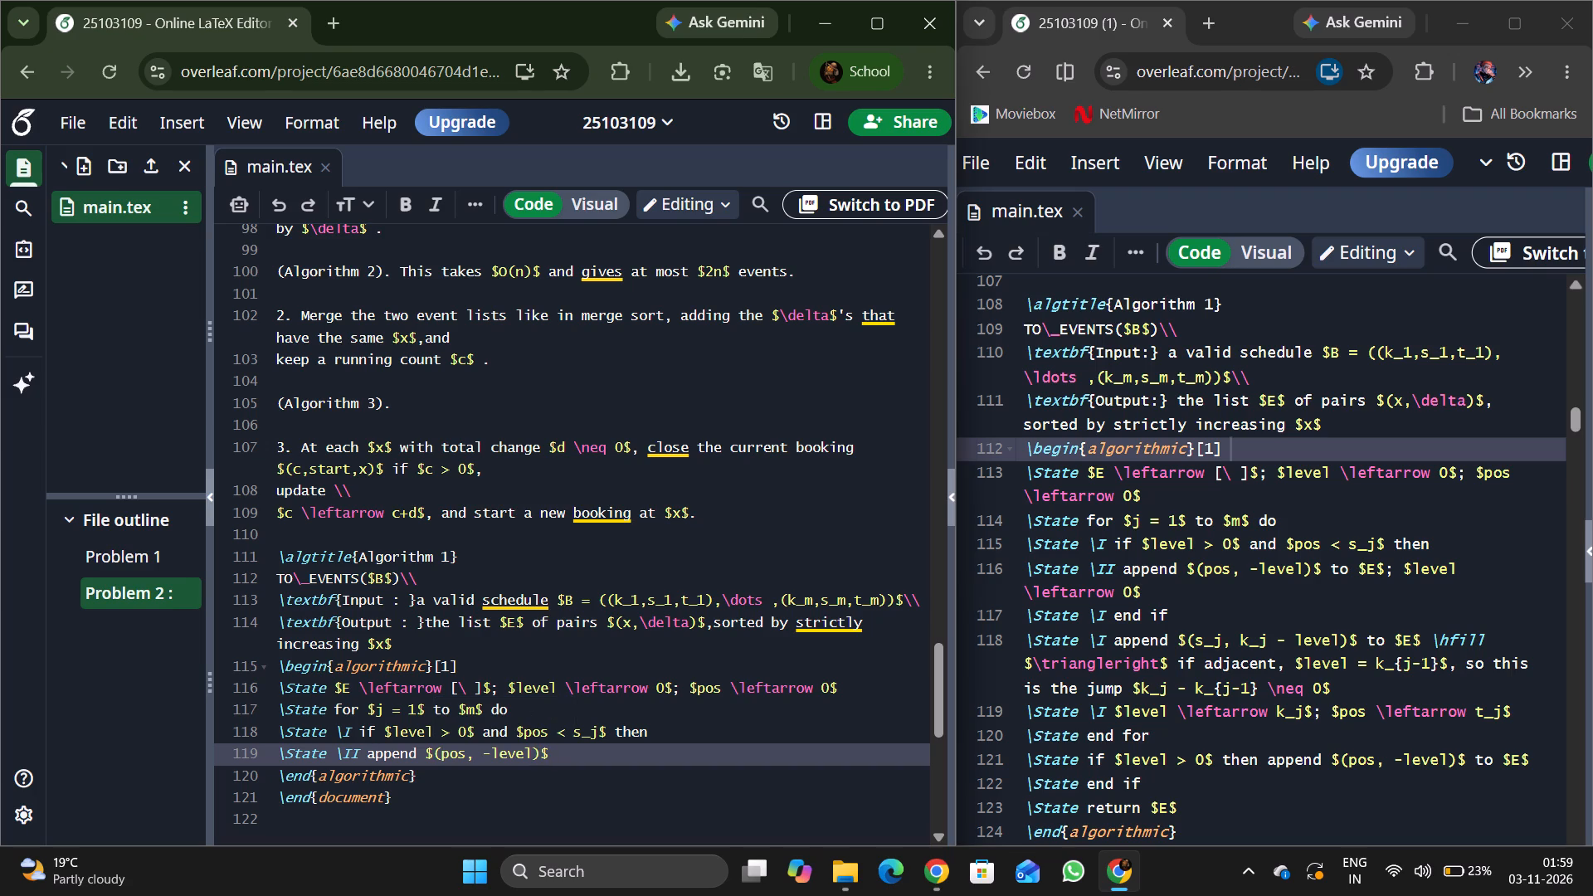
Continue the append line with the text "to $E$".
key(space)
text(to)
key(space)
key(shift+dollar)
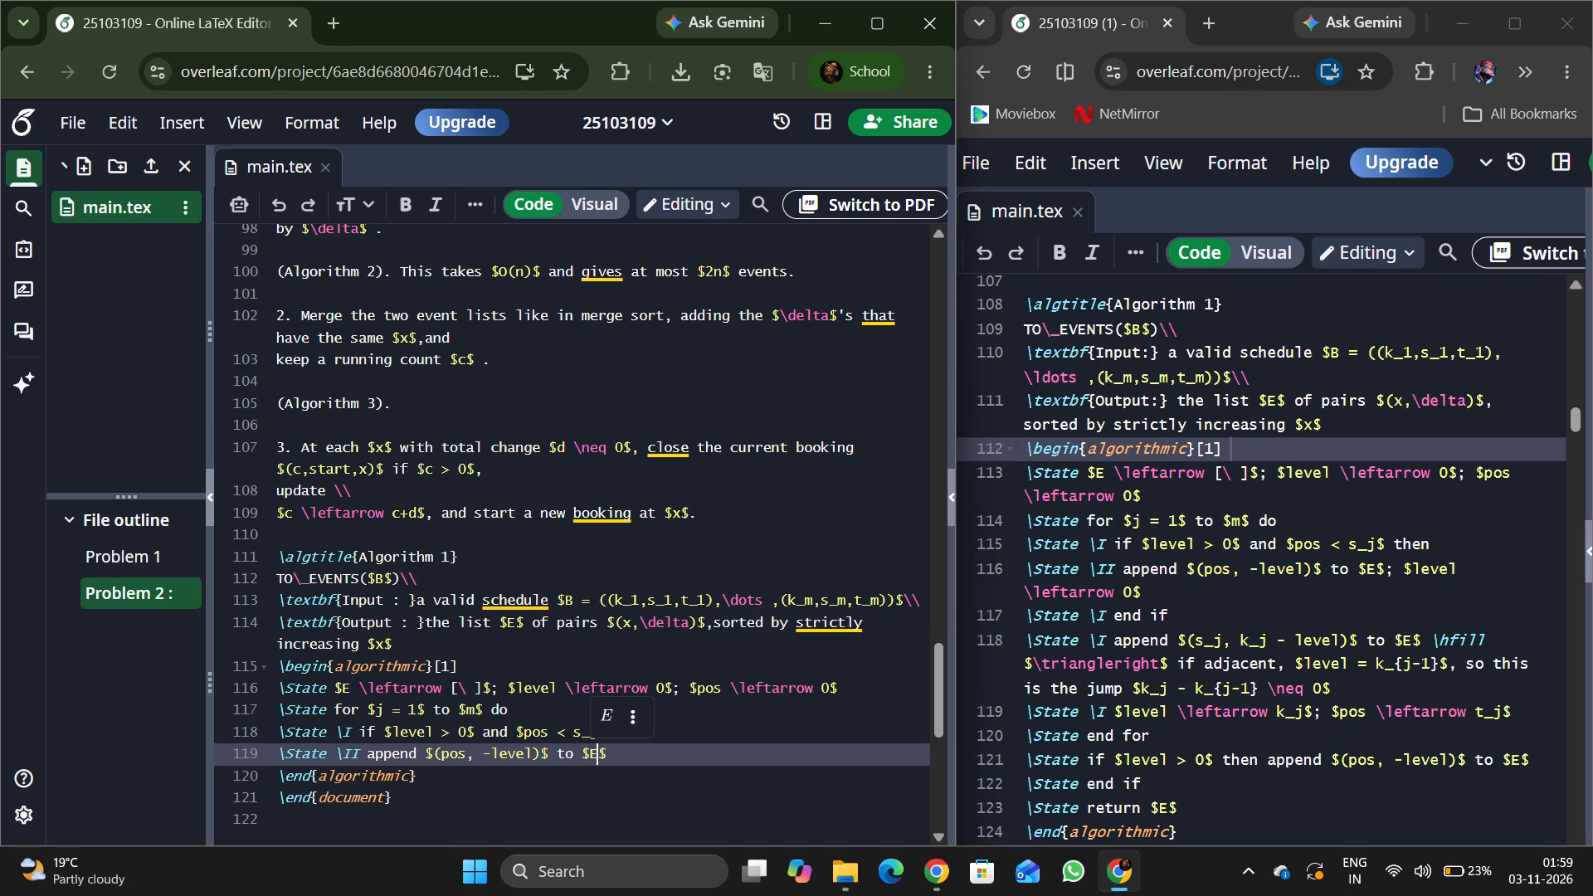
key(Right)
Complete the append line with "; $level \leftarrow 0$" and start an empty line below it.
click(1298, 520)
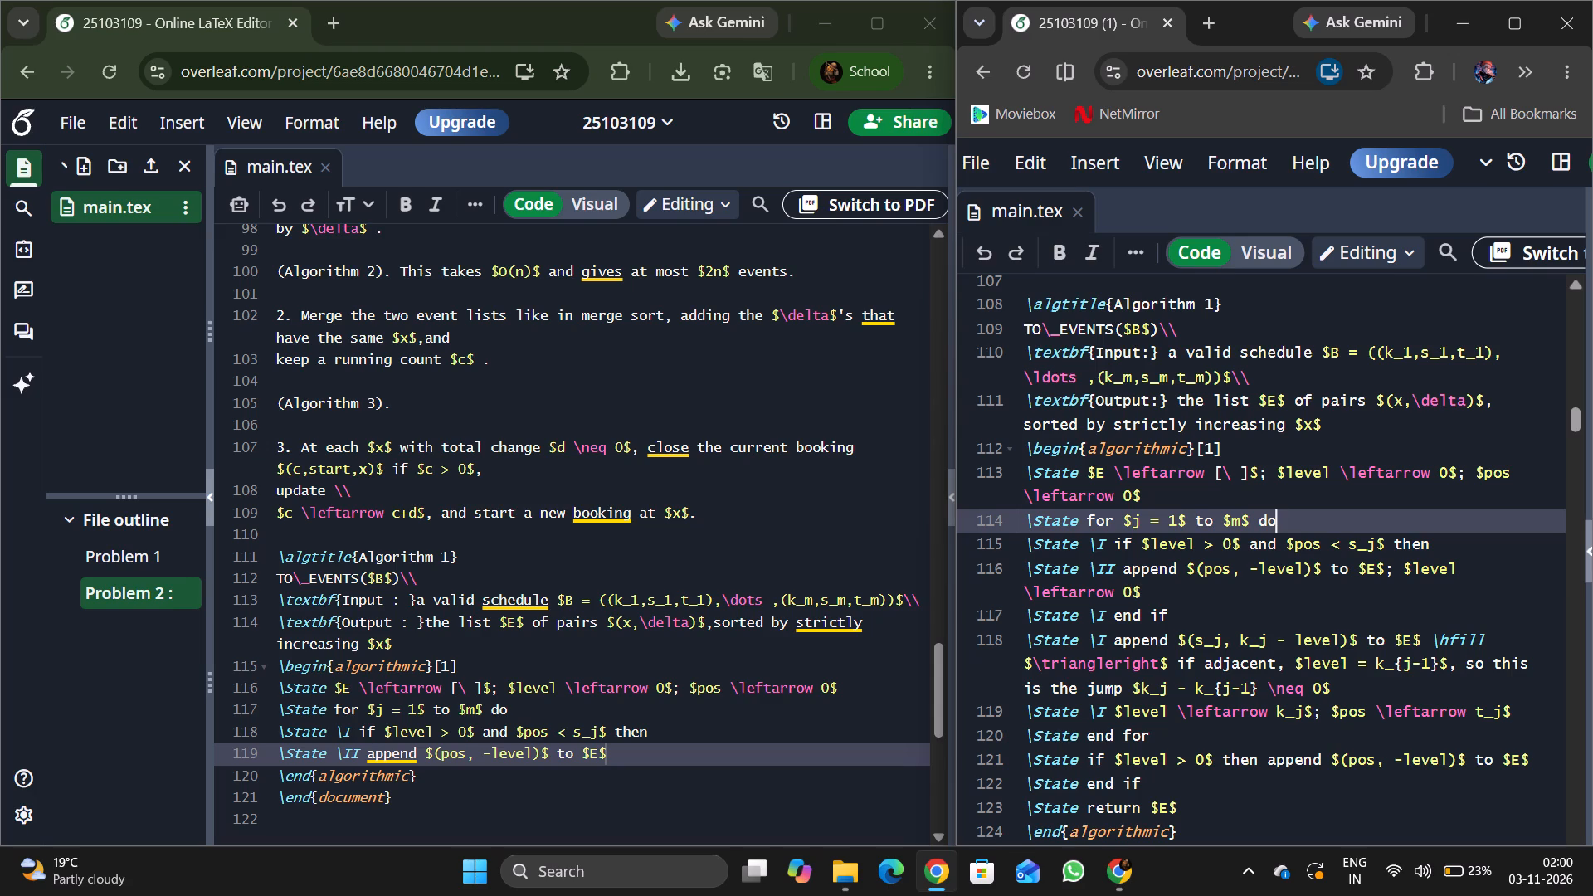
click(645, 748)
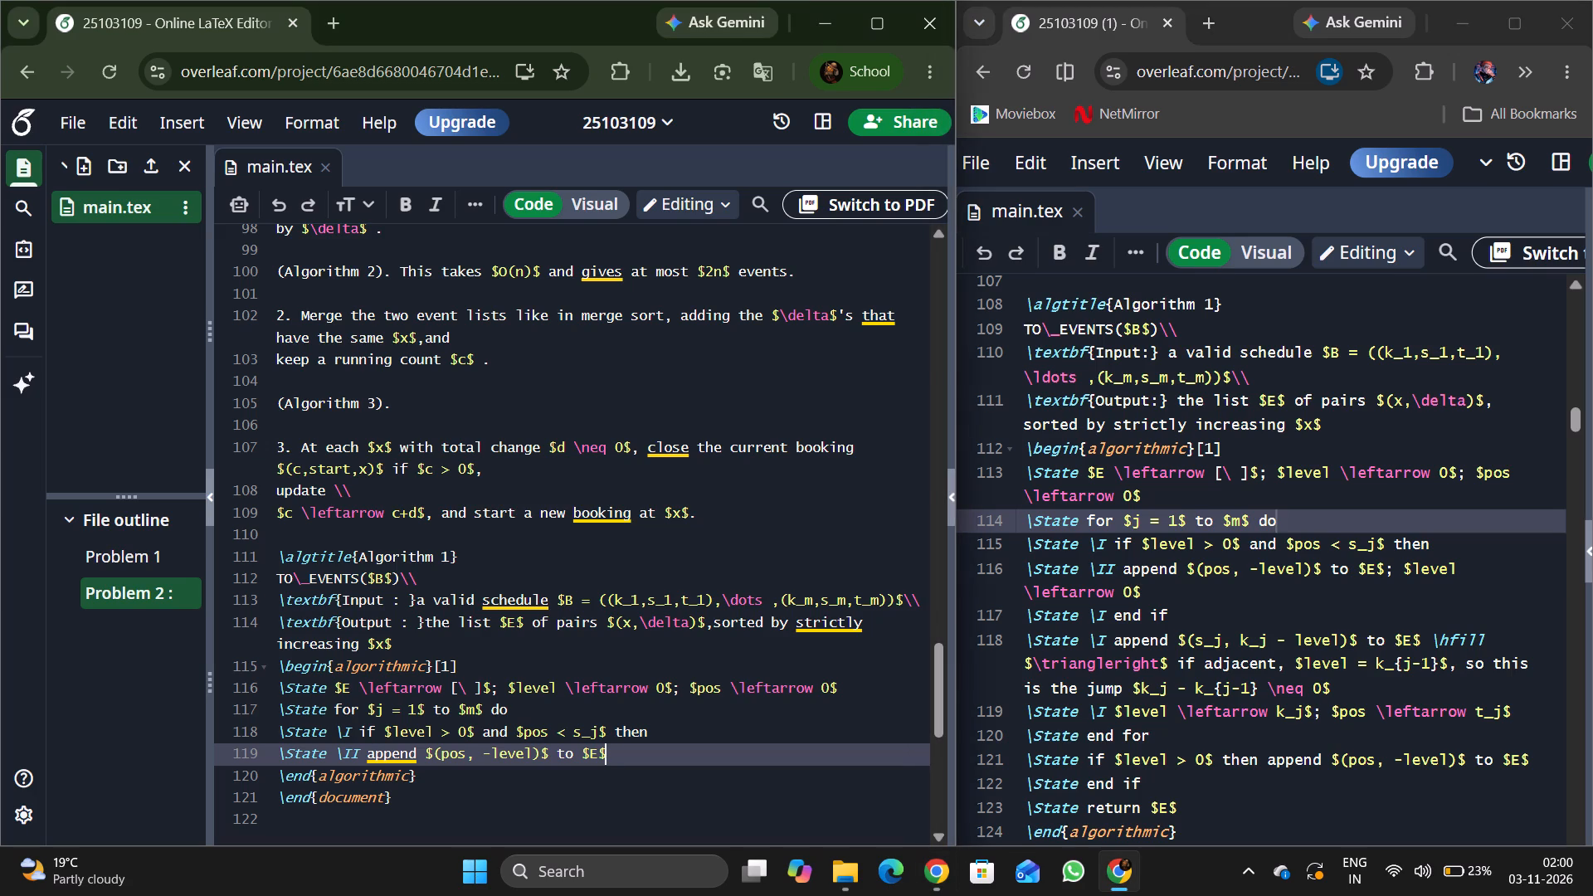
key(semicolon)
key(space)
text($leve;)
key(BackSpace)
key(l)
key(space)
text(\)
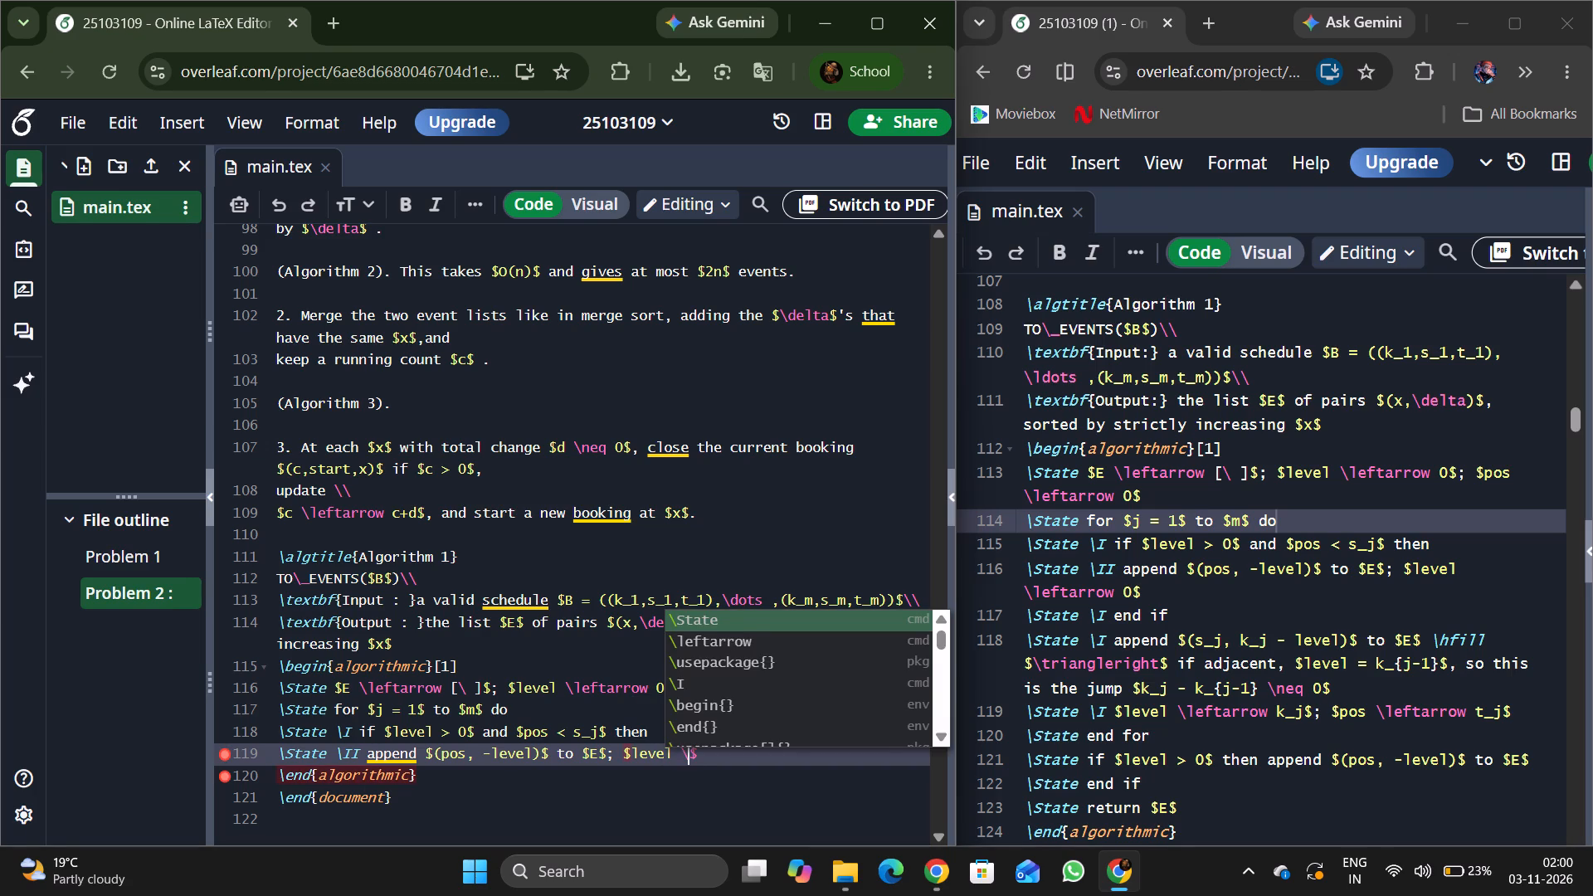
key(l)
key(Return)
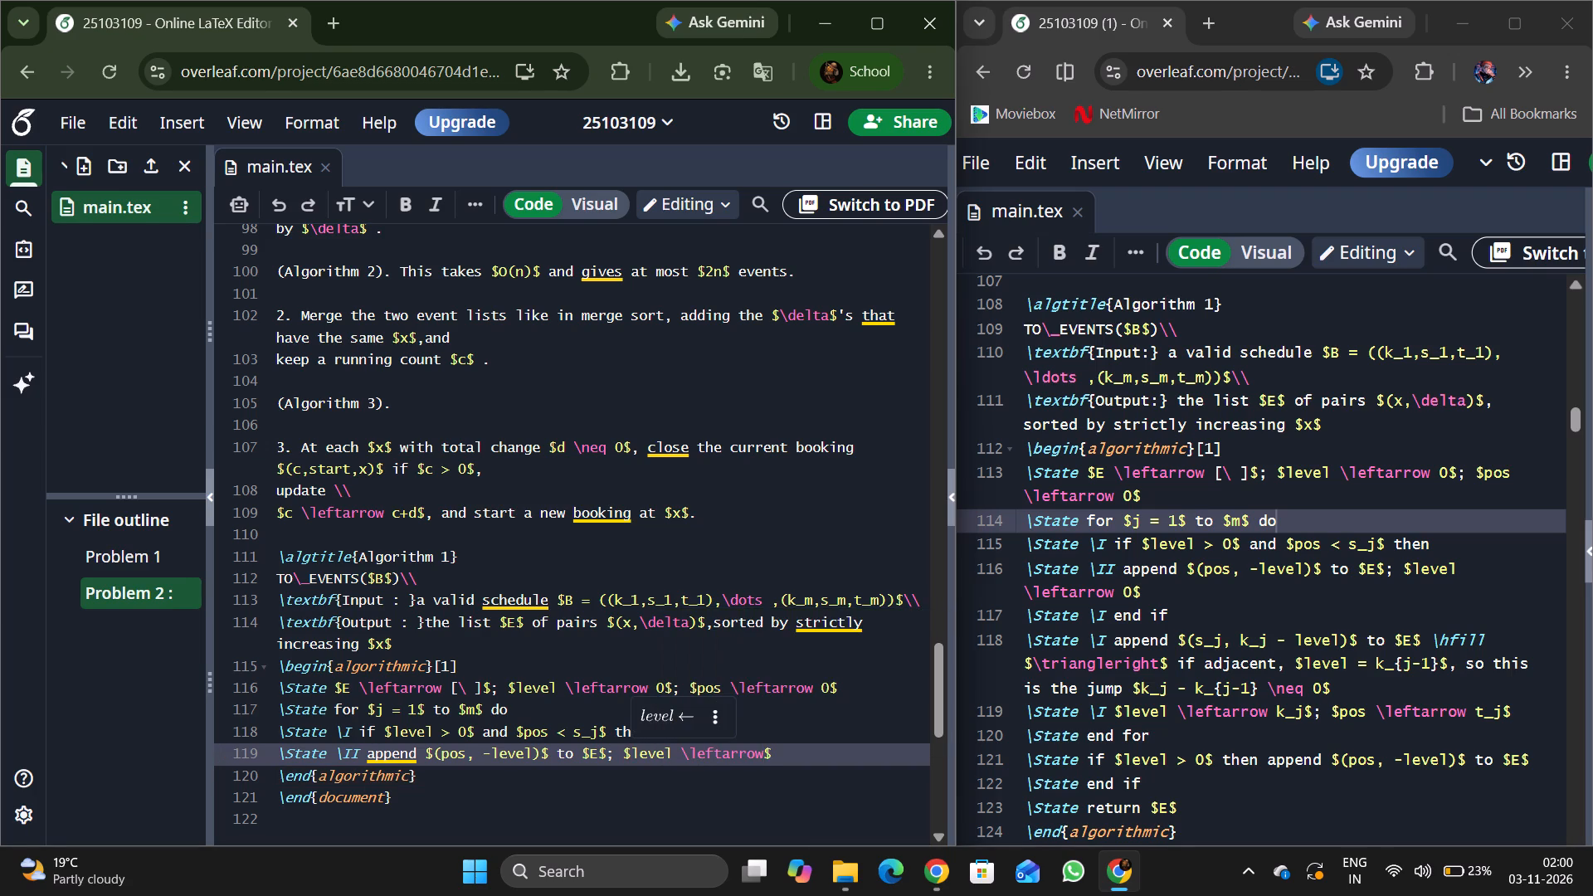
key(space)
text(0)
key(0)
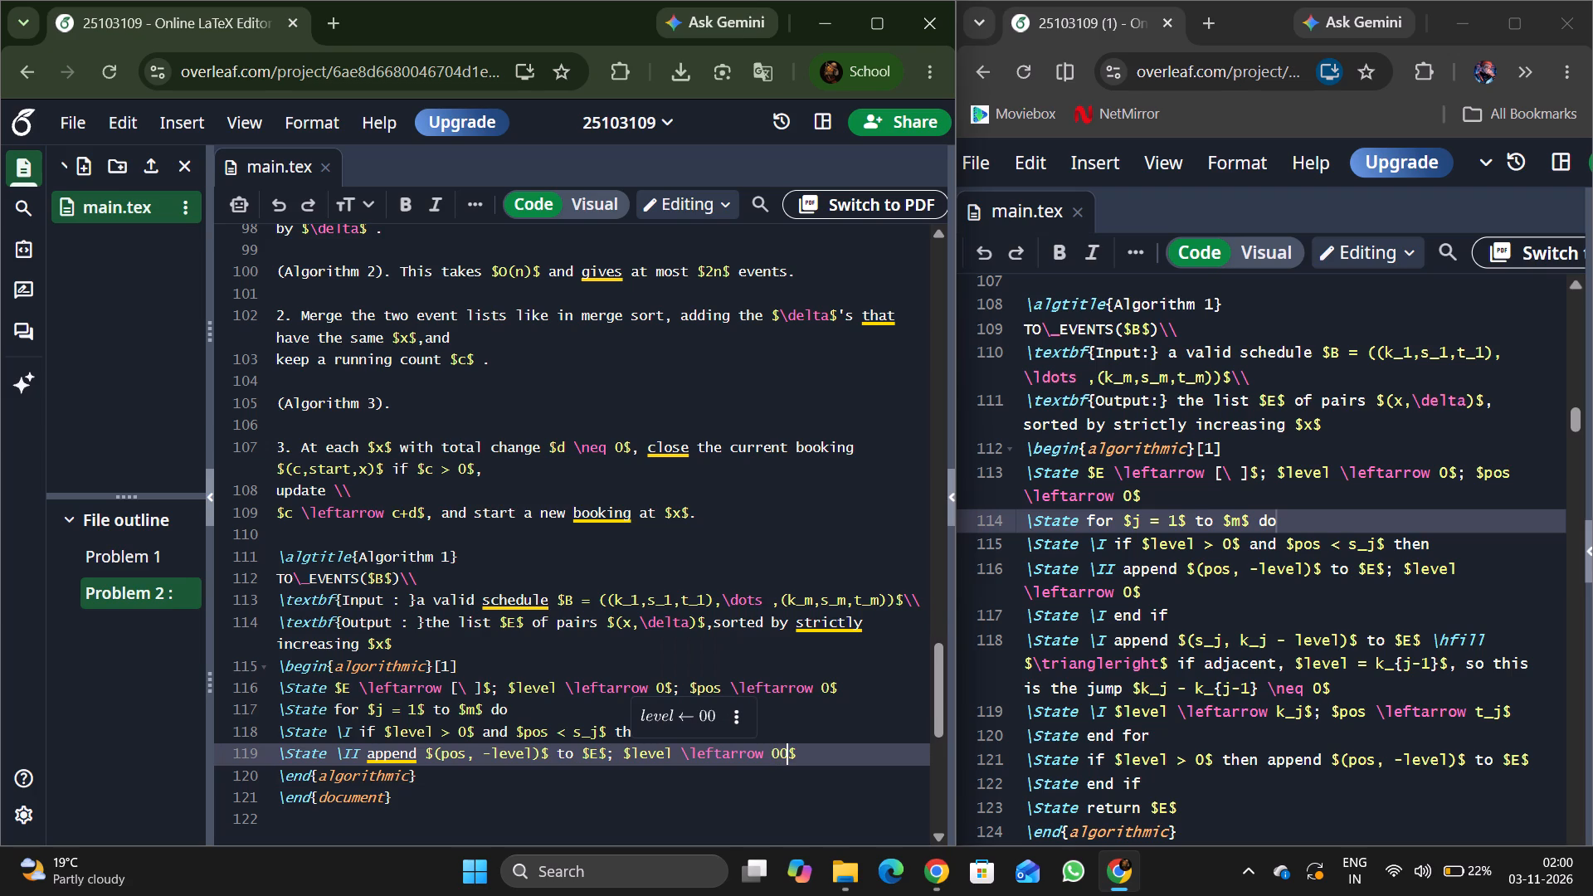
key(BackSpace)
key(Right)
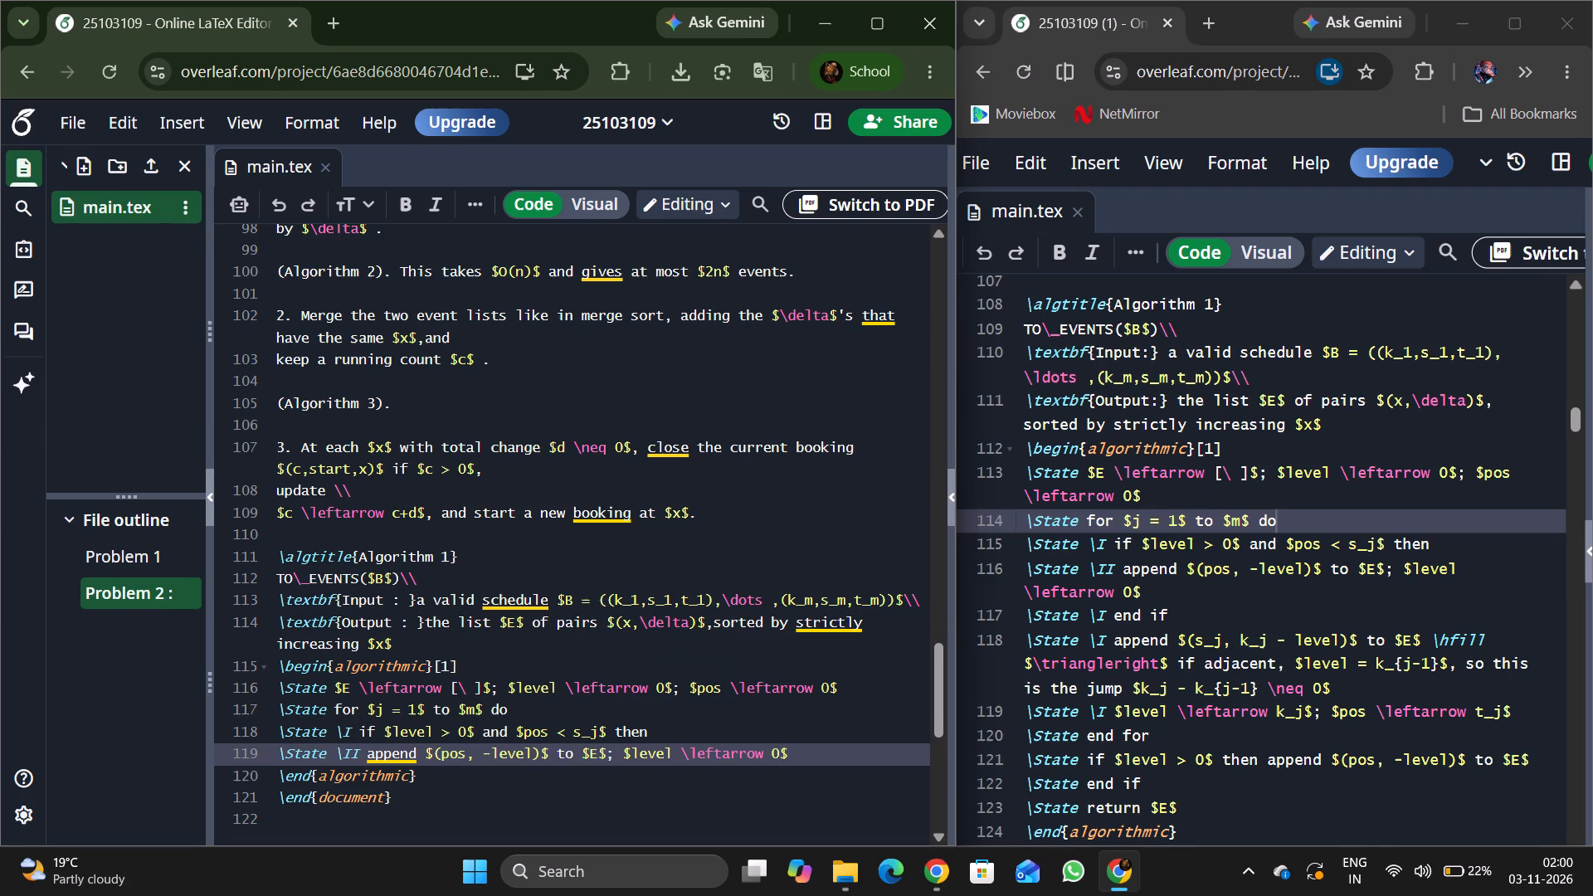
key(Return)
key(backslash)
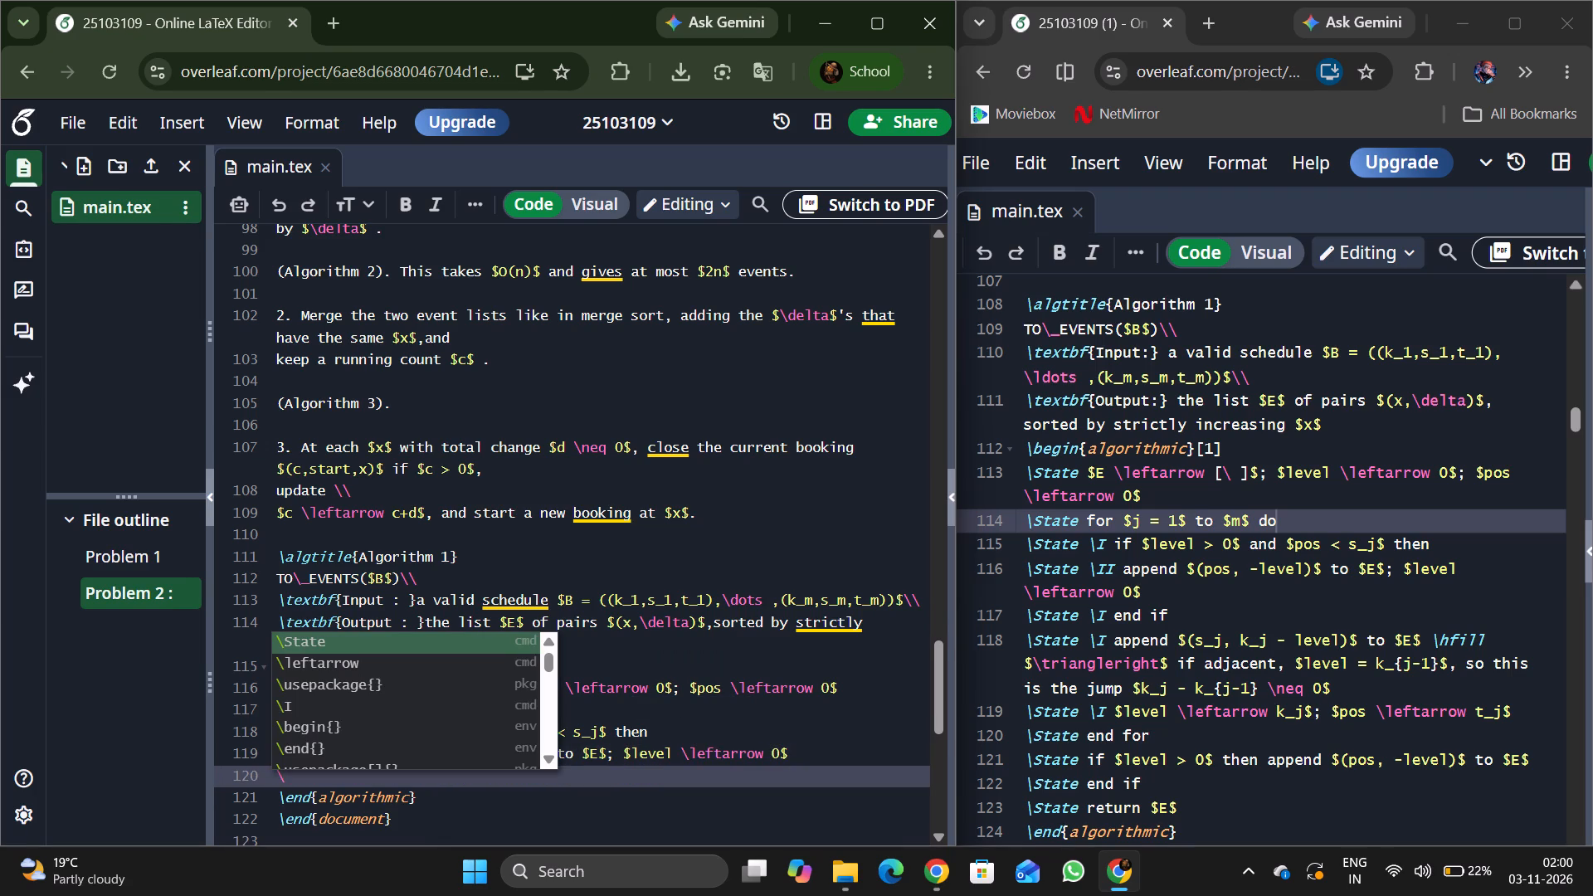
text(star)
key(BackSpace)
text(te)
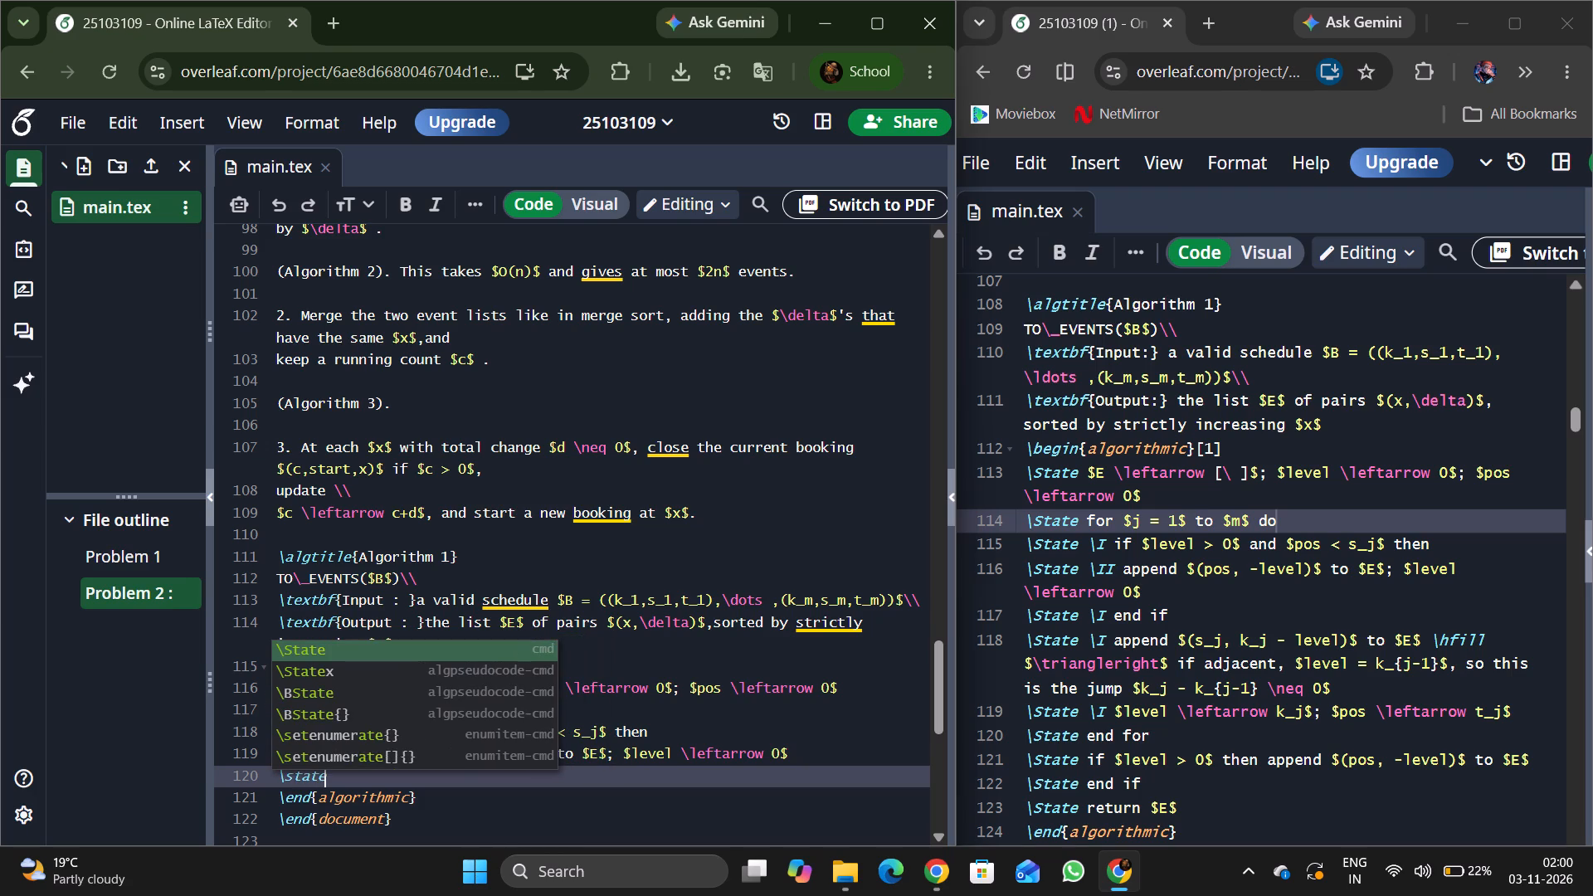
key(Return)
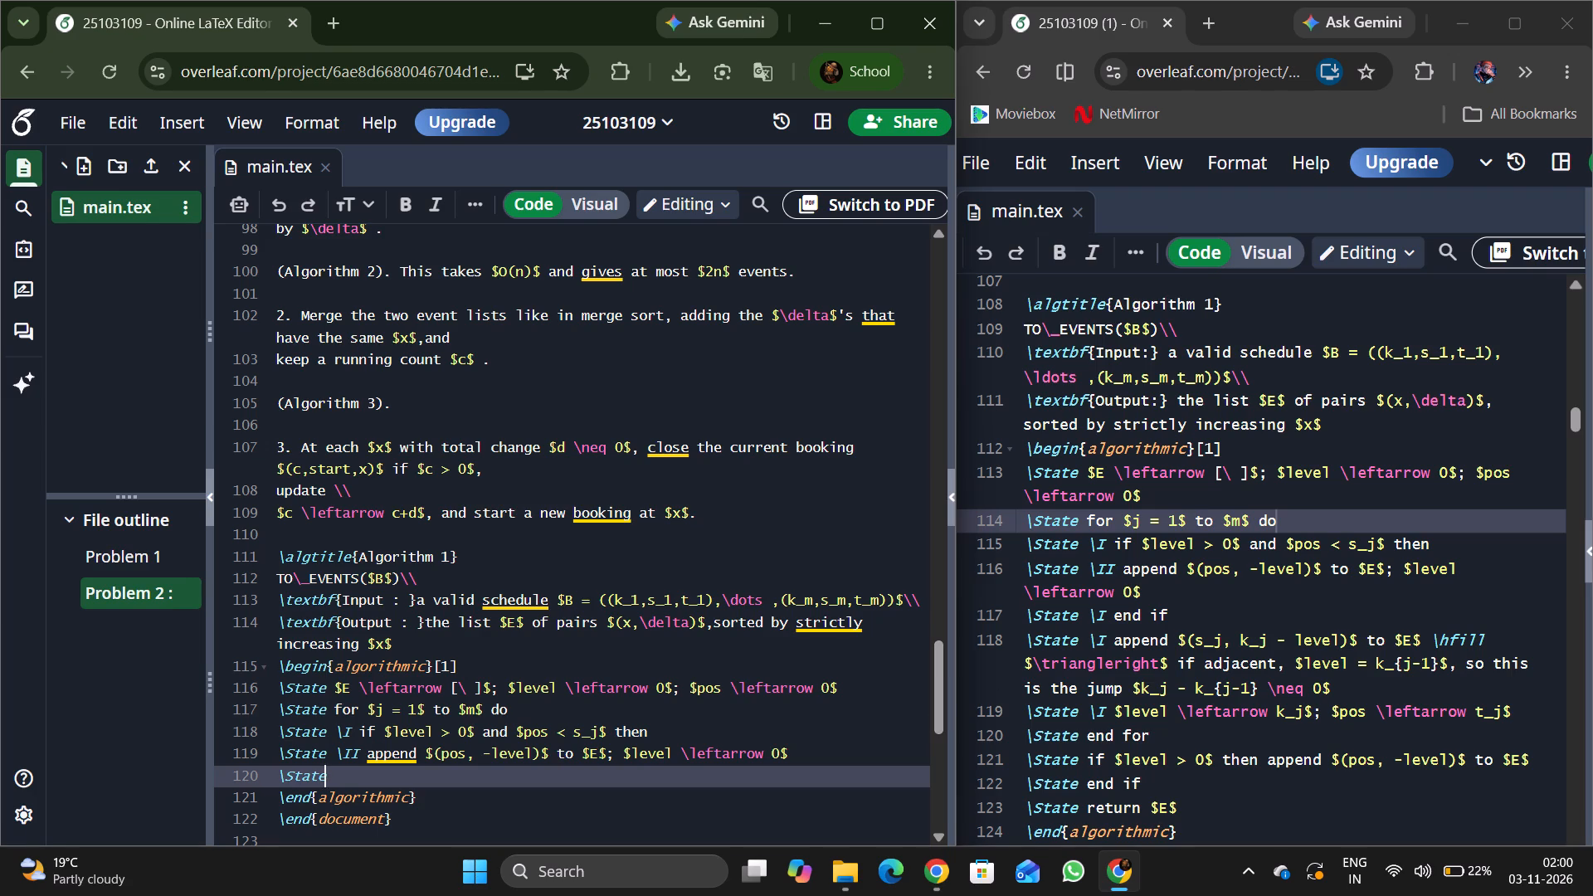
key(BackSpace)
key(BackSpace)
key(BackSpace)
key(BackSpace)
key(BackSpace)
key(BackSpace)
Fill the empty line below the append line with "\State \I end if", reusing the copied \State \I prefix.
key(ctrl+v)
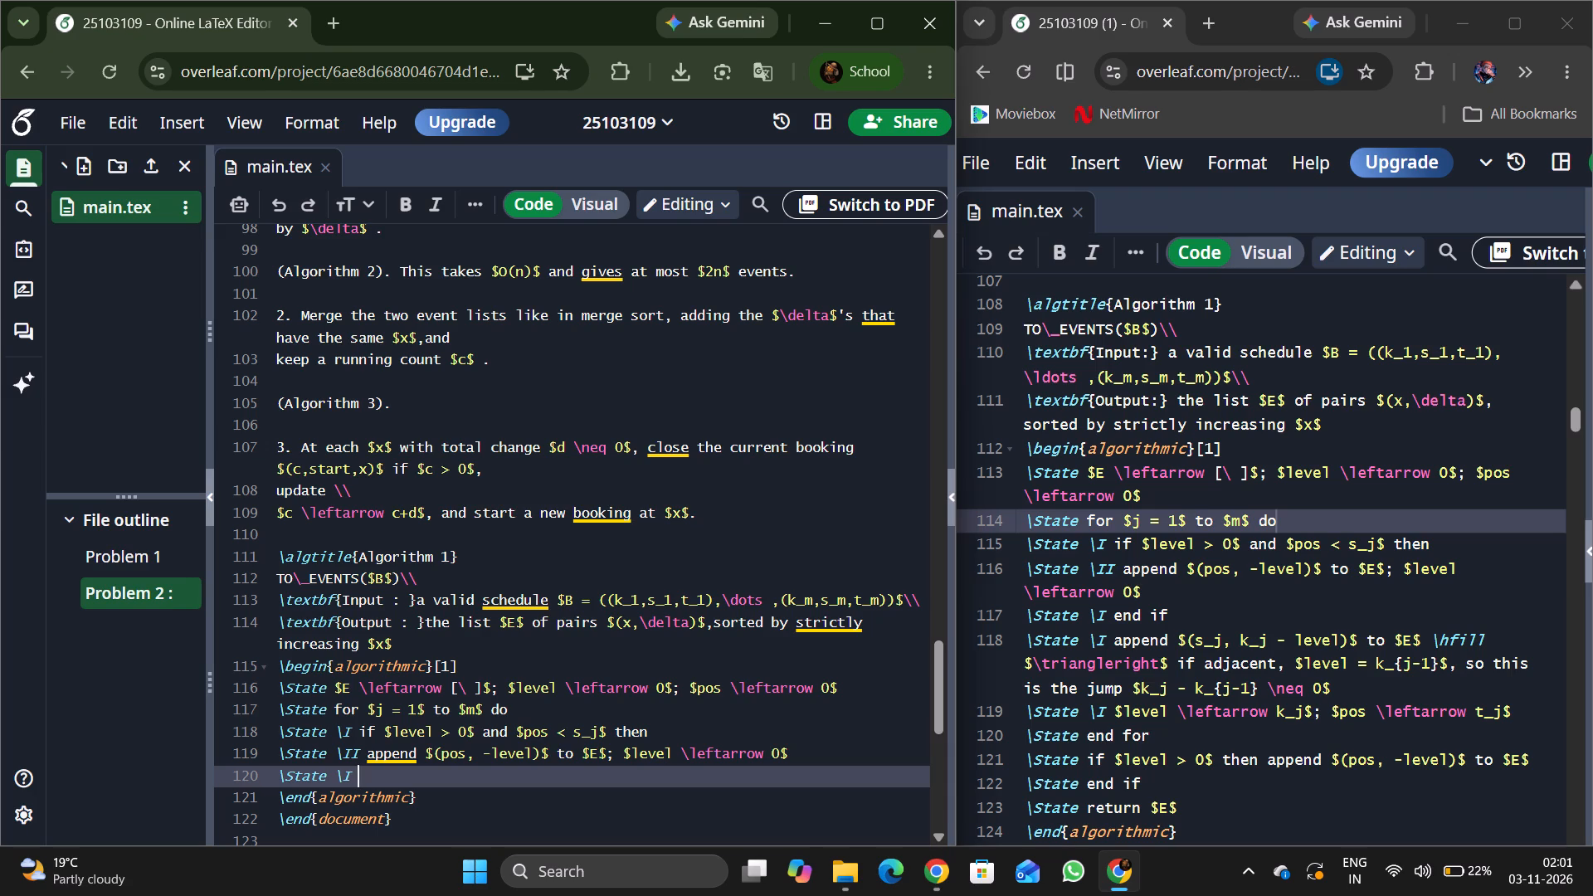
text(end if)
key(space)
Start a new line below "\State \I end if" with "\State \I append $(s_j,k_j", reusing the copied \State \I prefix.
key(Return)
key(ctrl+v)
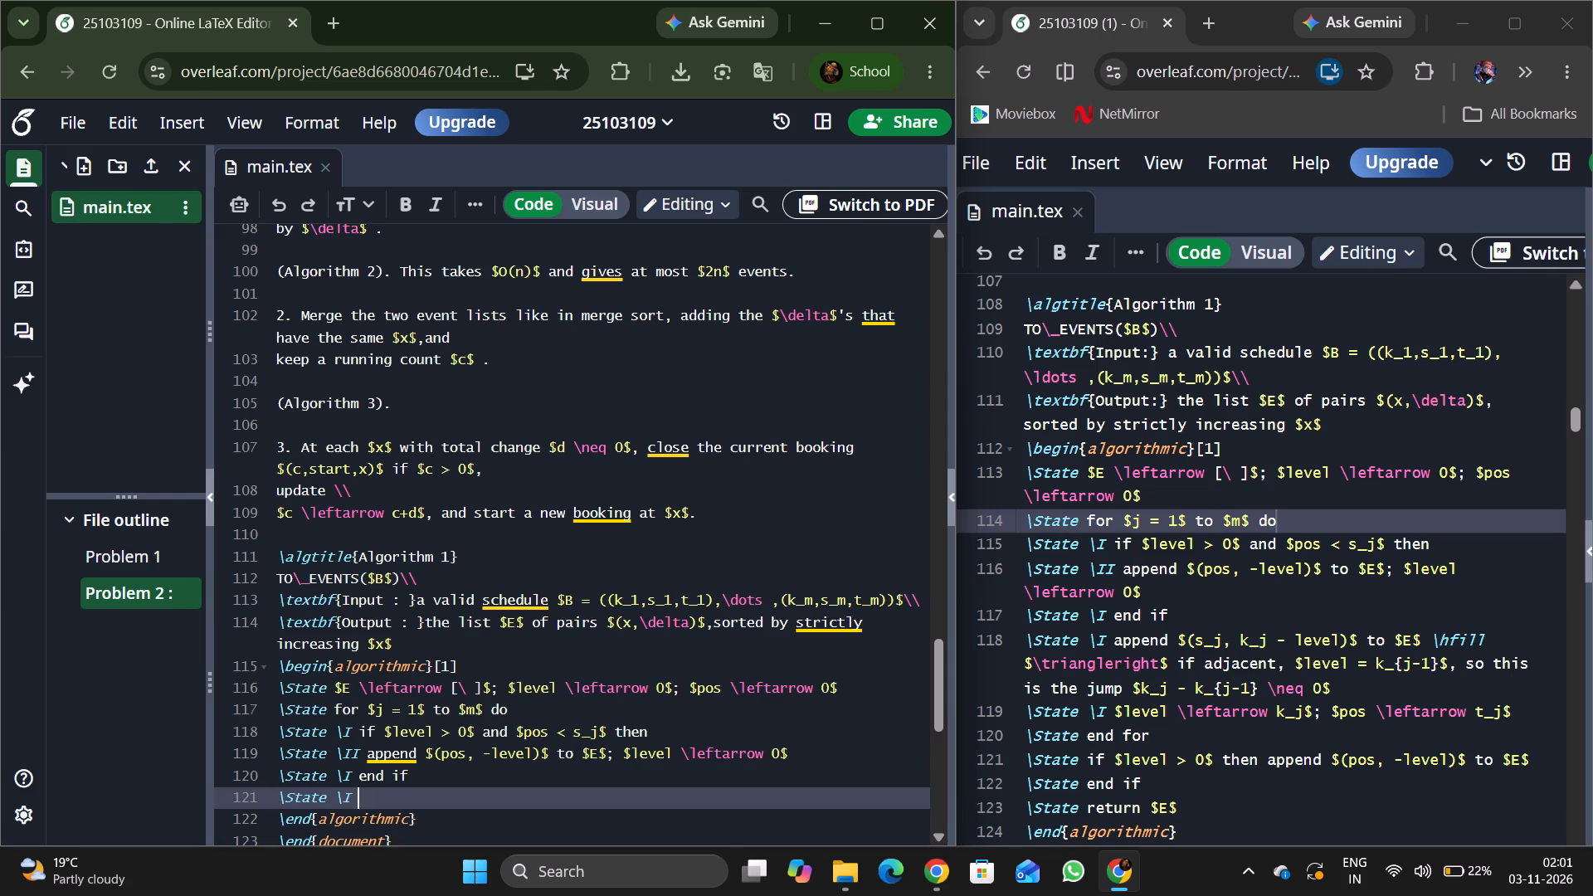
text(app)
text(end)
key(space)
key(shift+dollar)
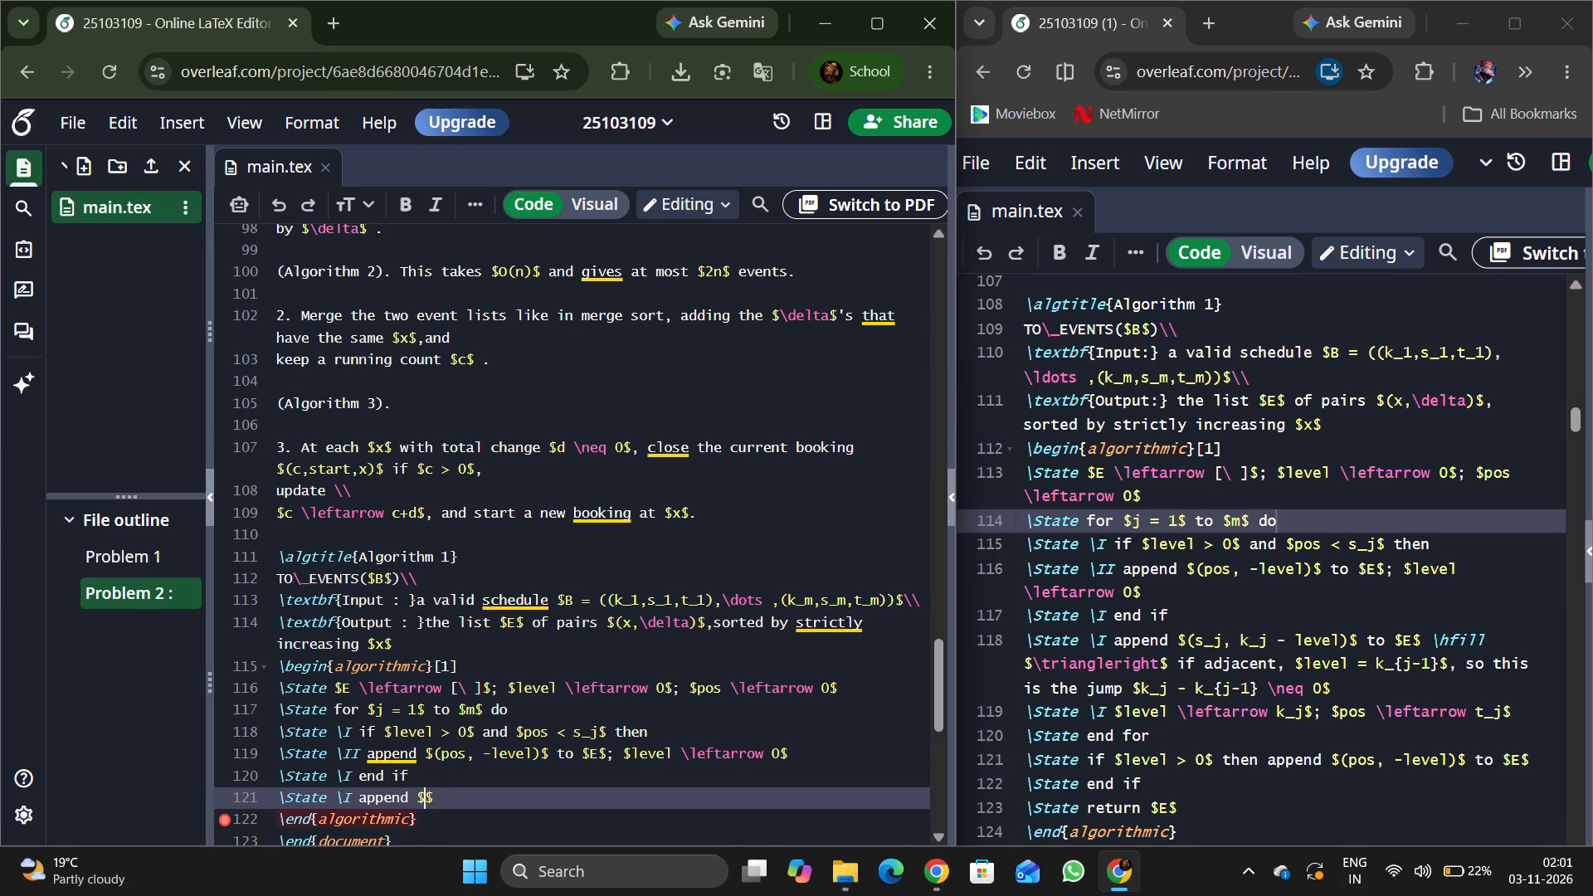
key(shift+parenleft)
key(s)
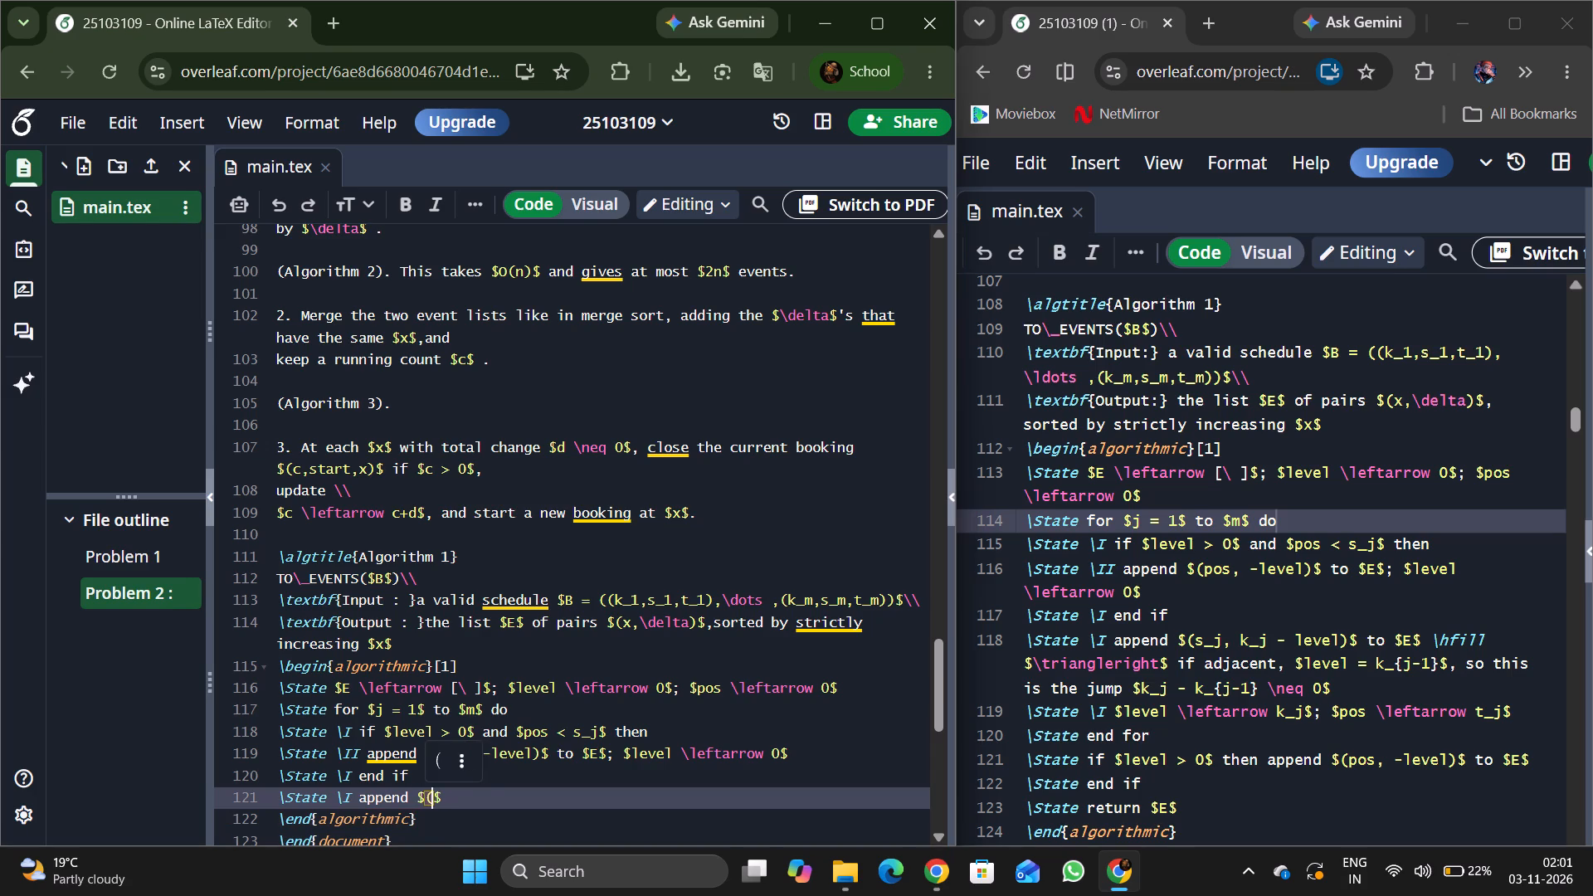
key(shift+underscore)
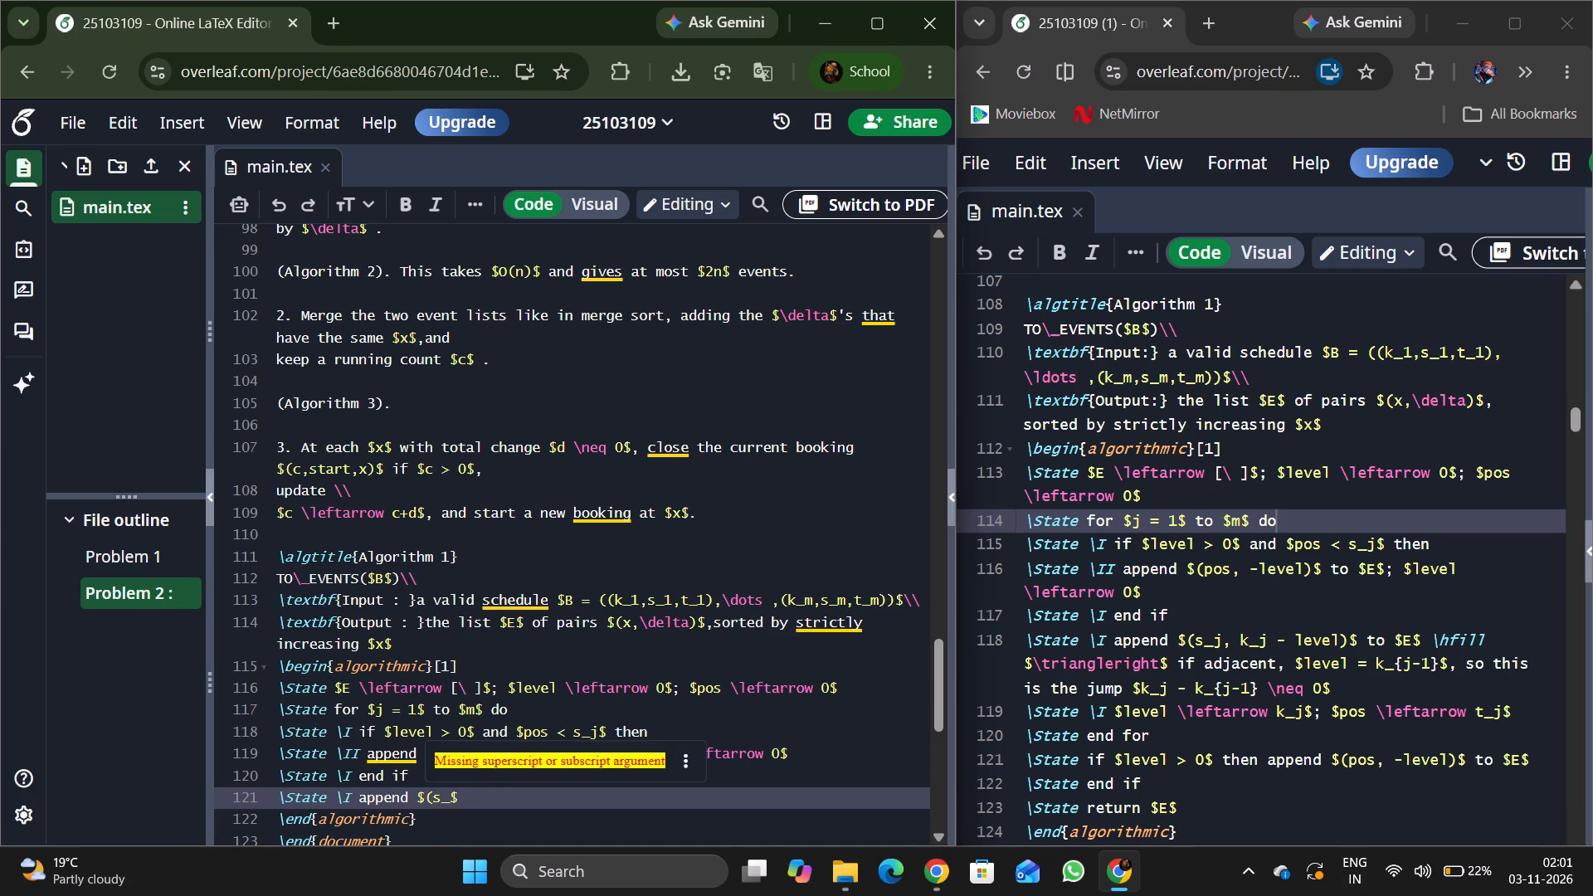
key(j)
key(comma)
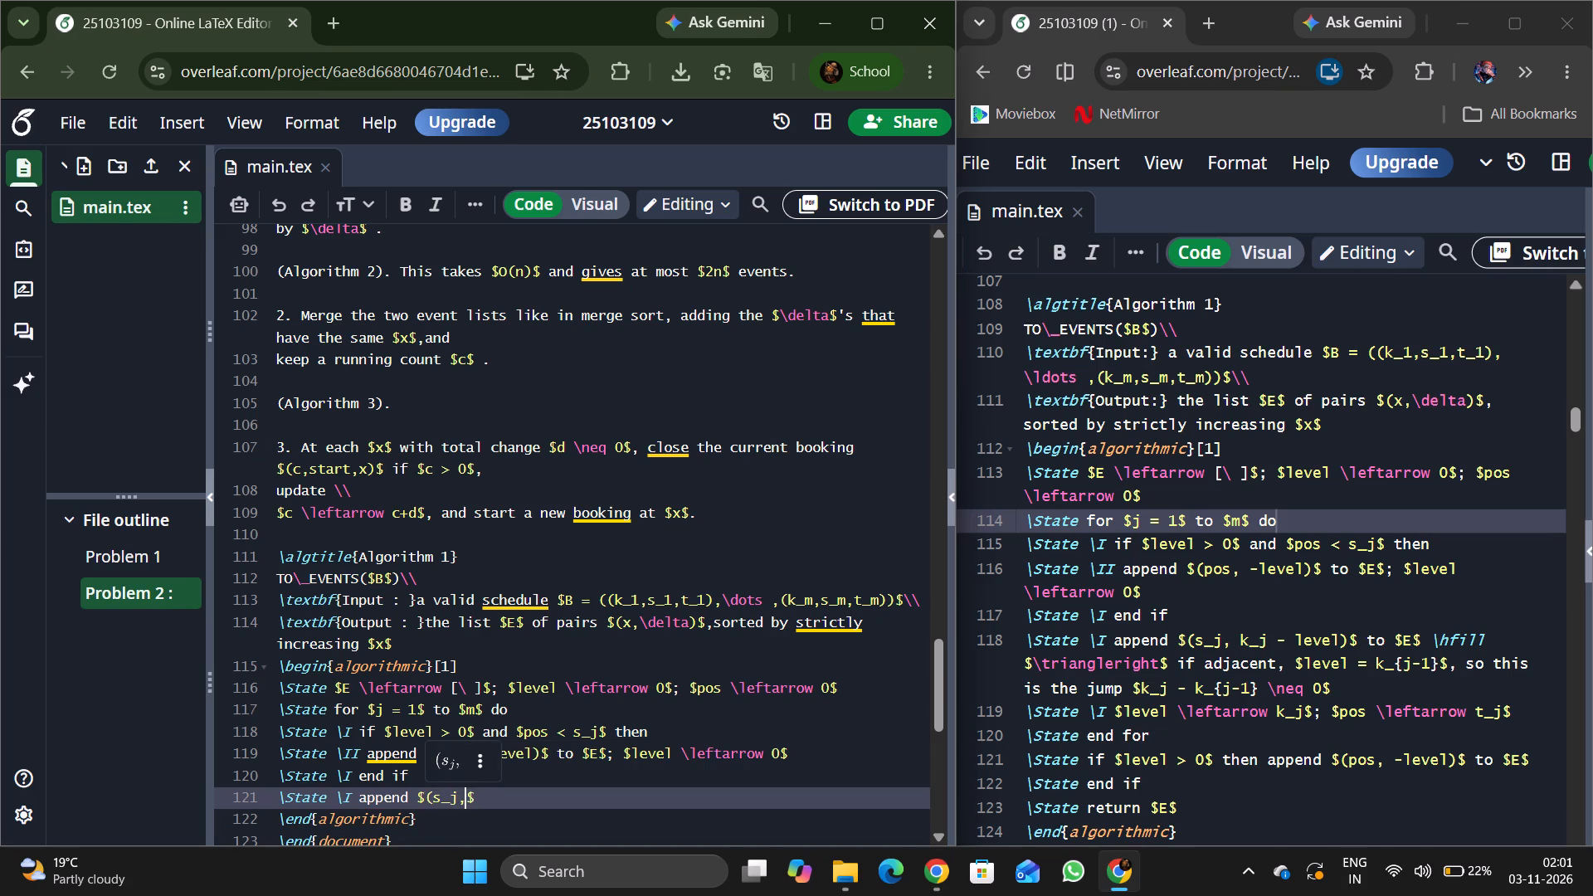
text(k_)
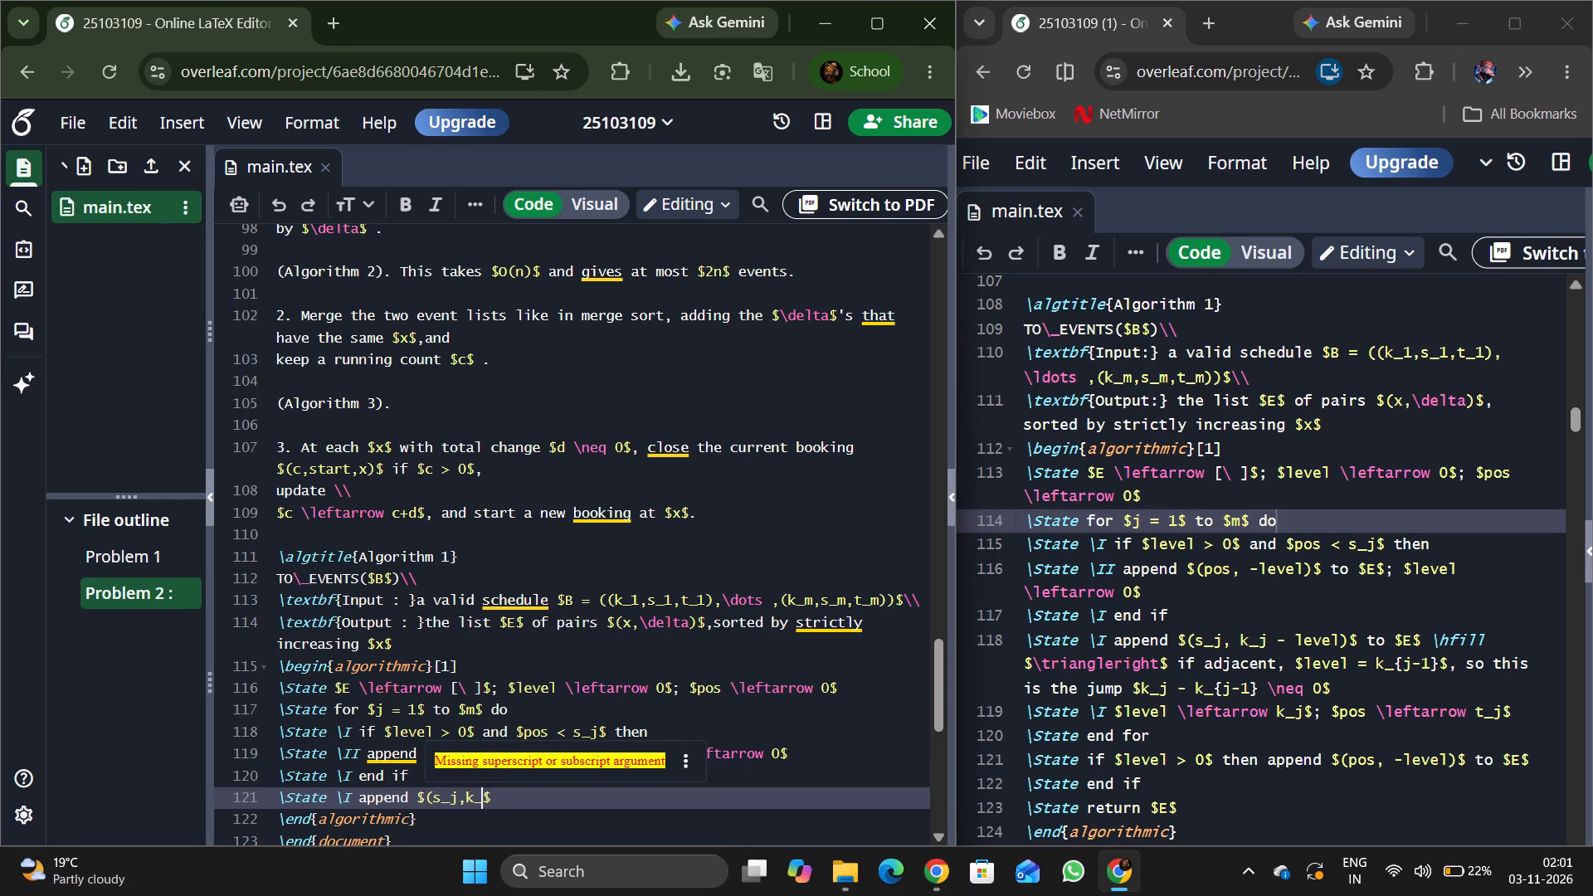
key(j)
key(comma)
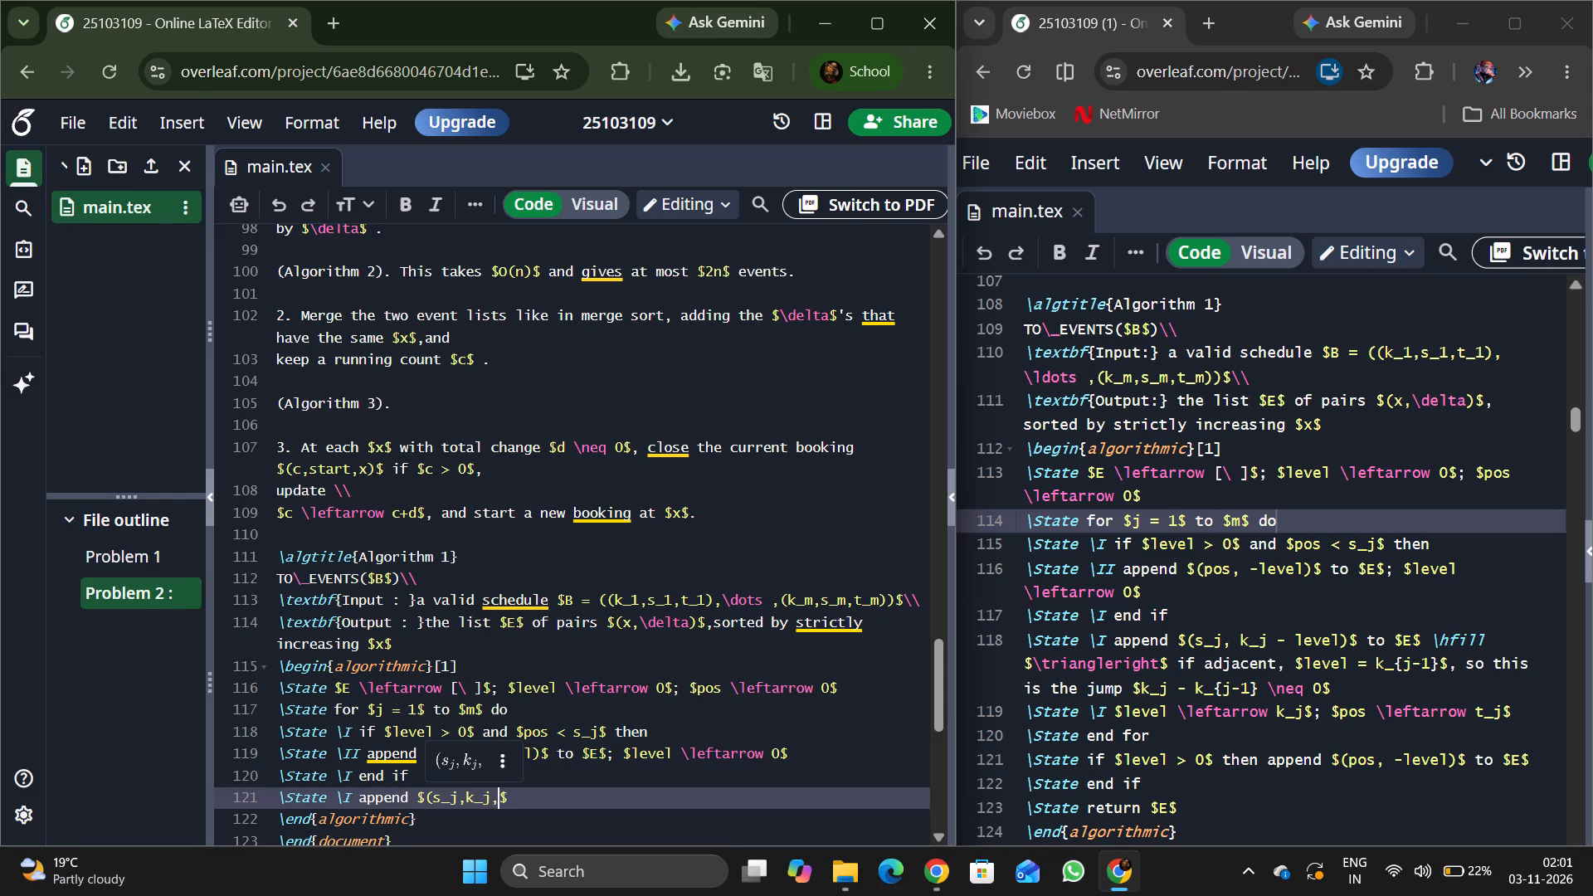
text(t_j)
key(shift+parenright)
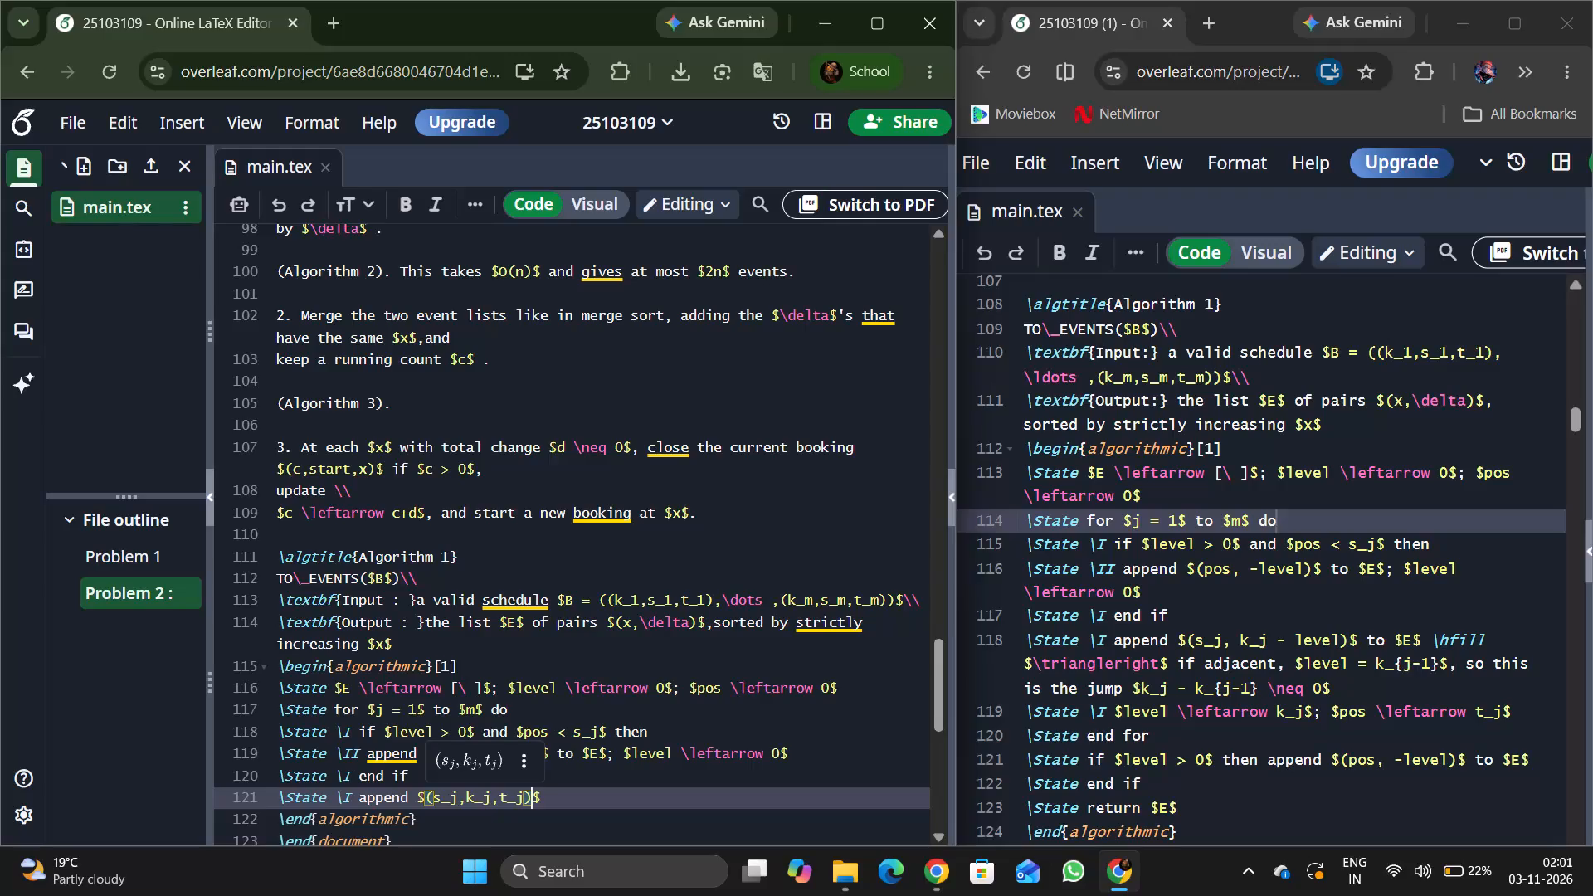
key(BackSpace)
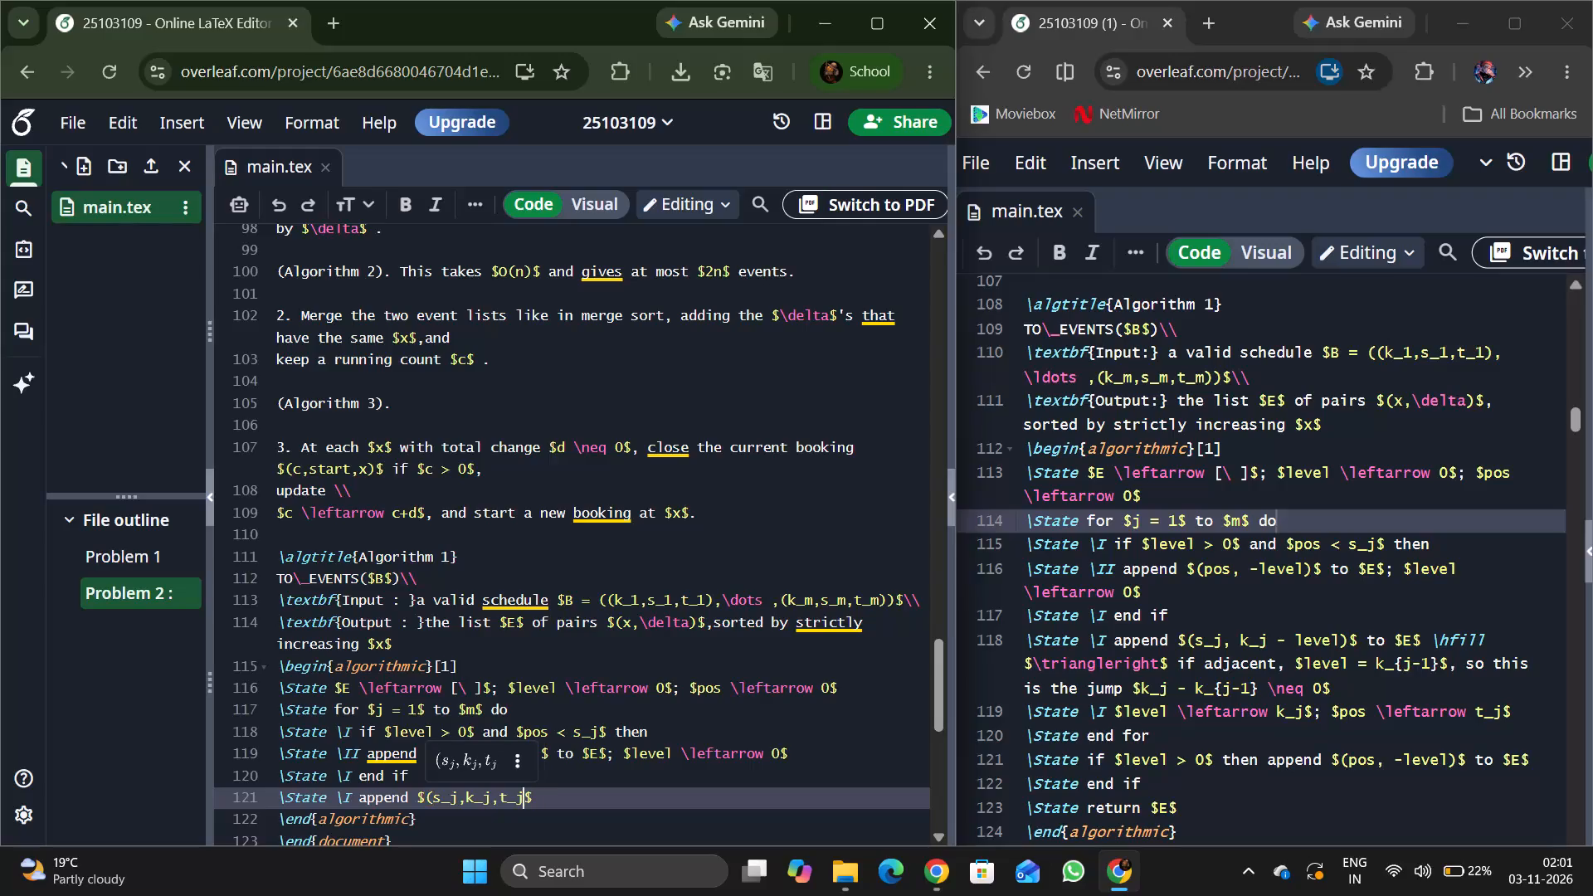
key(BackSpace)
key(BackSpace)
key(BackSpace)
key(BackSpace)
Complete the inline math pair after k_j with " -level)", so that it reads $(s_j,k_j -level)$.
key(space)
text(-)
key(space)
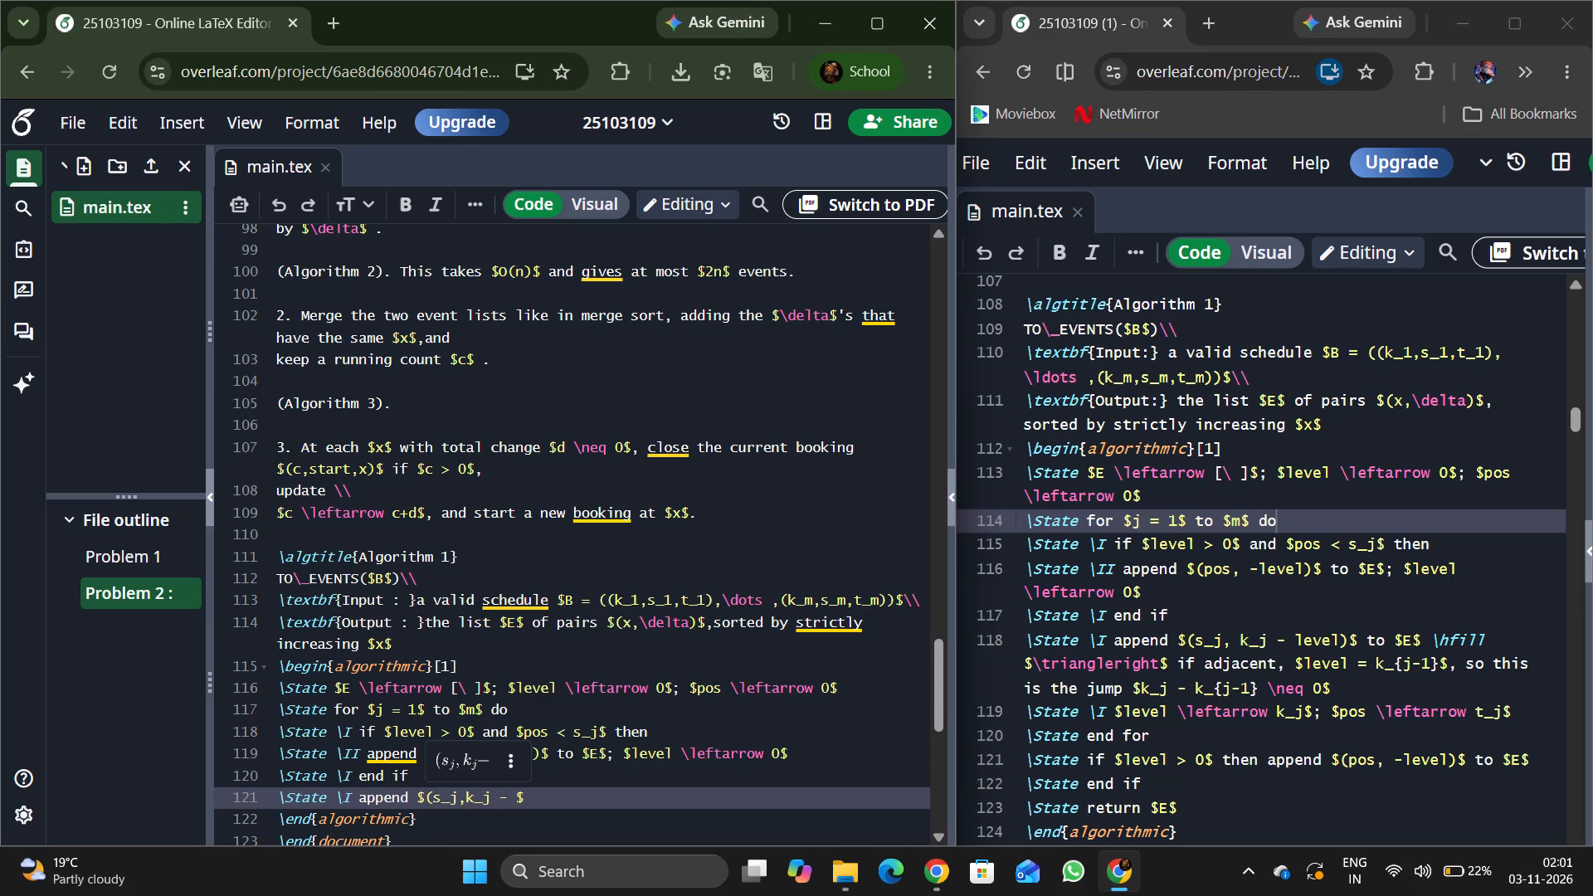
key(BackSpace)
key(l)
text(evel)
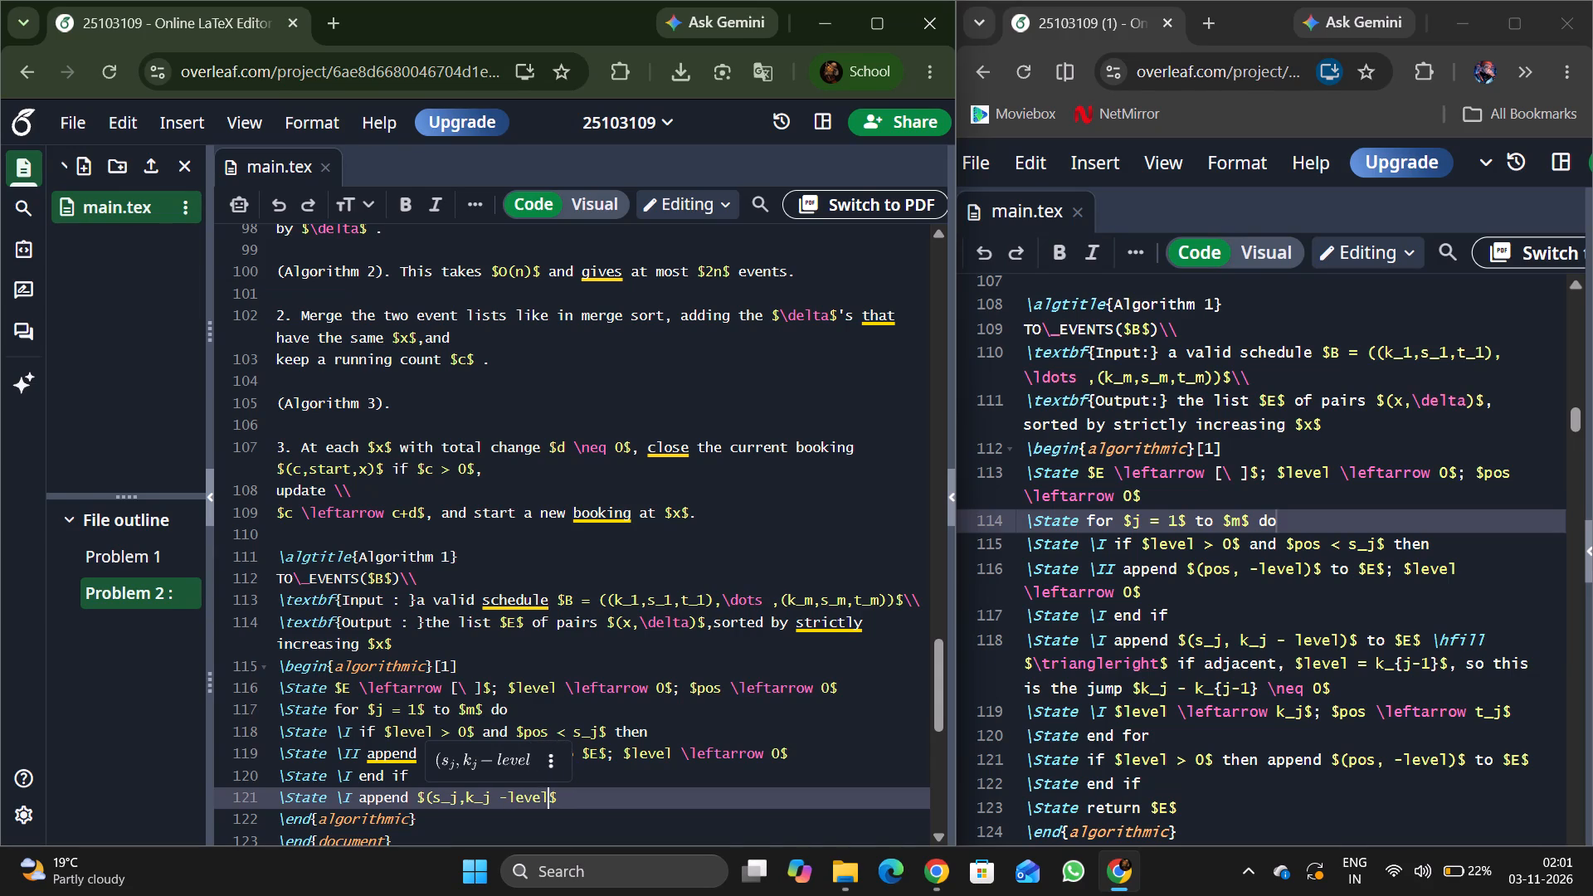
key(shift+parenright)
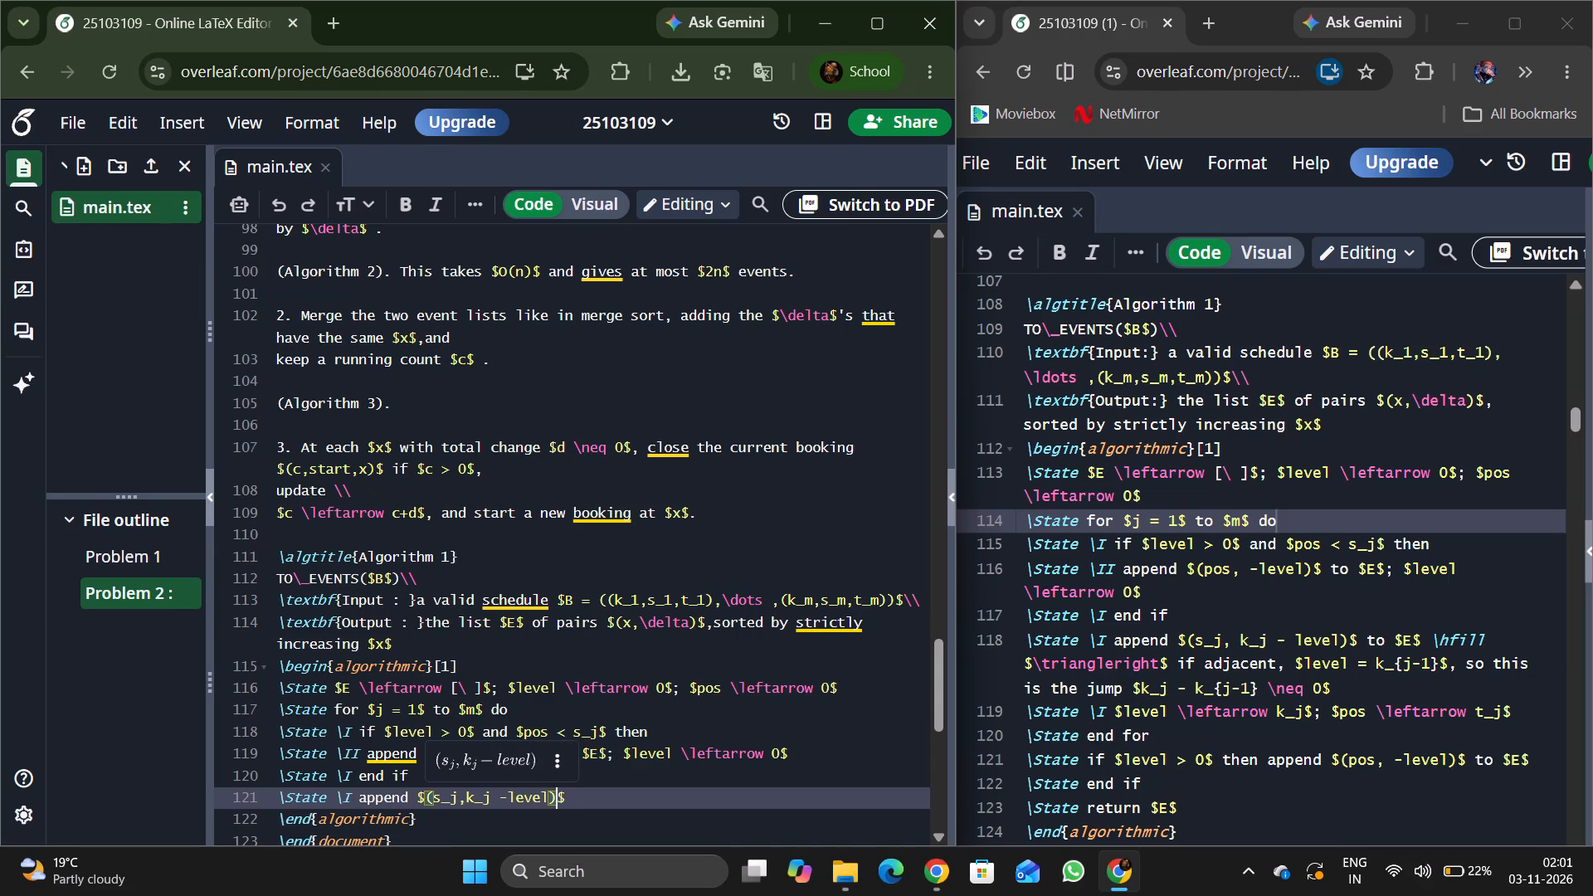
key(Right)
Continue the new append line with "to $E$ \hfill".
key(space)
text(to)
key(space)
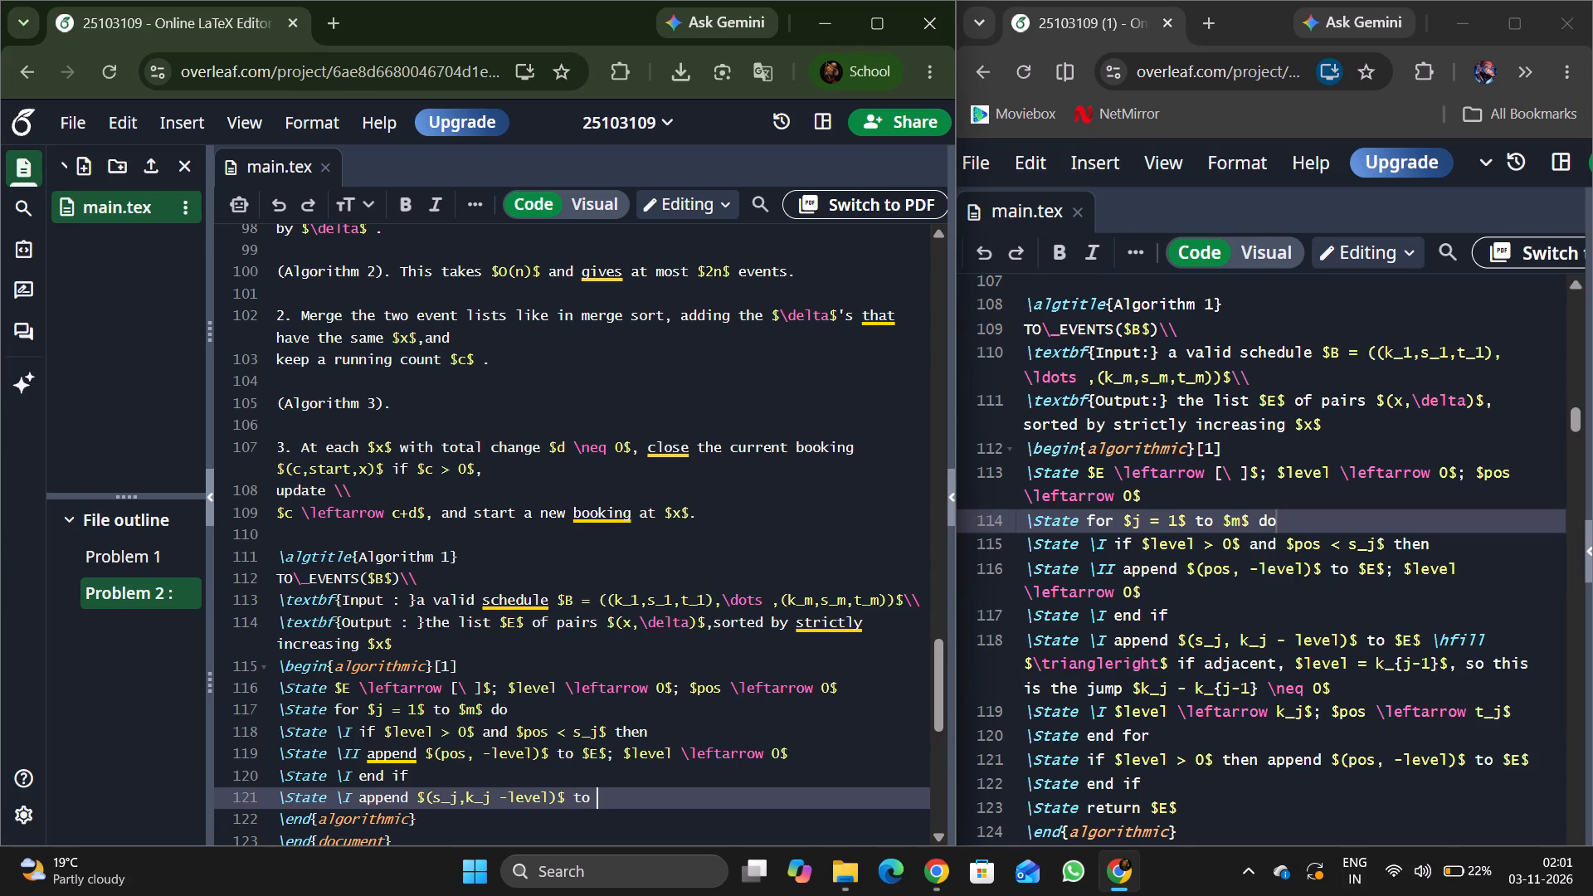
key(shift+dollar)
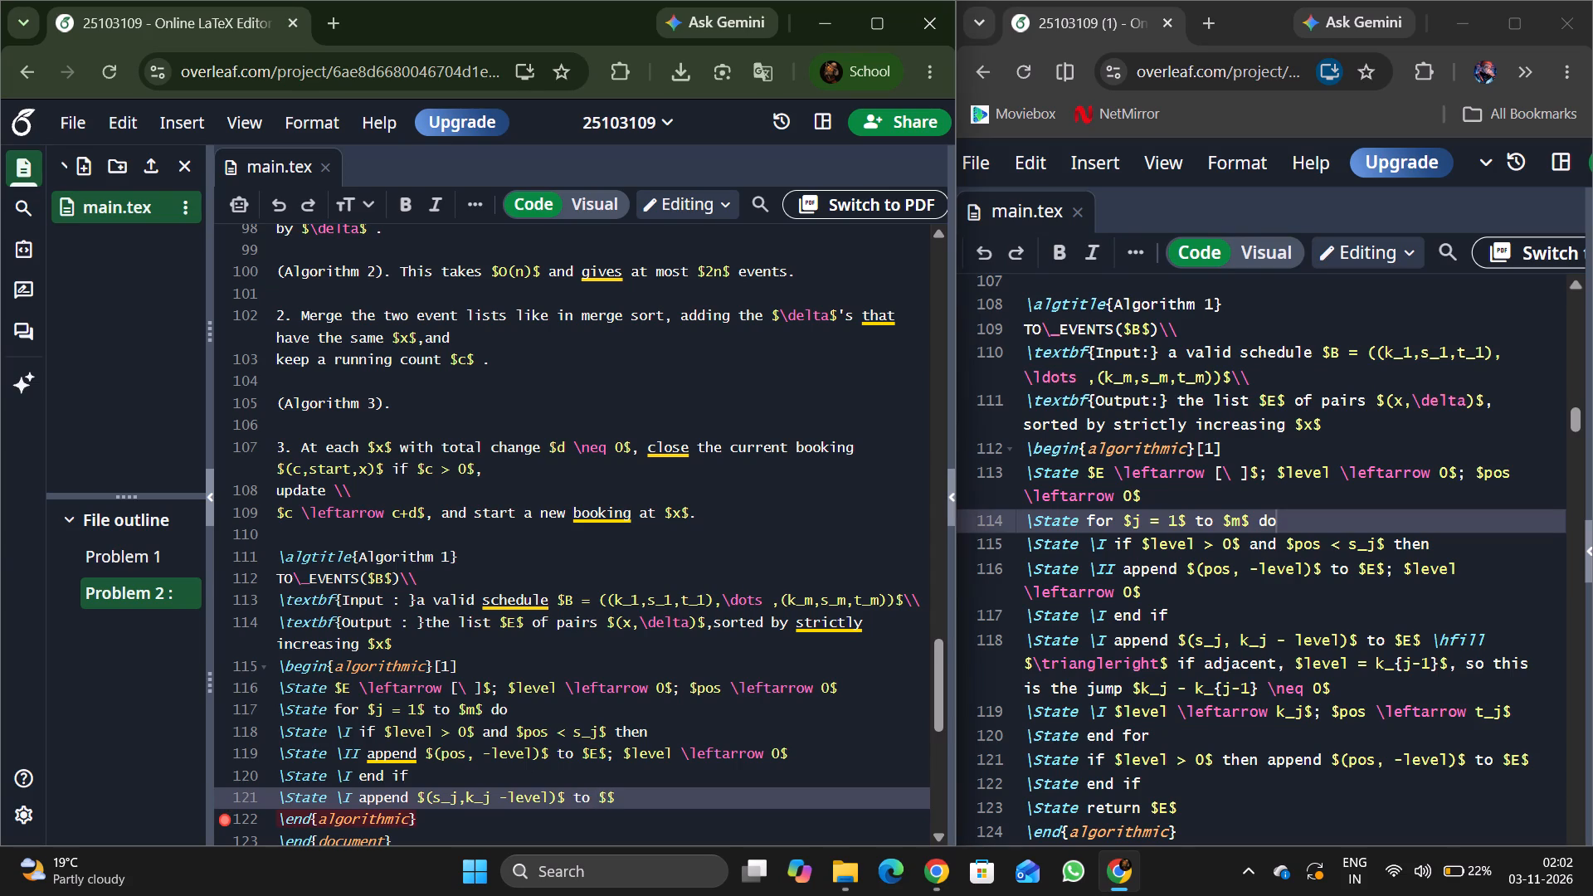
key(e)
key(BackSpace)
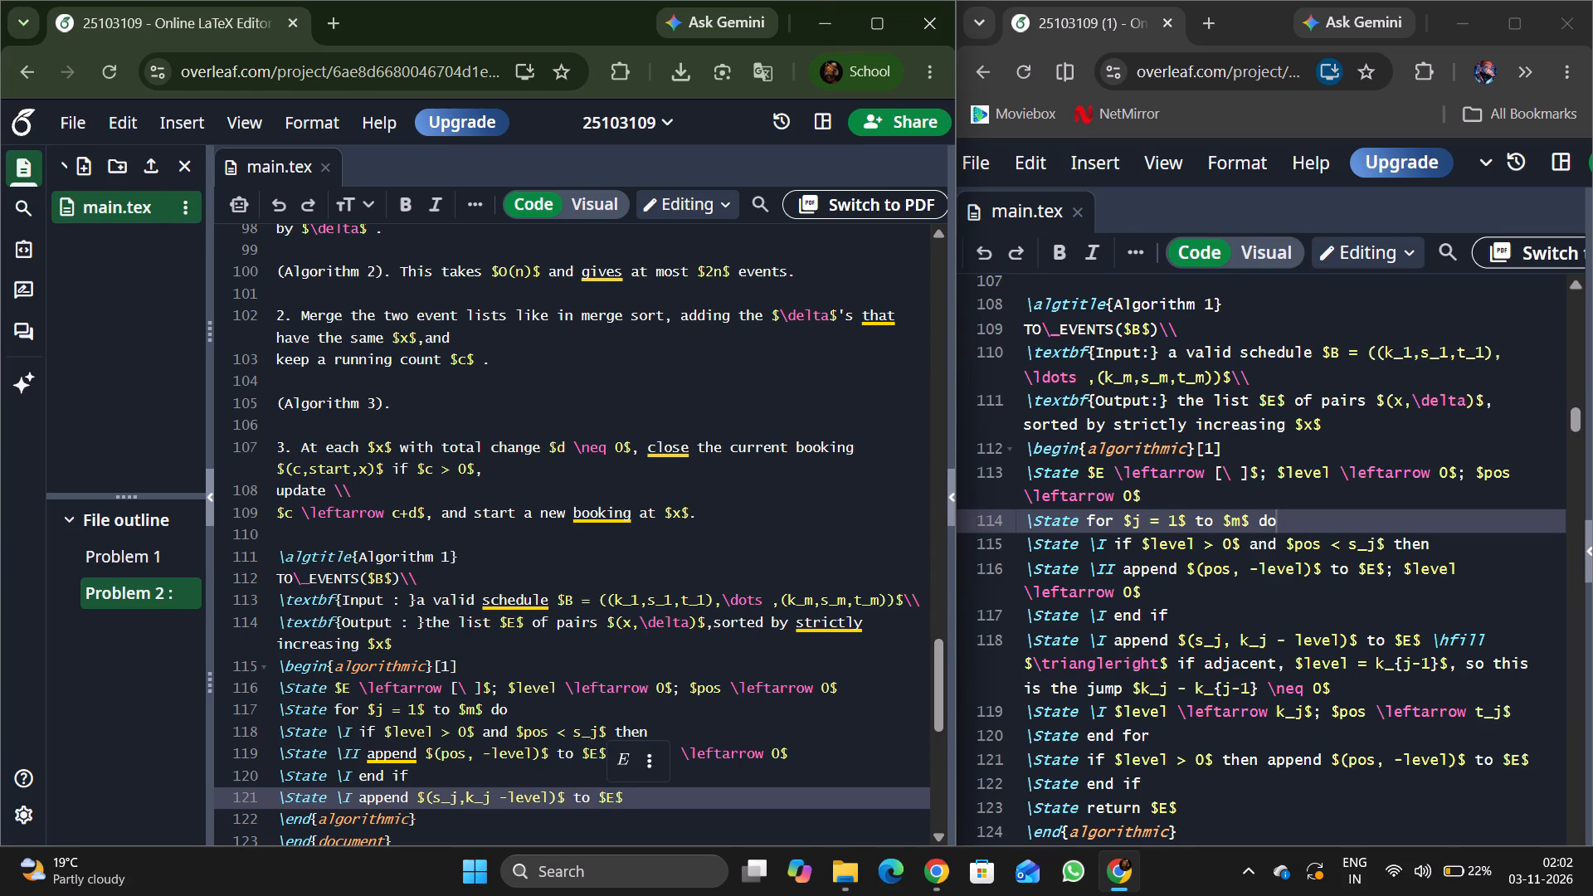
key(Right)
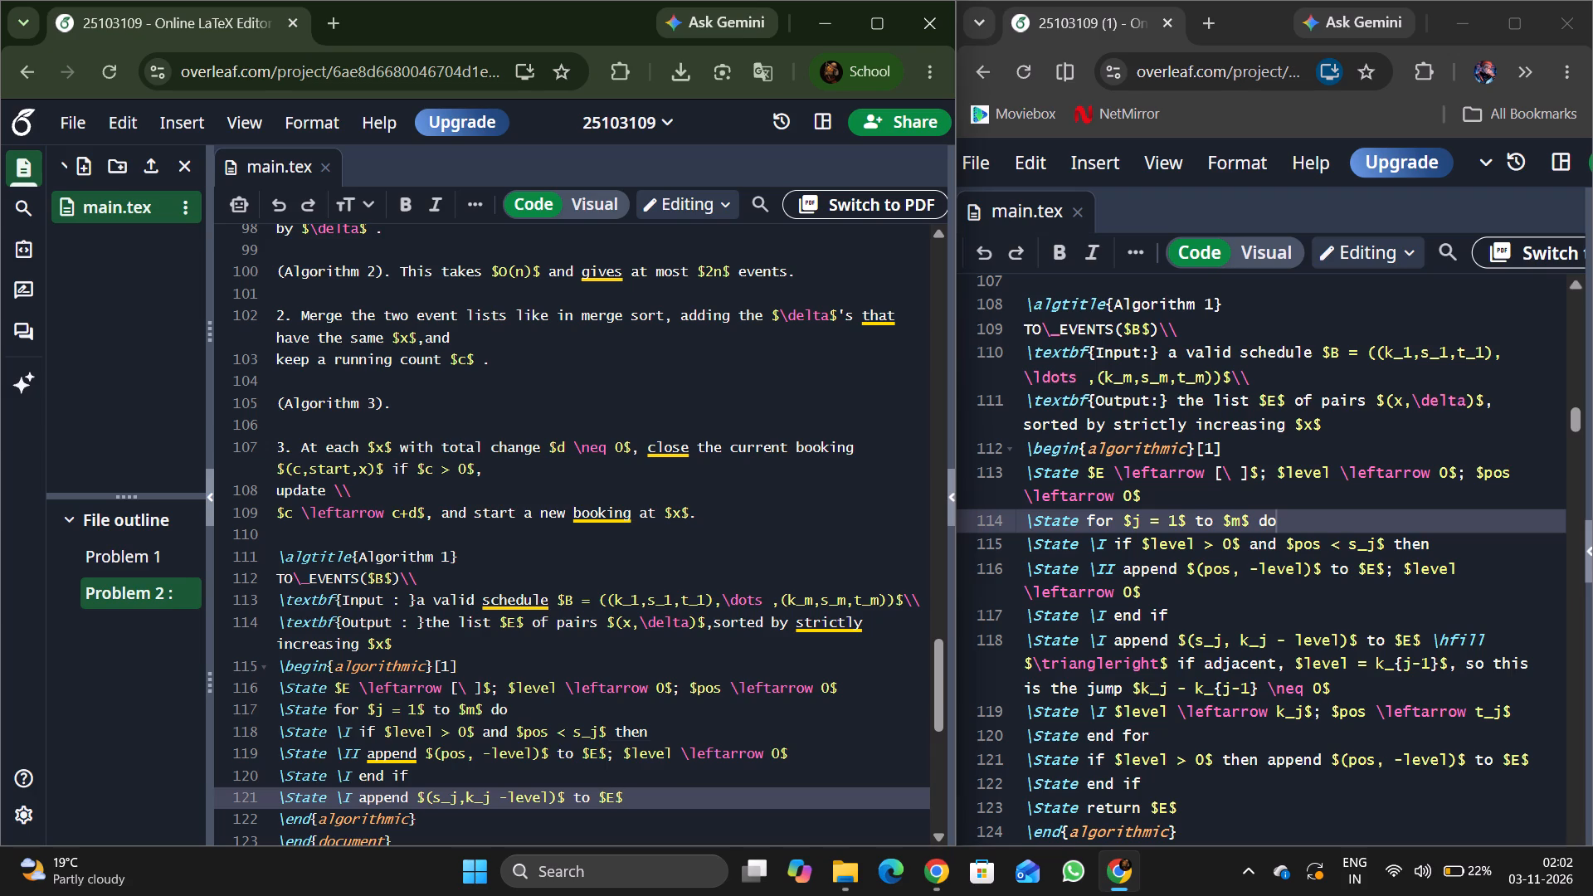
key(space)
text(\)
text(hfill)
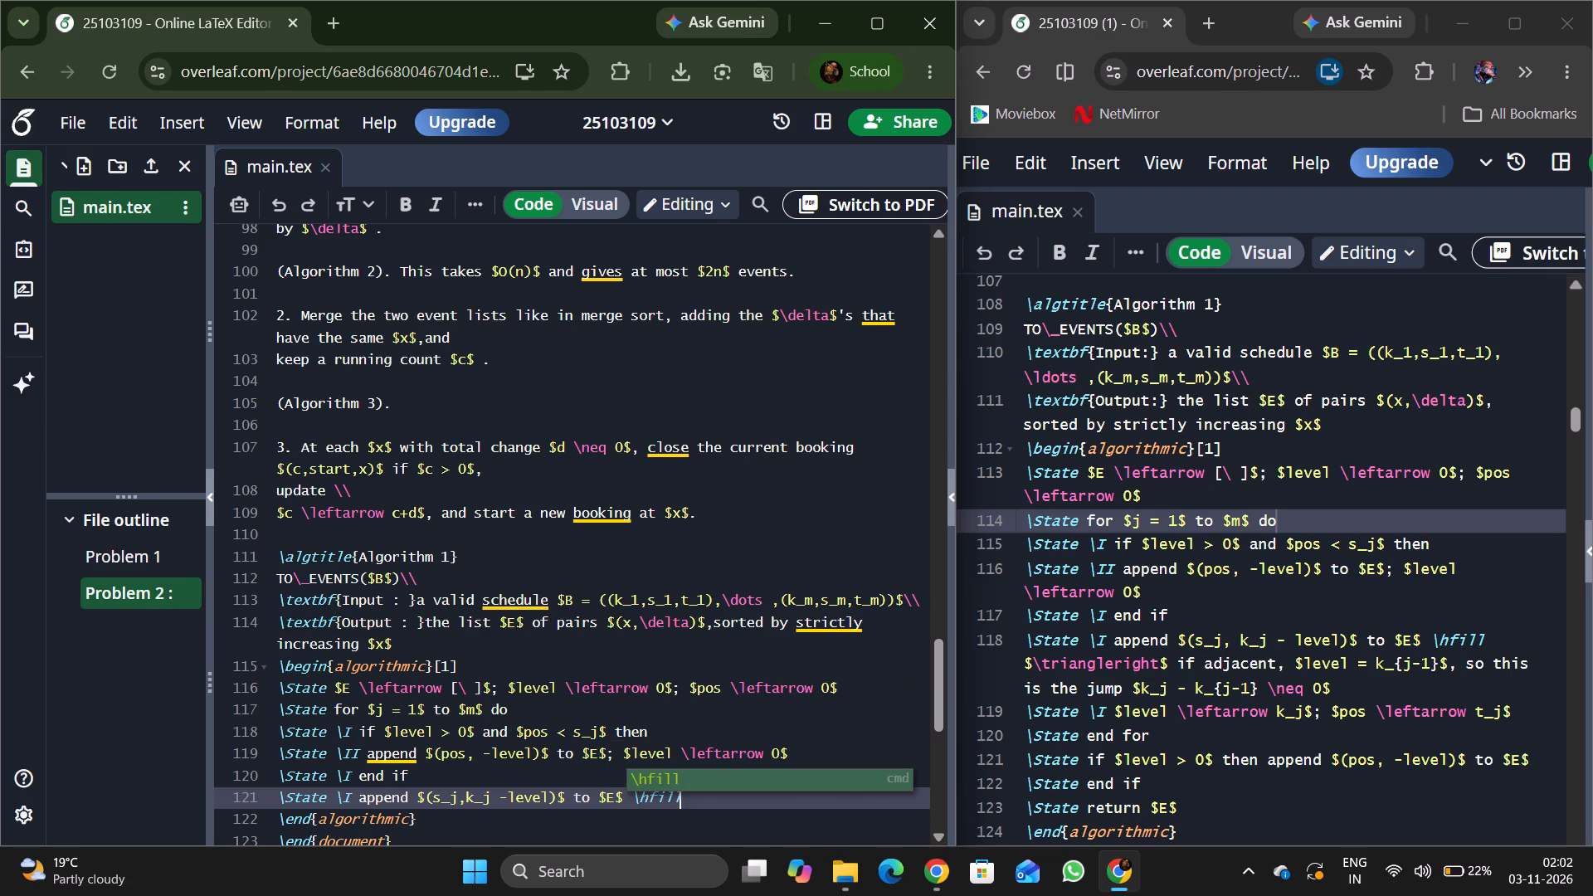
key(Return)
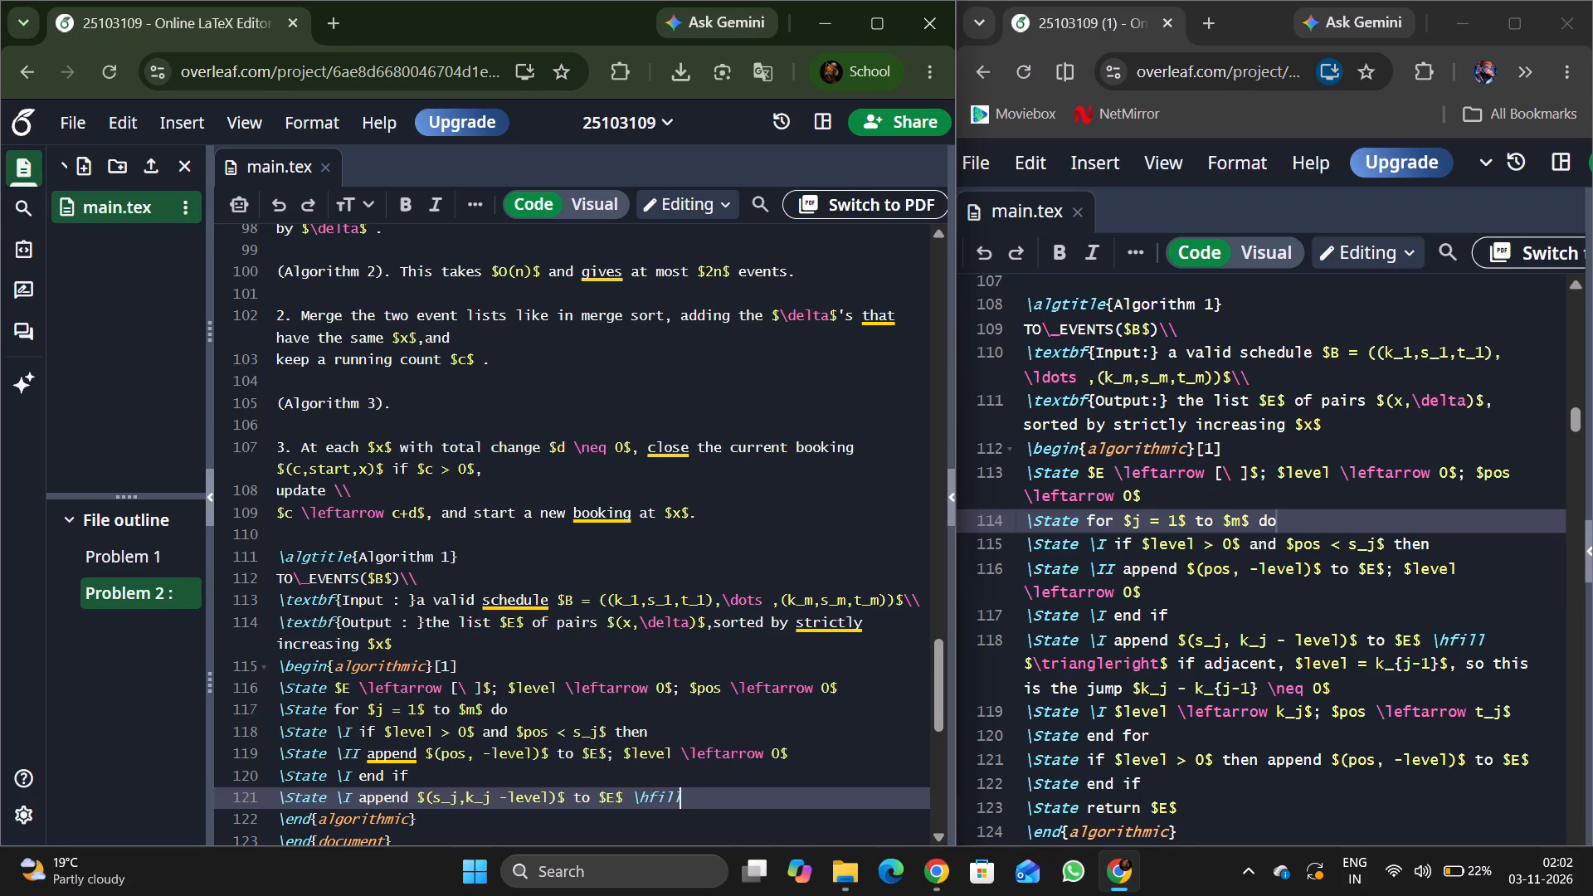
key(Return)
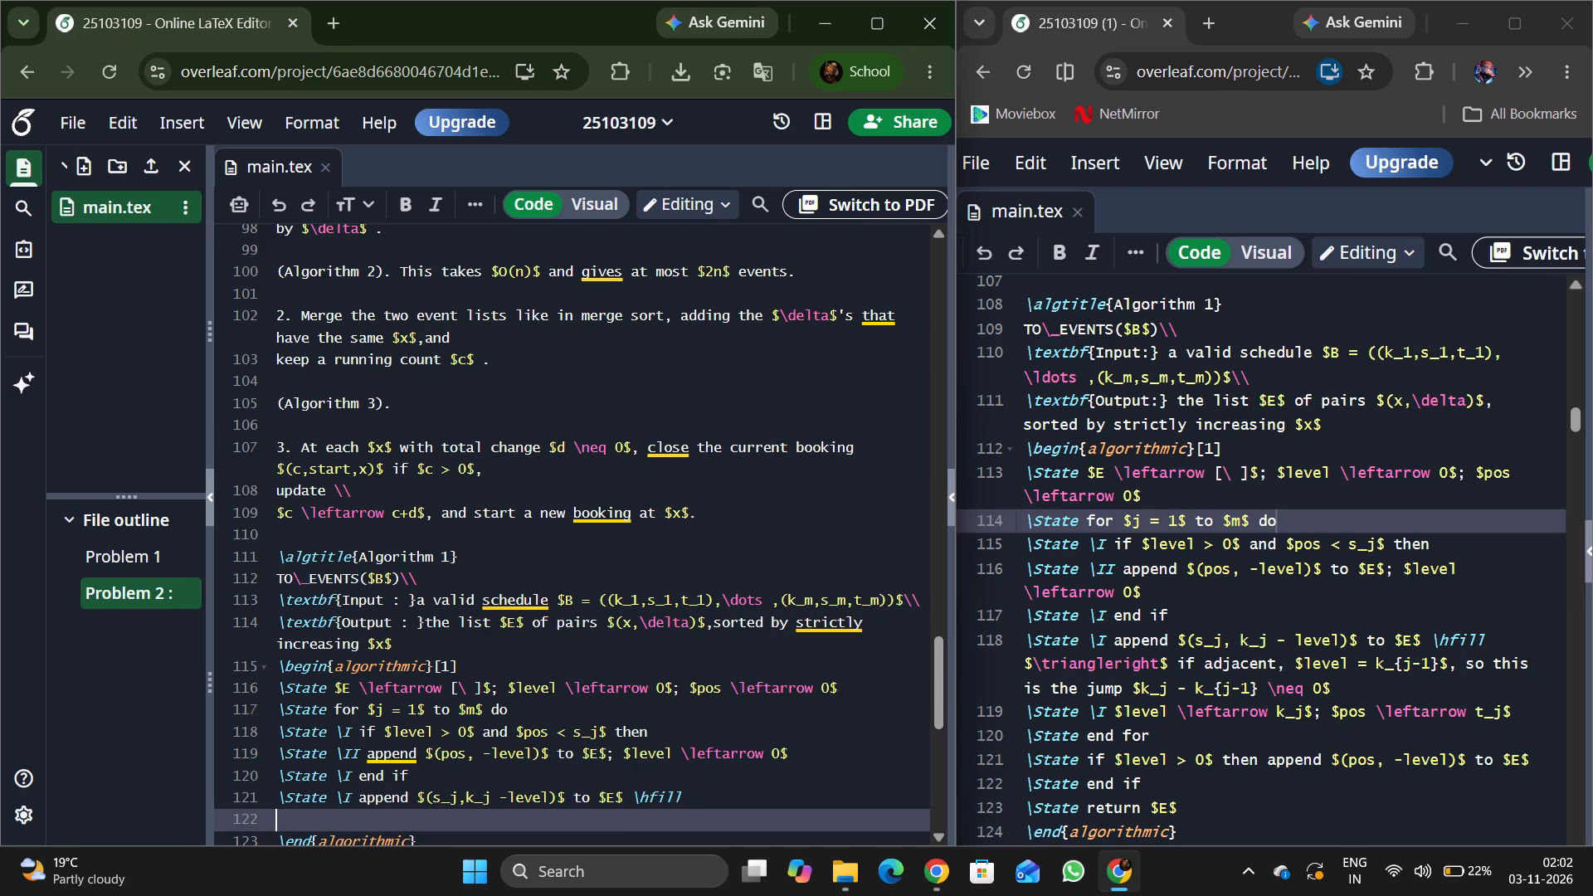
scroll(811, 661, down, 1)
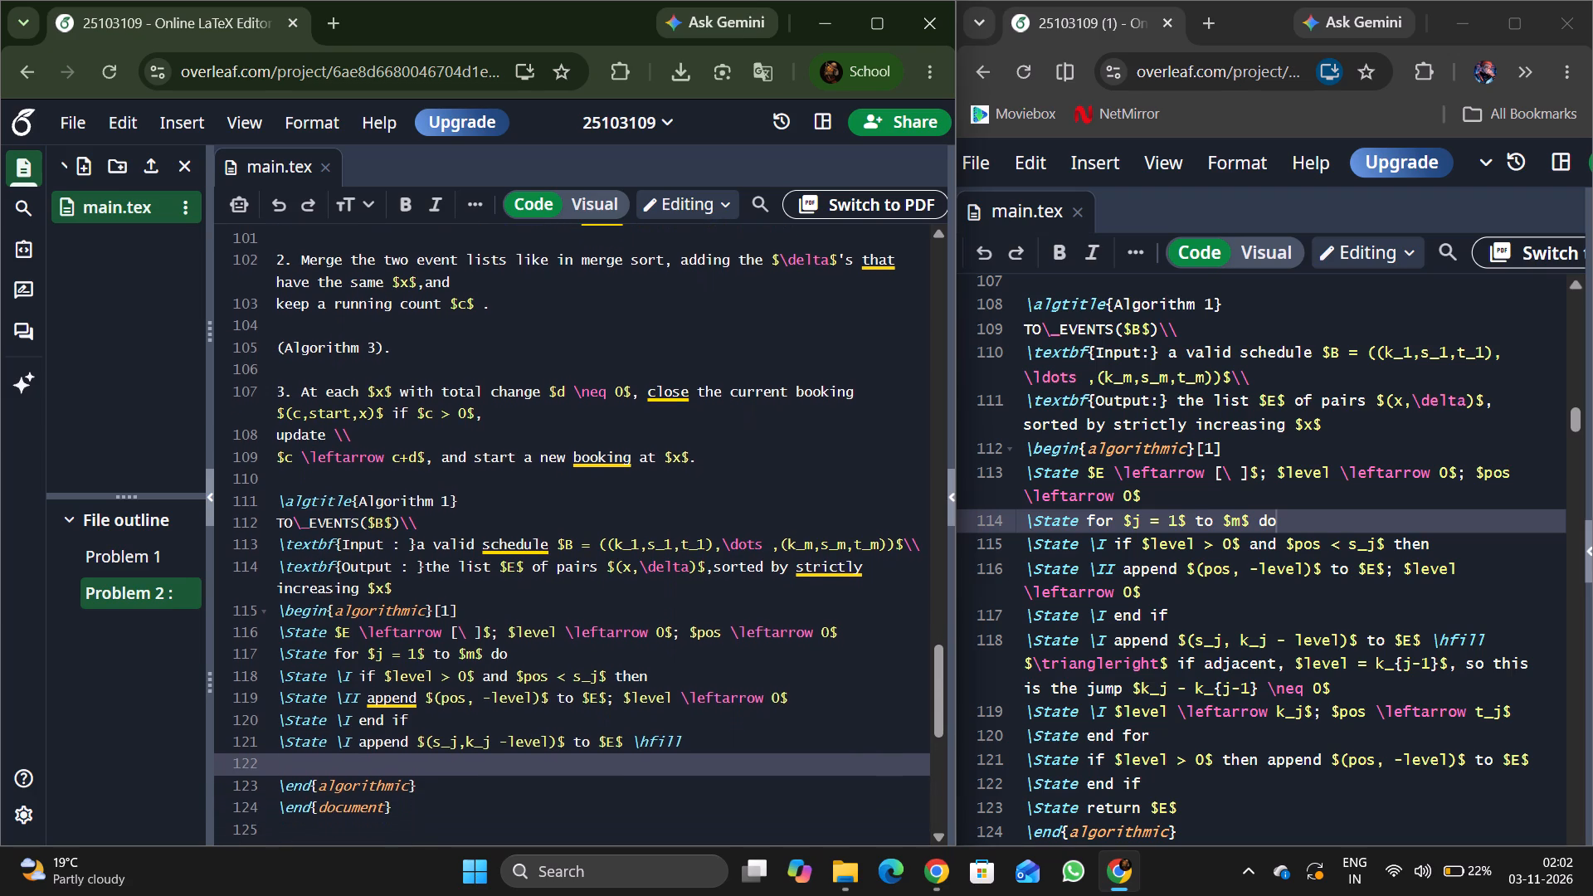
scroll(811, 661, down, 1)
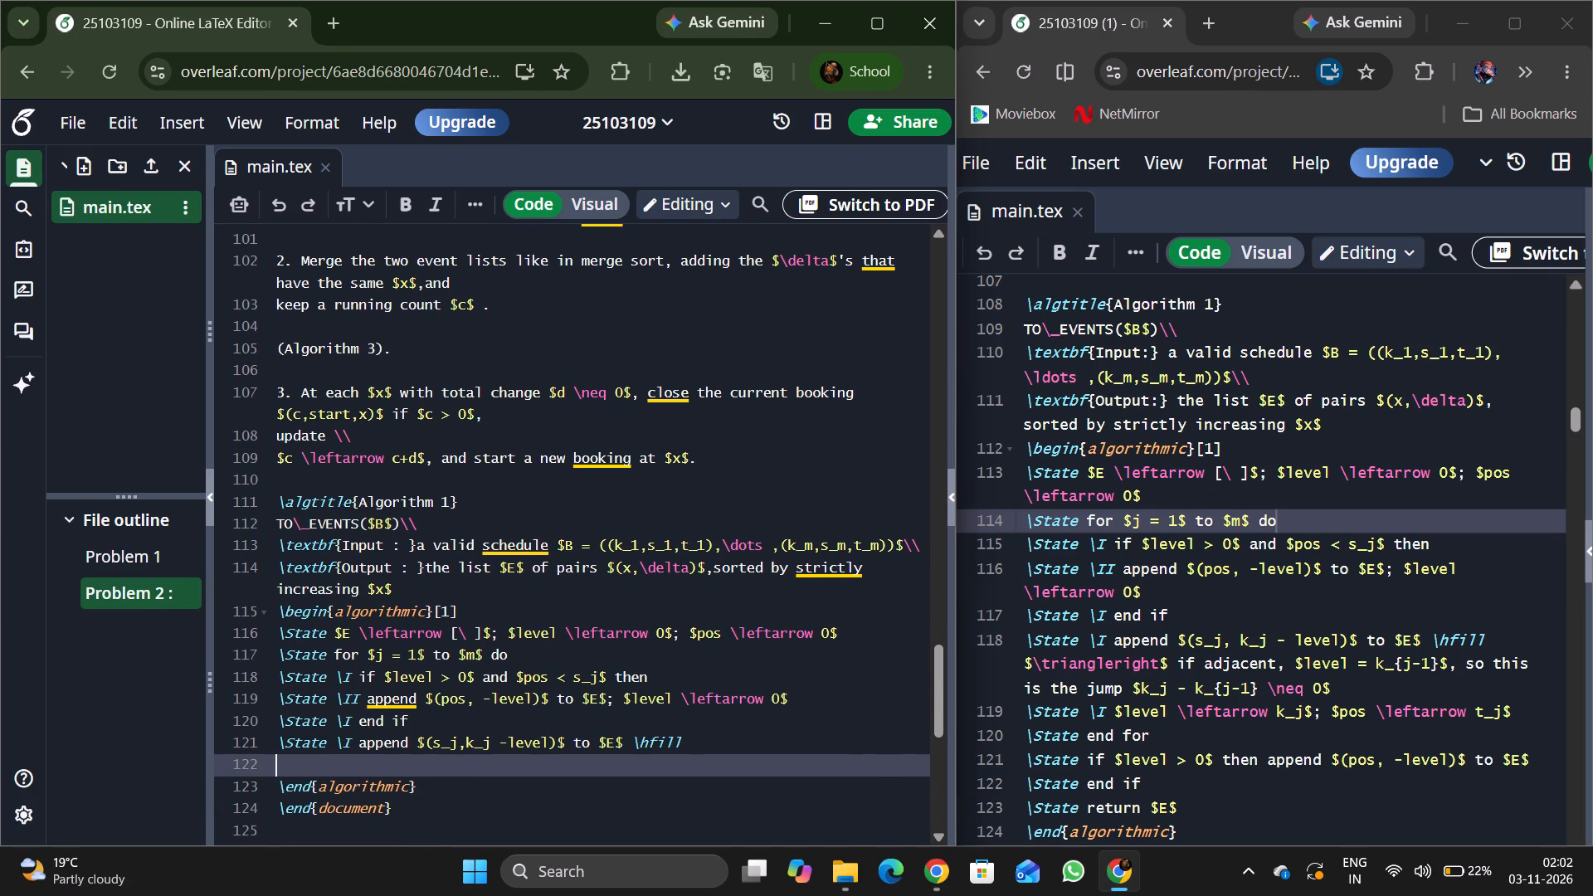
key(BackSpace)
Add the inline math symbol $\triangleright$ after \hfill on the append line.
key(space)
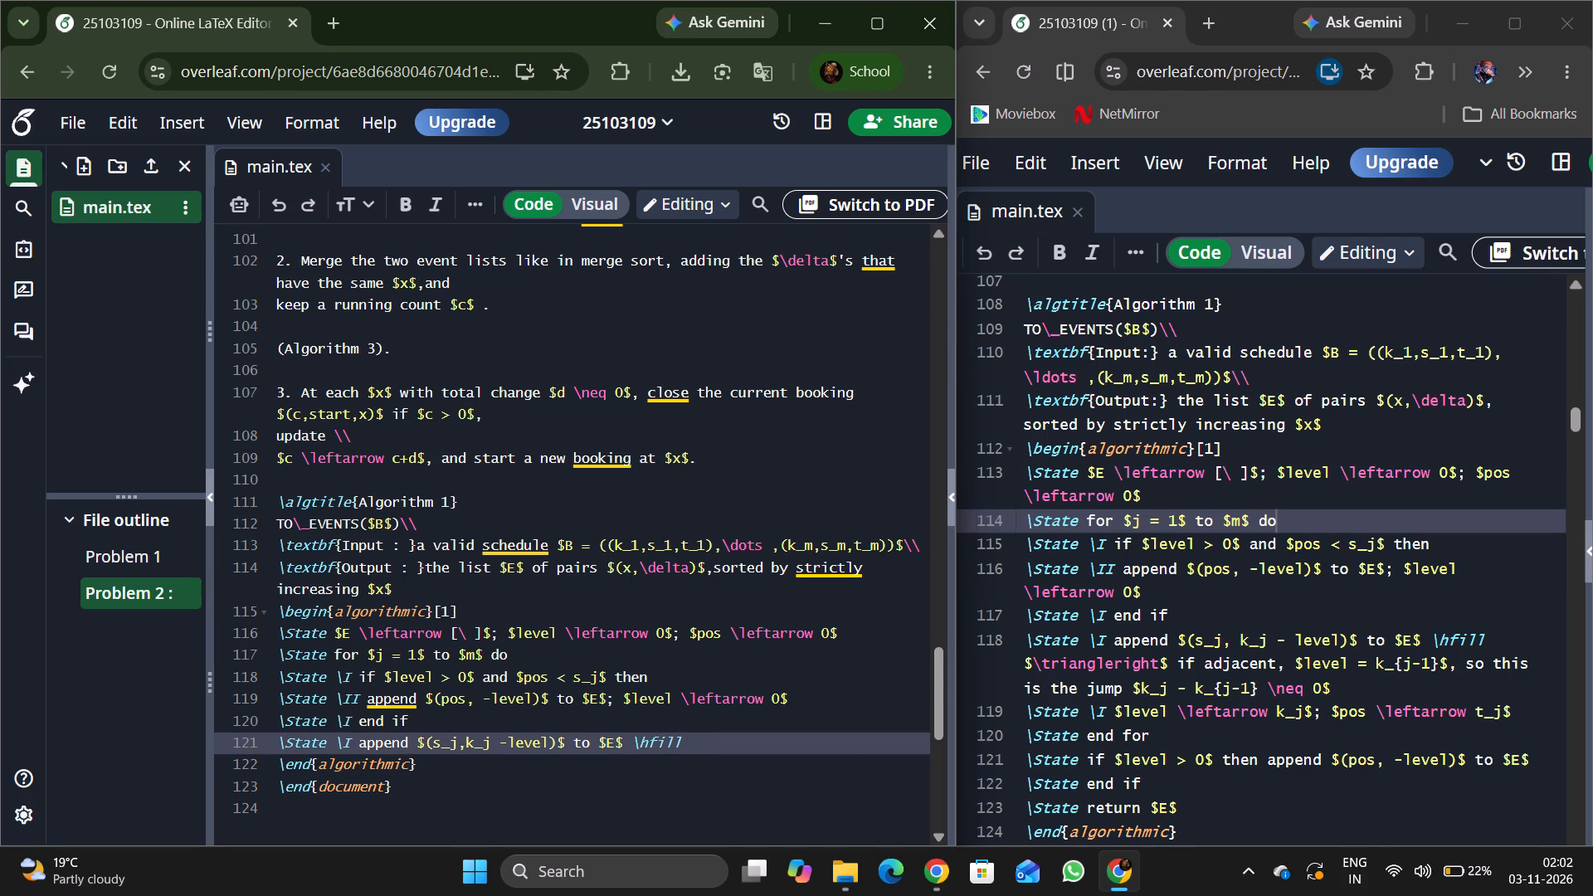
key(shift+dollar)
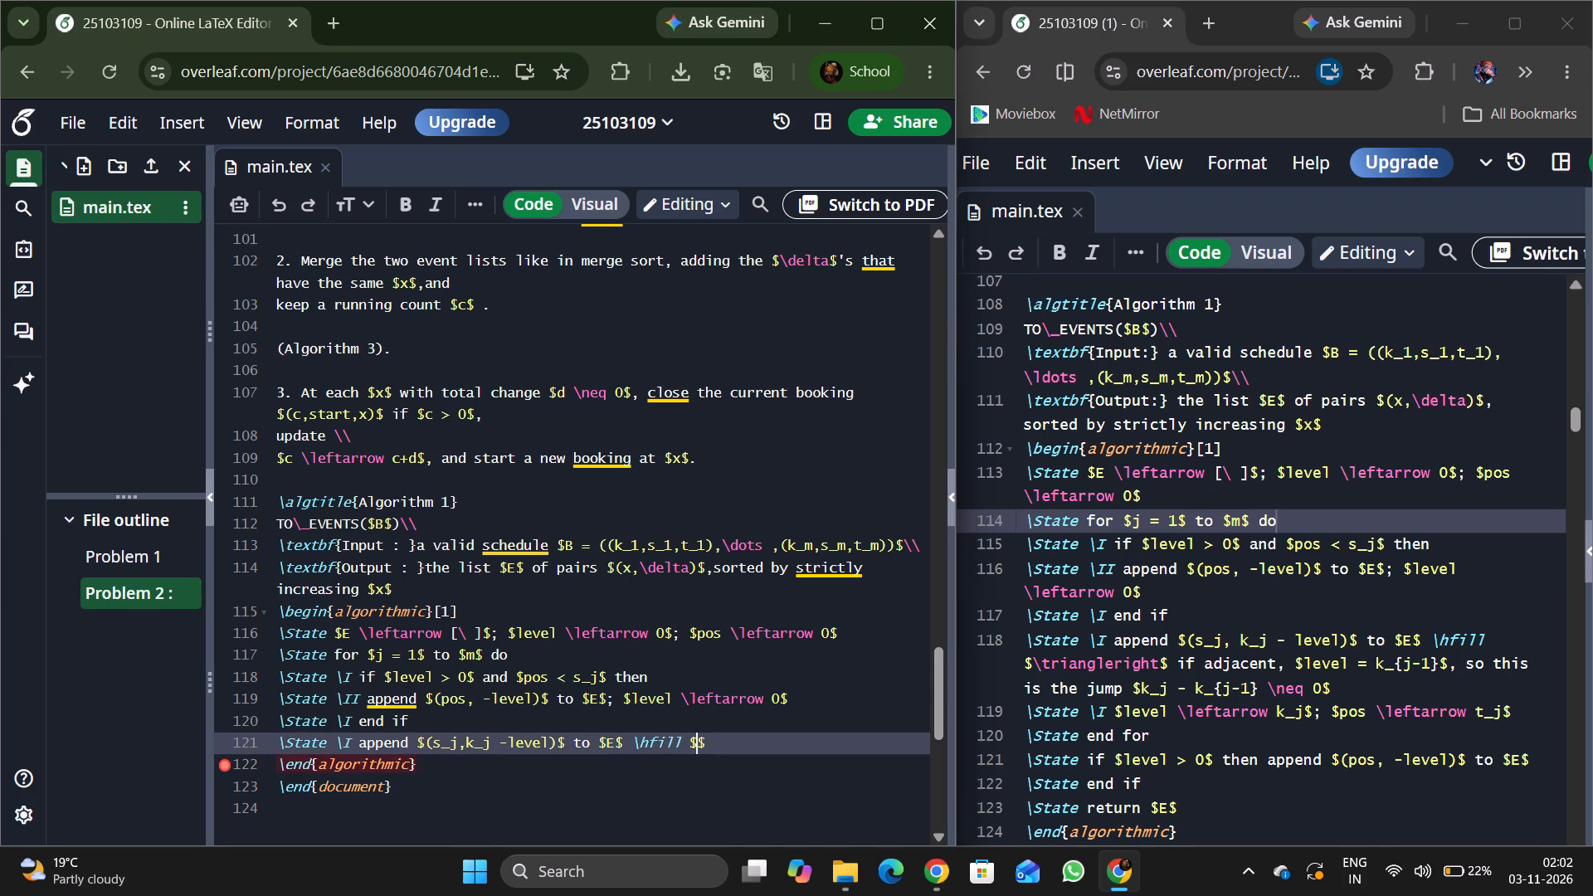
key(backslash)
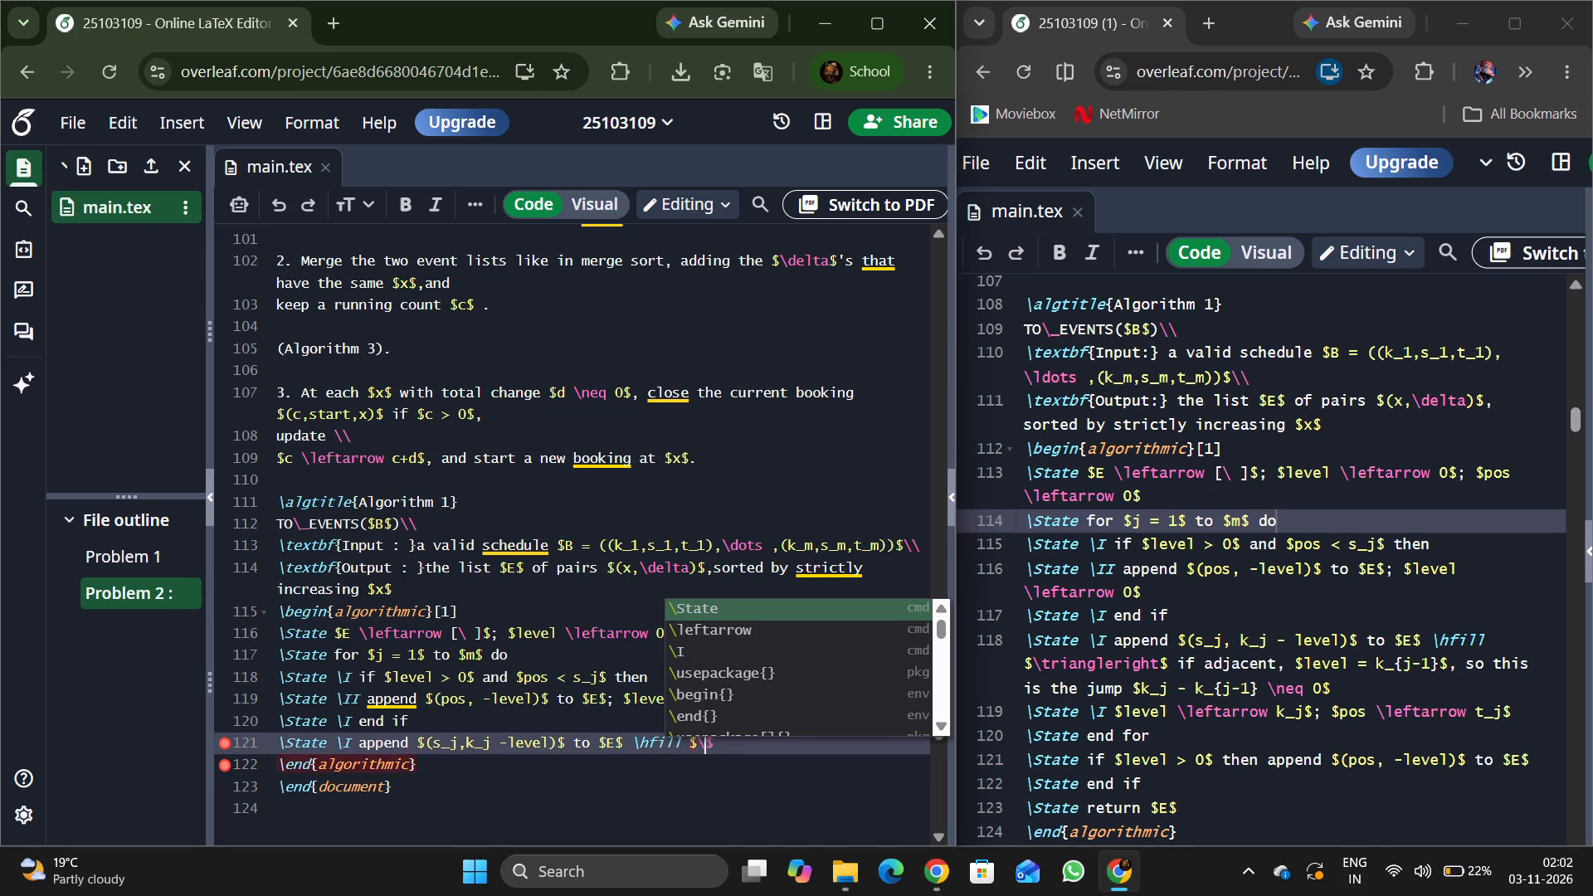
text(tri)
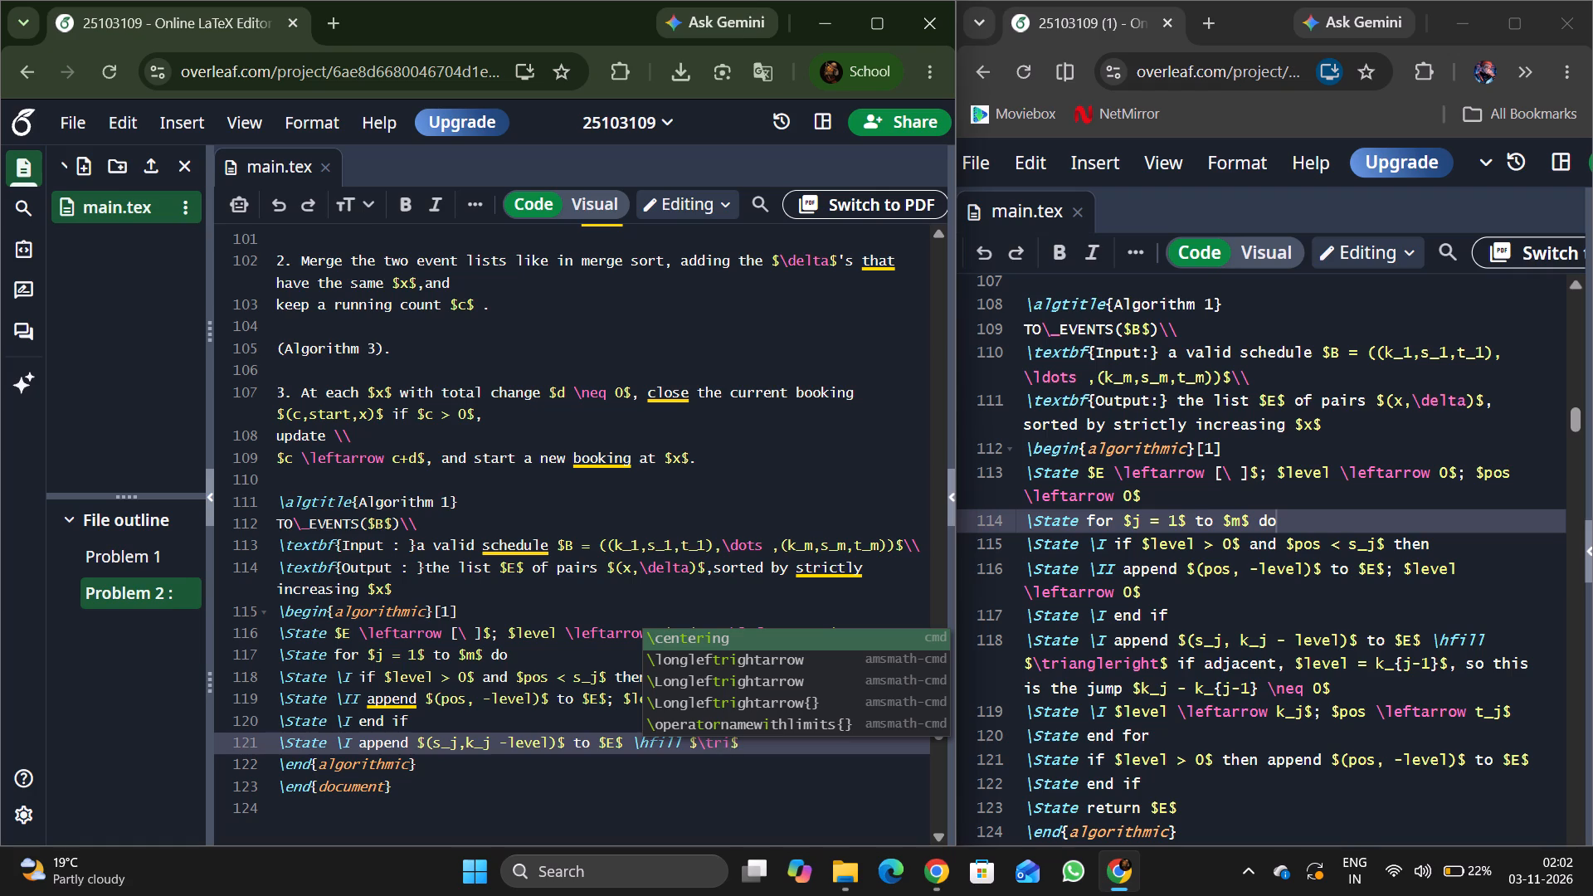
text(anglr)
key(BackSpace)
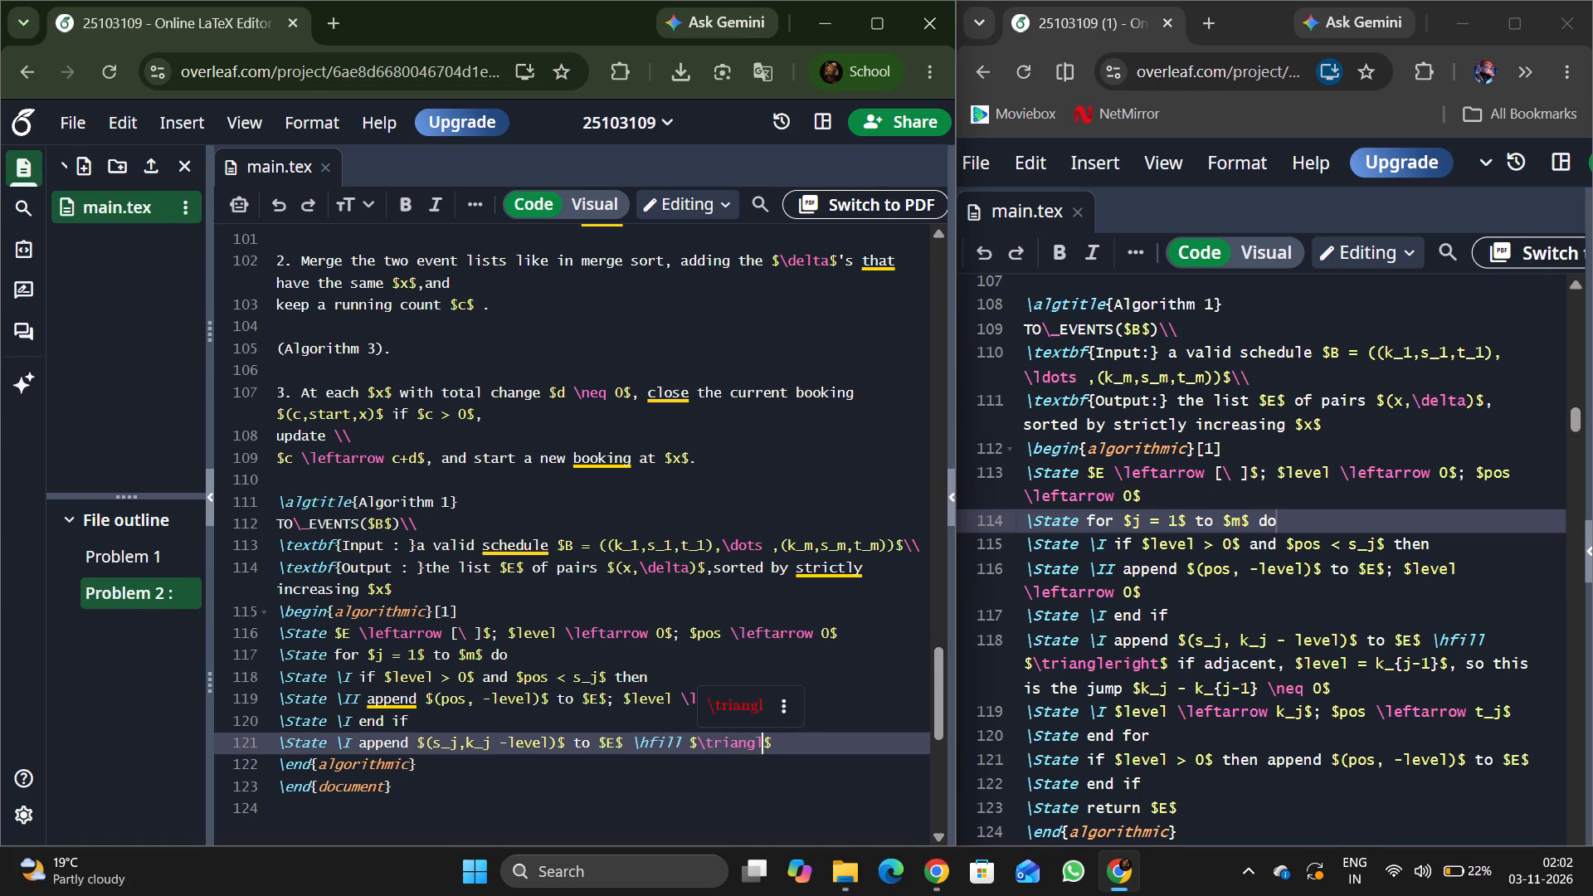
key(e)
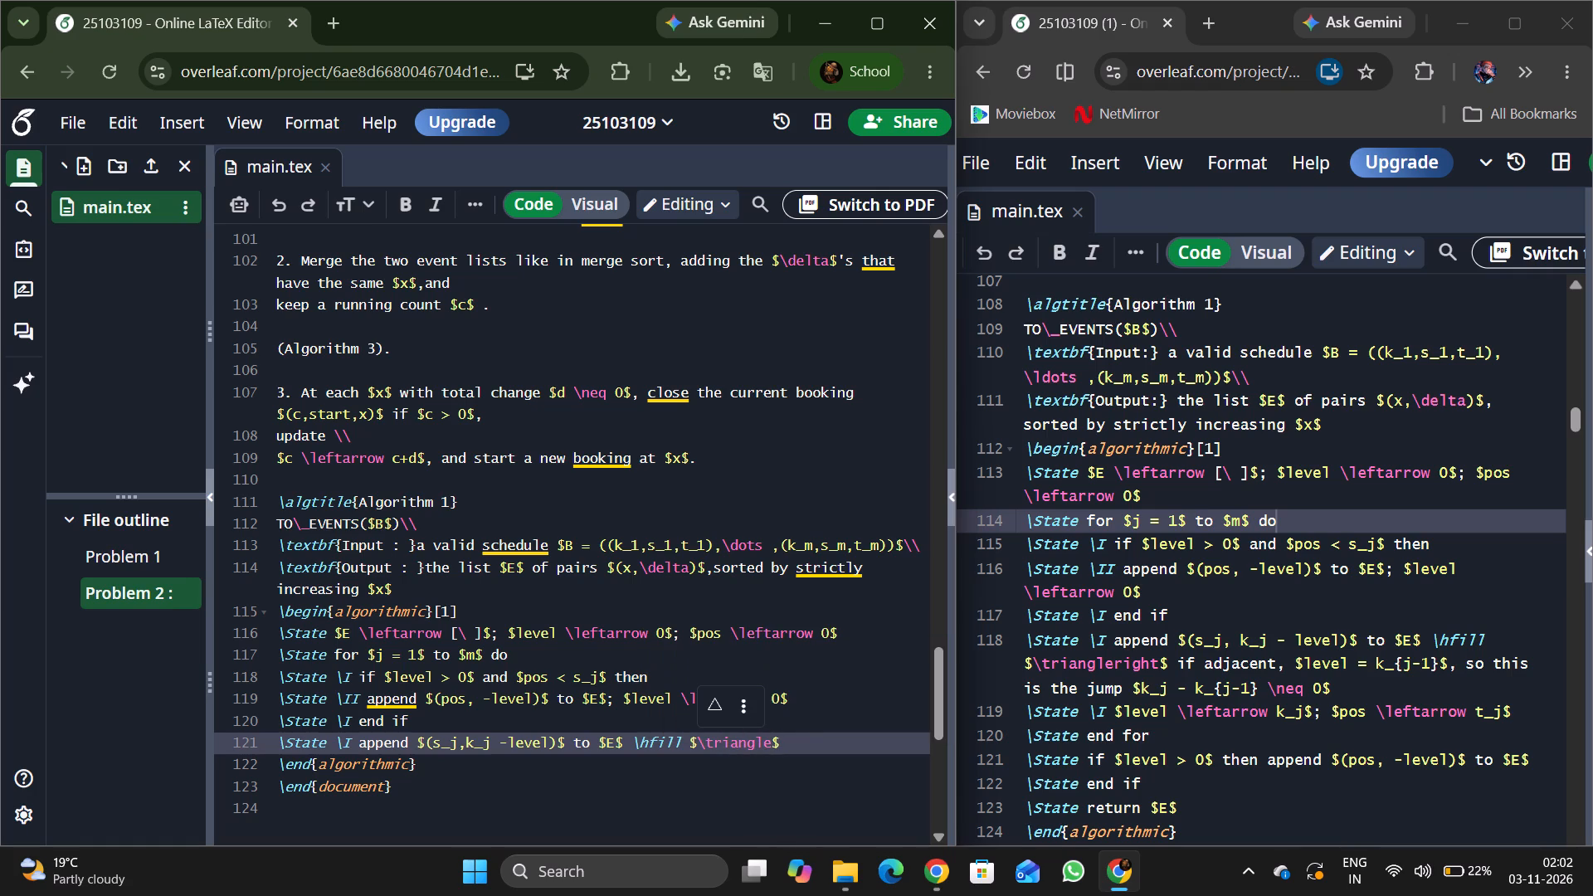
text(right)
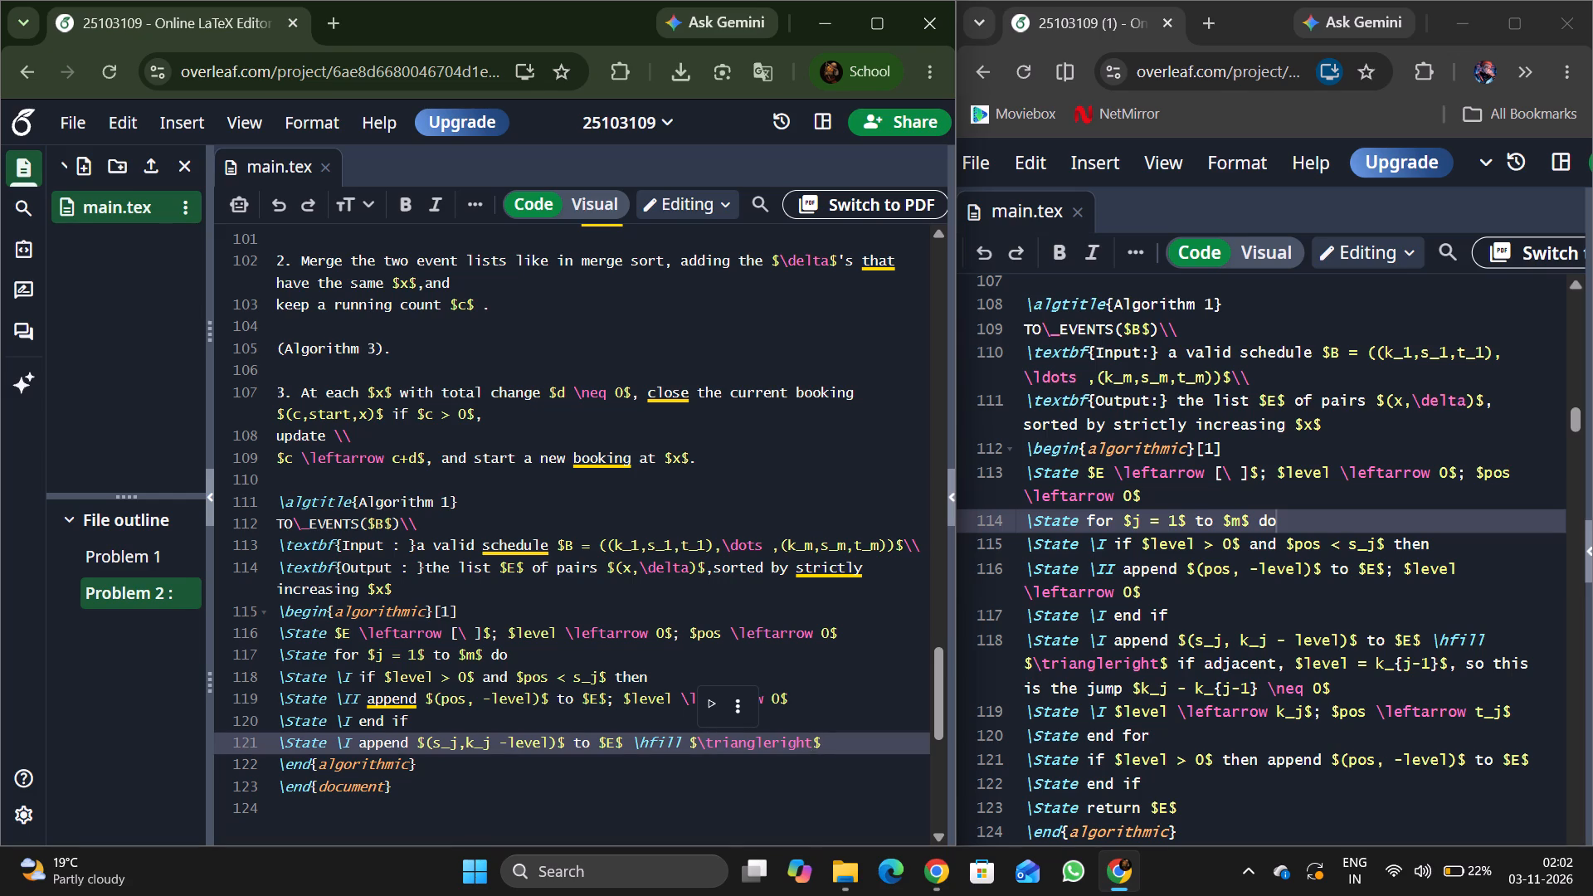
key(Right)
Continue the append line after $\triangleright$ with the comment text "if adjacent, ".
key(space)
text(if)
key(space)
text(ad)
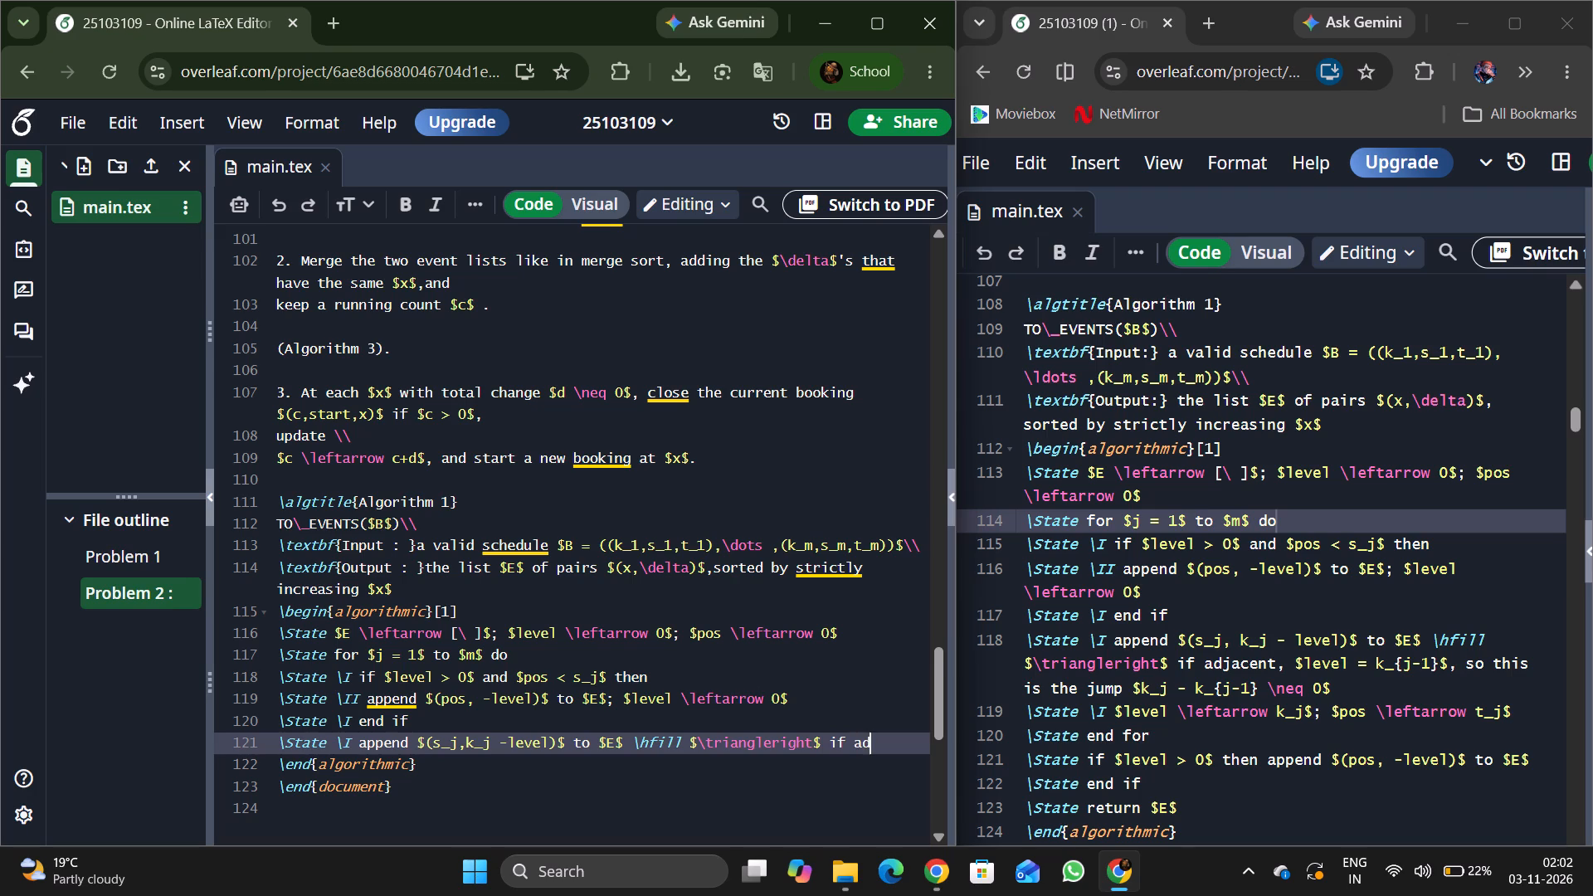
text(ja)
text(cen)
text(t)
key(space)
key(BackSpace)
text(,)
key(space)
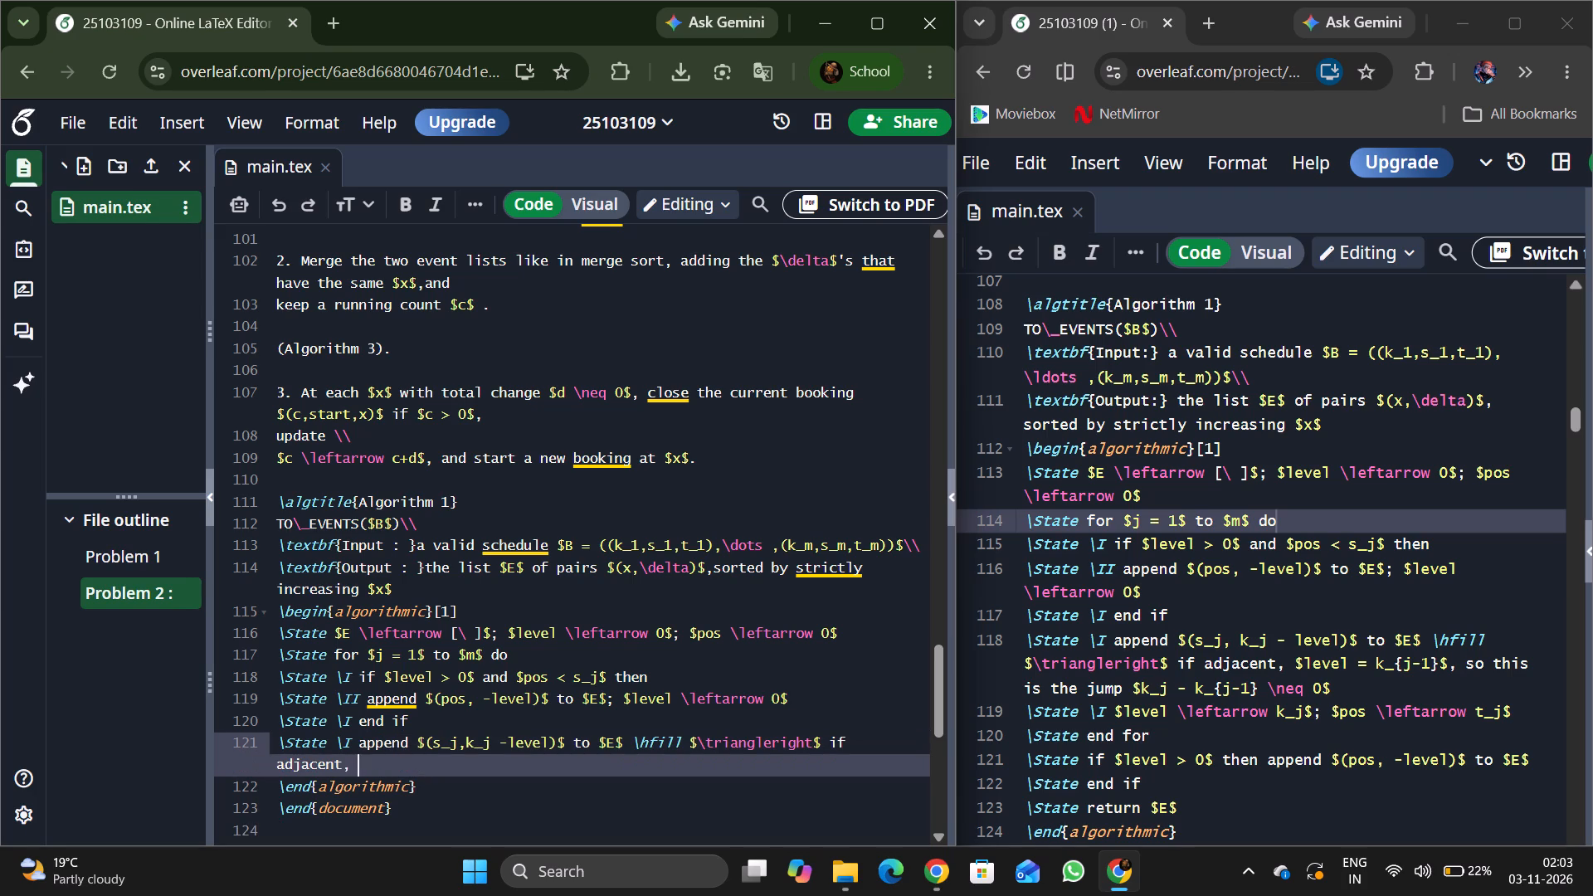
Add the inline math $level = k_{j-1}$ after "if adjacent," on the append line.
text($level)
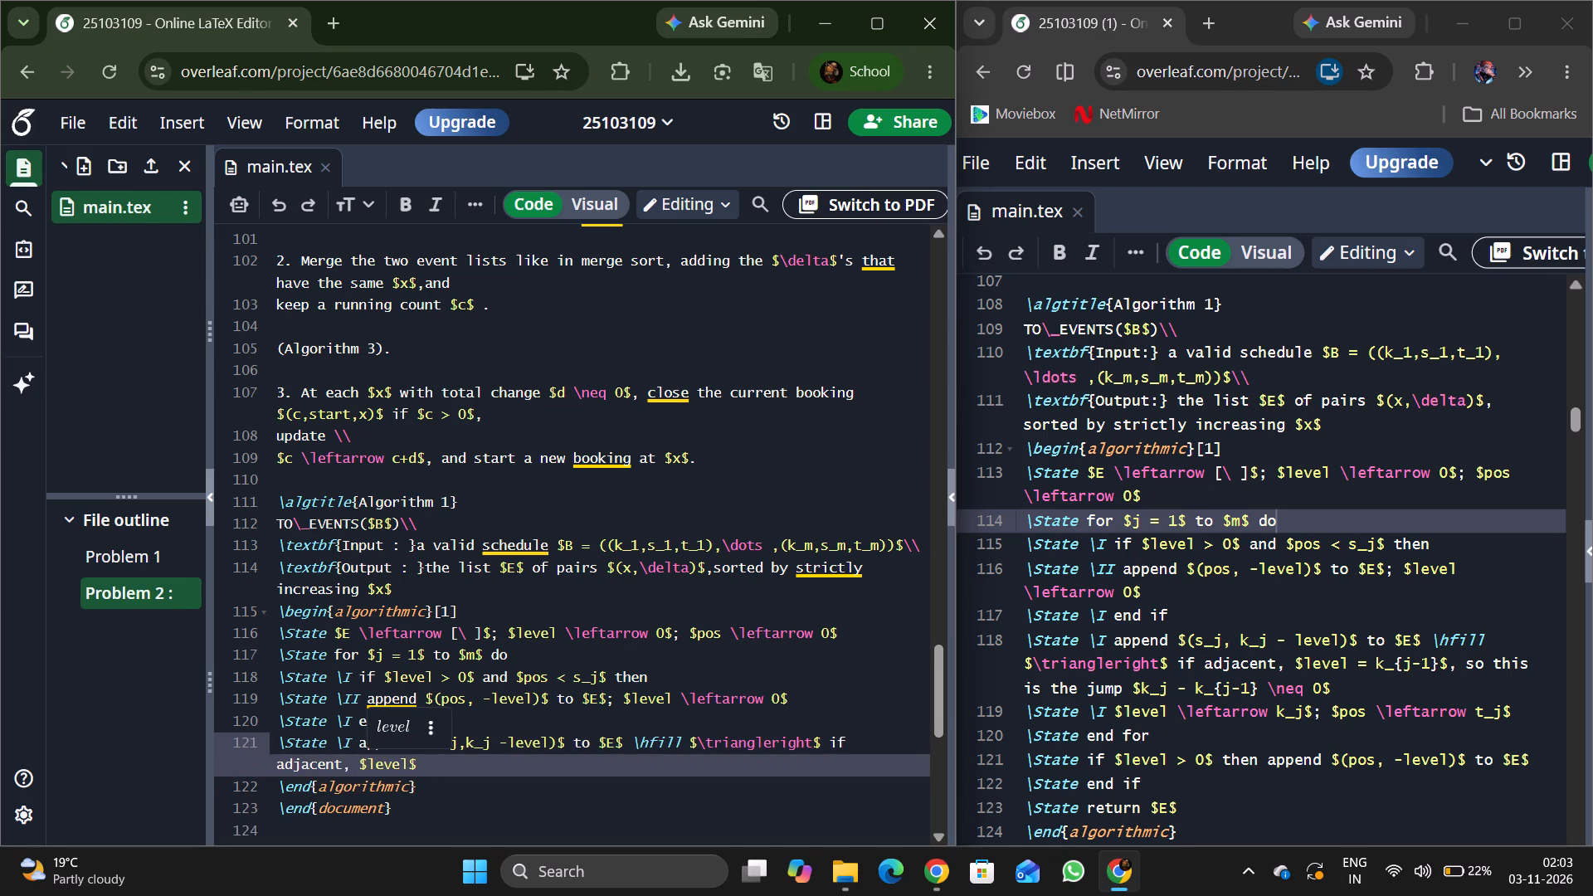
key(space)
text(-)
key(BackSpace)
text(=)
key(space)
text(k_)
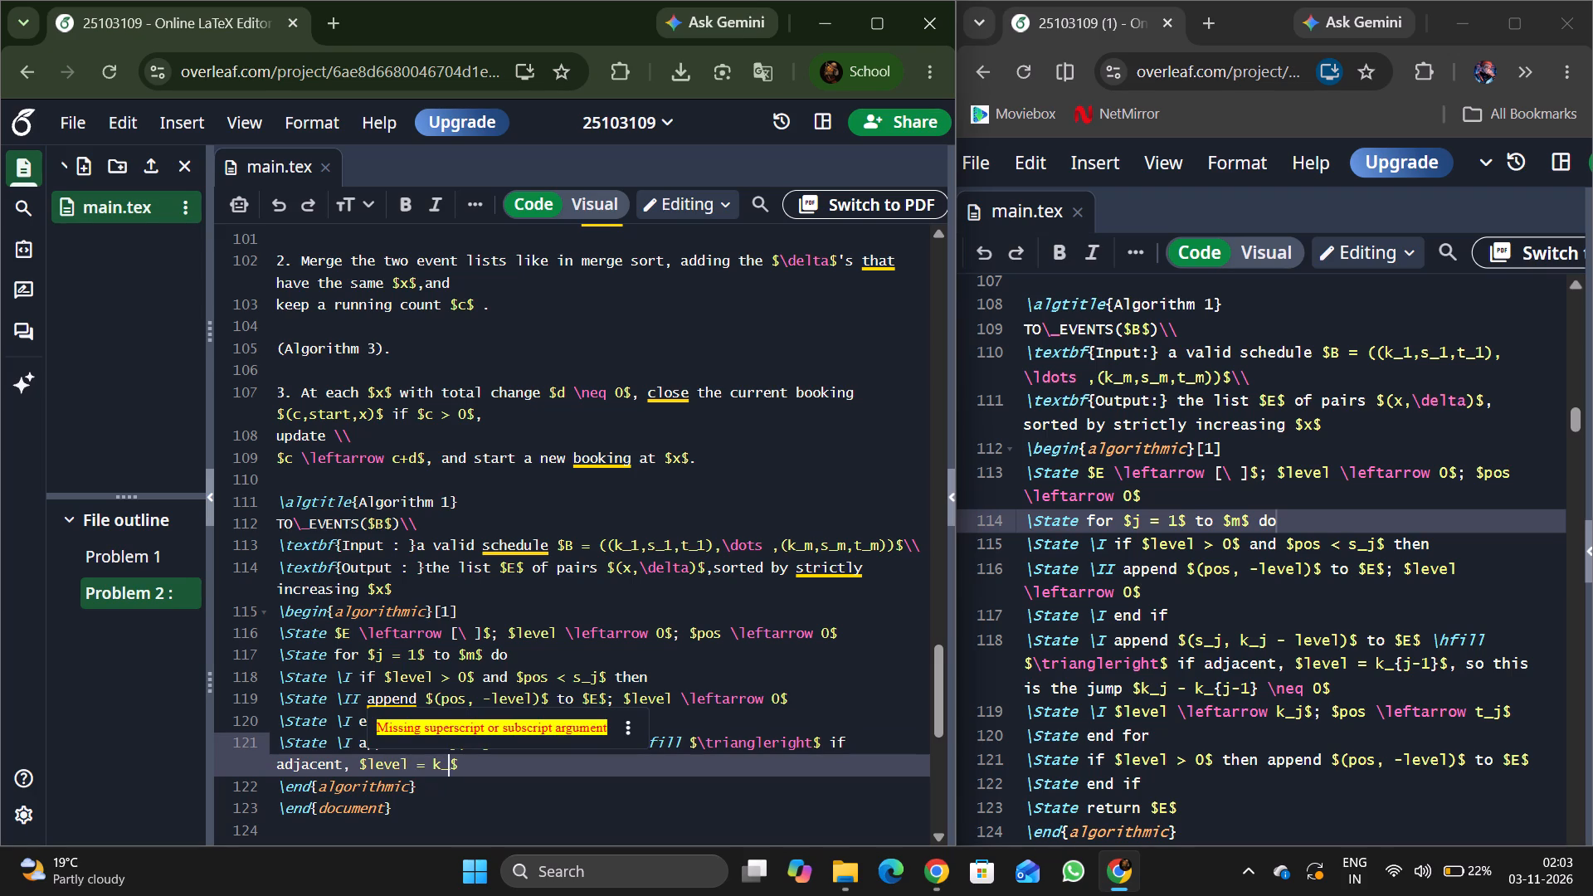
key(shift+braceleft)
text(j-1)
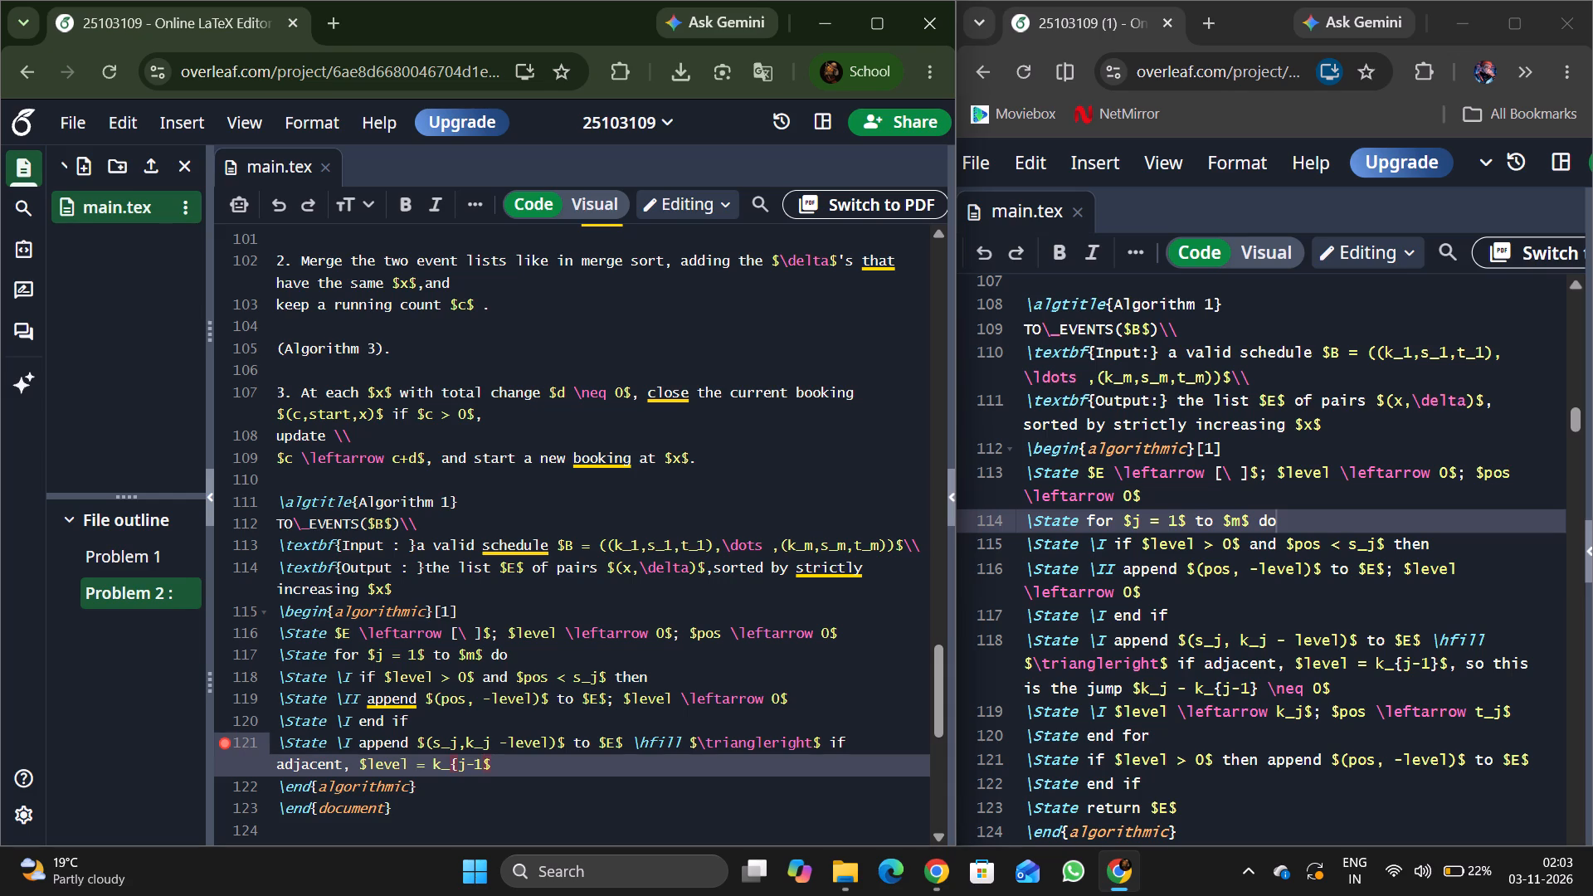
key(shift+braceright)
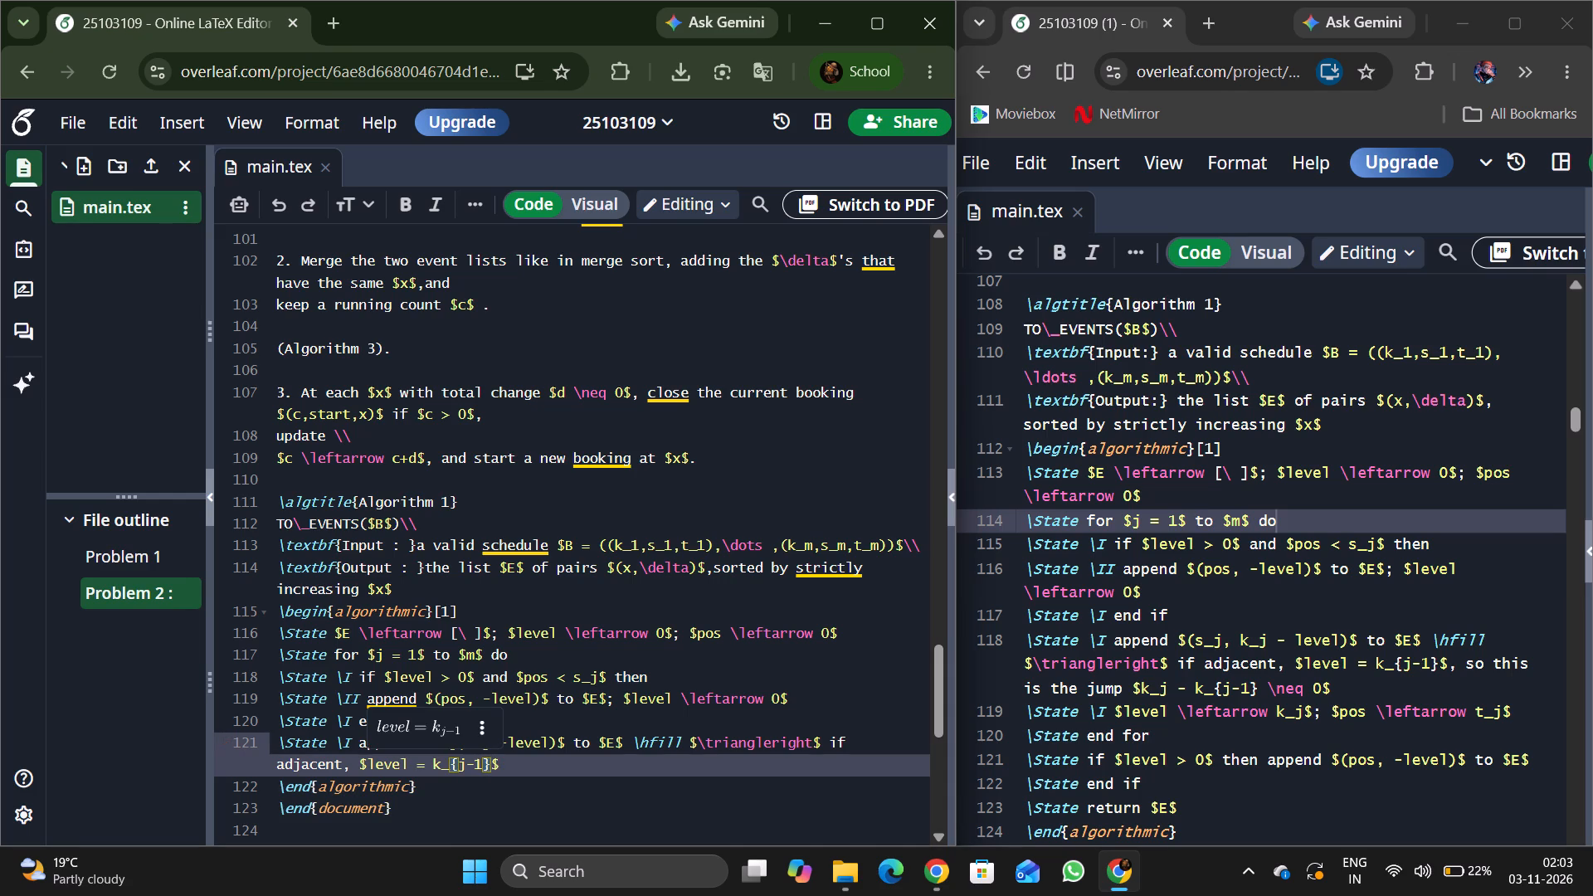
key(Right)
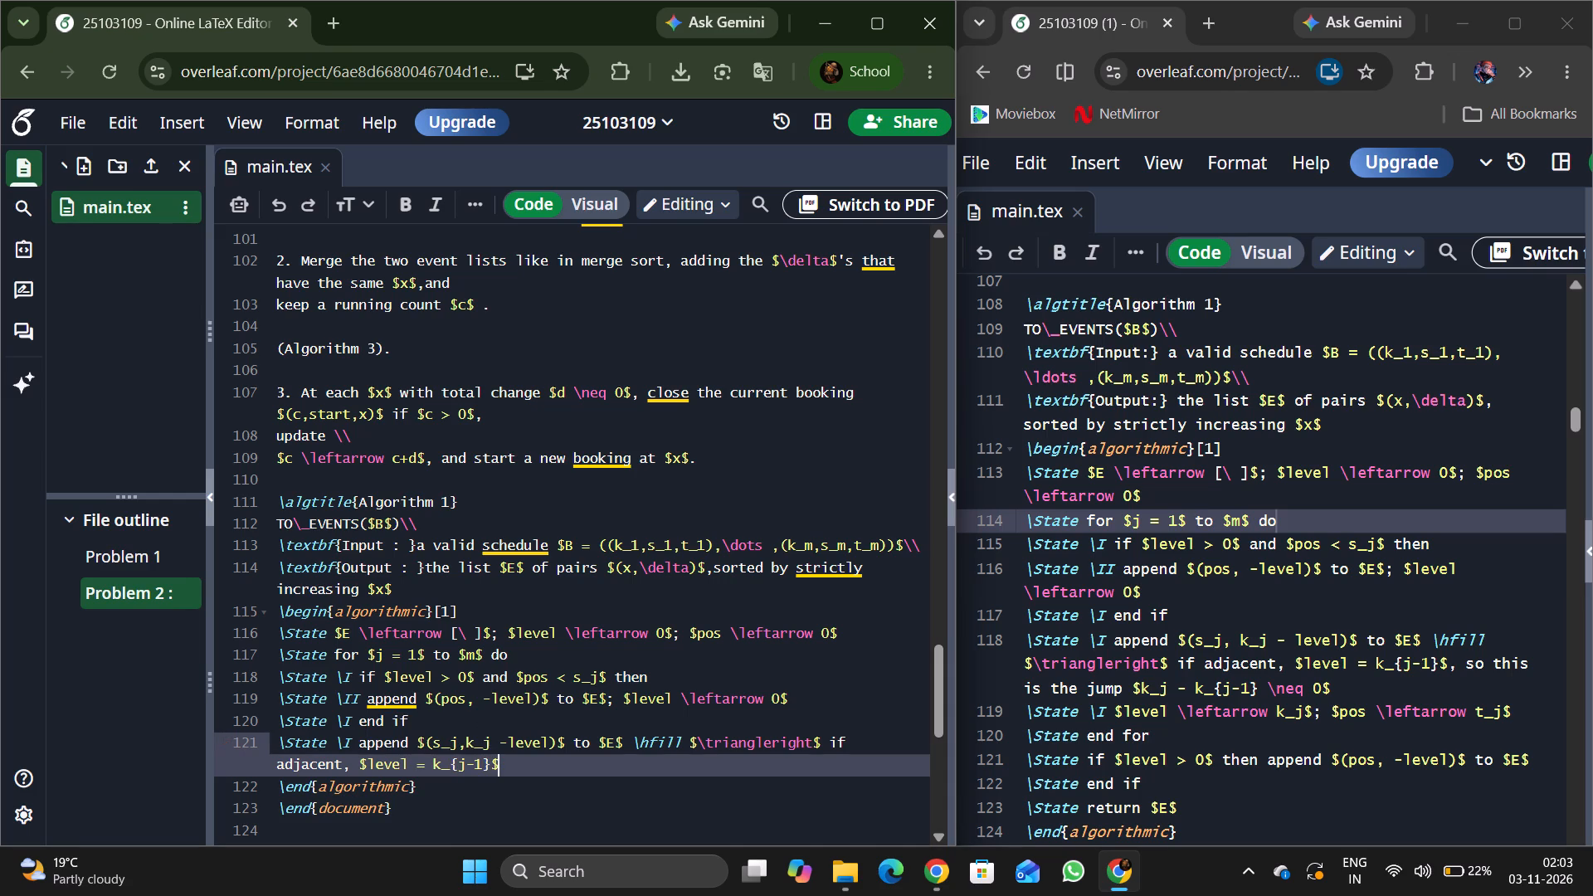
Continue the comment after $level = k_{j-1}$ with ", so this is the jump ".
text(, so this)
key(space)
text(is)
key(space)
text(the)
key(space)
text(jump)
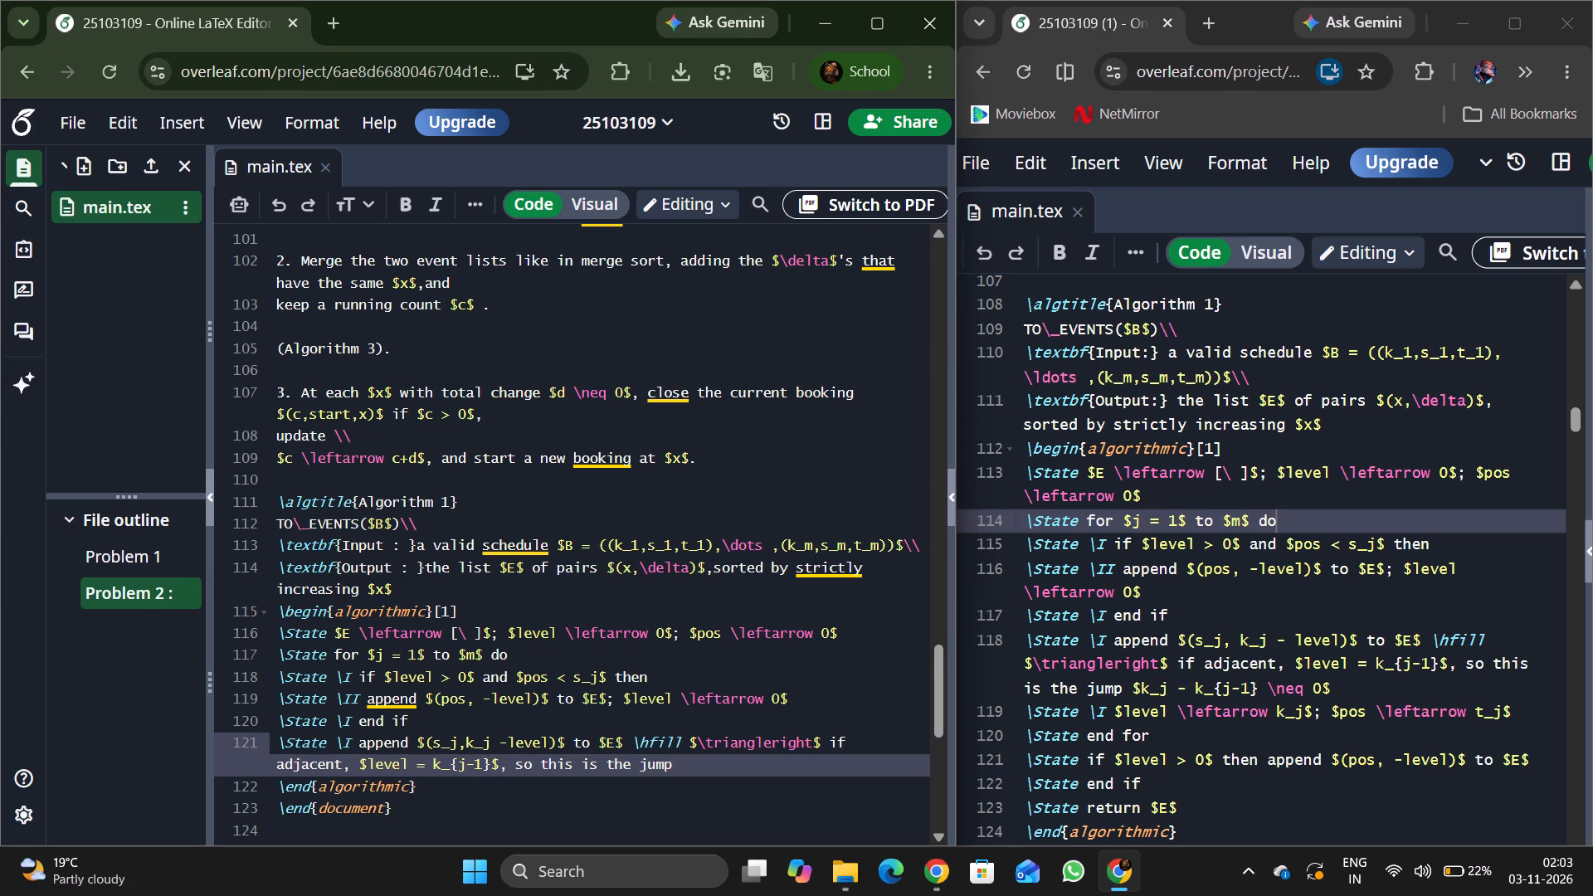
key(space)
Add the inline math $k_j - k_{j-1}$ after "so this is the jump".
key(shift+numbersign)
key(BackSpace)
key(shift+dollar)
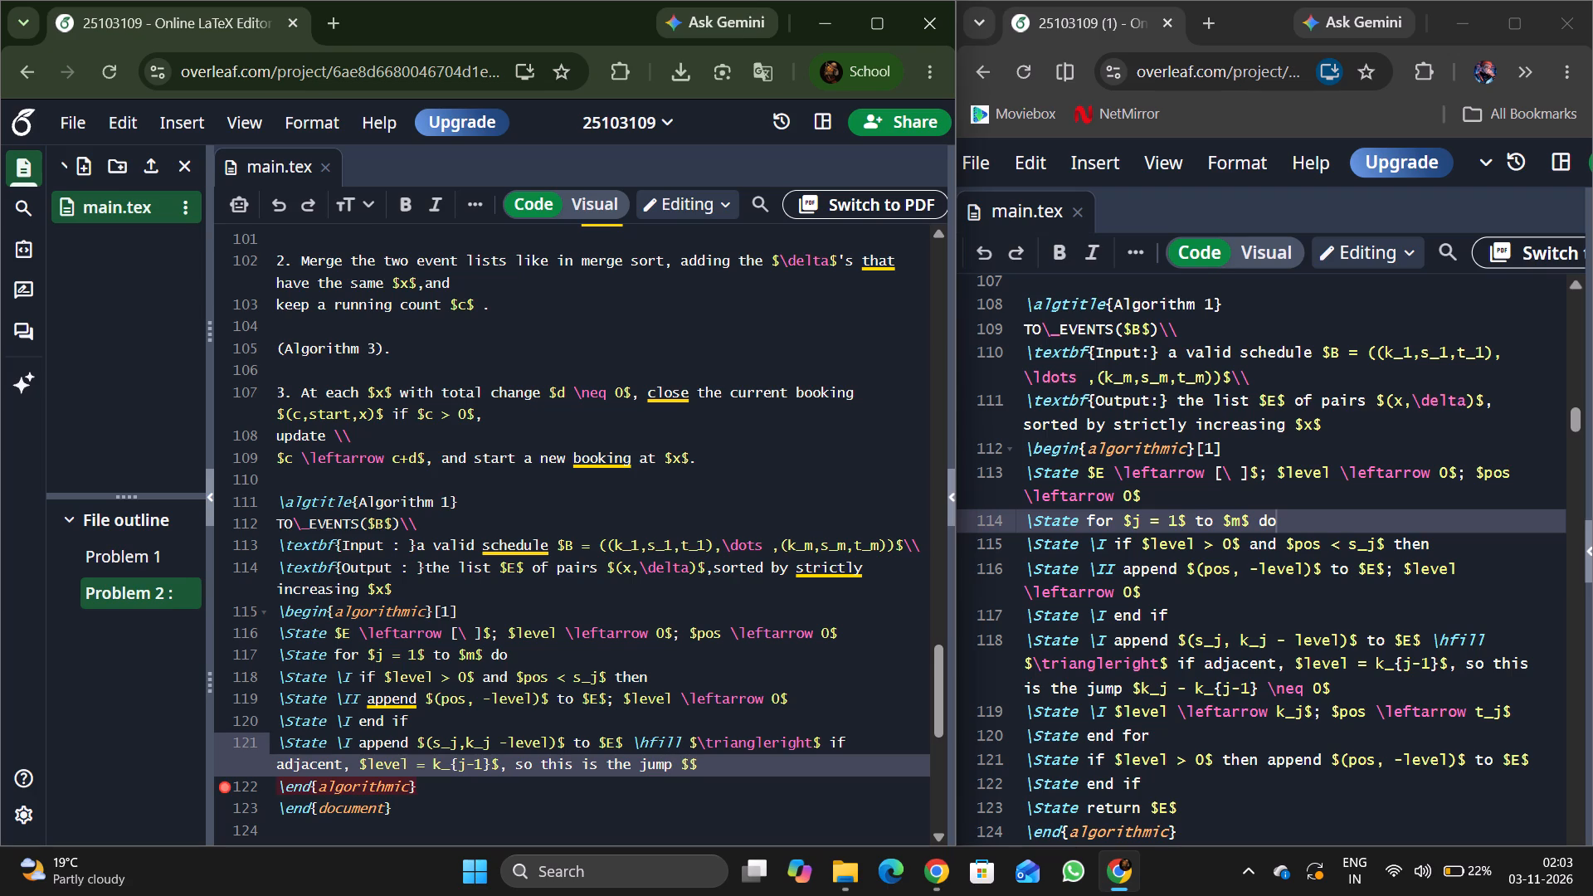
text(k_j)
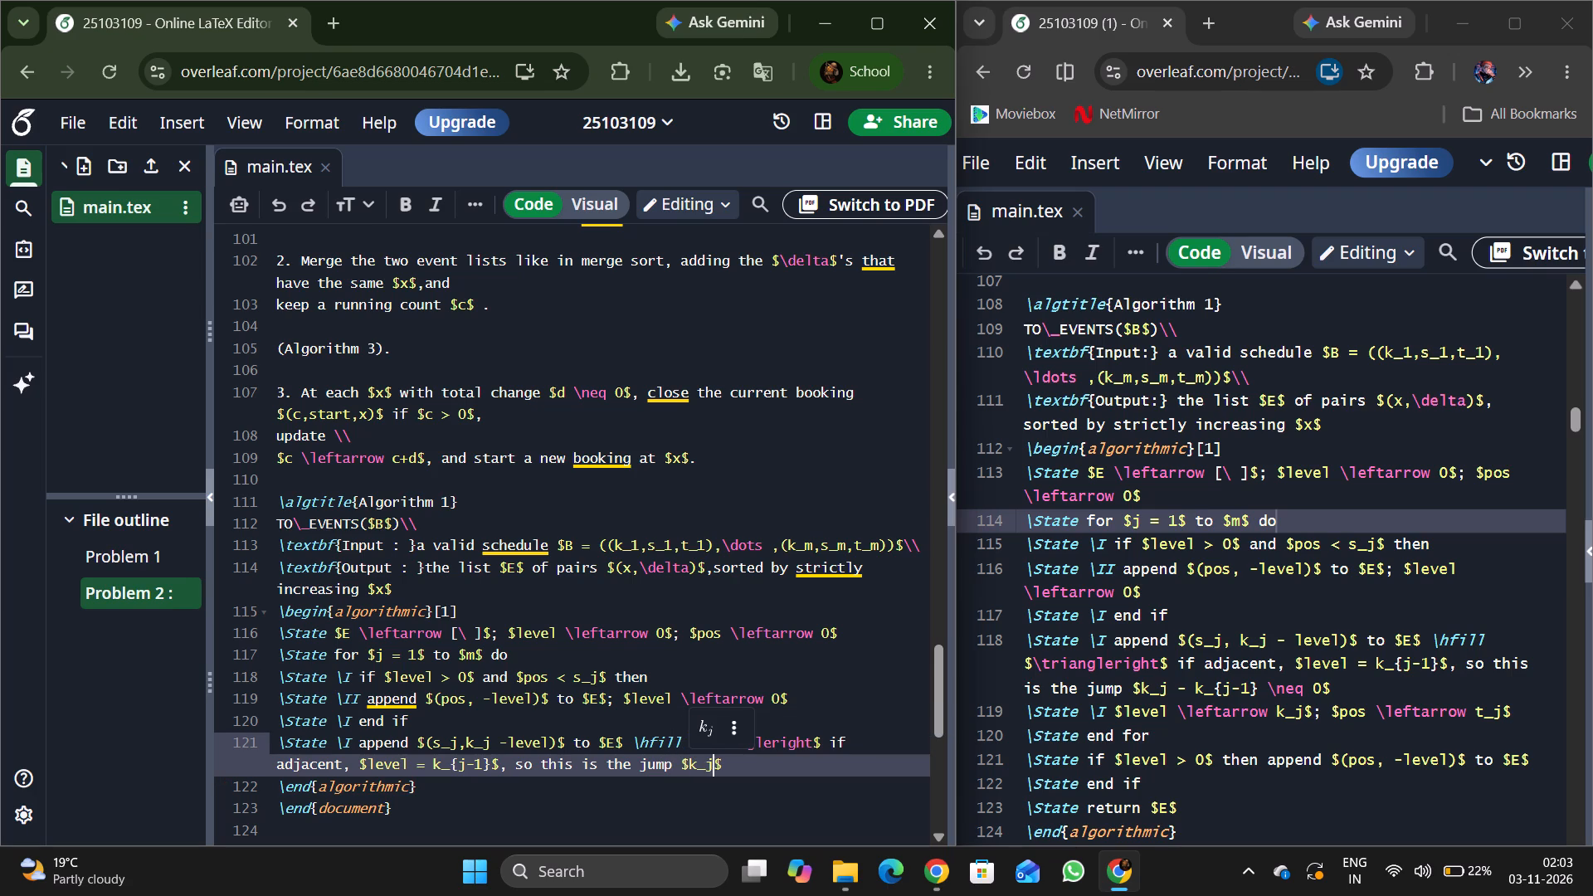
key(space)
text(-)
key(space)
key(k)
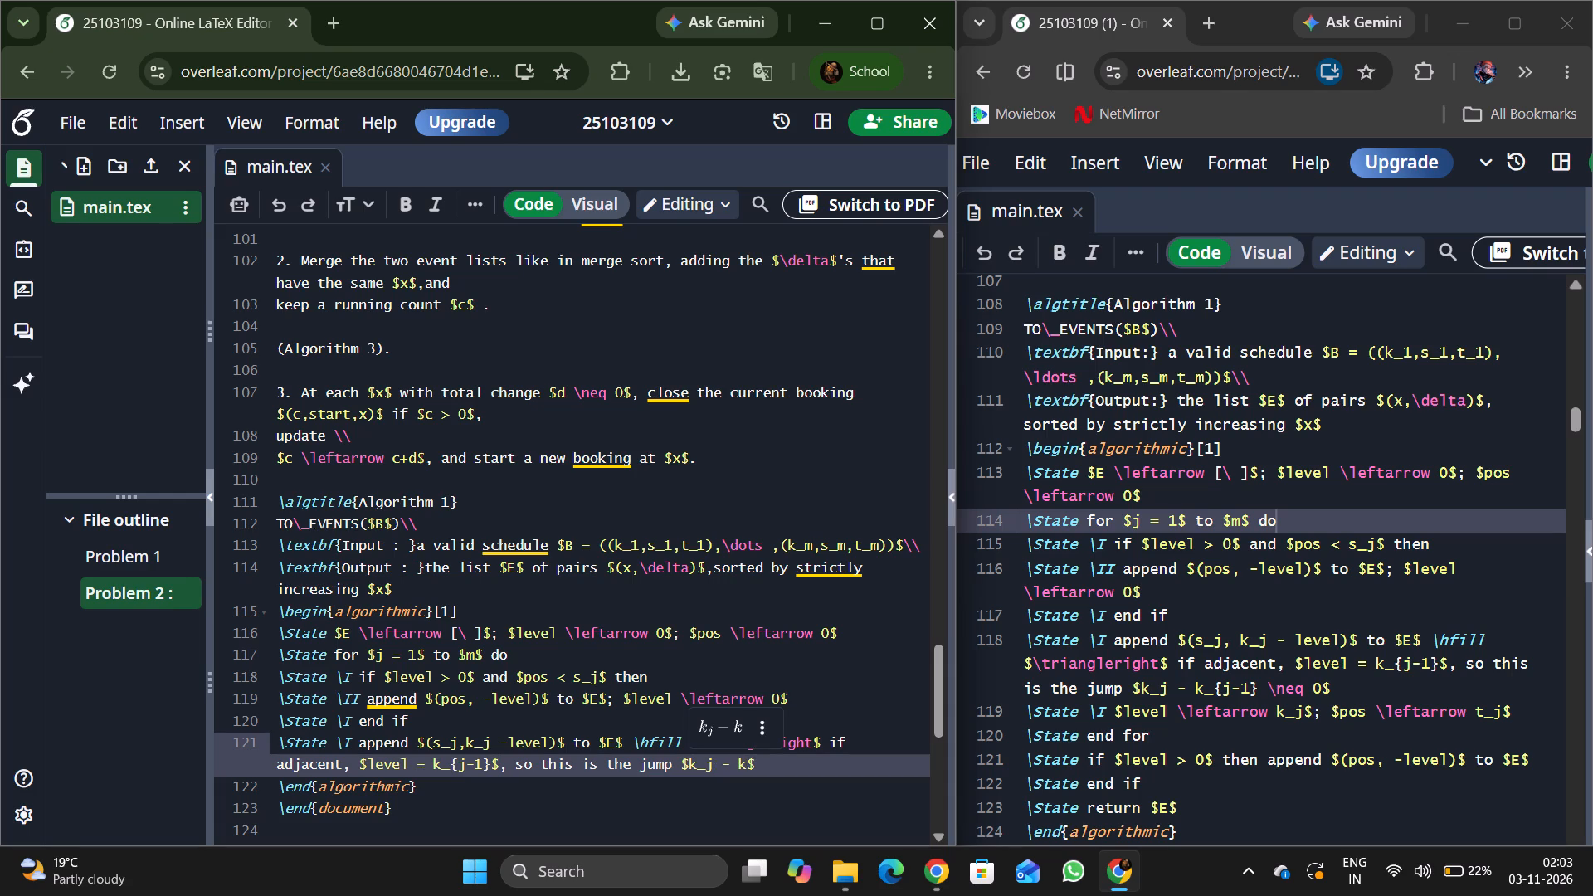
key(shift+underscore)
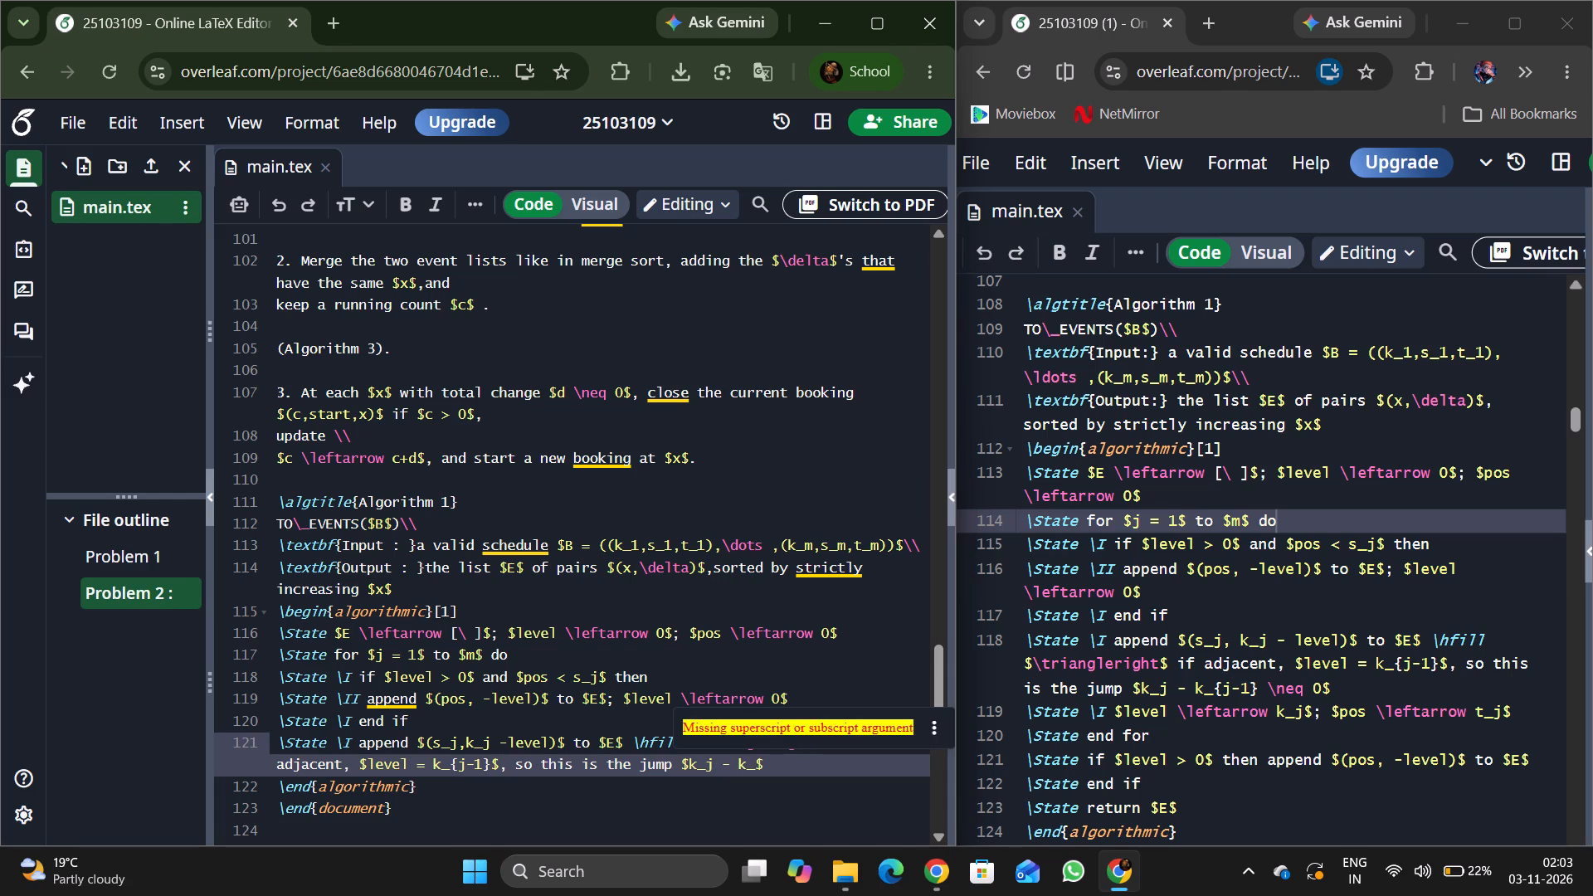
key(shift+braceleft)
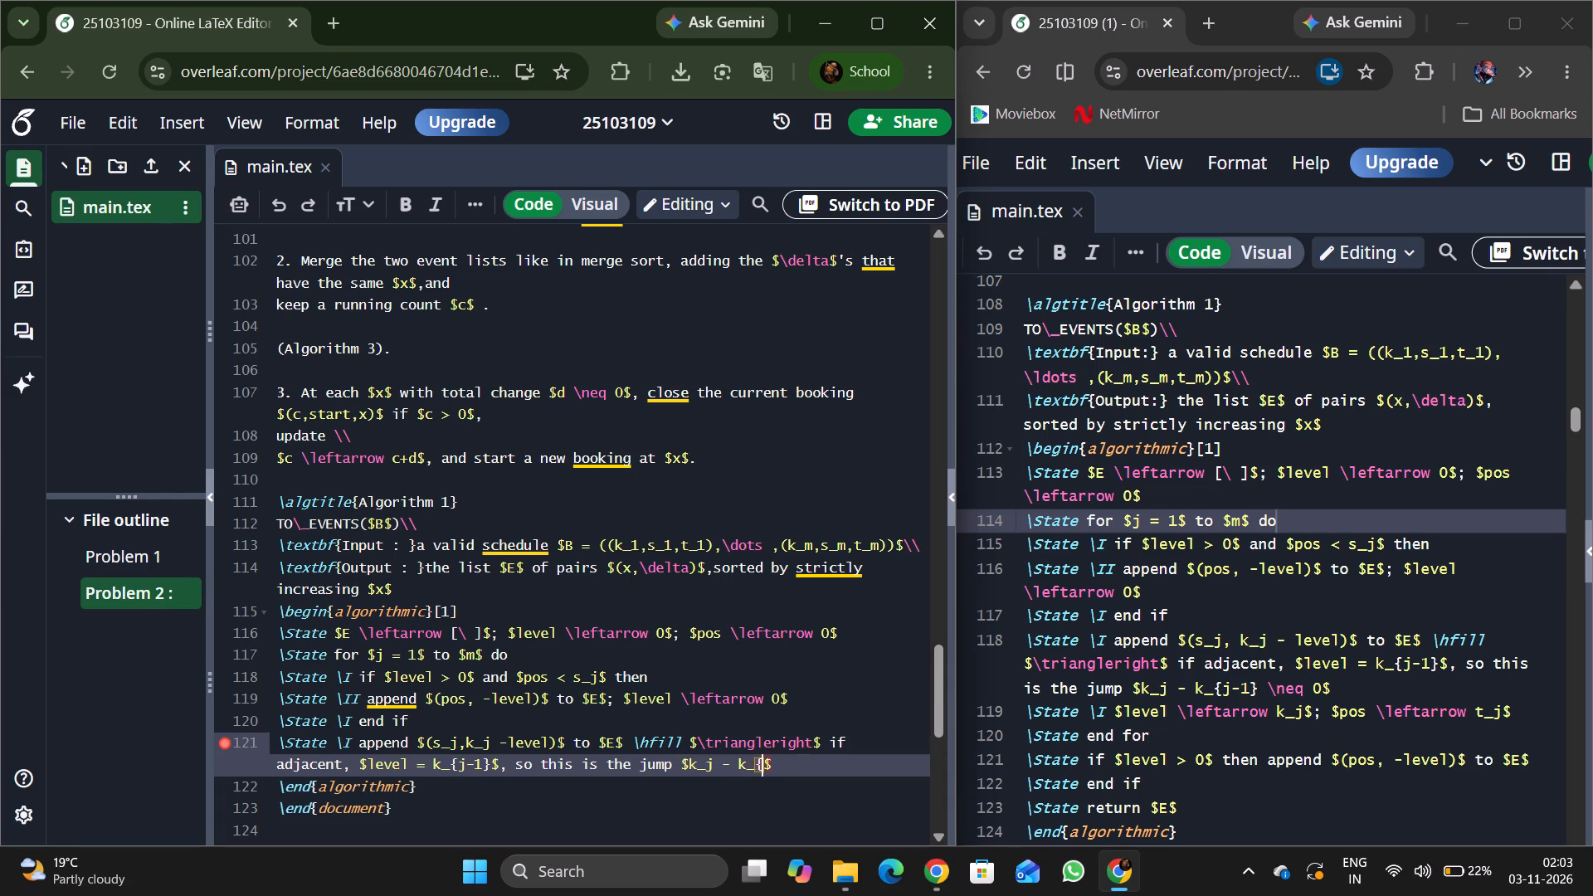
text(j-1)
key(shift+braceright)
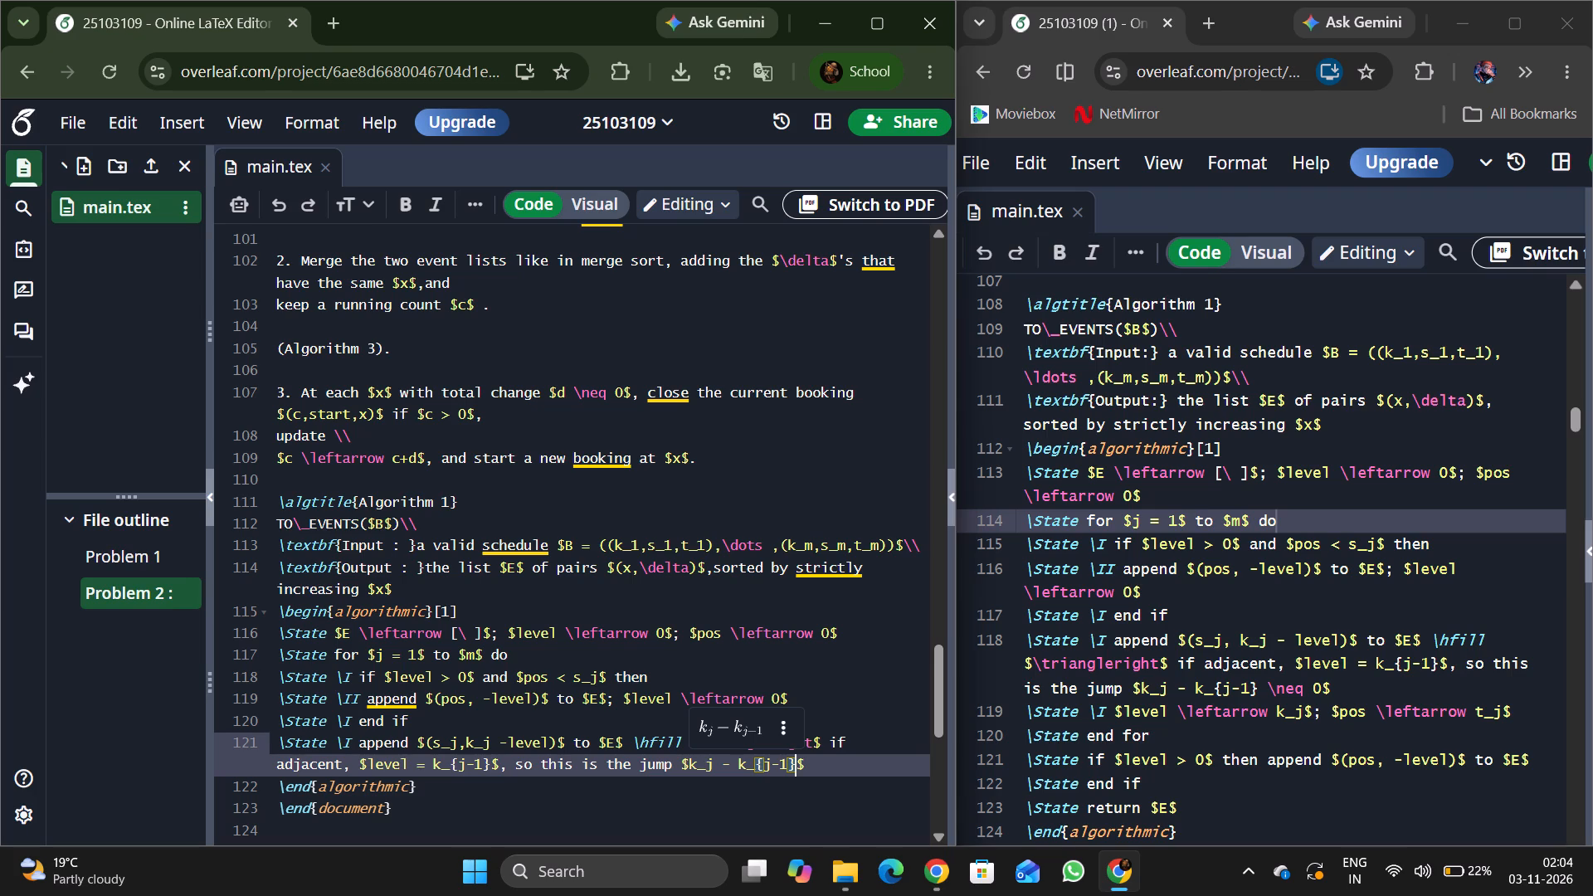
key(Right)
key(Left)
Extend the jump formula inside its math delimiters with "\neq 0", so that it reads $k_j - k_{j-1} \neq 0$.
key(space)
text(\)
text(ne)
key(q)
key(Return)
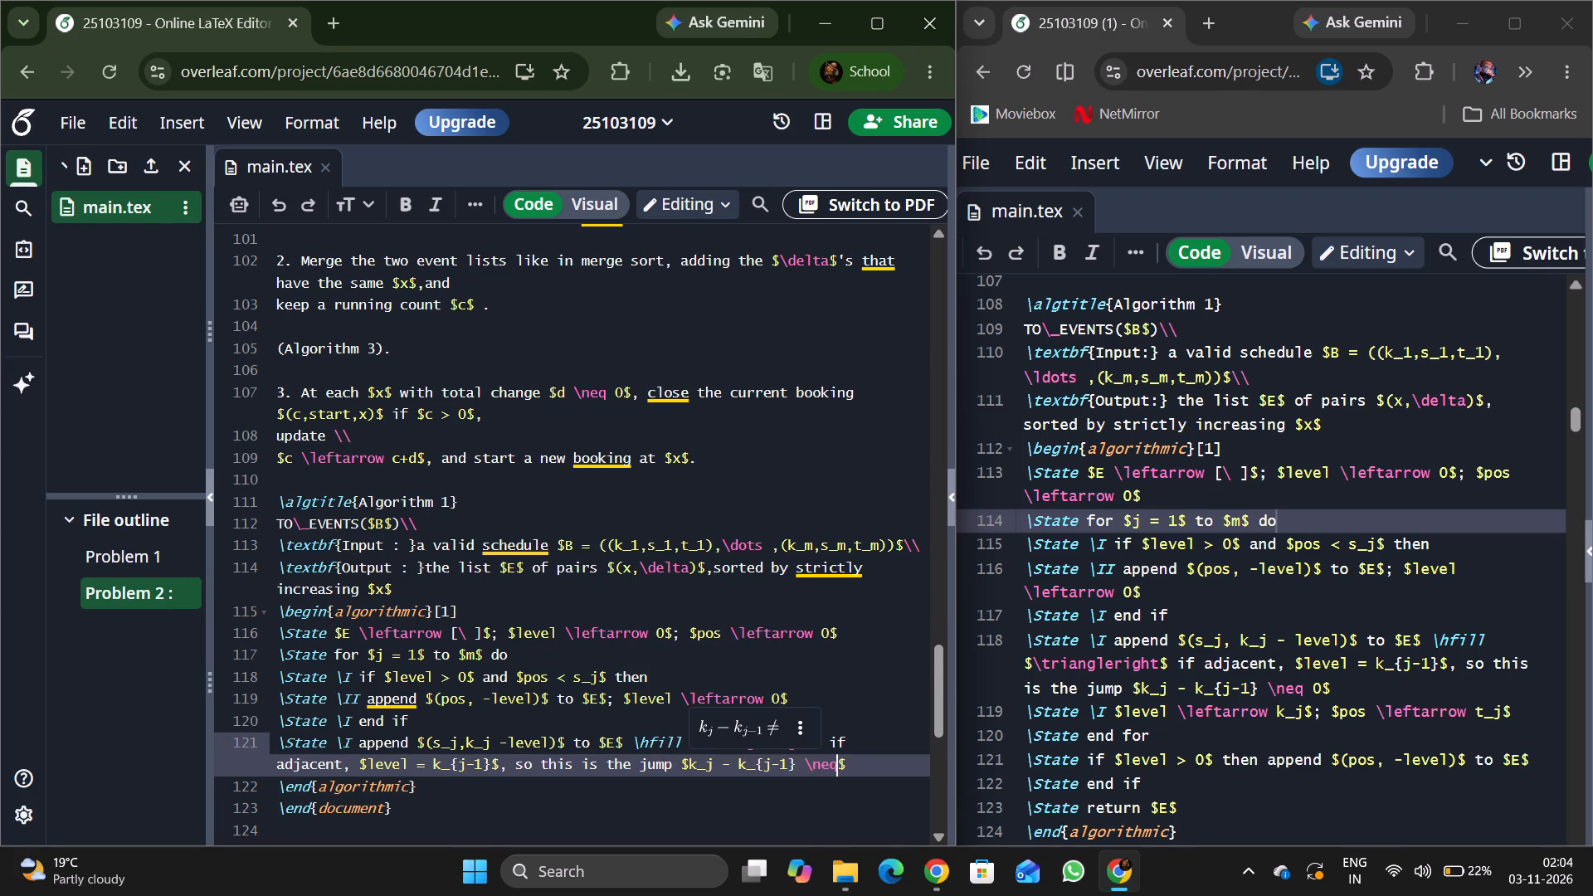
key(space)
key(0)
key(Right)
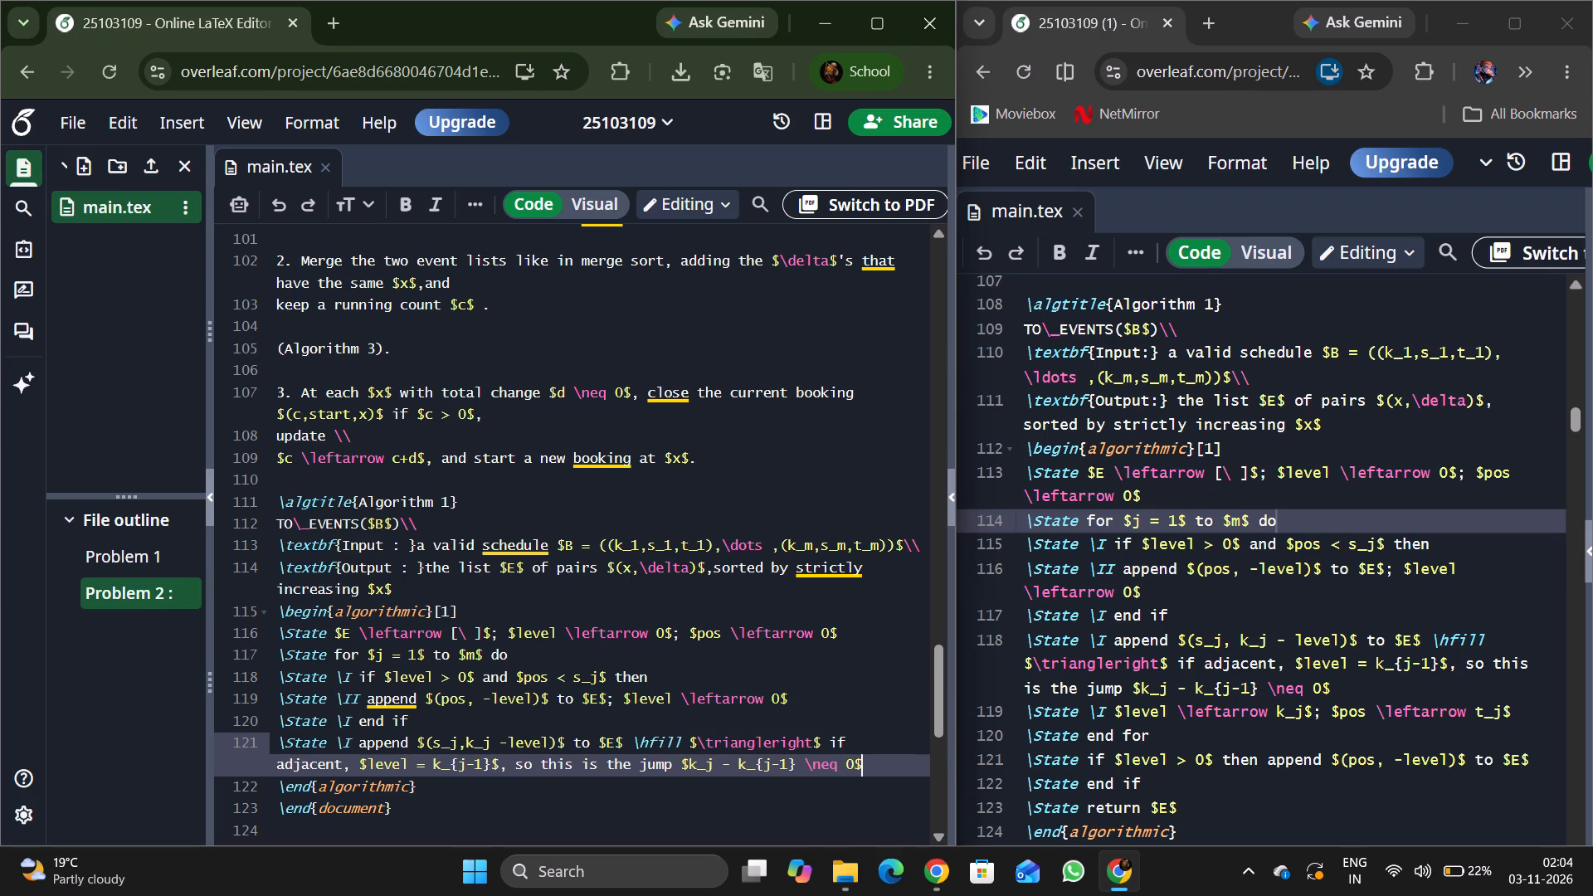
Add a new line "\State \I $level \leftarrow k_j$" below the append line in Algorithm 1.
key(Return)
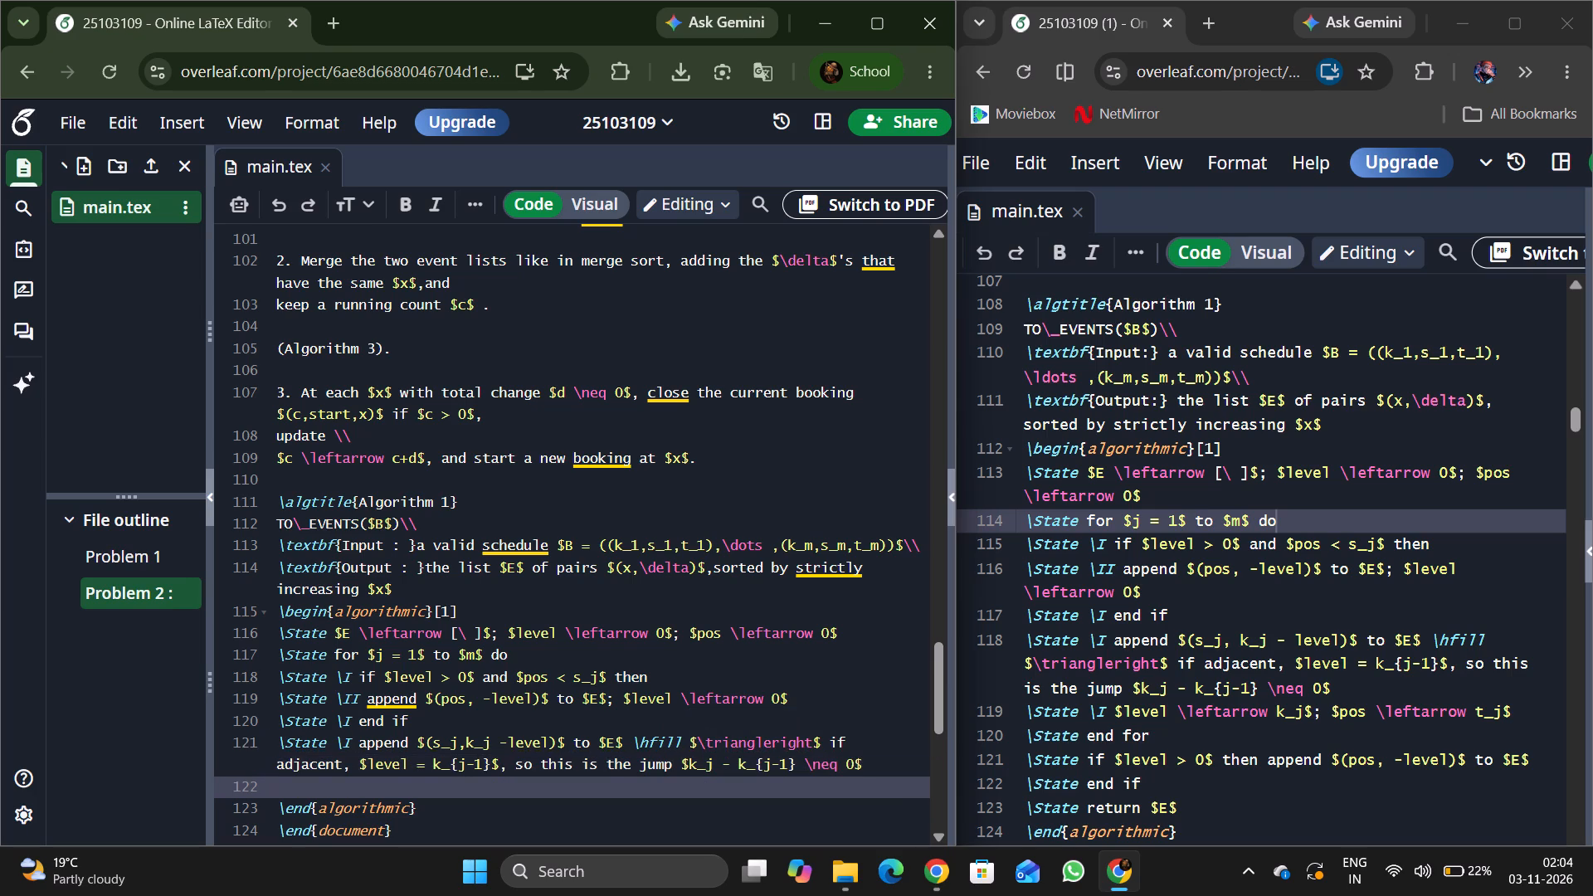
key(ctrl+v)
key(shift+dollar)
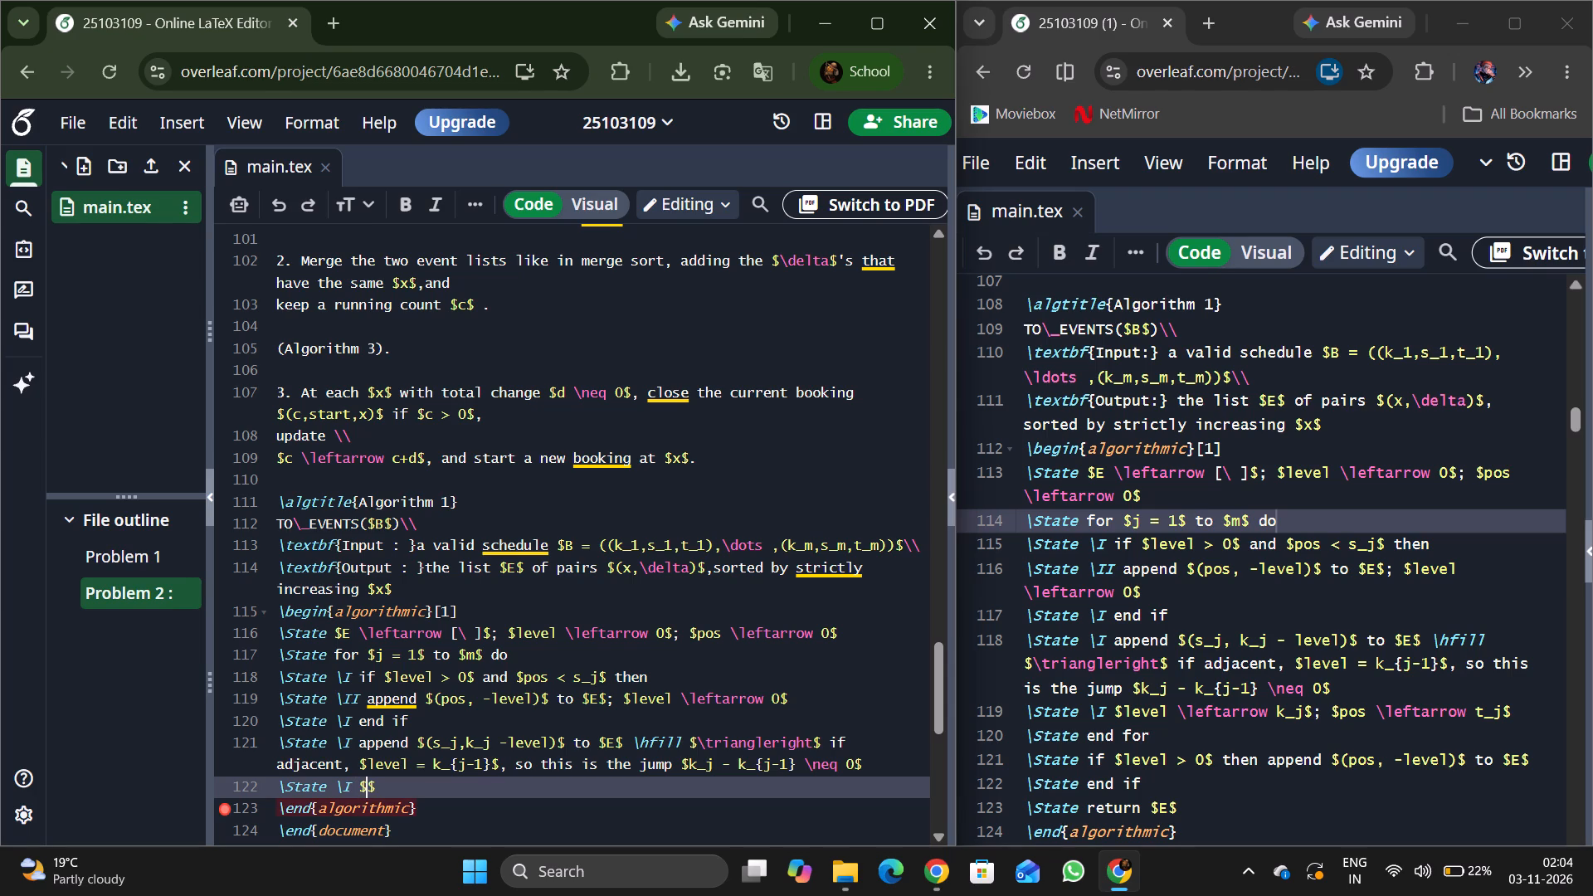
text(level)
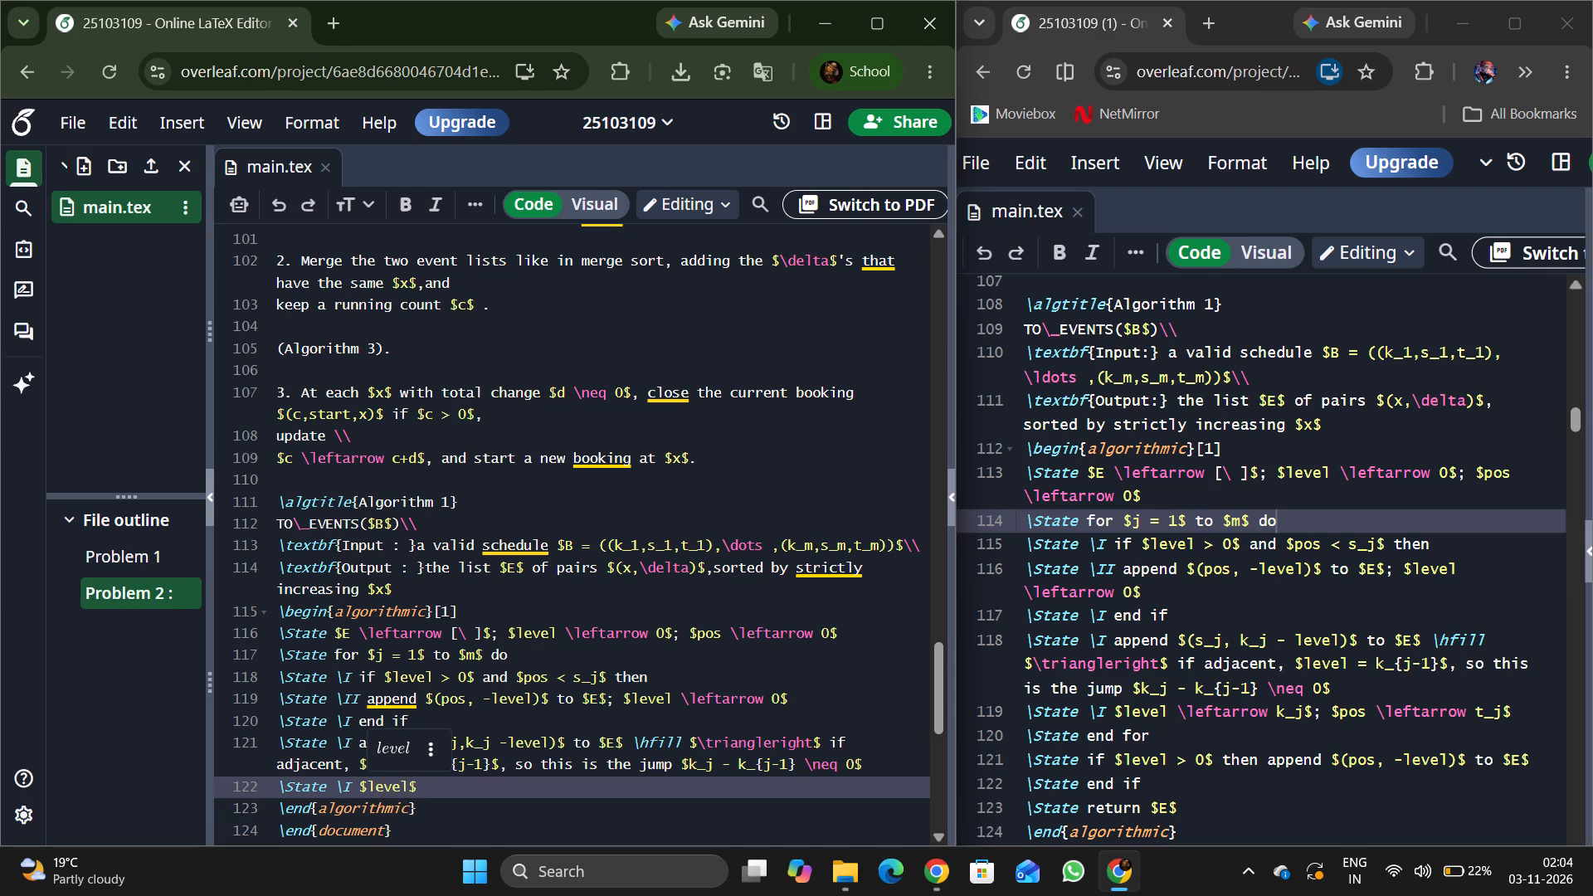
key(space)
text(\lef)
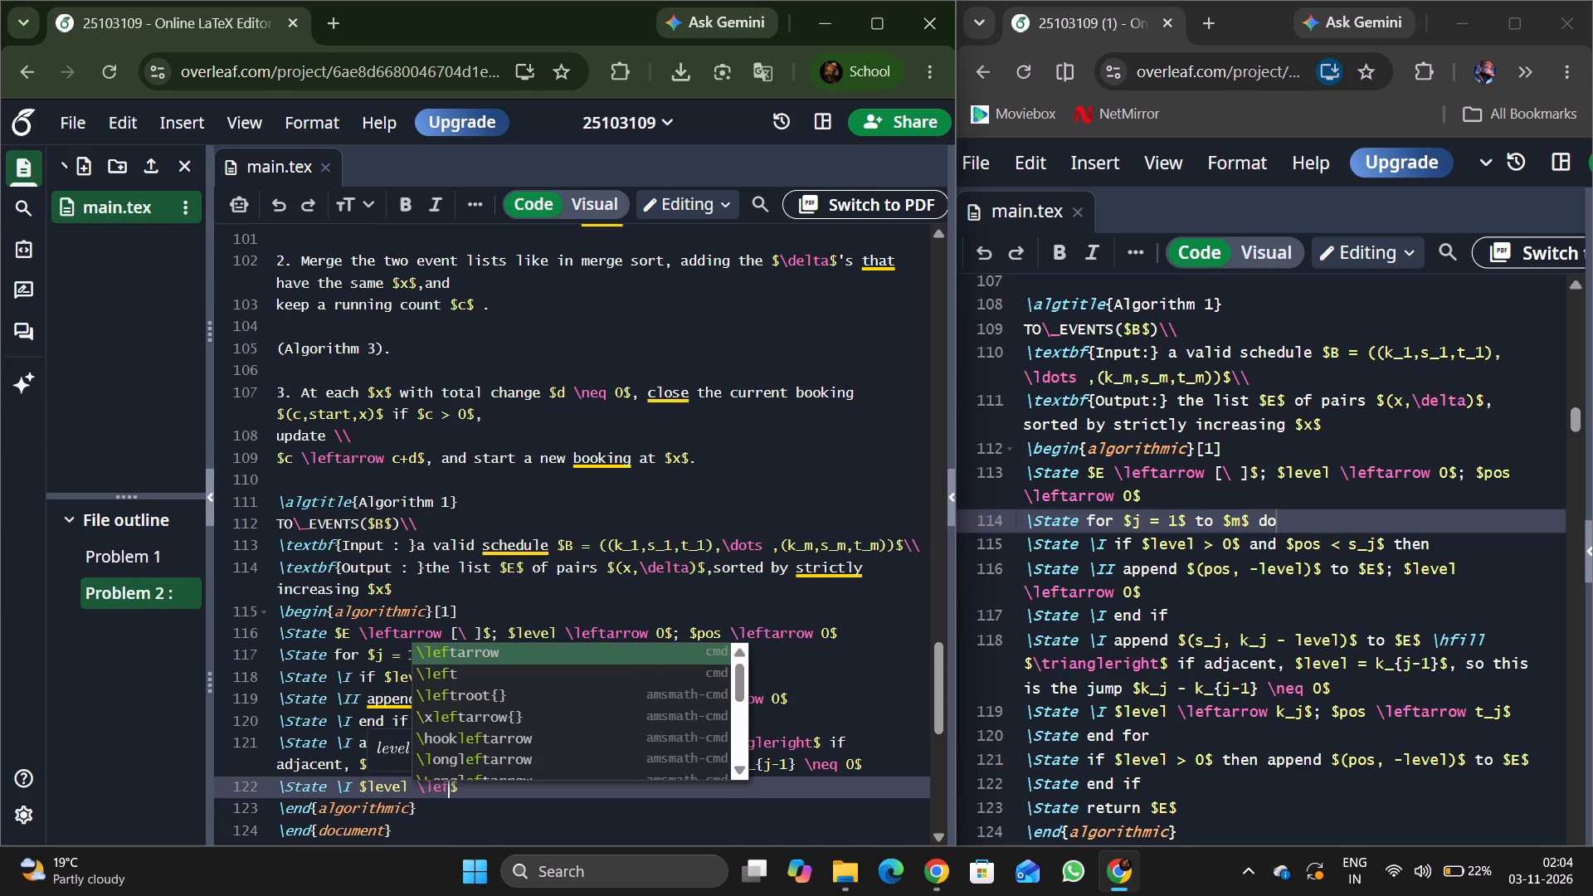
key(Return)
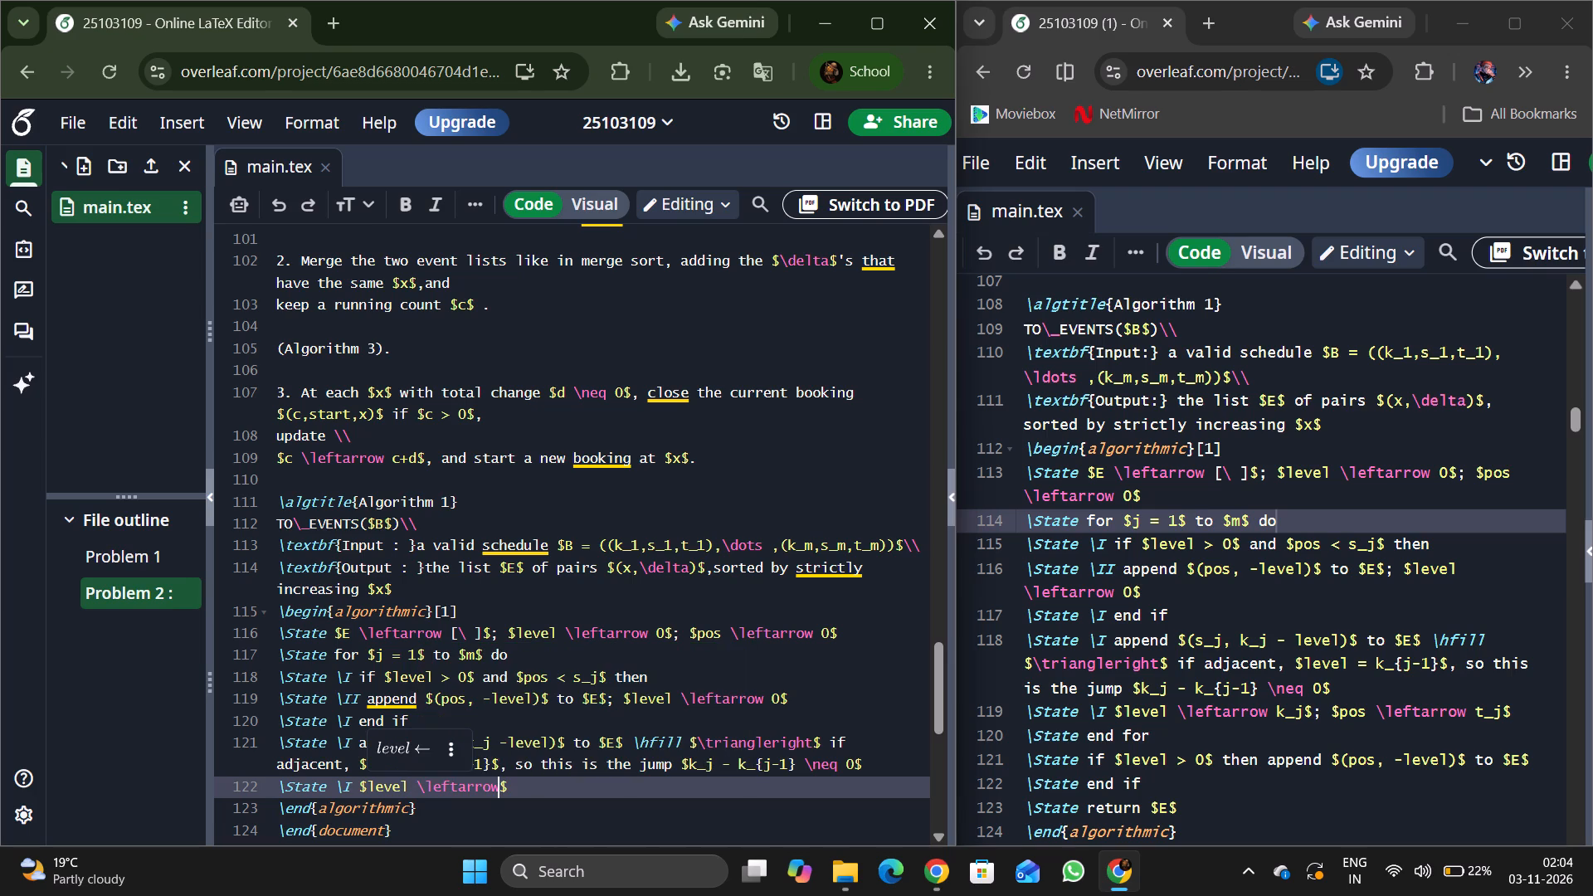
key(space)
text(k_j)
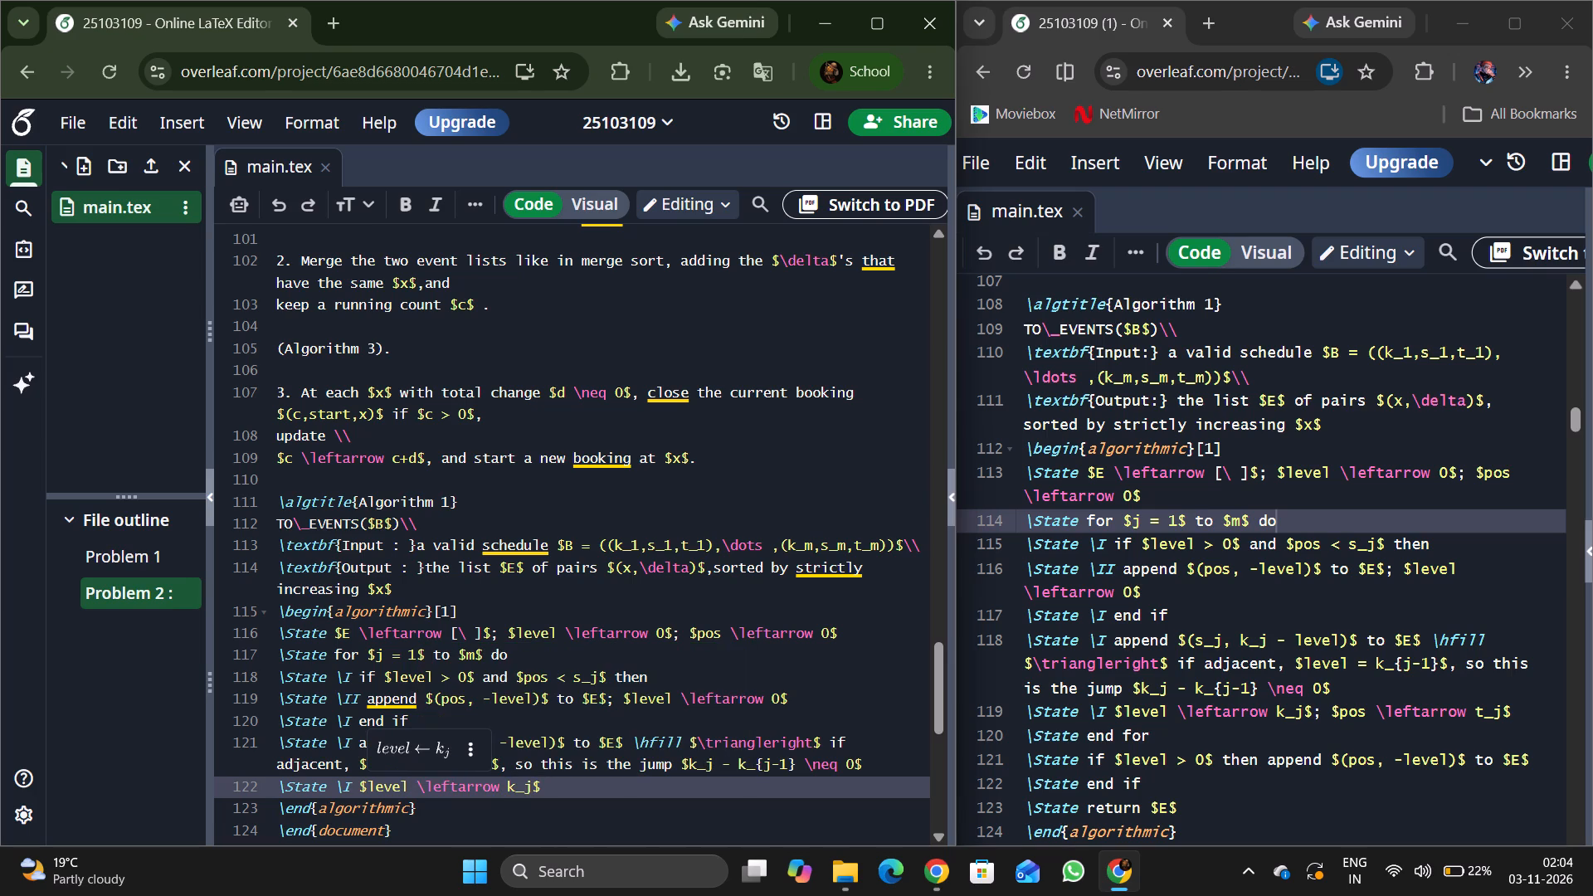
key(Right)
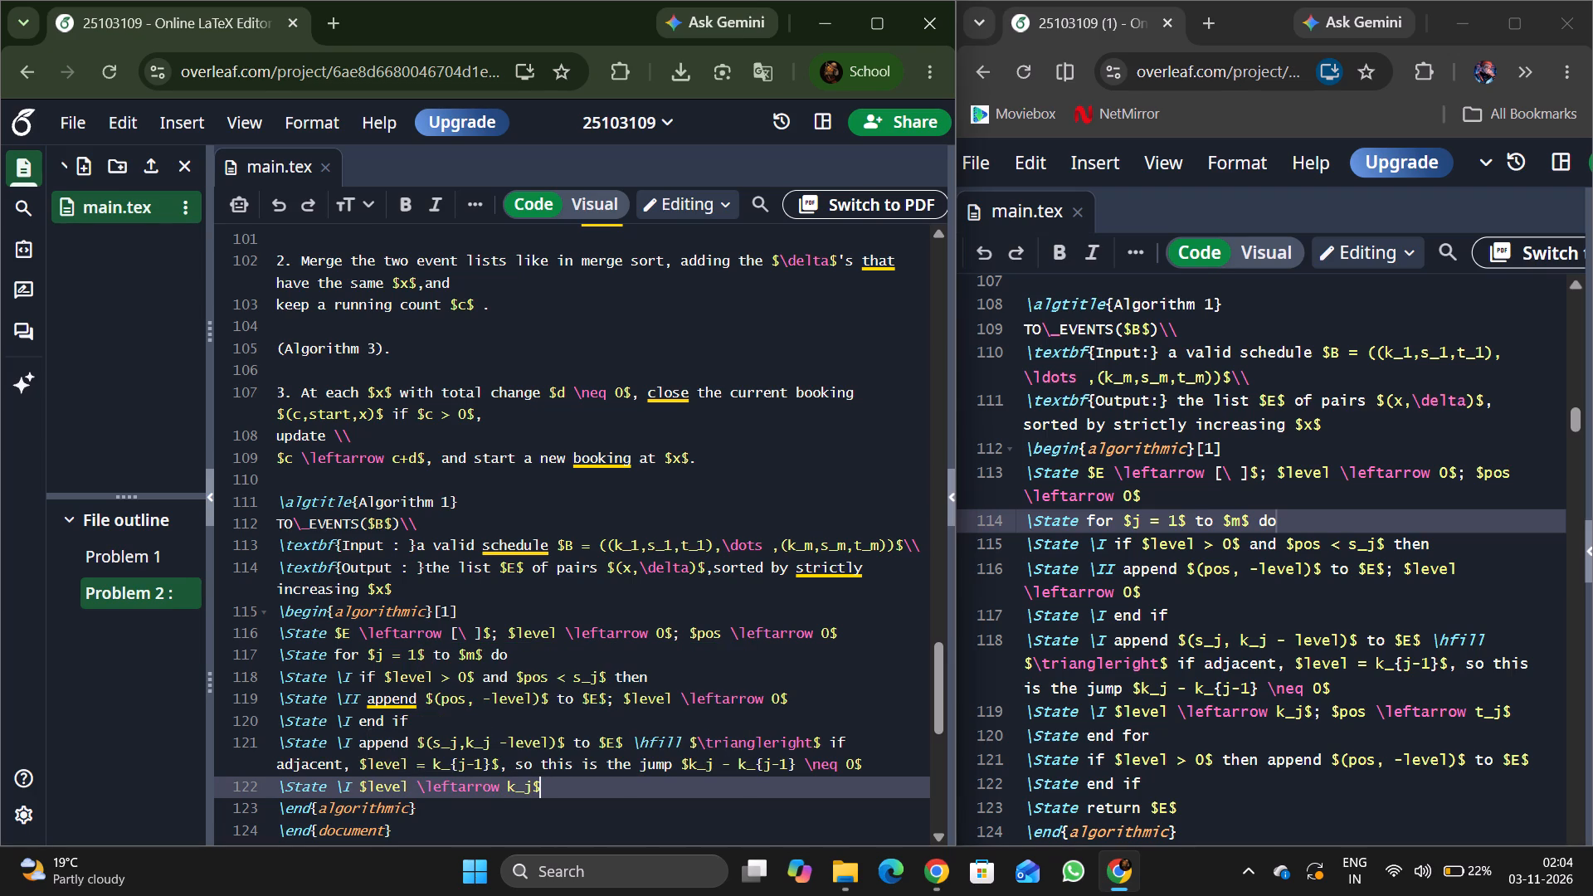
Continue the level assignment line with "; $pos \leftarrow t_j$".
key(semicolon)
key(space)
text($pos)
key(space)
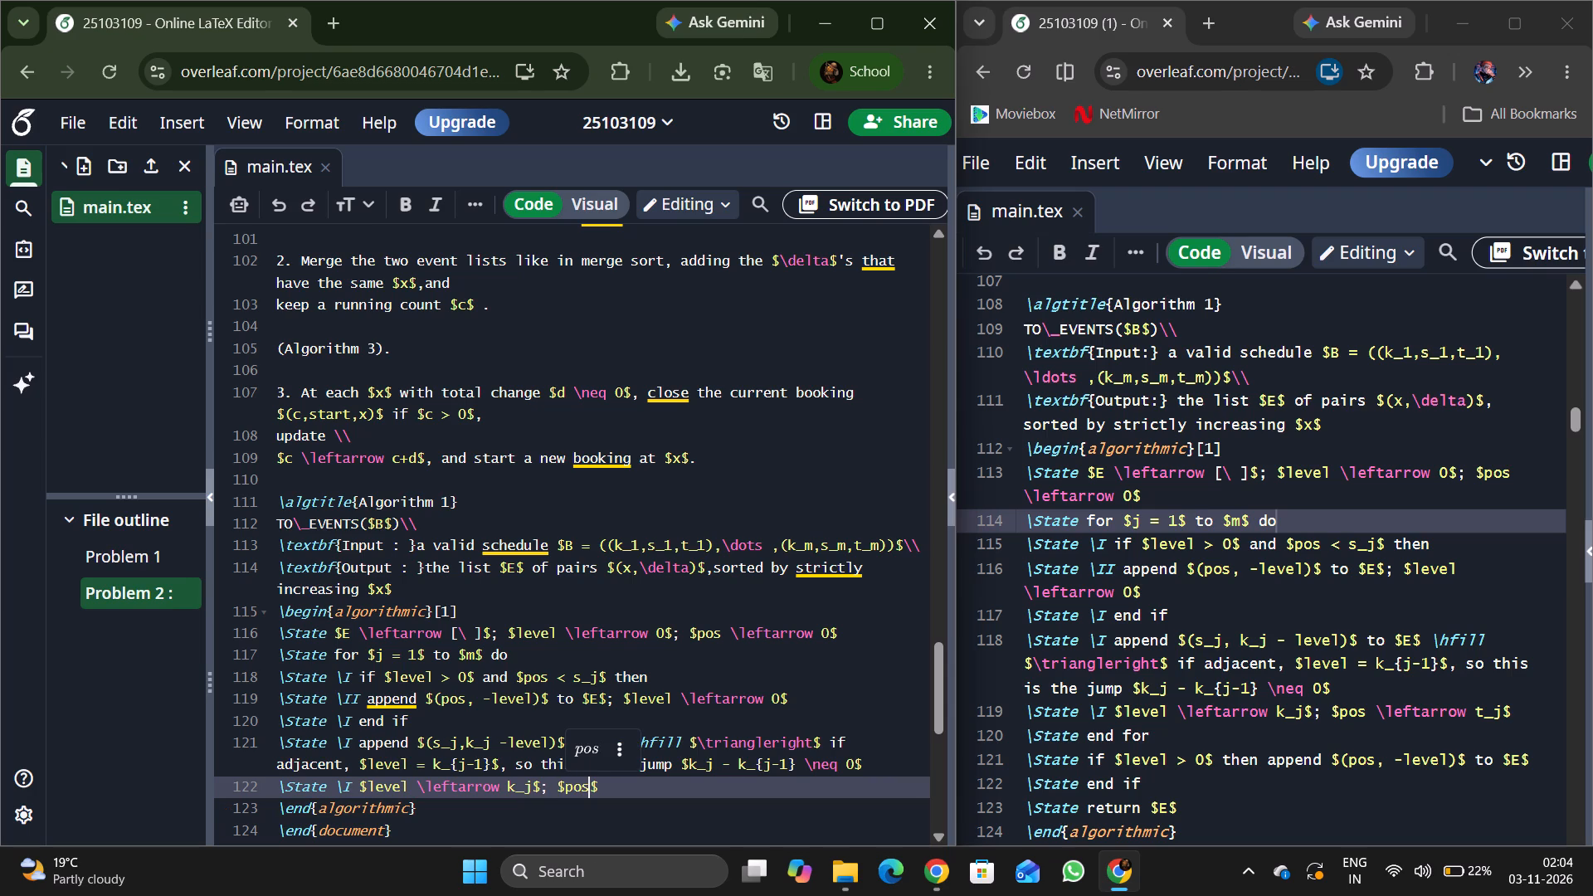
text(\lef)
key(Return)
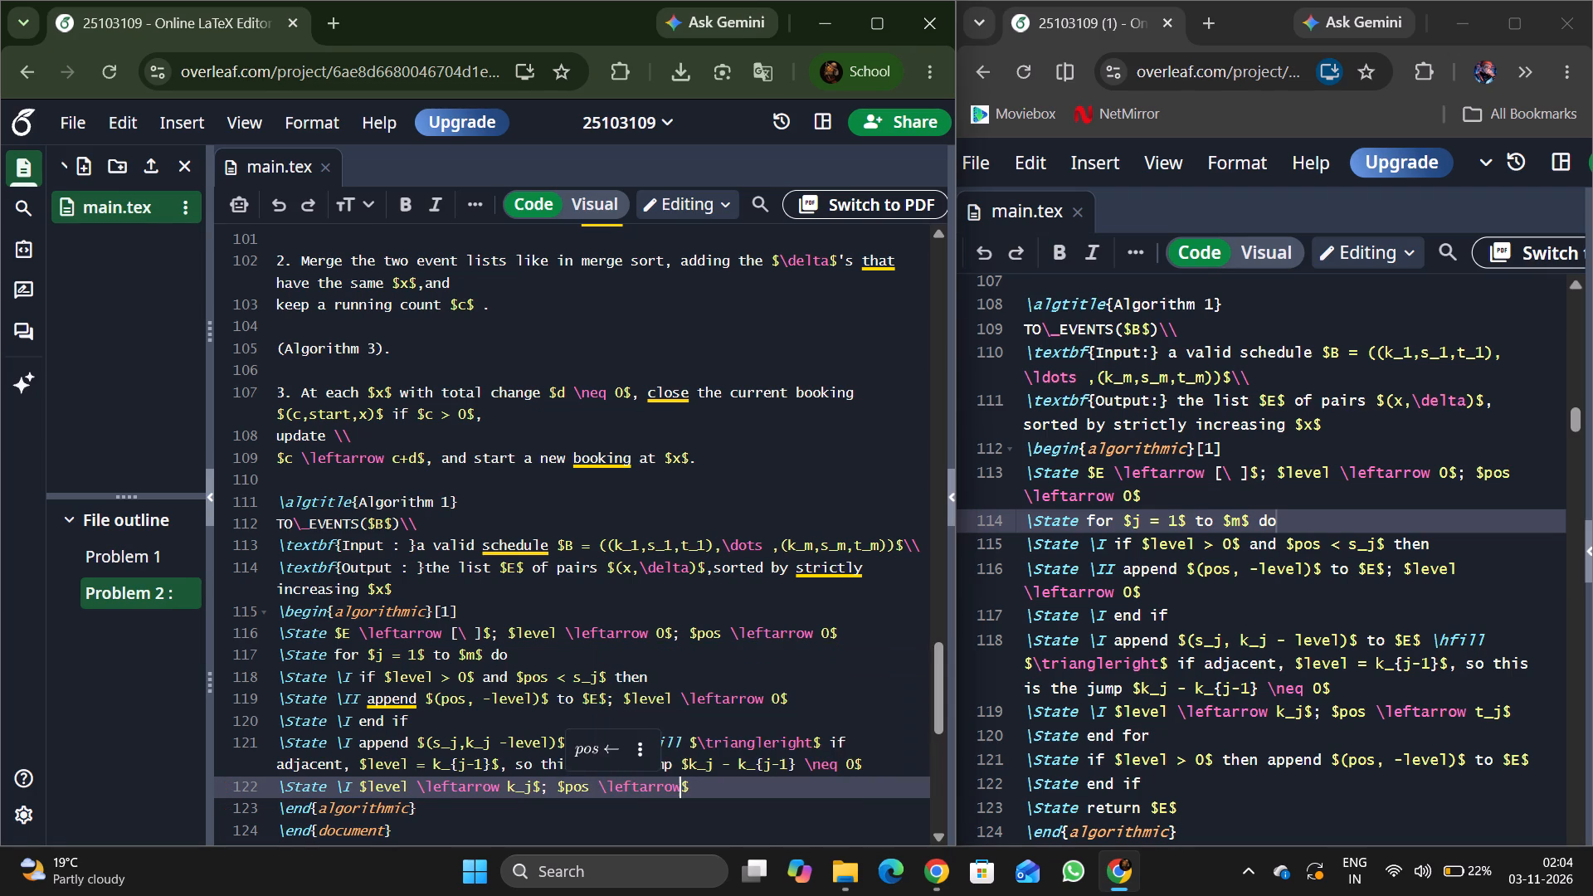
key(space)
key(t)
text(_j)
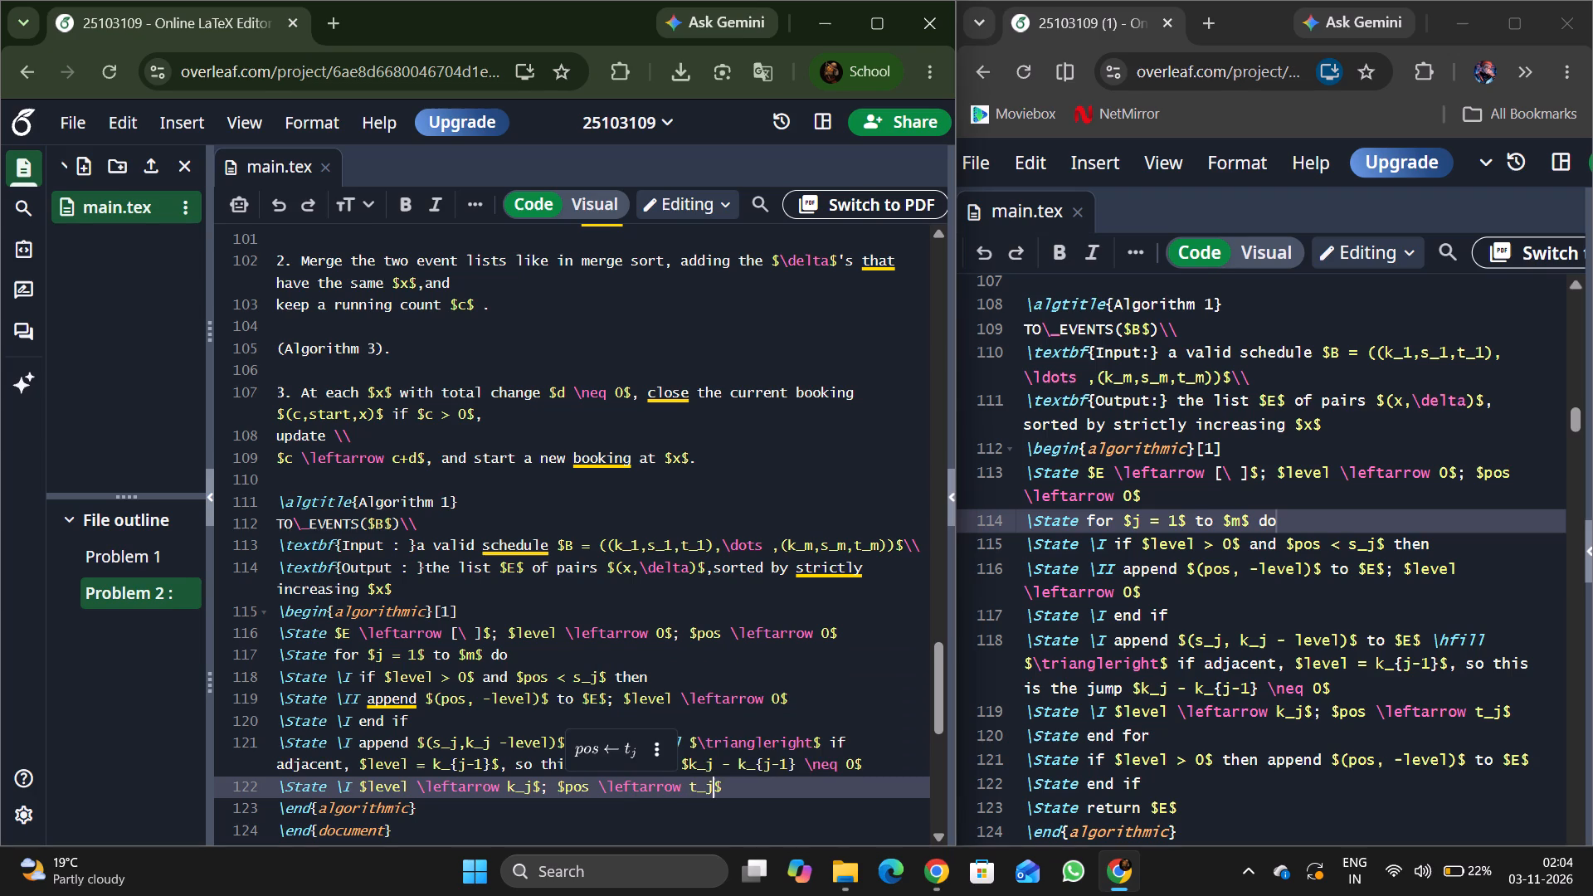
key(Right)
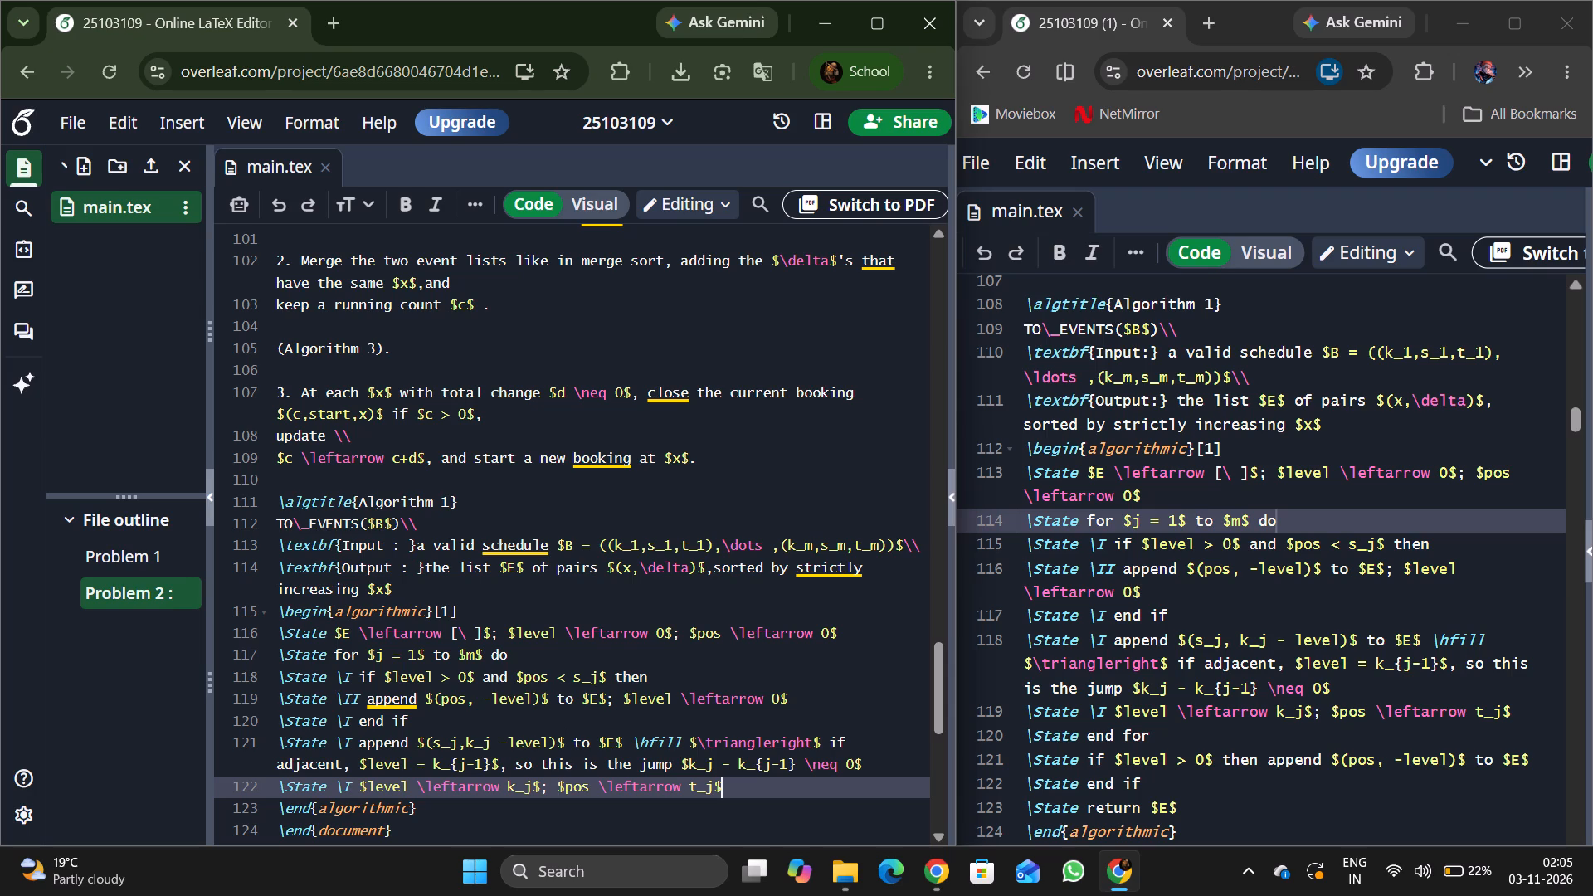
Add the unindented line "\State end for" below the level and pos assignments.
key(Return)
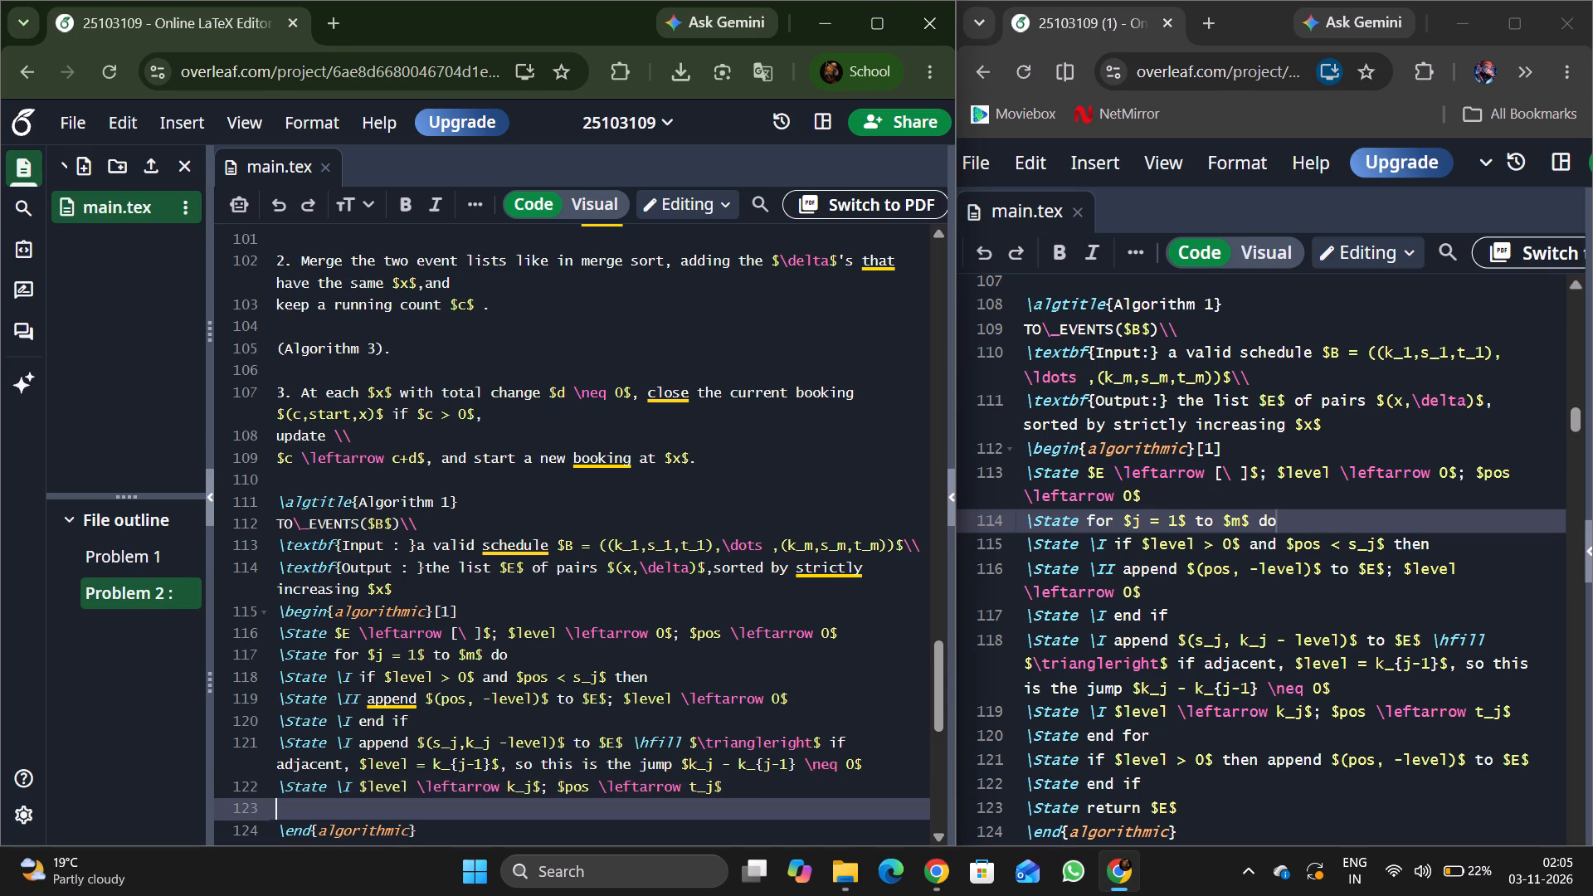
key(ctrl+v)
key(BackSpace)
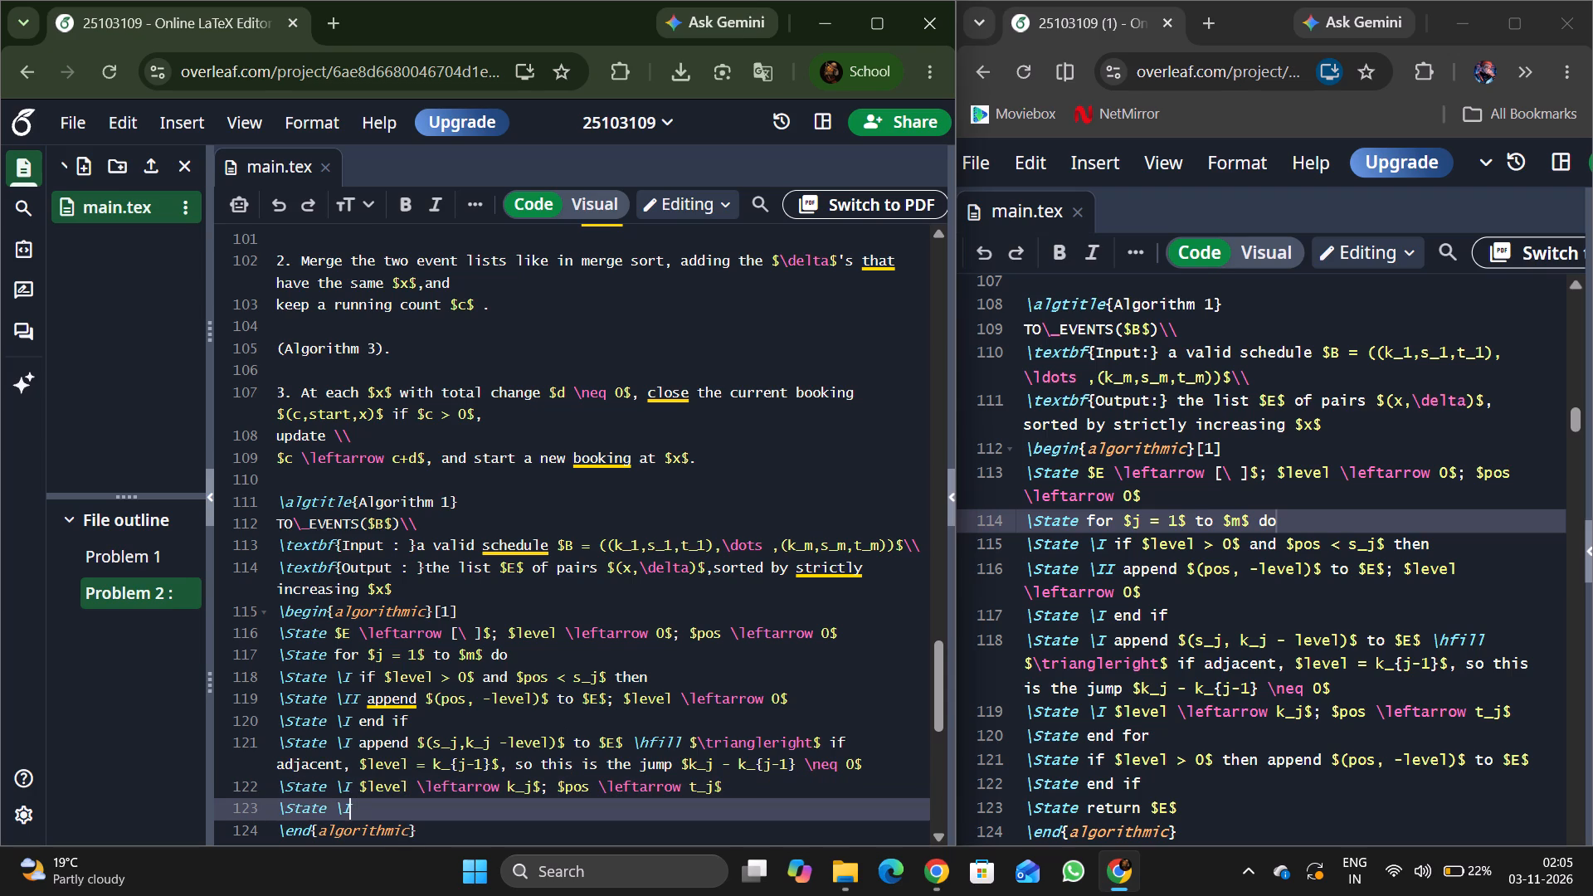
key(BackSpace)
key(BackSpace)
text(end)
key(space)
text(for)
Start a new unindented "\State" line below "end for", without the \I indent.
key(Return)
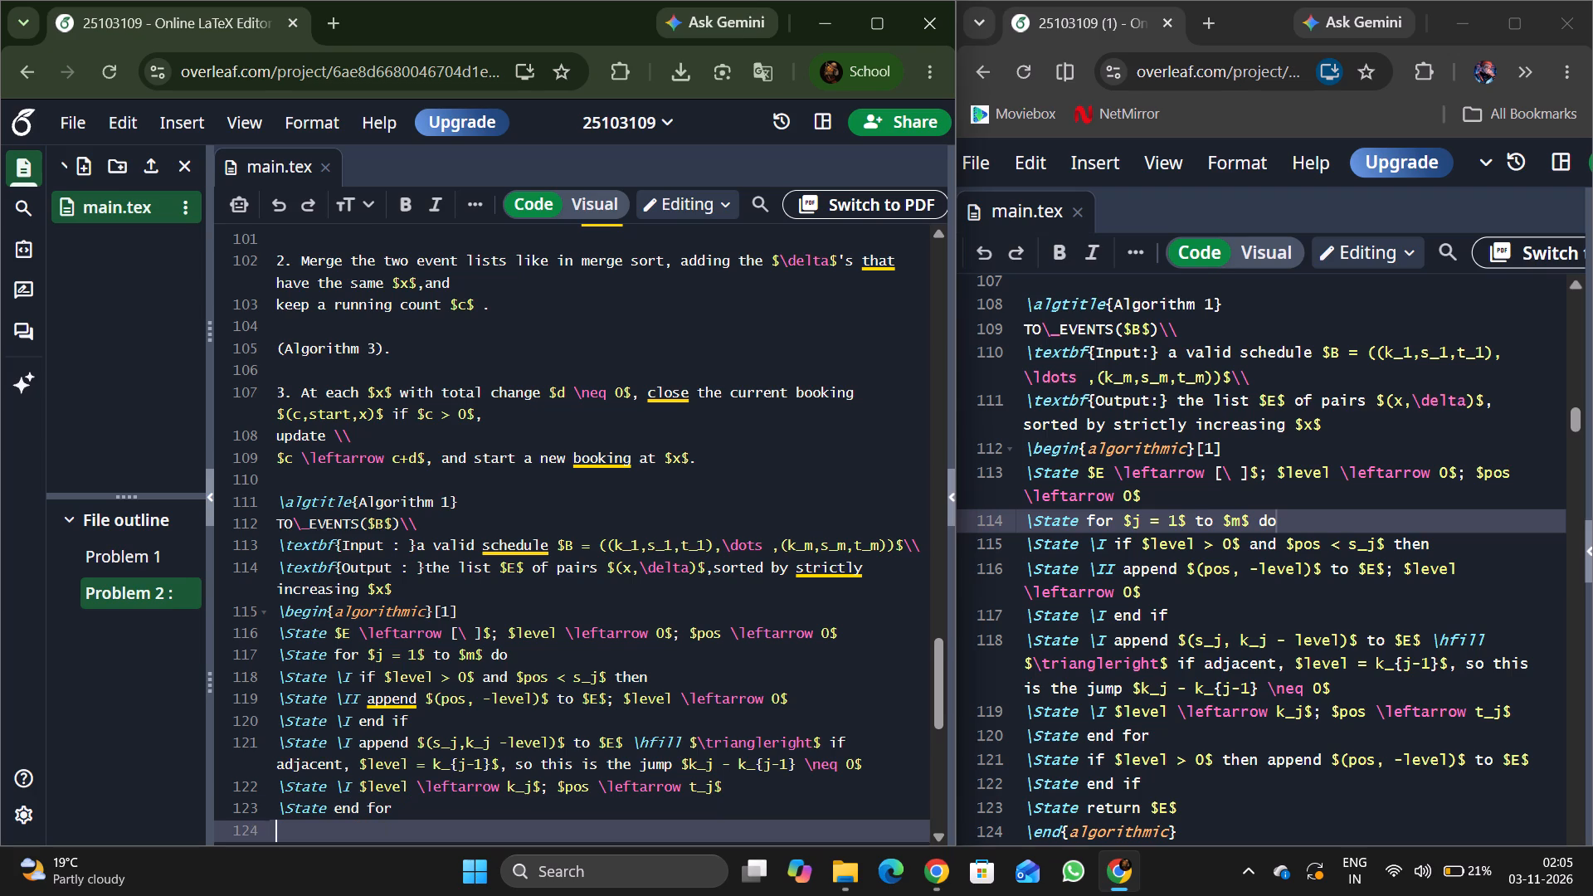
key(ctrl+v)
key(Return)
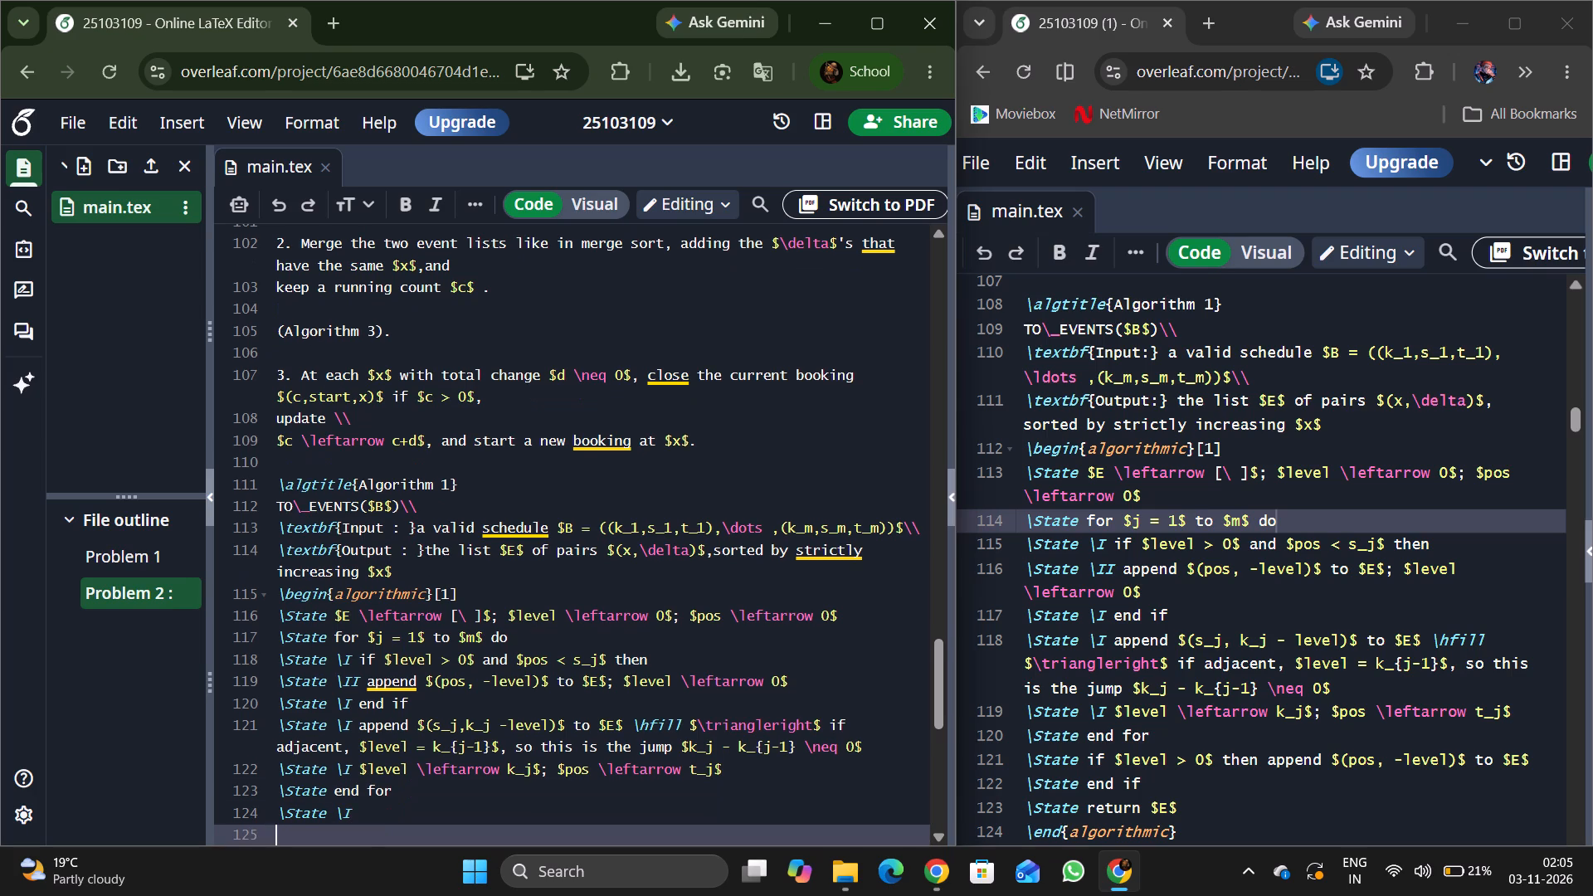
key(BackSpace)
key(BackSpace)
key(BackSpace)
key(BackSpace)
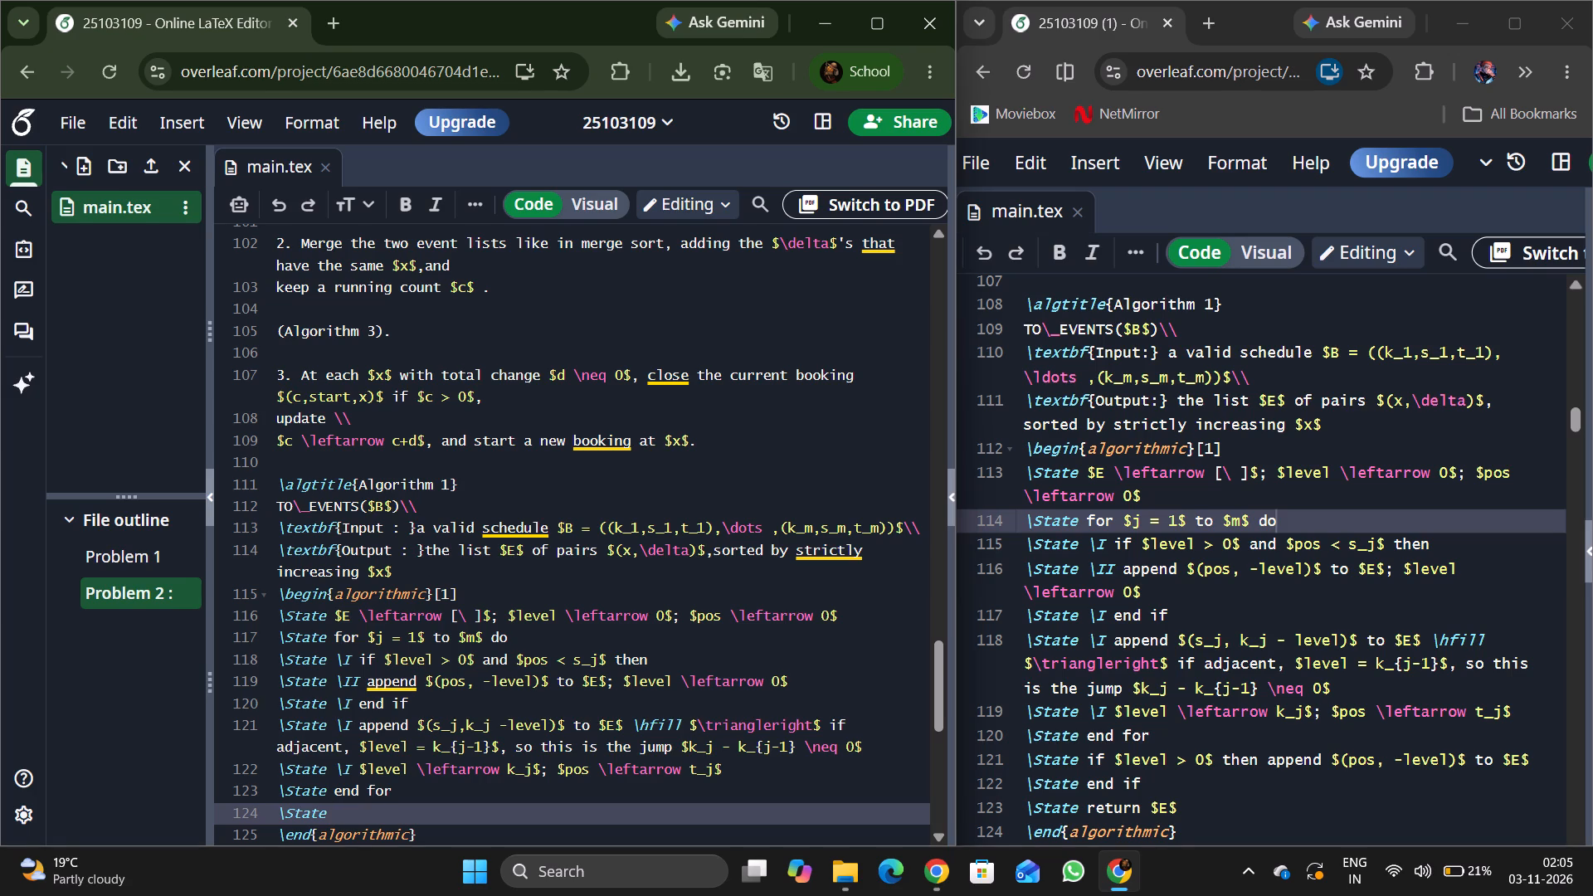
Check the reference's compiled Algorithm 1 and delete everything from \hfill onward on the $(s_j,k_j -level)$ append line, so that it ends with "to $E$".
scroll(1172, 703, down, 1)
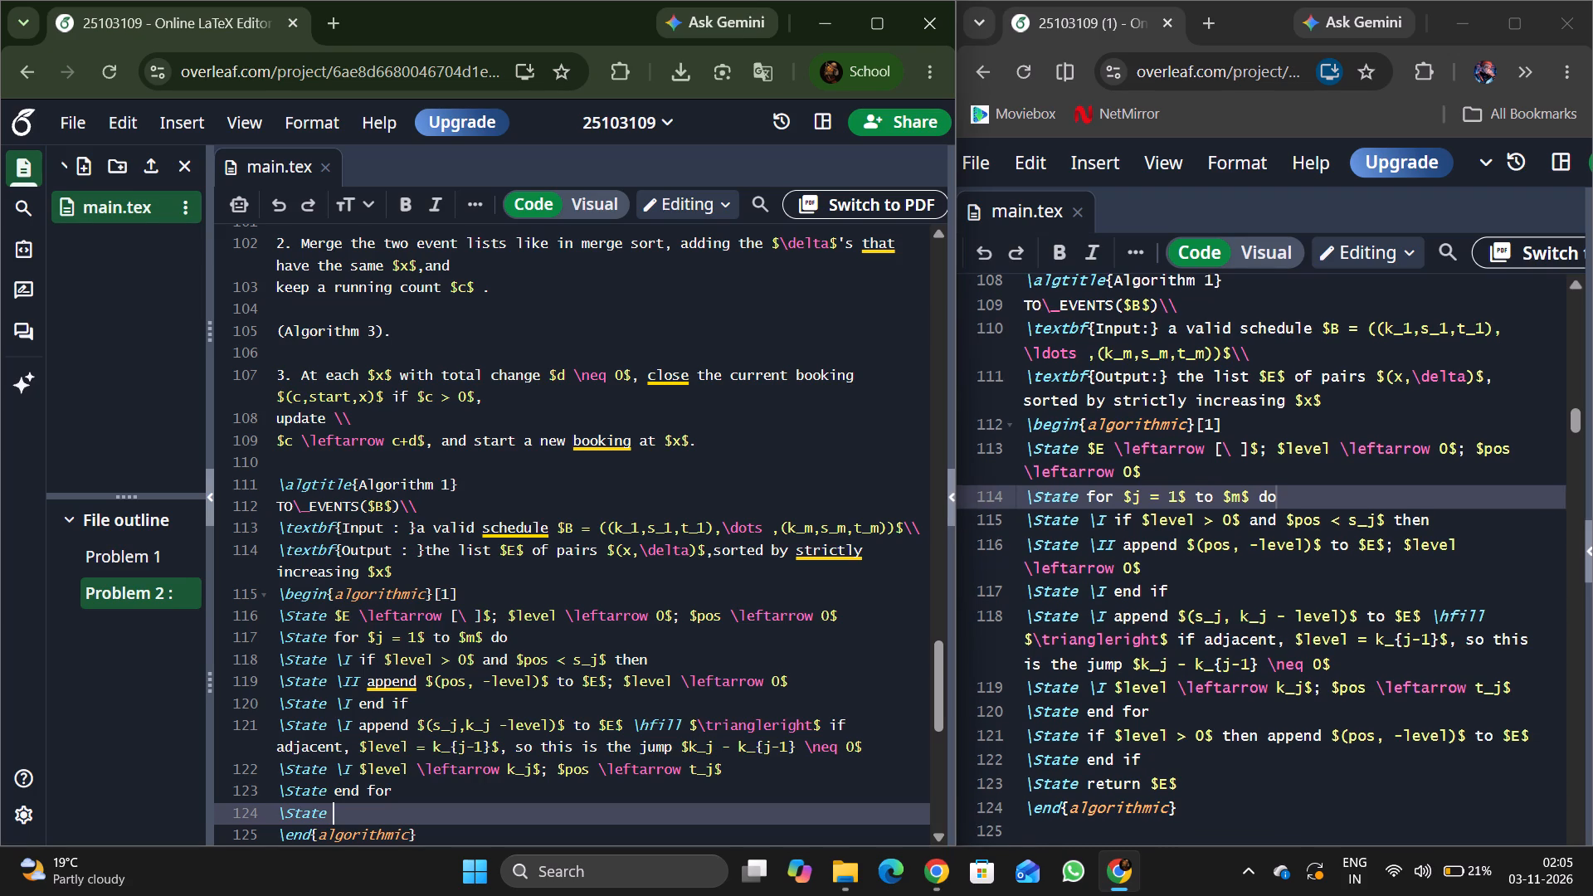
scroll(1172, 703, down, 1)
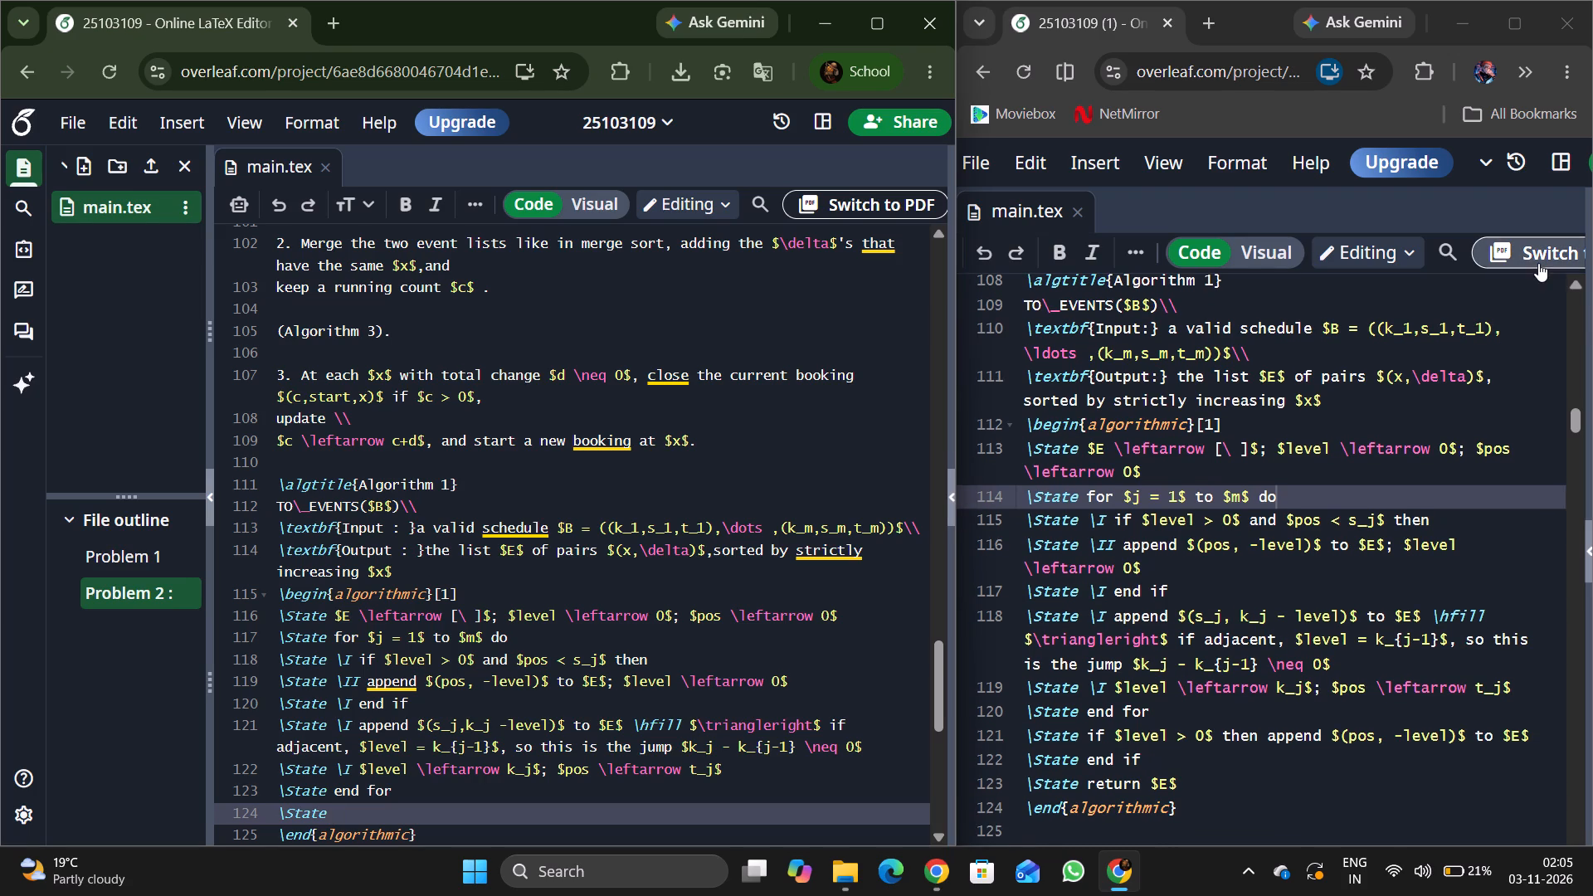
click(1538, 263)
scroll(1305, 552, down, 1)
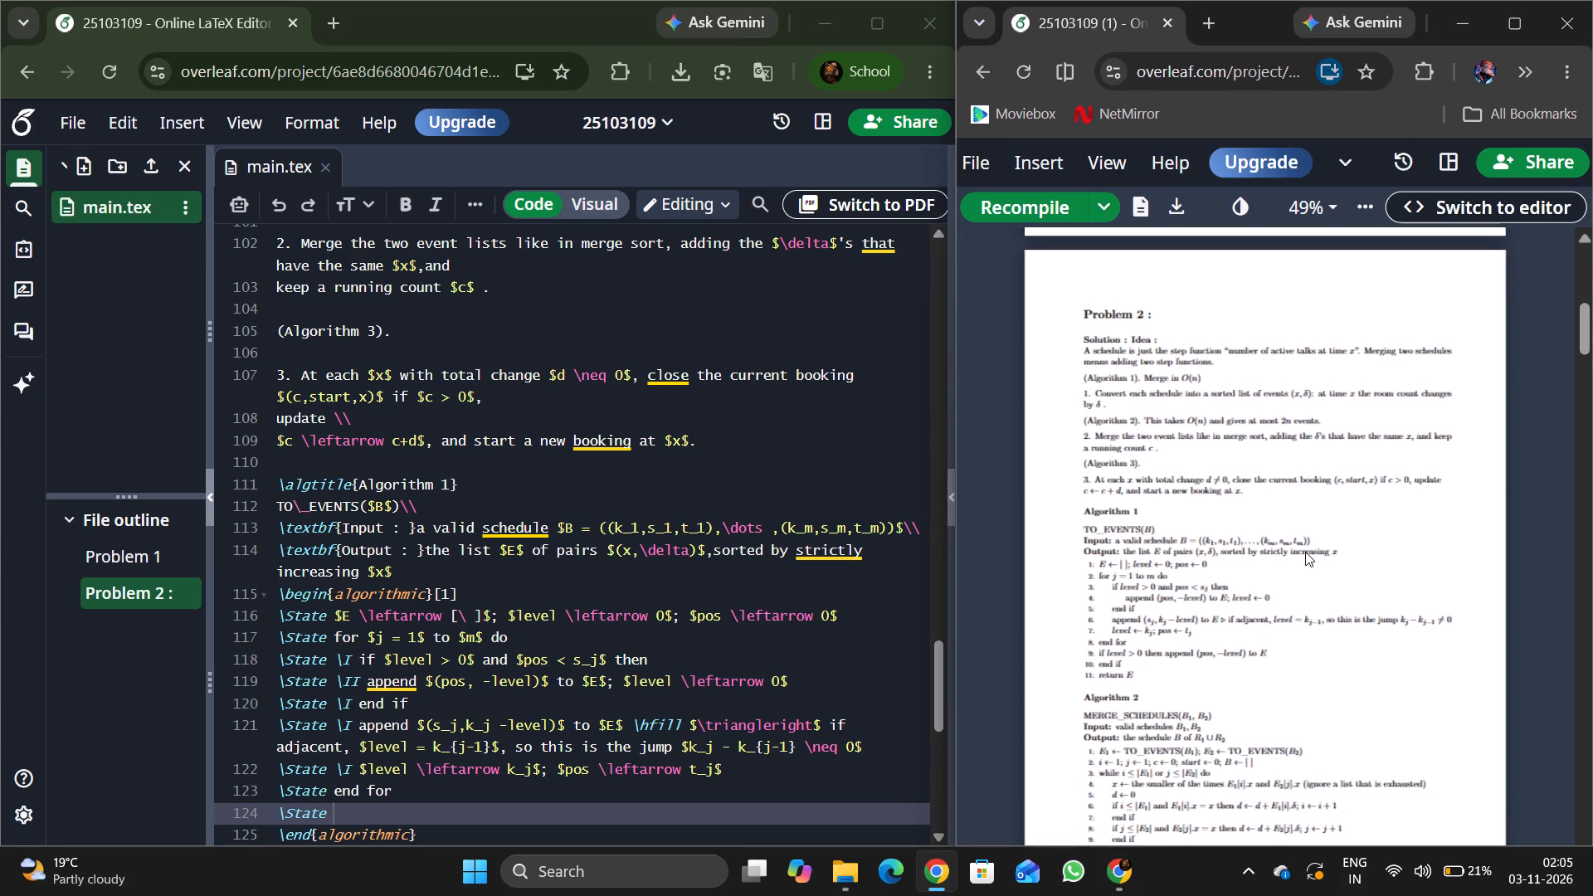
scroll(1305, 552, down, 1)
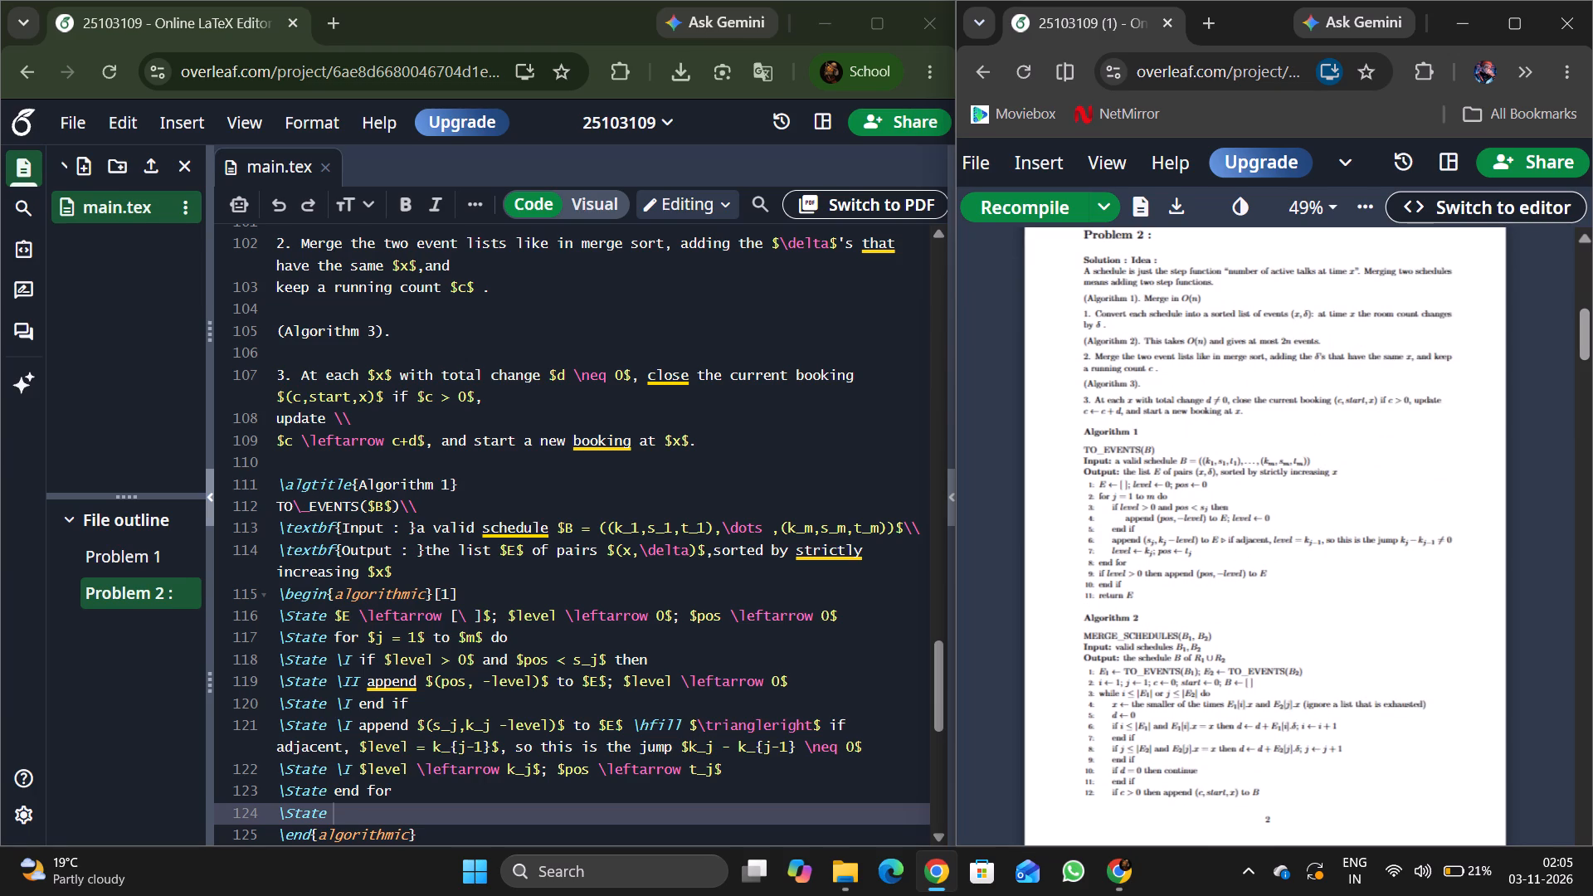
click(1426, 201)
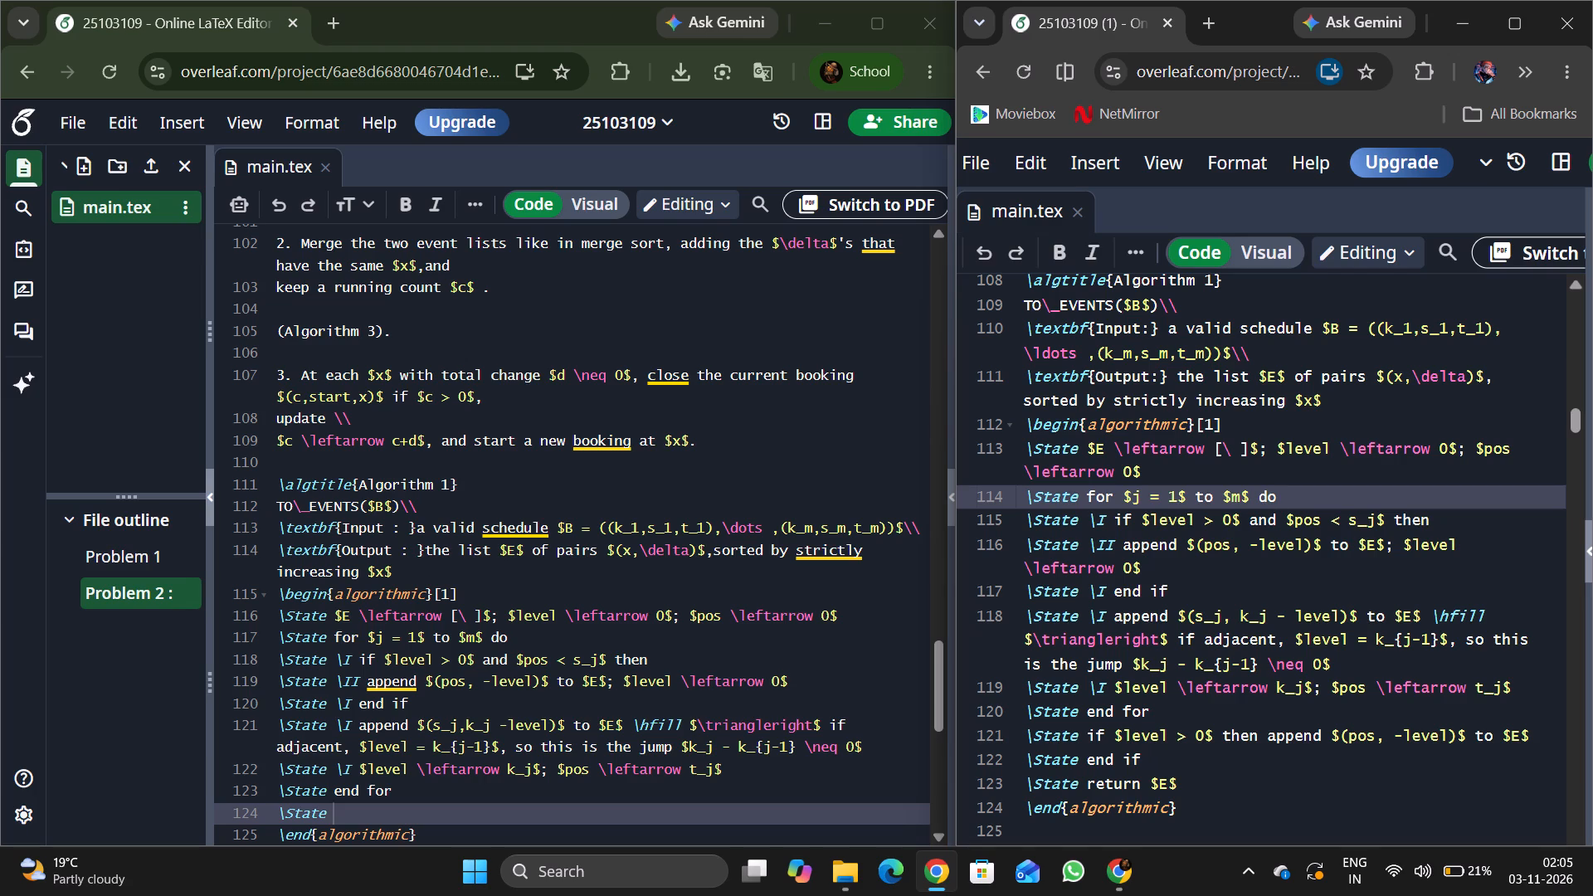
drag(636, 723, 828, 743)
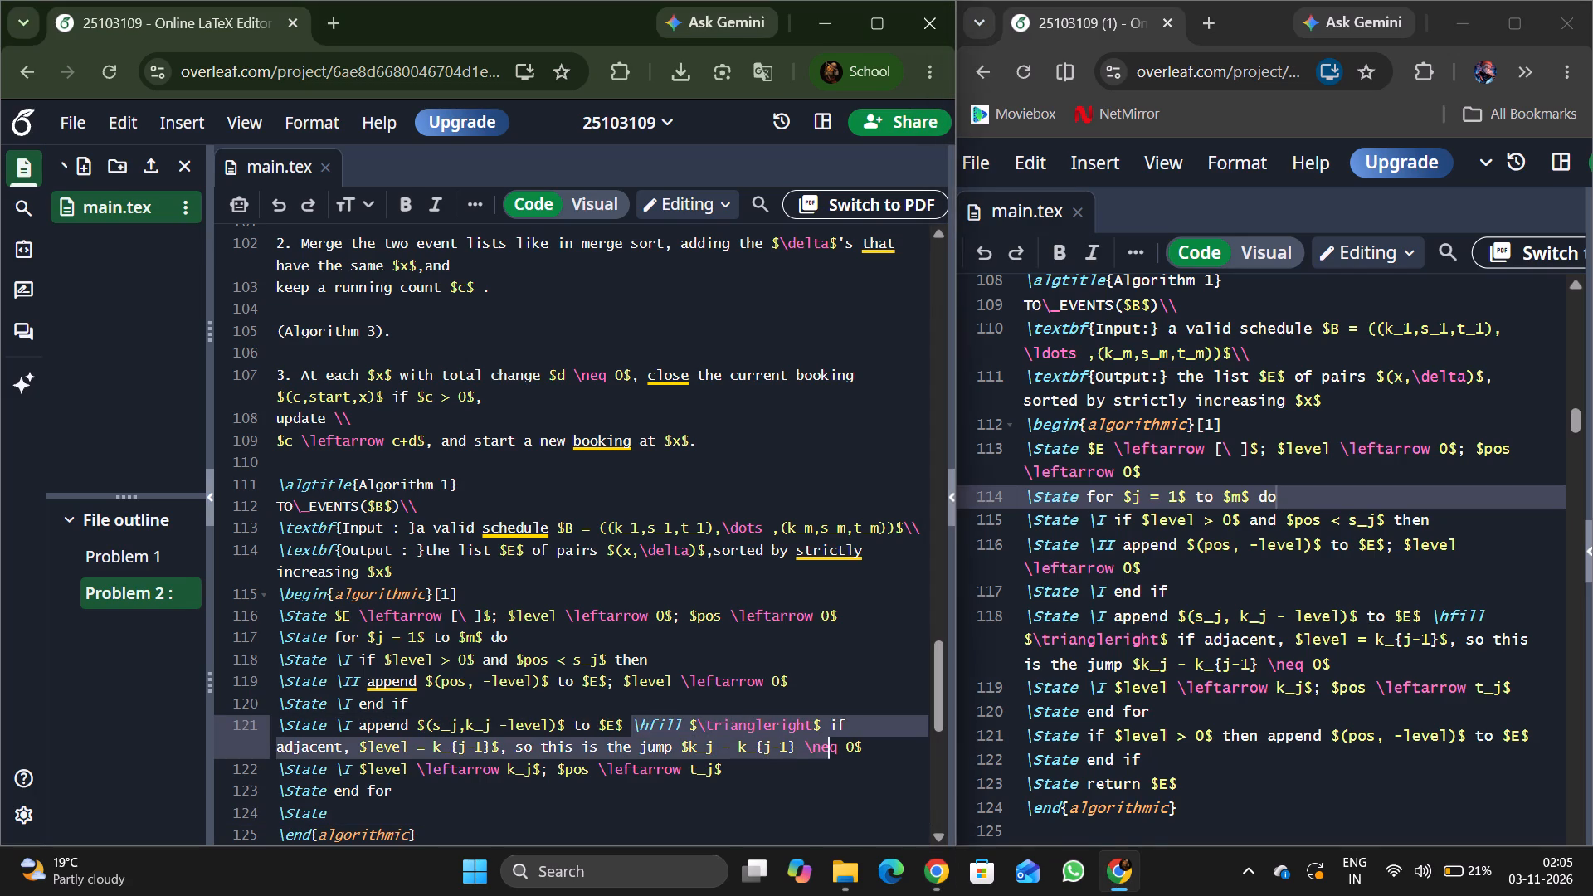
drag(828, 743, 860, 747)
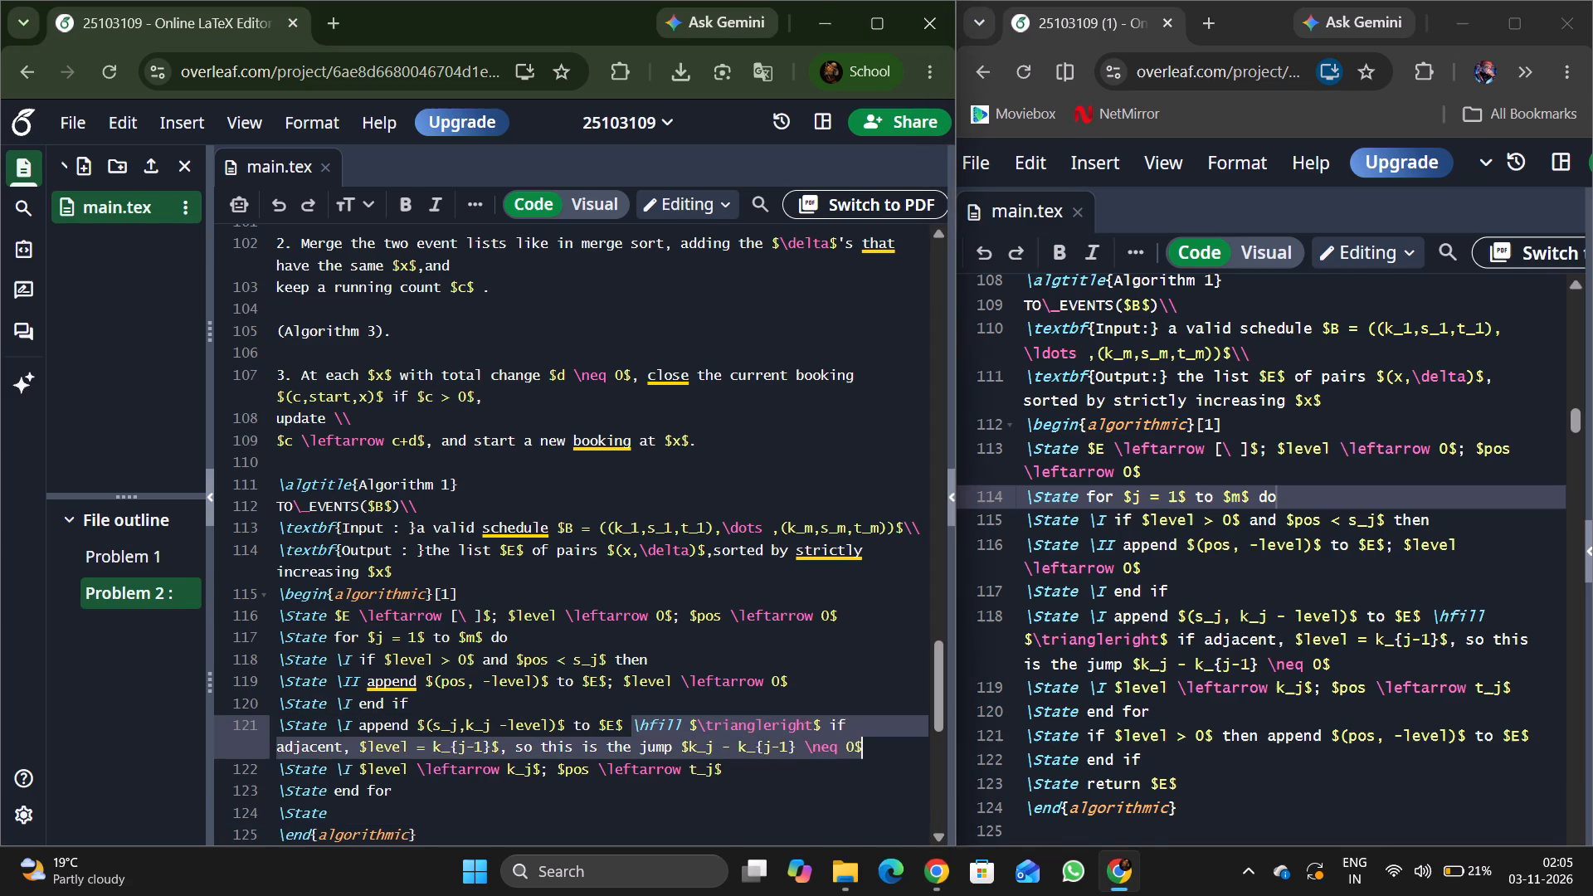
drag(860, 747, 860, 743)
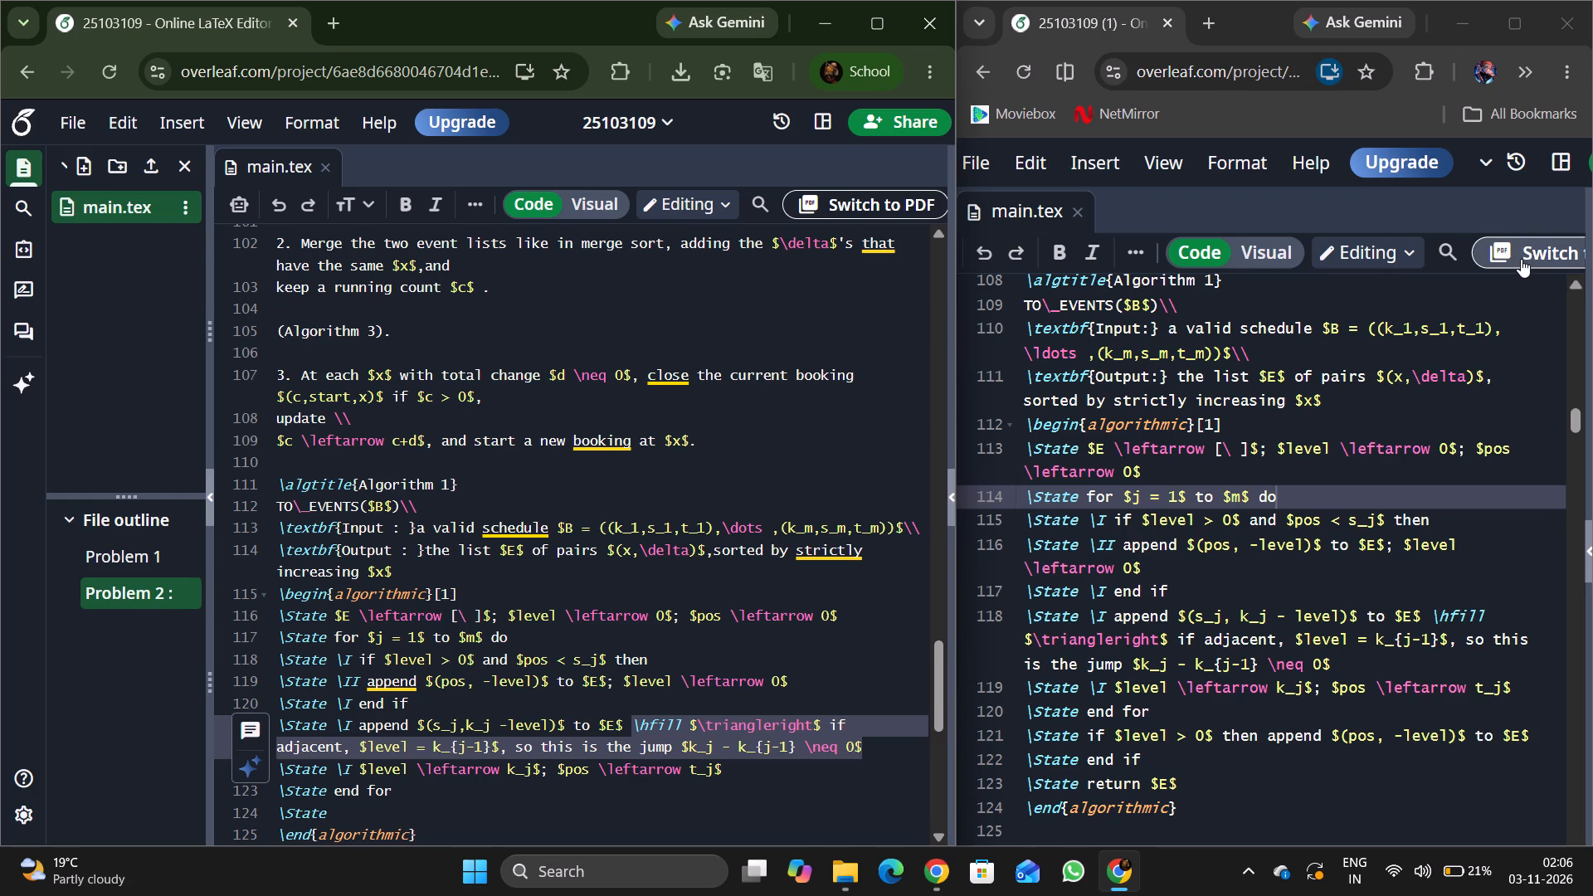
click(1521, 259)
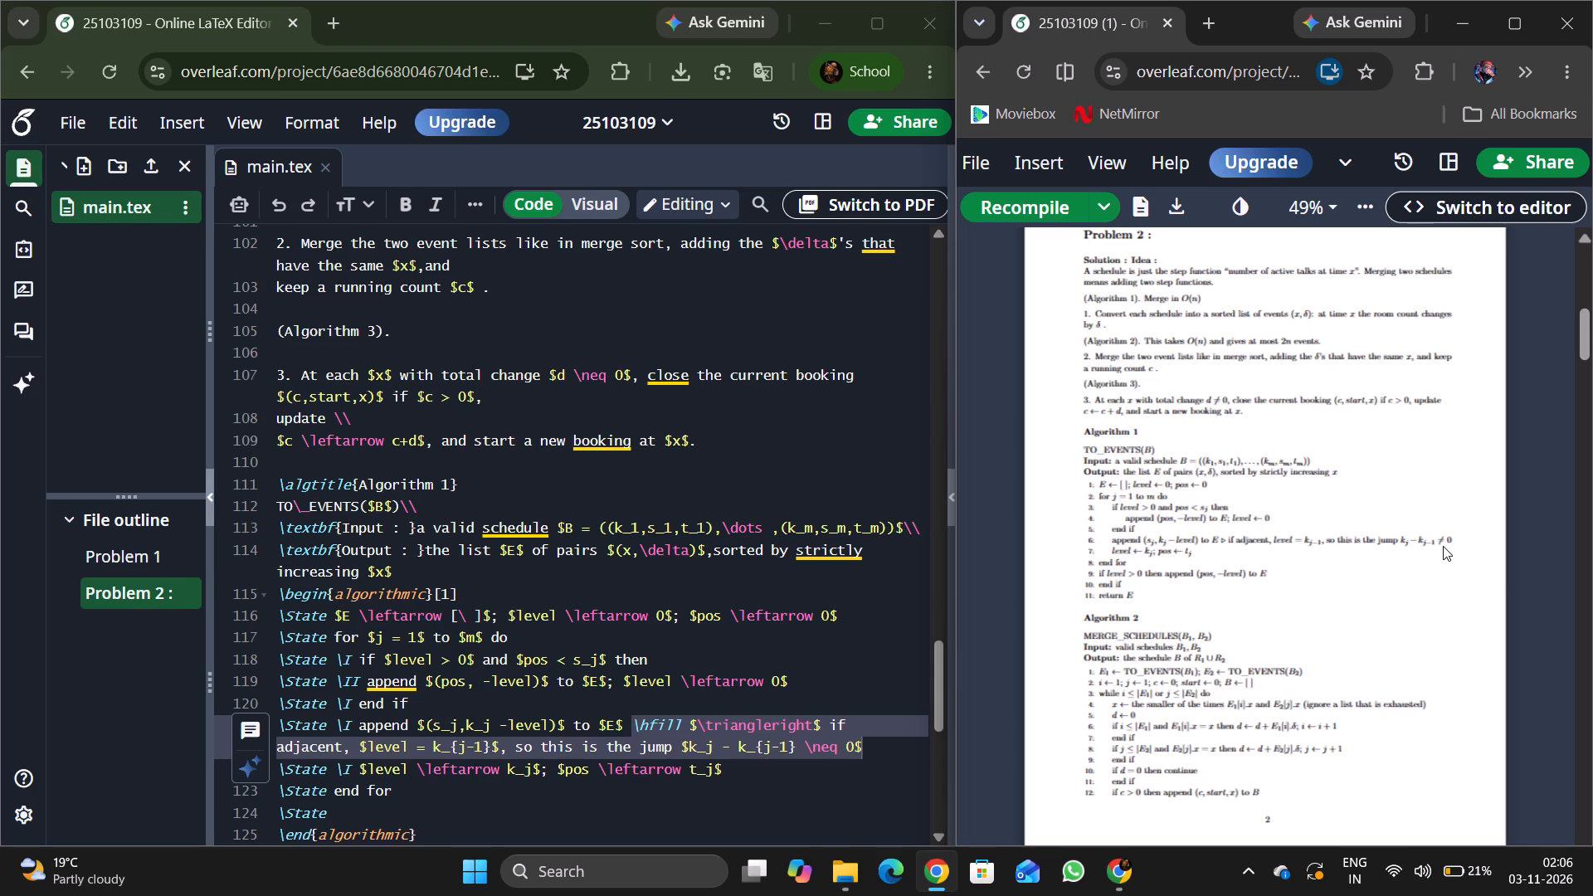
key(BackSpace)
click(879, 737)
drag(868, 745, 691, 718)
key(BackSpace)
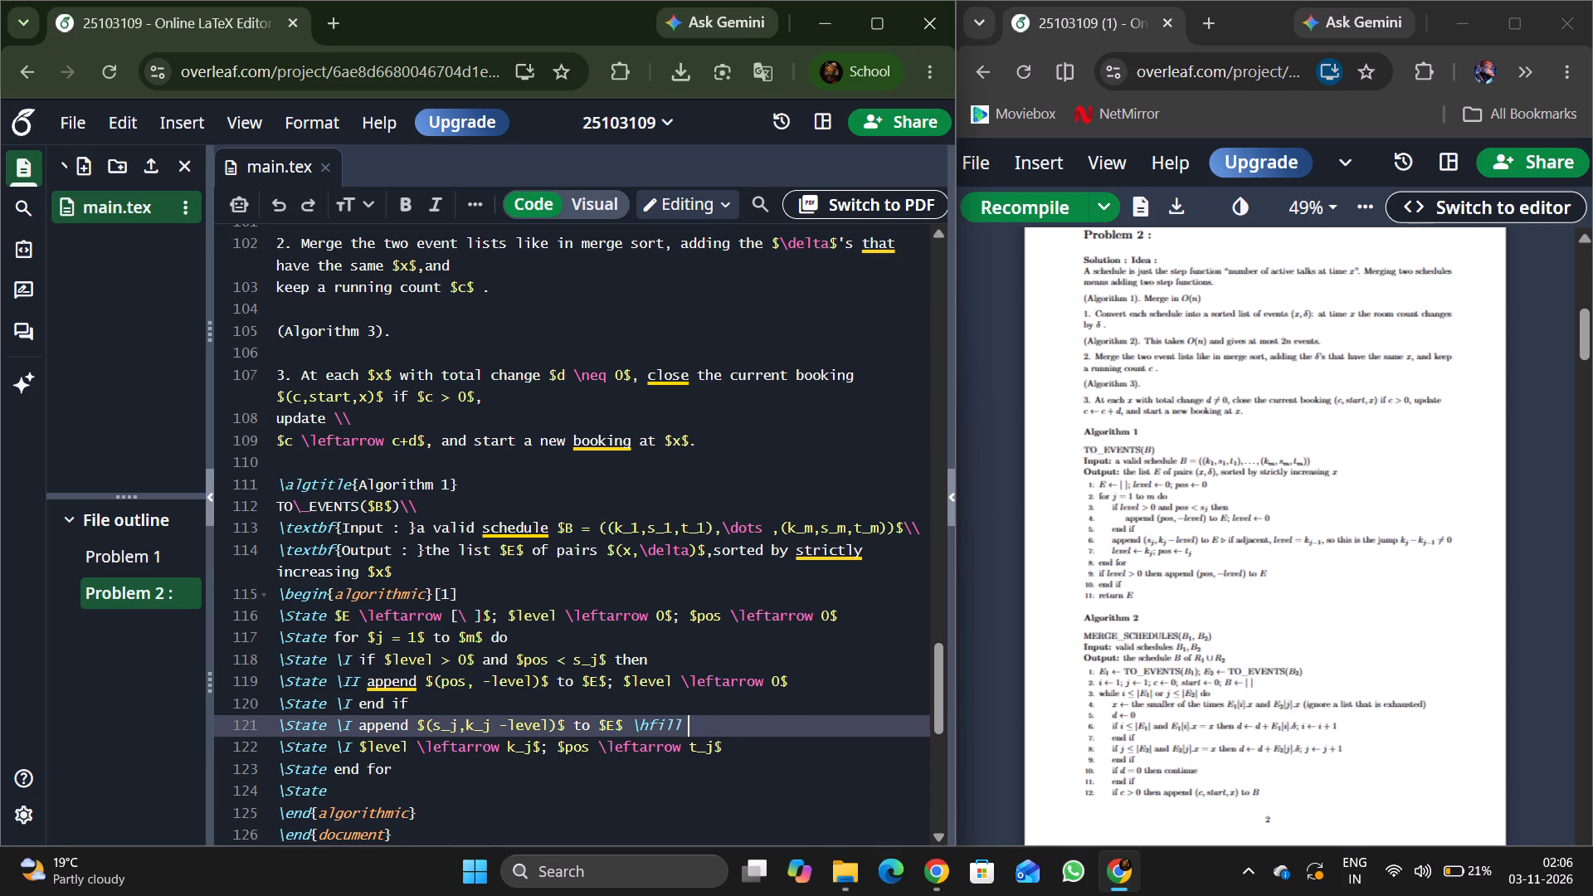
key(BackSpace)
key(BackSpace)
key(BackSpace)
key(BackSpace)
key(BackSpace)
key(BackSpace)
key(BackSpace)
key(BackSpace)
click(1503, 204)
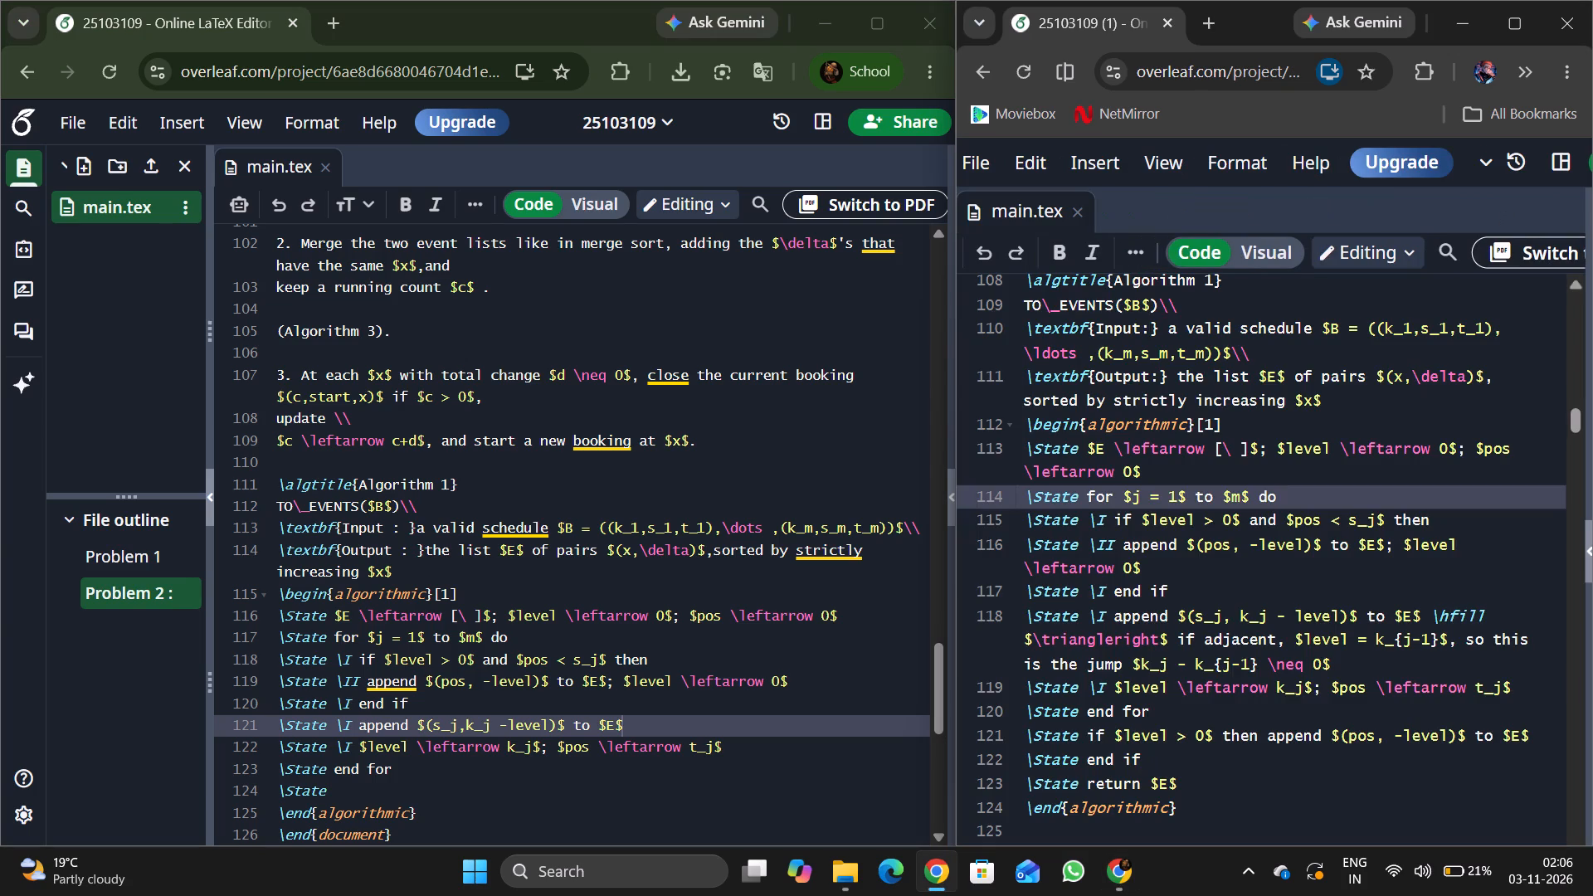
Begin the condition "if $level" on the empty \State line below "end for", following the reference source.
scroll(1244, 567, down, 2)
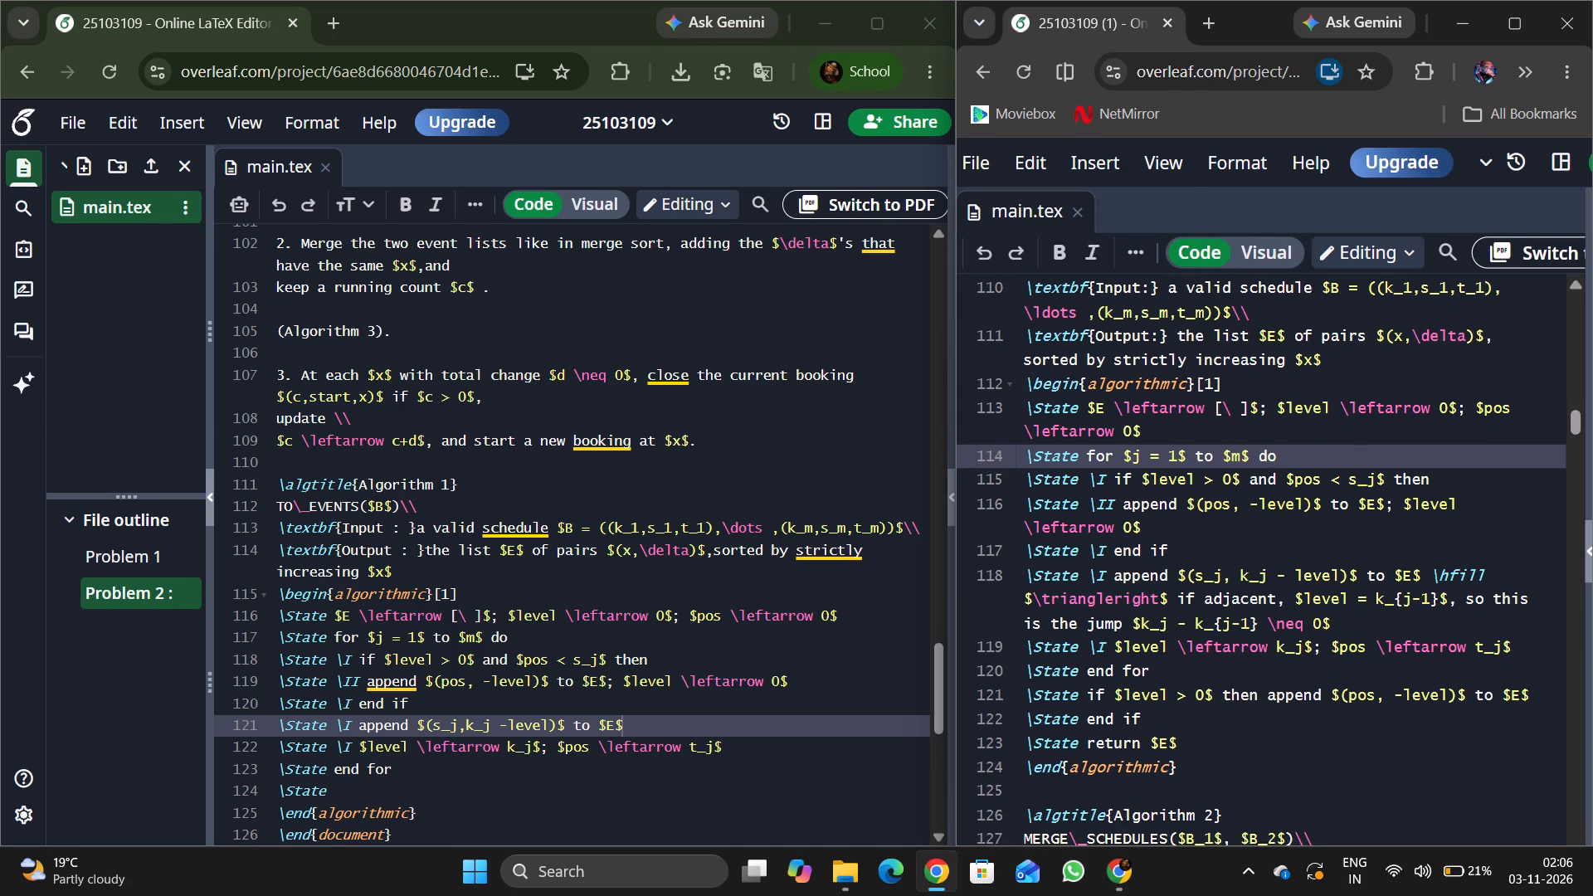
scroll(1244, 567, down, 1)
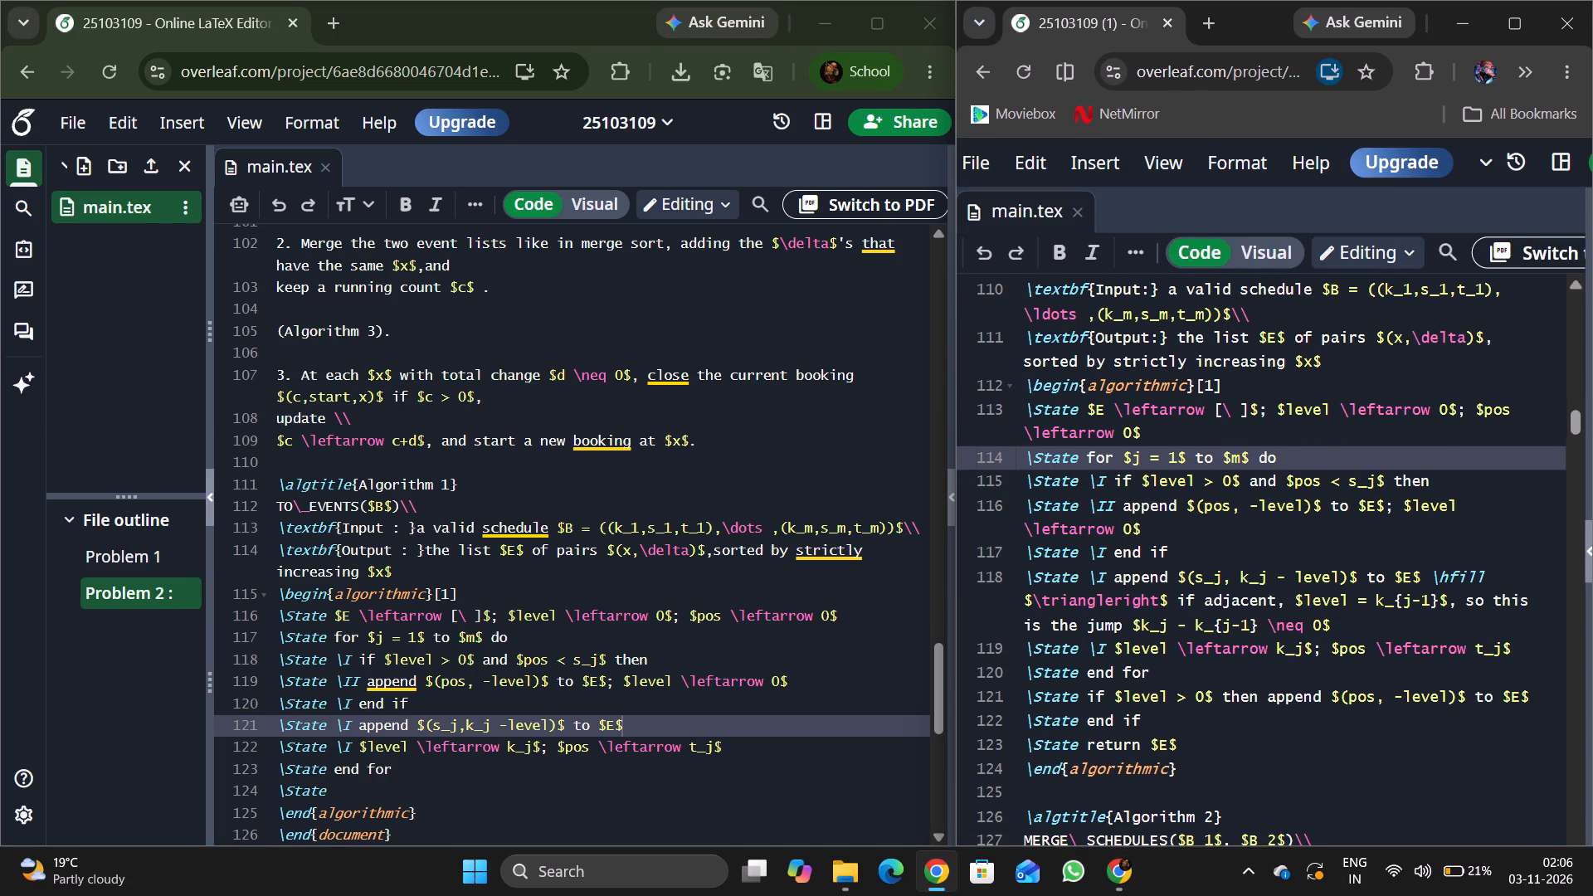
click(1165, 670)
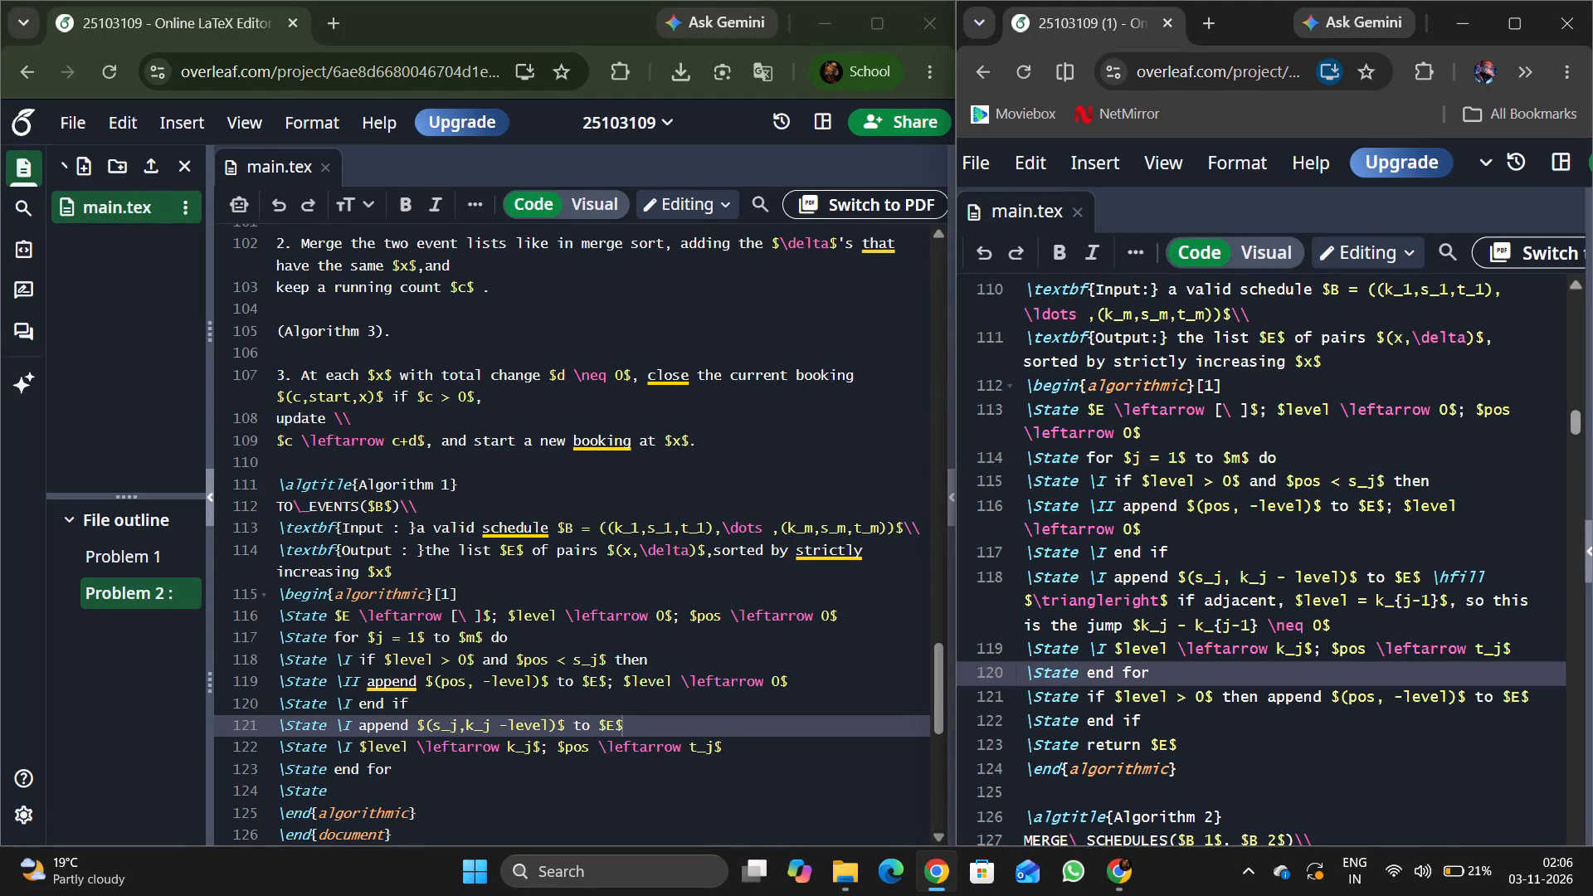
click(706, 770)
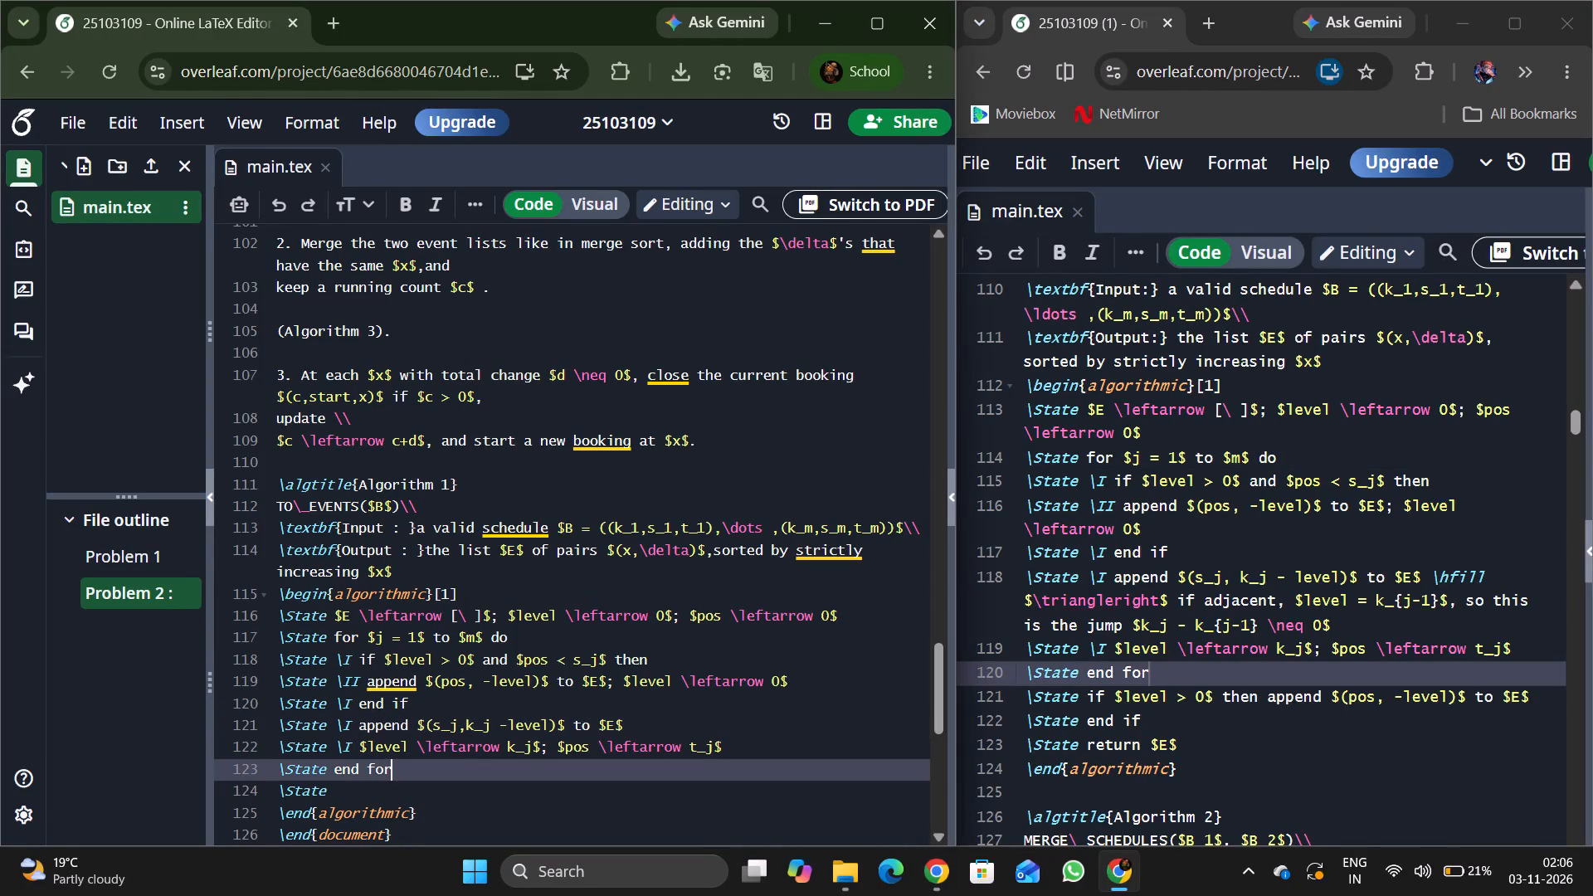
click(676, 780)
click(670, 795)
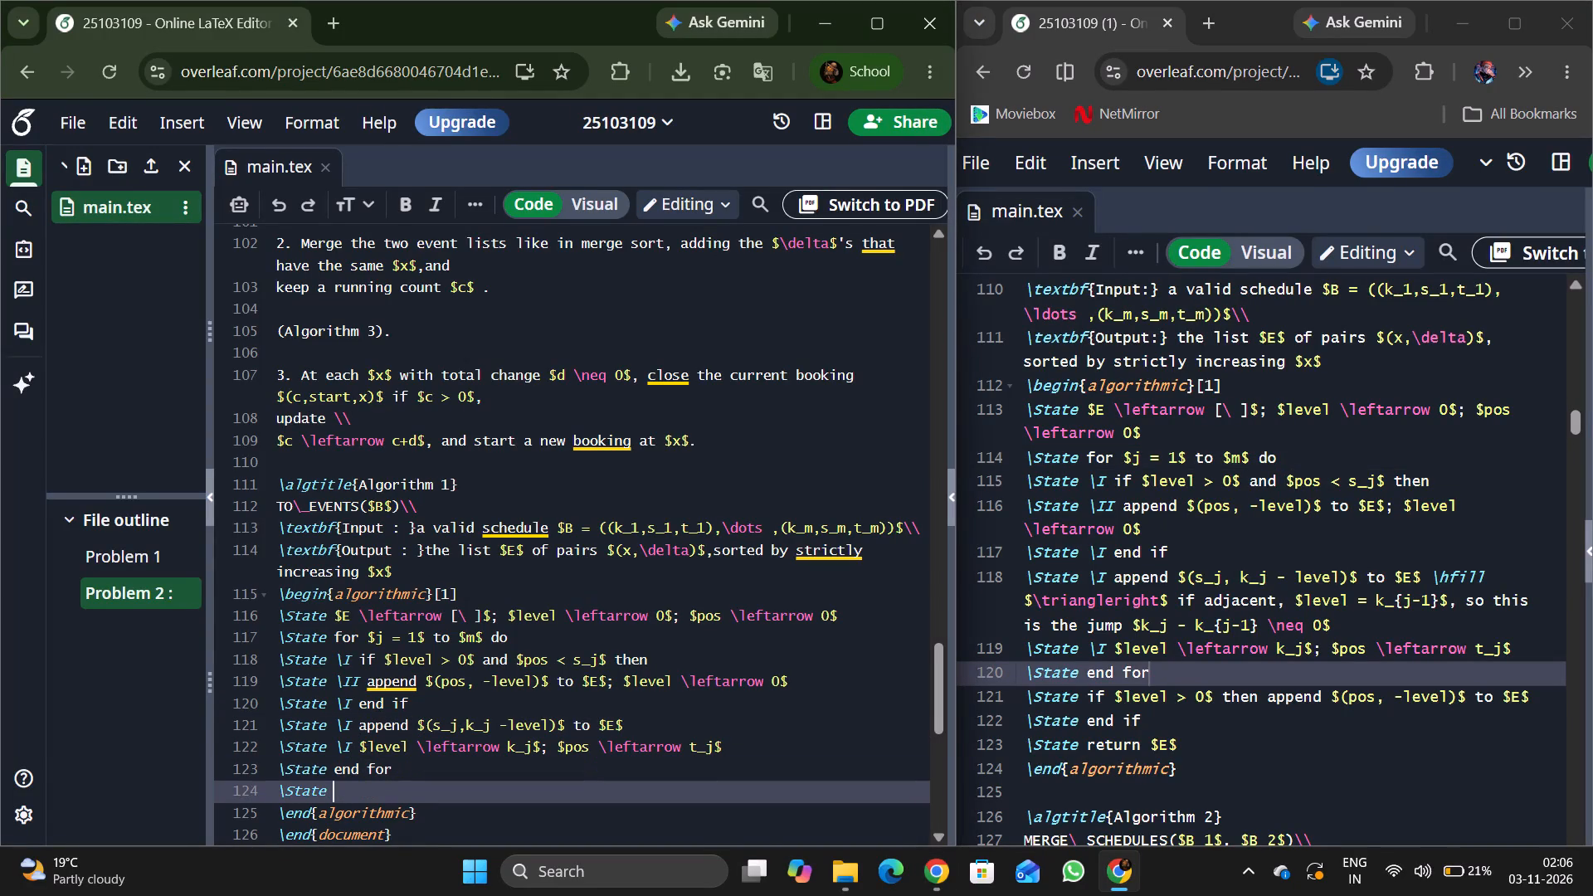
scroll(670, 795, down, 1)
text(if)
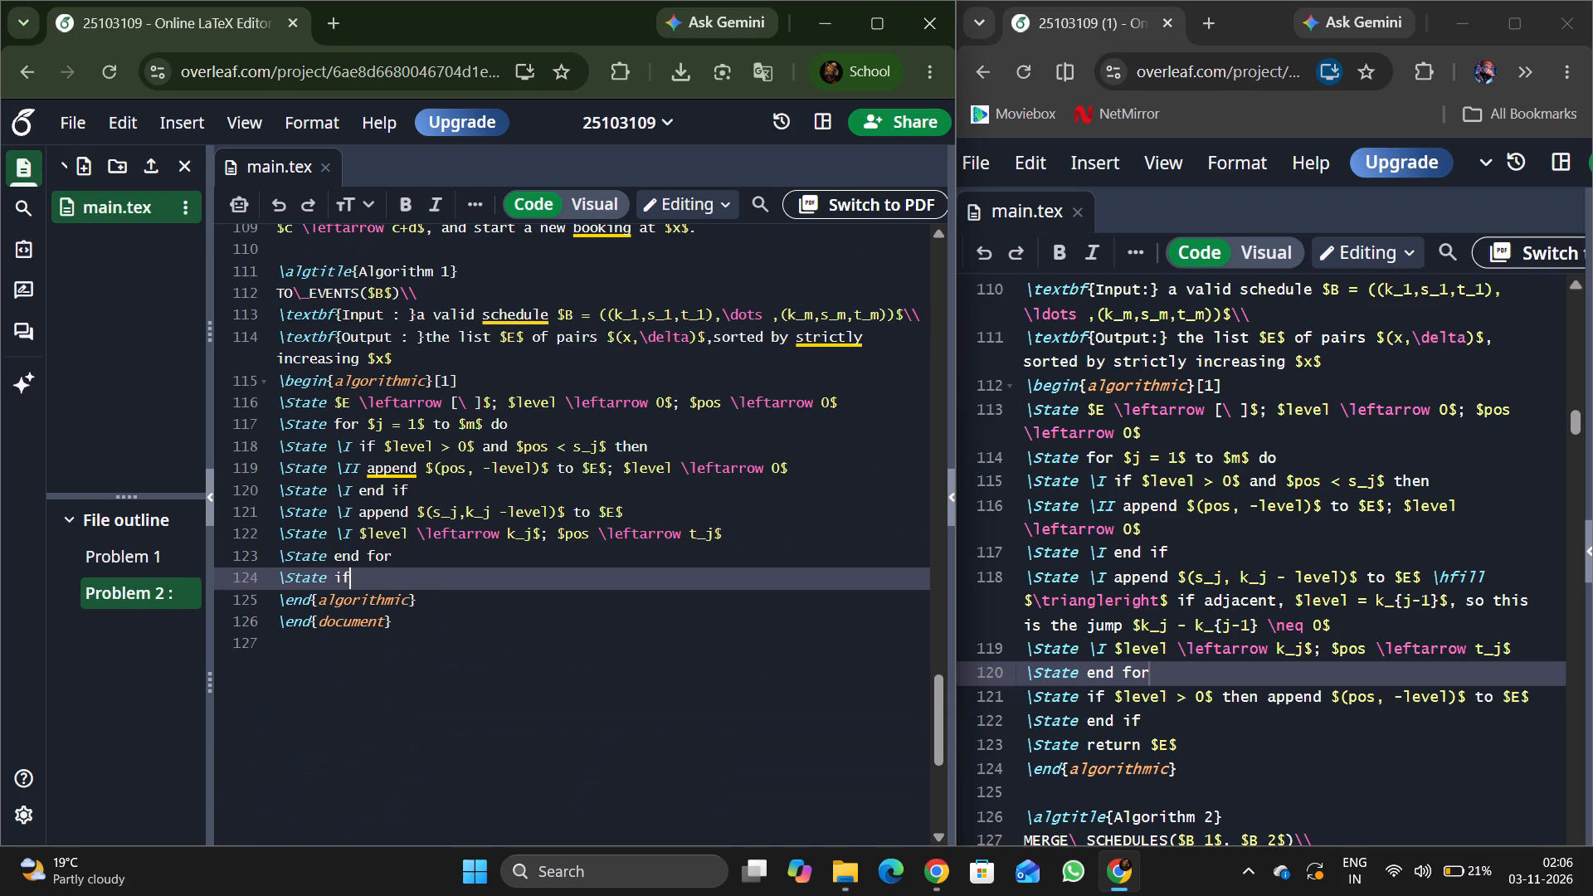
key(space)
key(shift+dollar)
text(leve;)
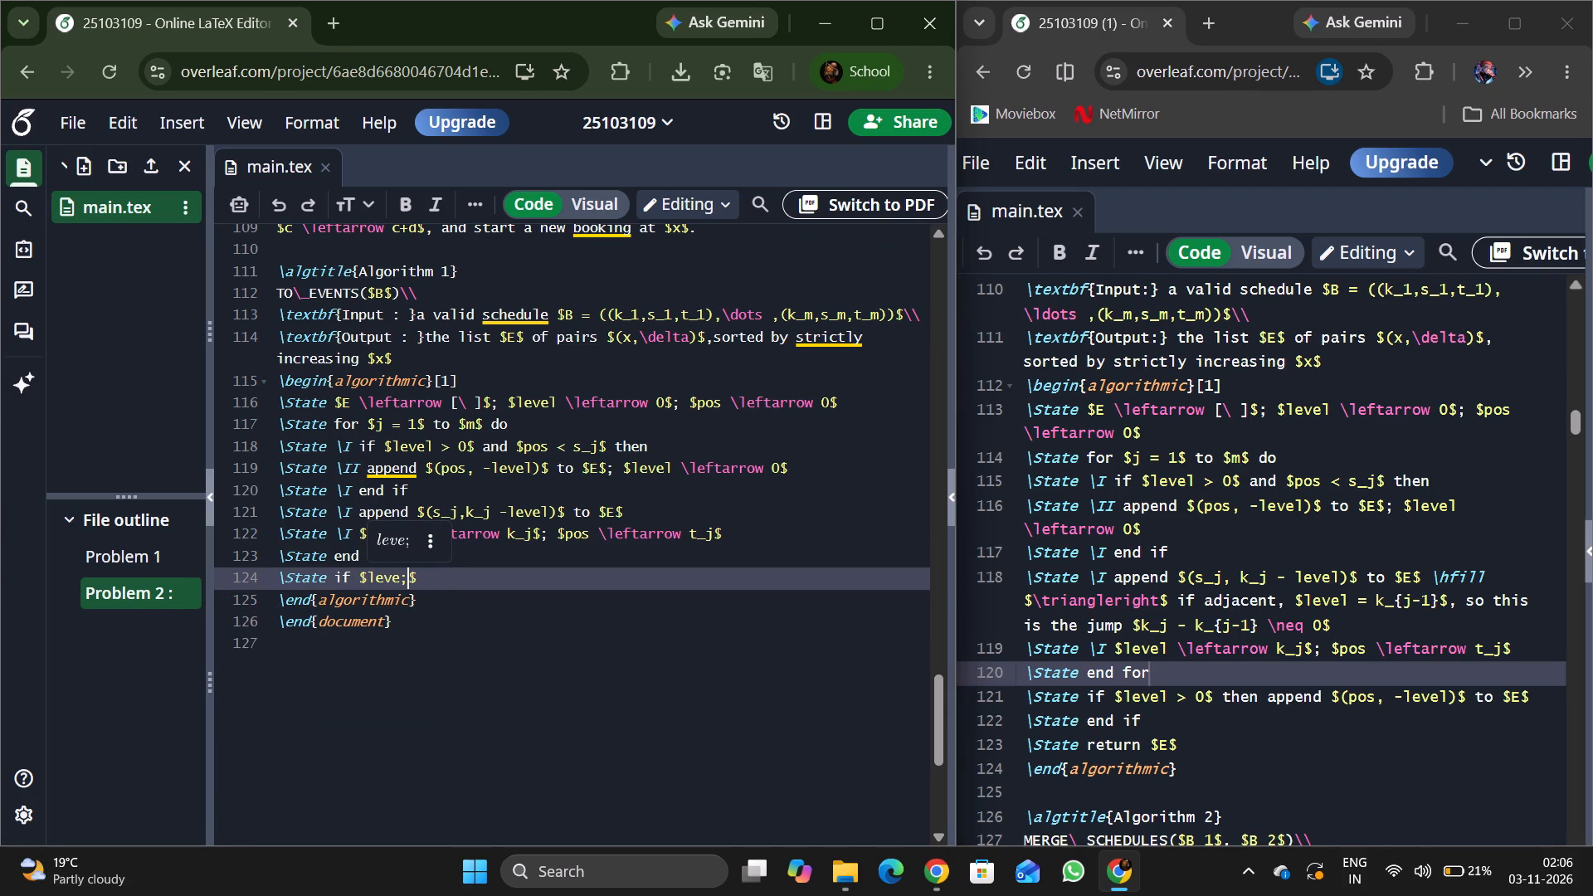
key(BackSpace)
key(l)
key(space)
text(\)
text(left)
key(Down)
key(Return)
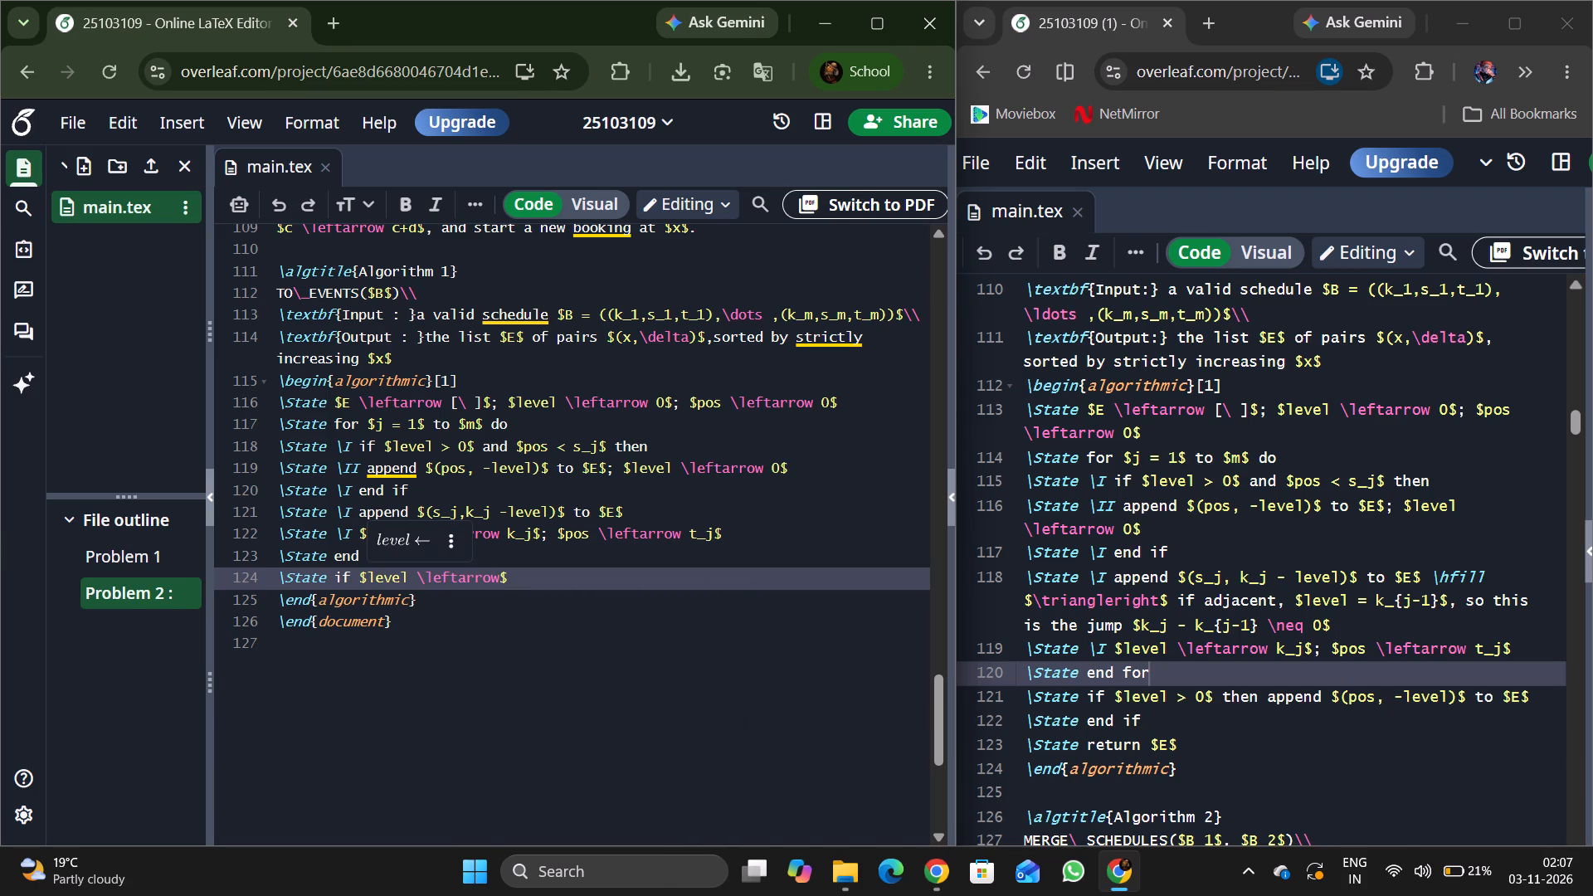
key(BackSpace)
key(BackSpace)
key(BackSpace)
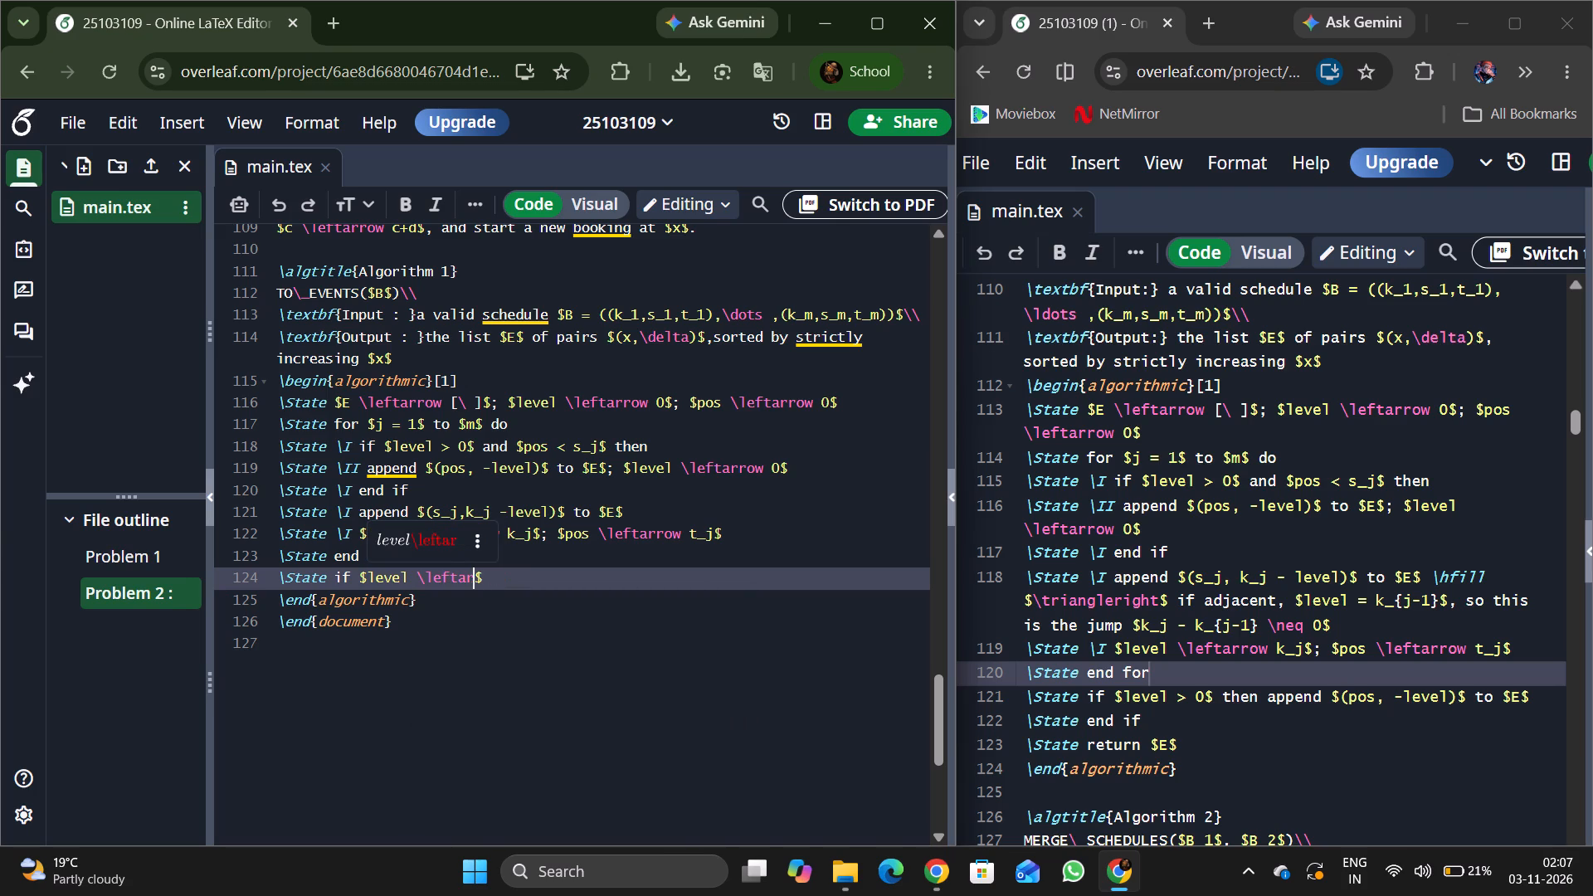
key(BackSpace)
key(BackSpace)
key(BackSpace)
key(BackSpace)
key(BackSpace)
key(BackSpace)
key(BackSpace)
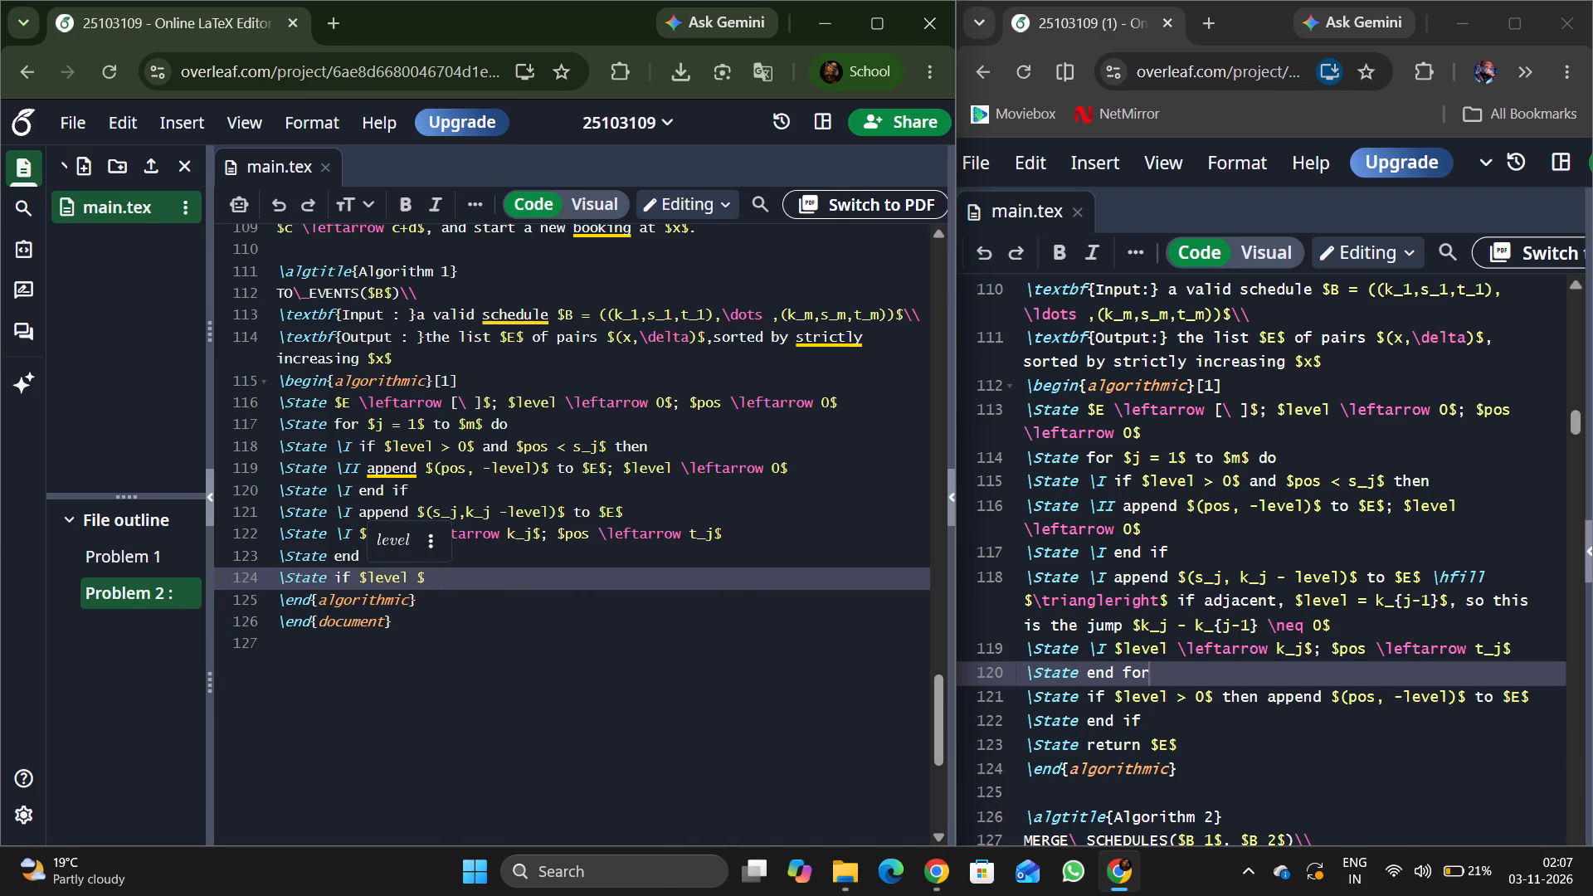
Complete the condition after $level with "> 0" inside the math and "then" after it.
text(>0)
key(Left)
key(space)
key(Right)
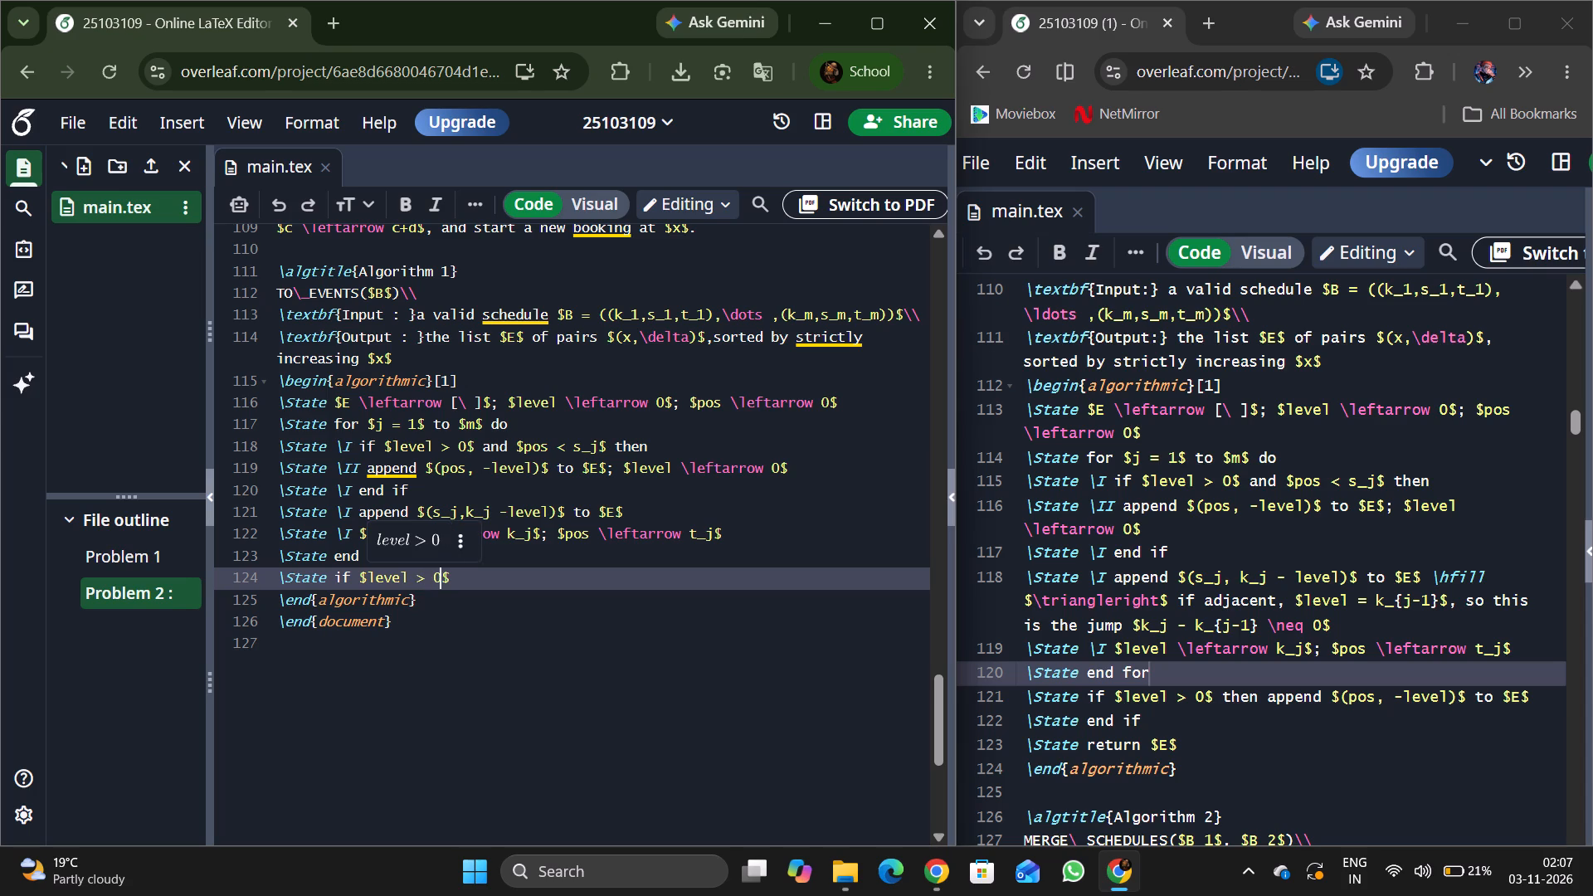
key(Right)
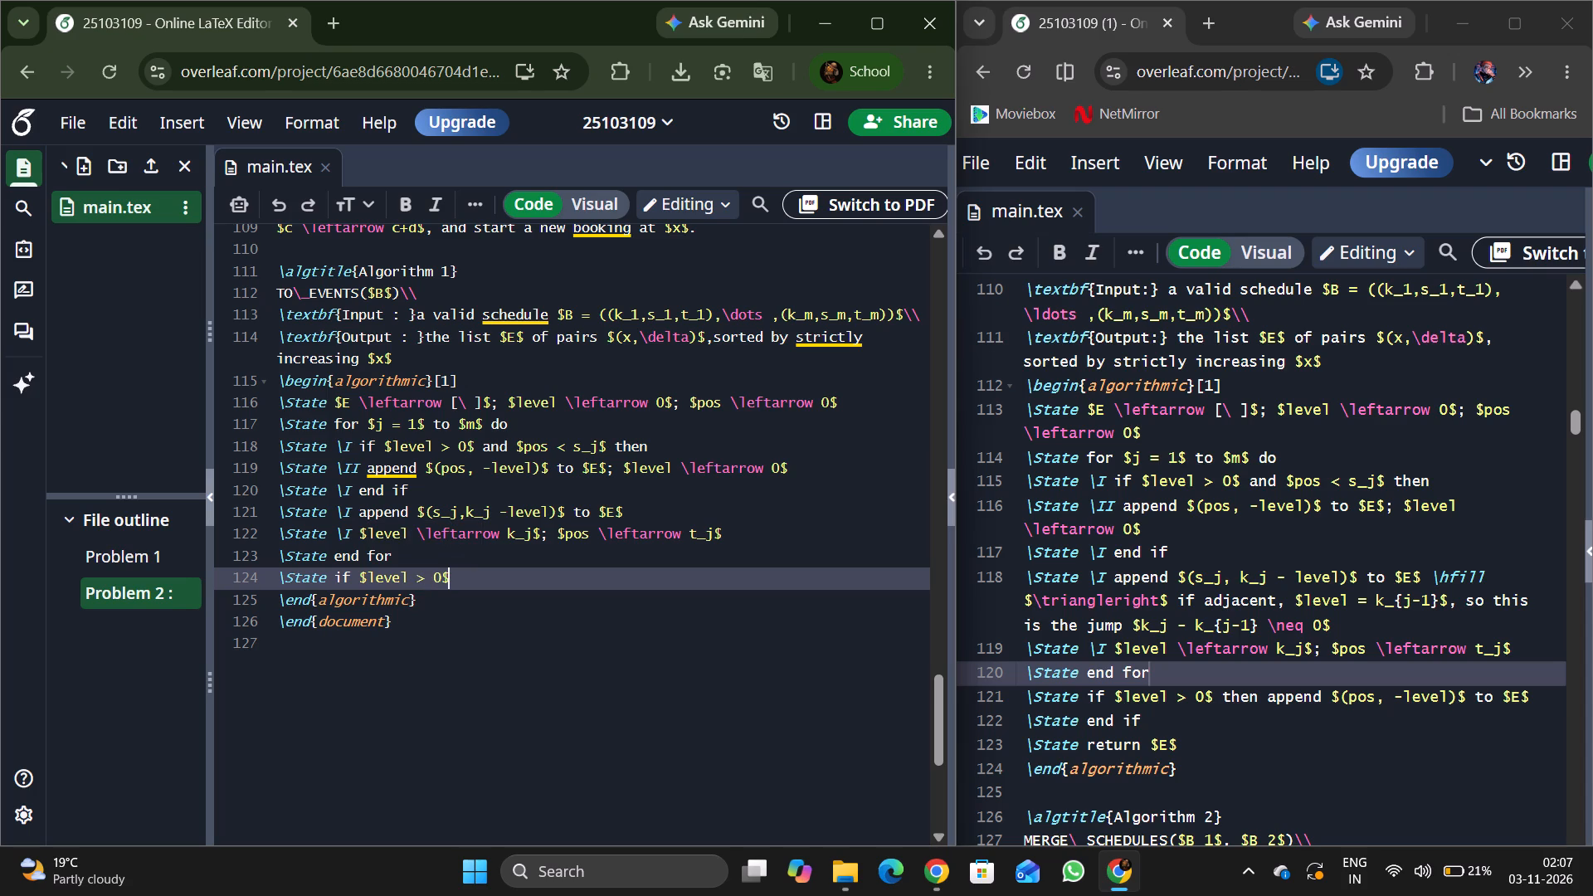
key(space)
text(then)
key(space)
Continue the if line after "then" with "append $(pos,-level)$ to $E$".
text(append)
key(space)
key(shift+dollar)
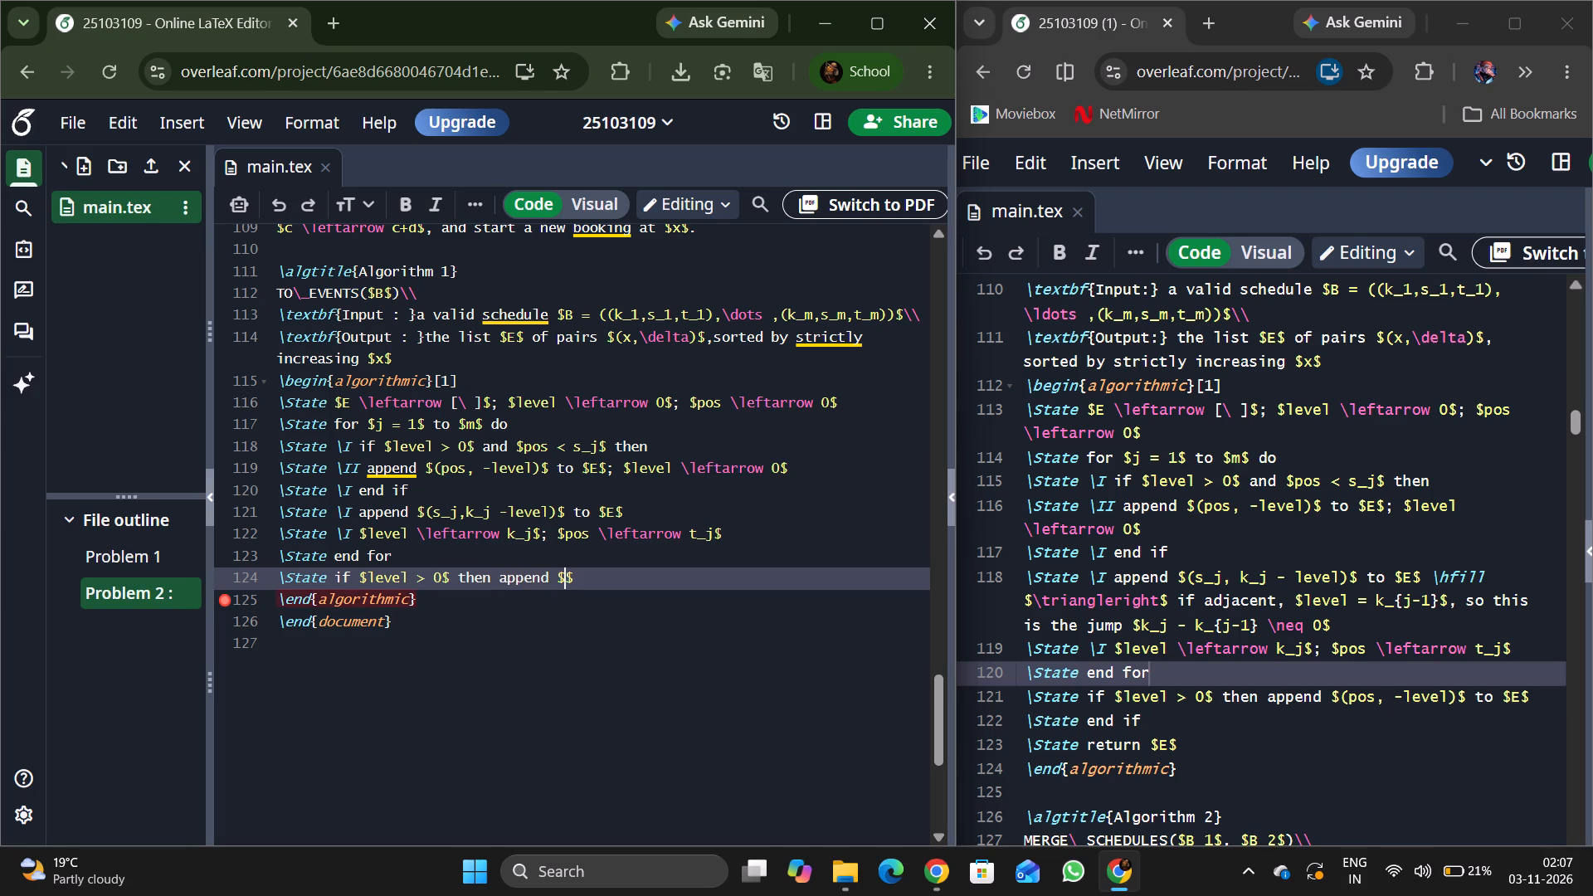
text((pos)
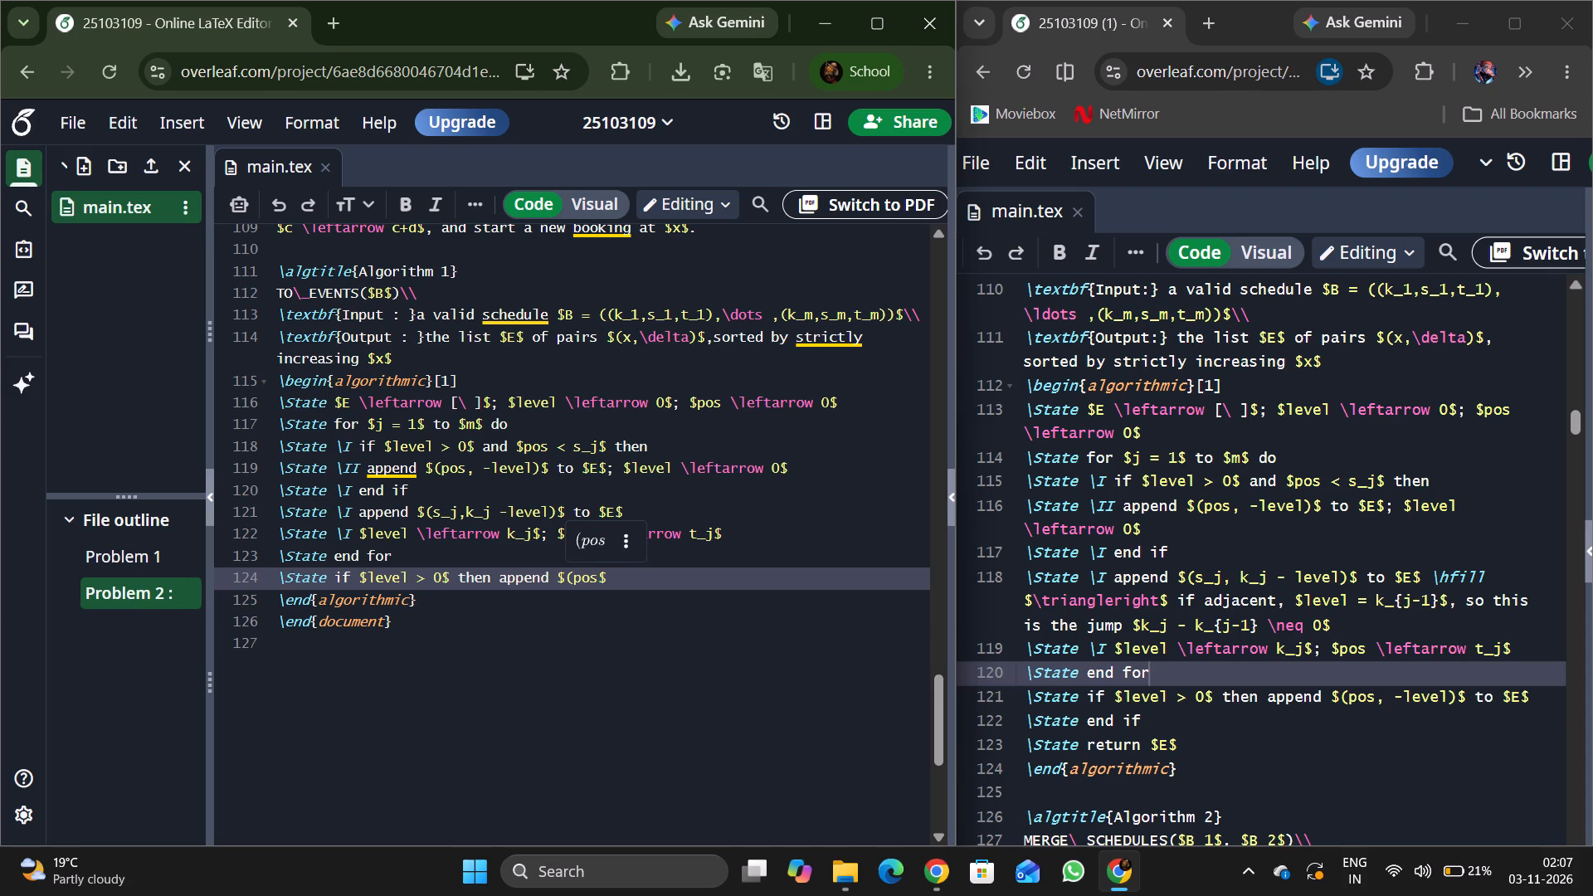
key(comma)
text(-level)
key(shift+parenright)
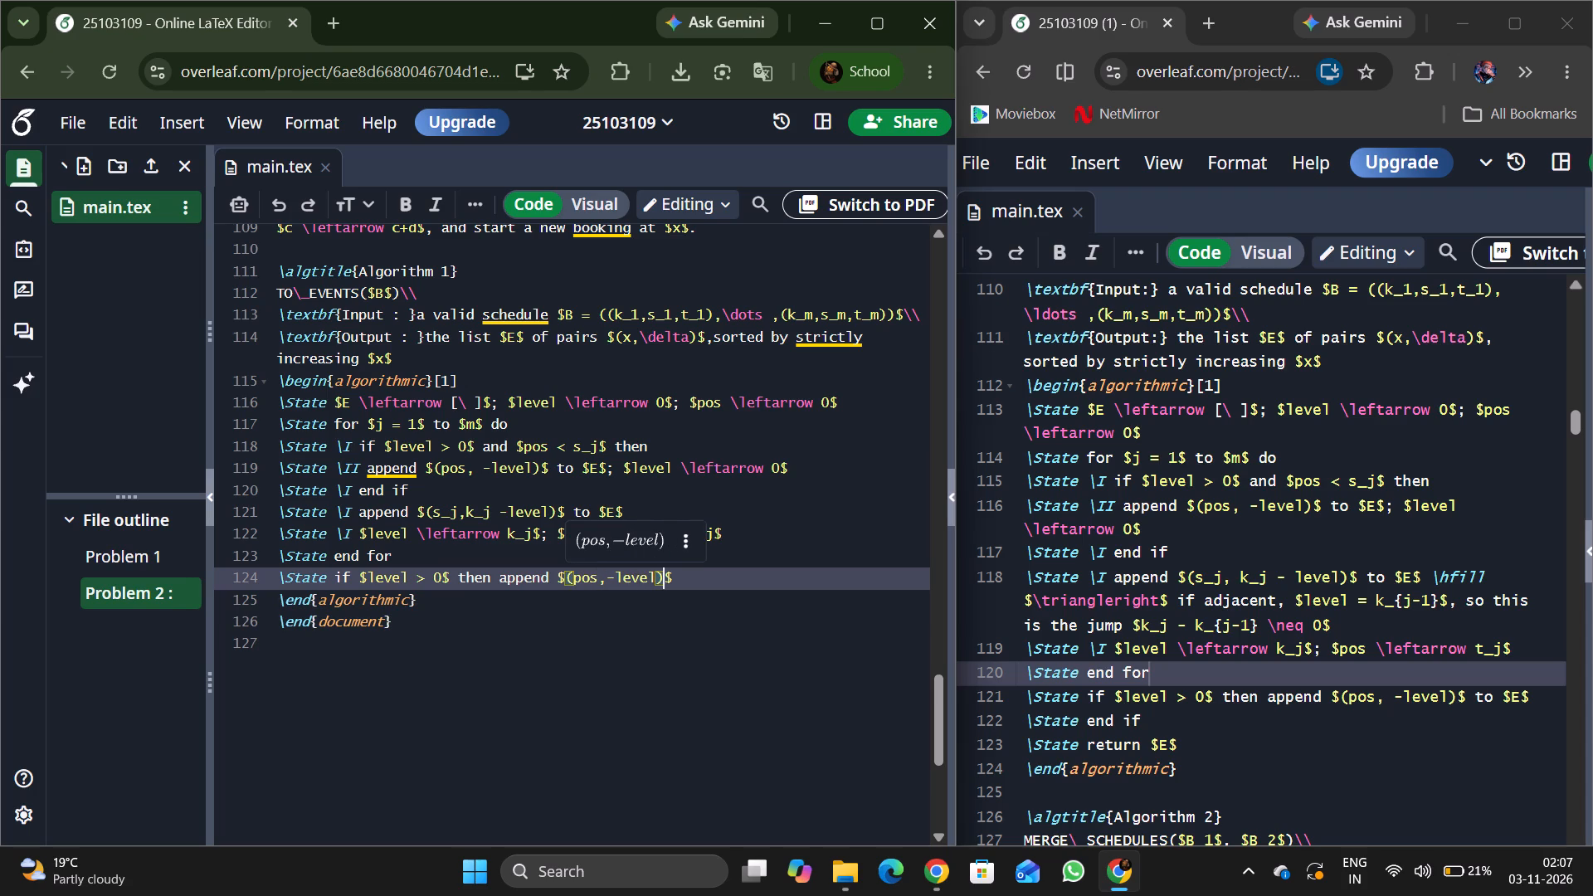
key(Right)
key(space)
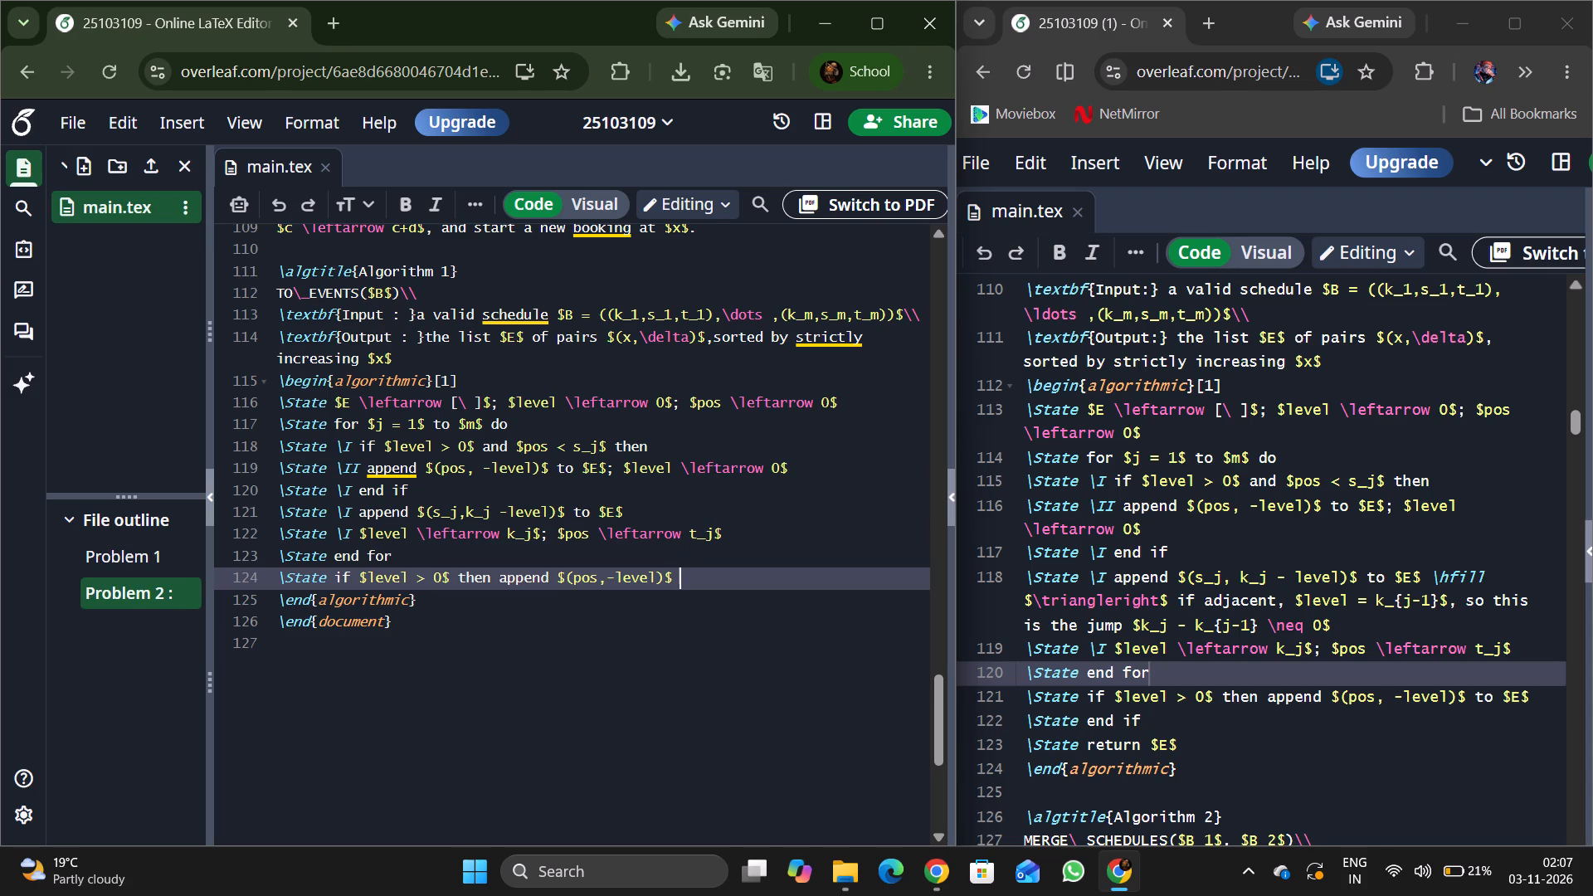
text(to)
key(space)
key(shift+dollar)
key(Right)
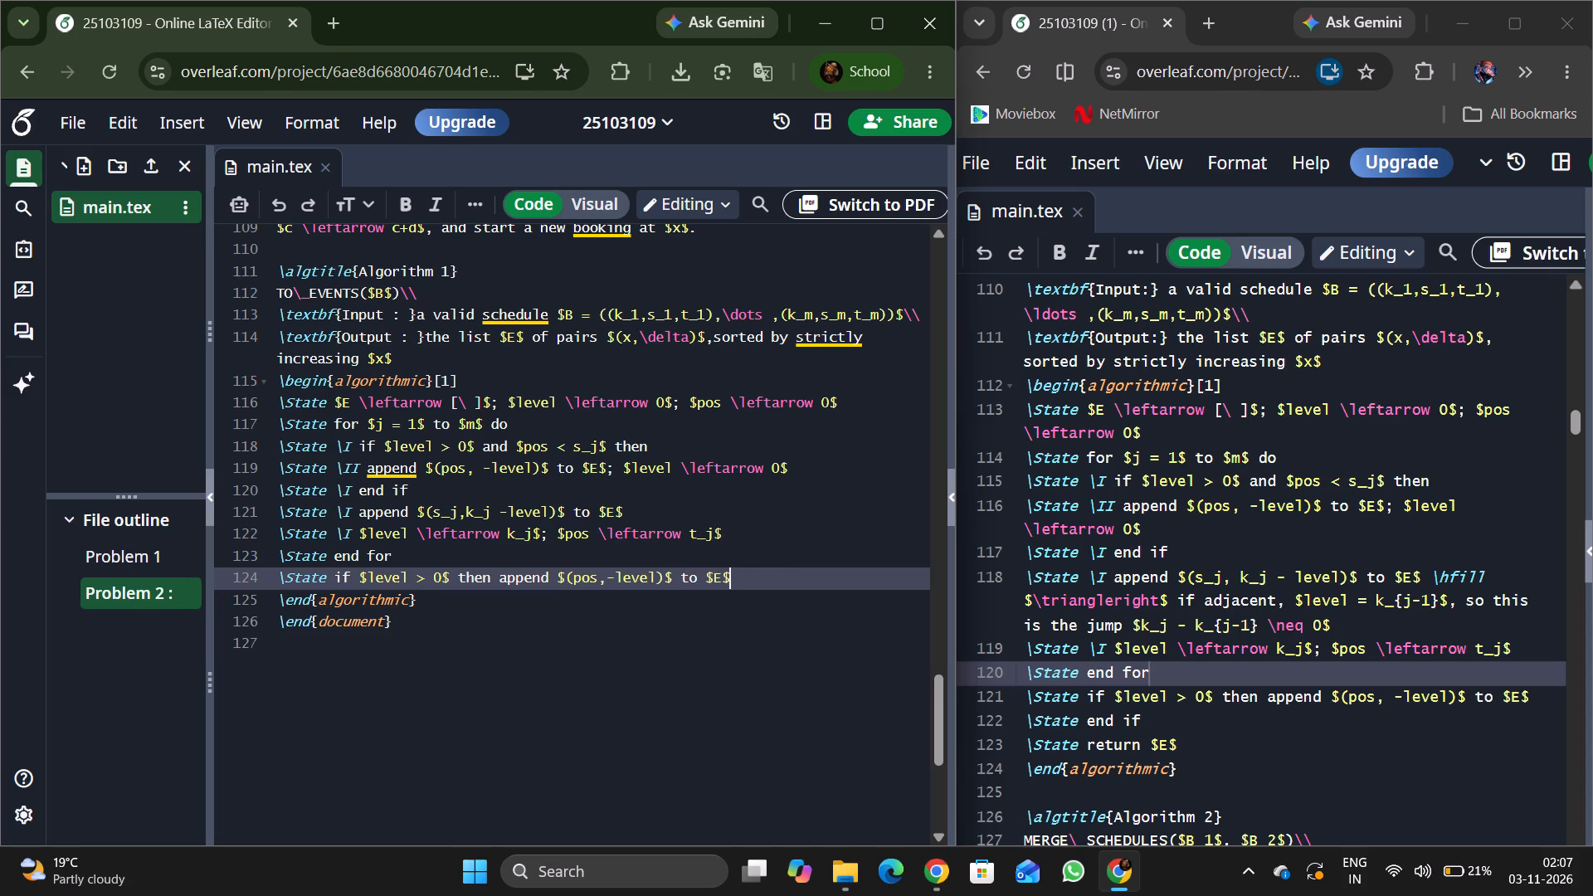
Add the unindented line "\State end if" below the $(pos,-level)$ append line.
key(Return)
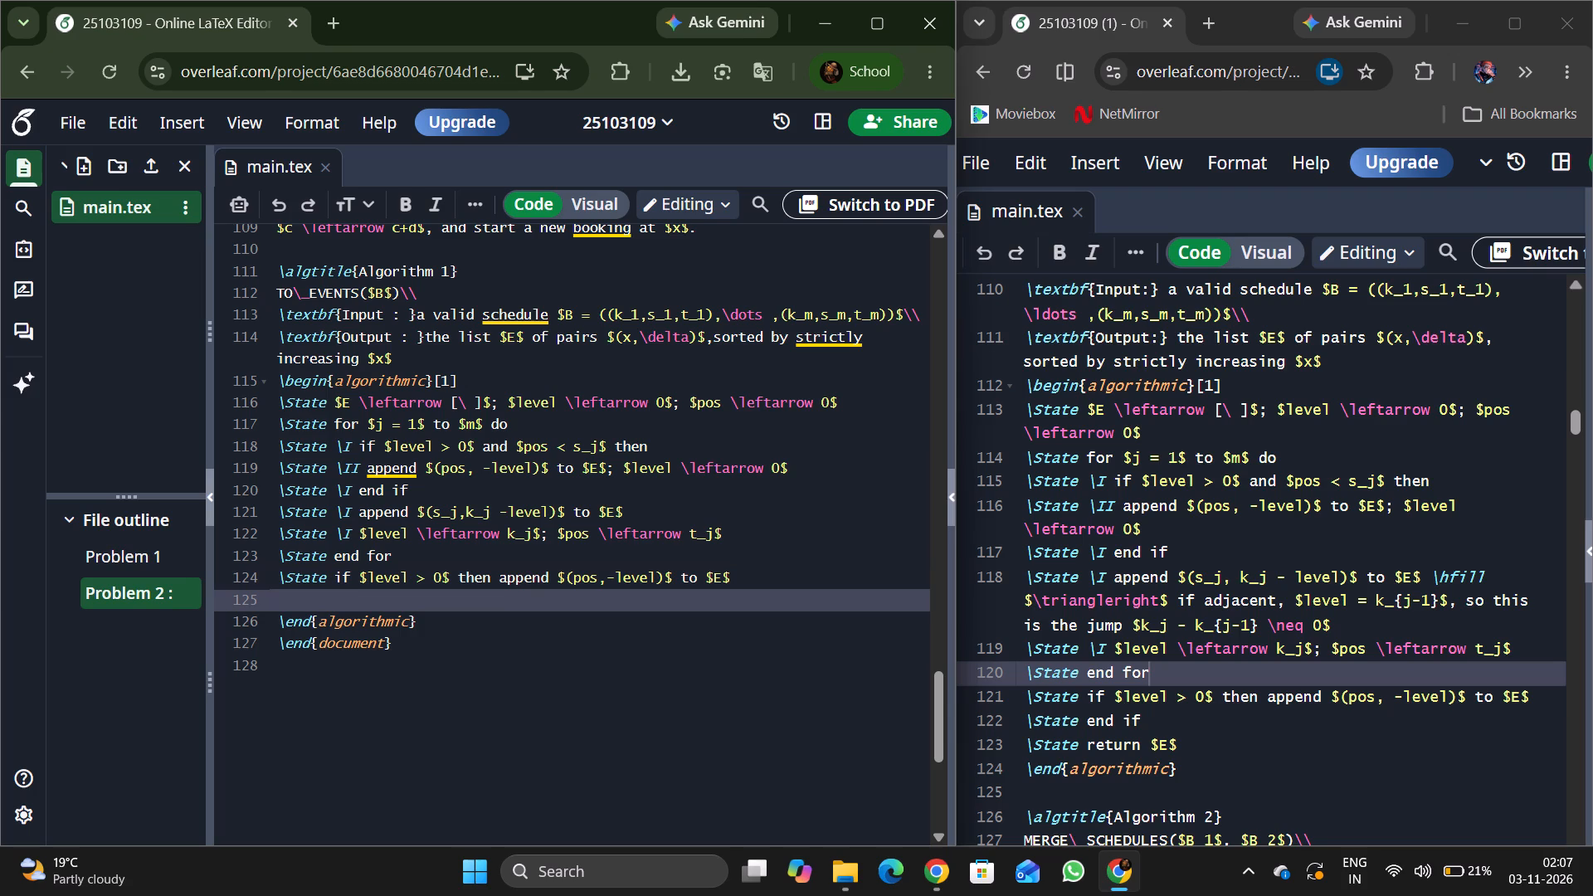
key(ctrl+v)
key(BackSpace)
key(BackSpace)
key(BackSpace)
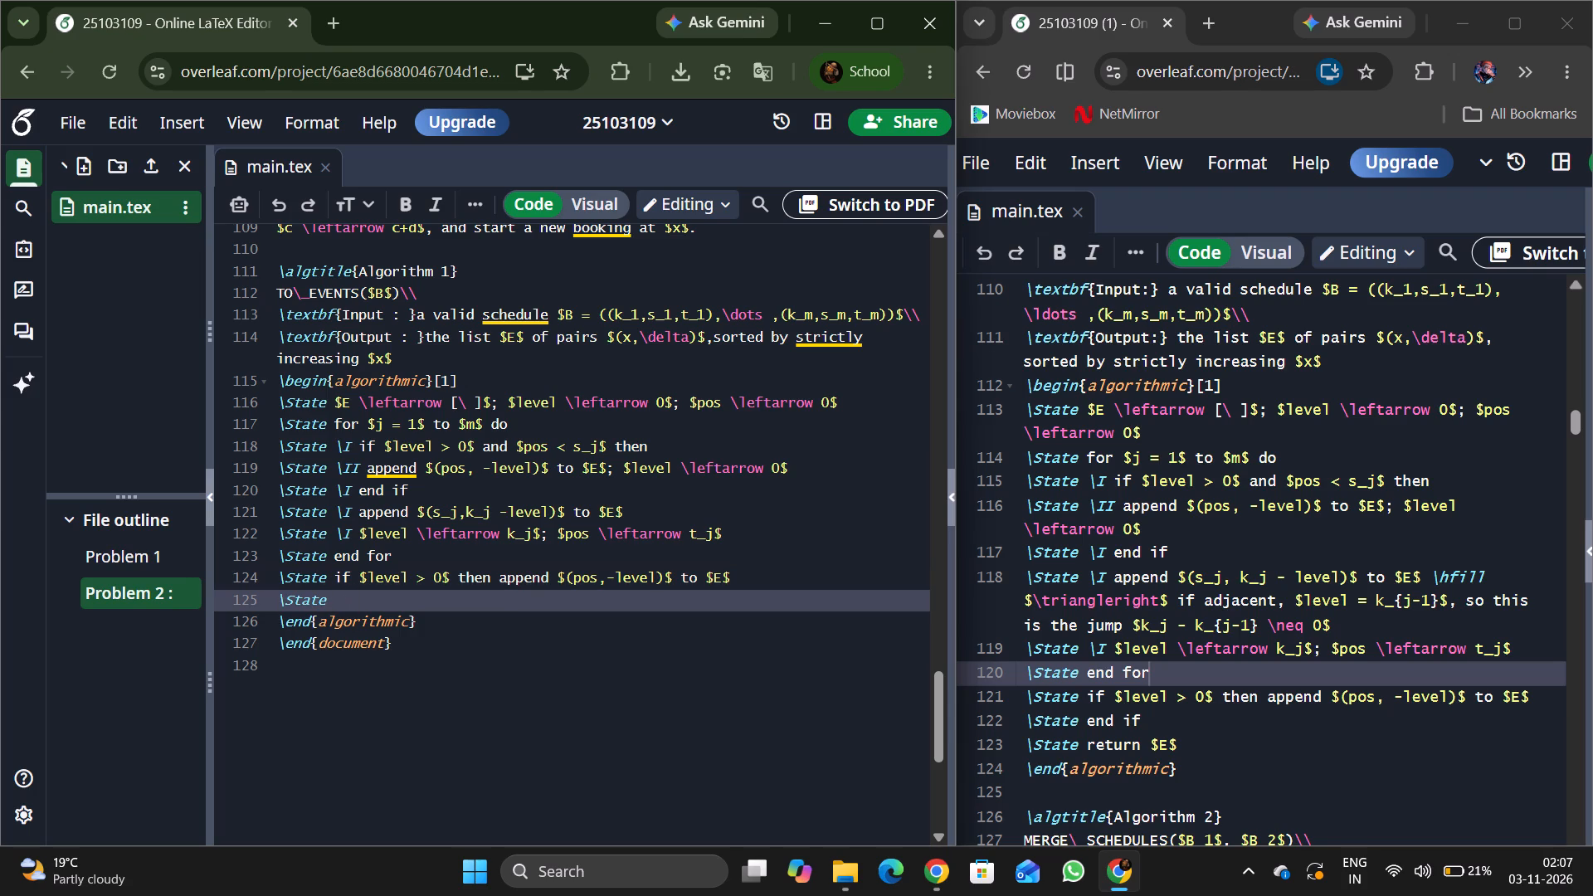
text(end)
key(space)
text(if)
Add the unindented line "\State return $E$" below the last "end if", before \end{algorithmic}.
key(Return)
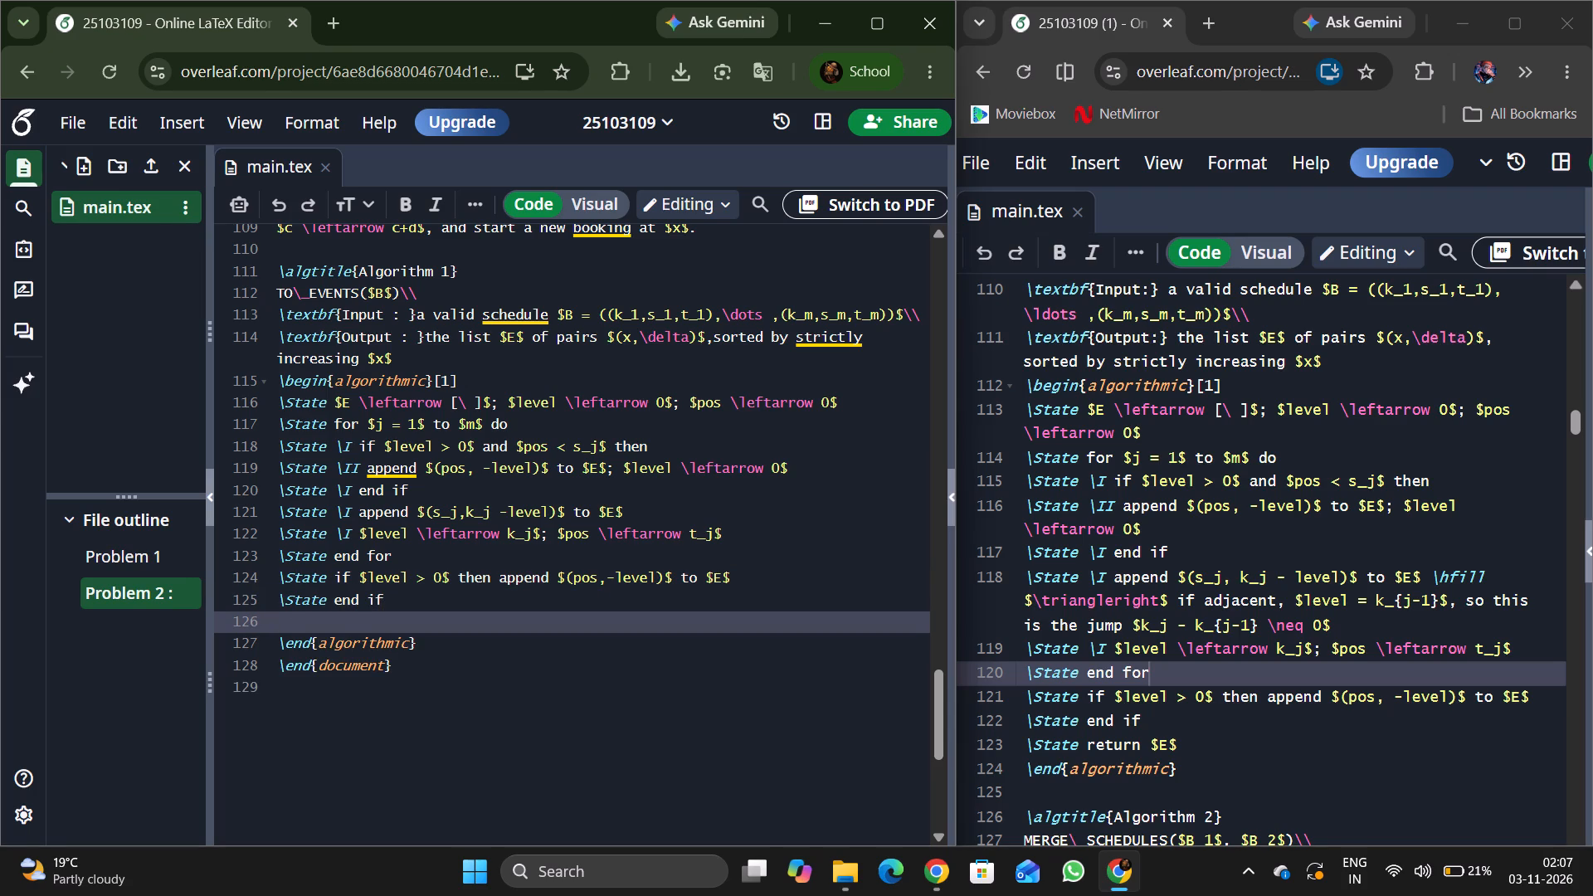
key(ctrl+v)
key(BackSpace)
key(BackSpace)
key(BackSpace)
text(return)
key(space)
key(shift+dollar)
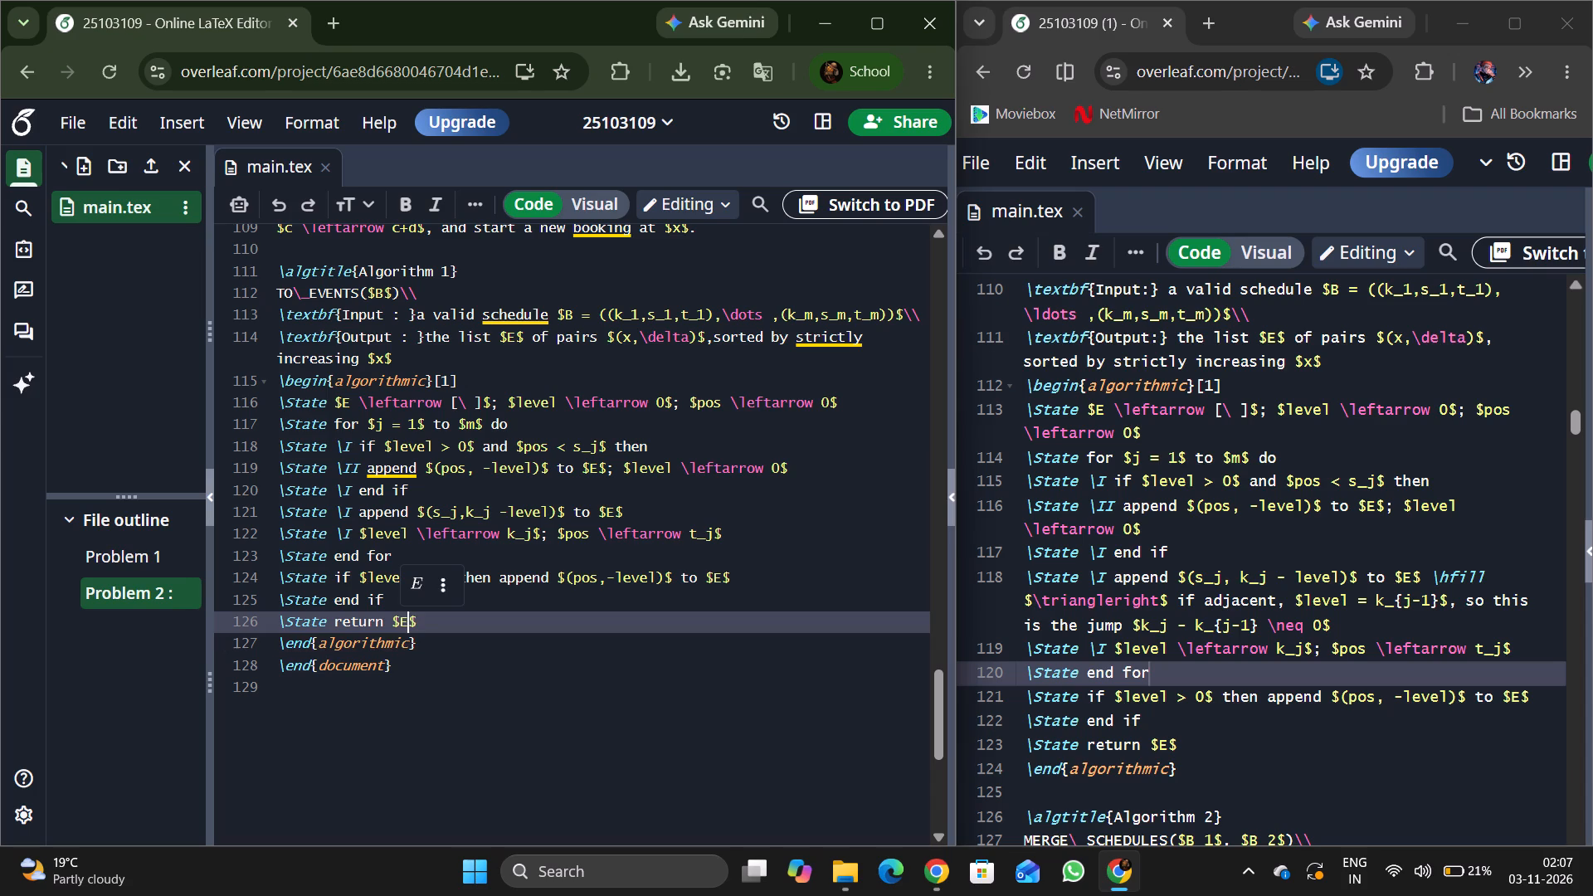
key(Right)
Review the reference source from the end of Algorithm 1 through Algorithm 2 and the parts after it, returning to the Algorithm 2 title.
scroll(1199, 699, down, 1)
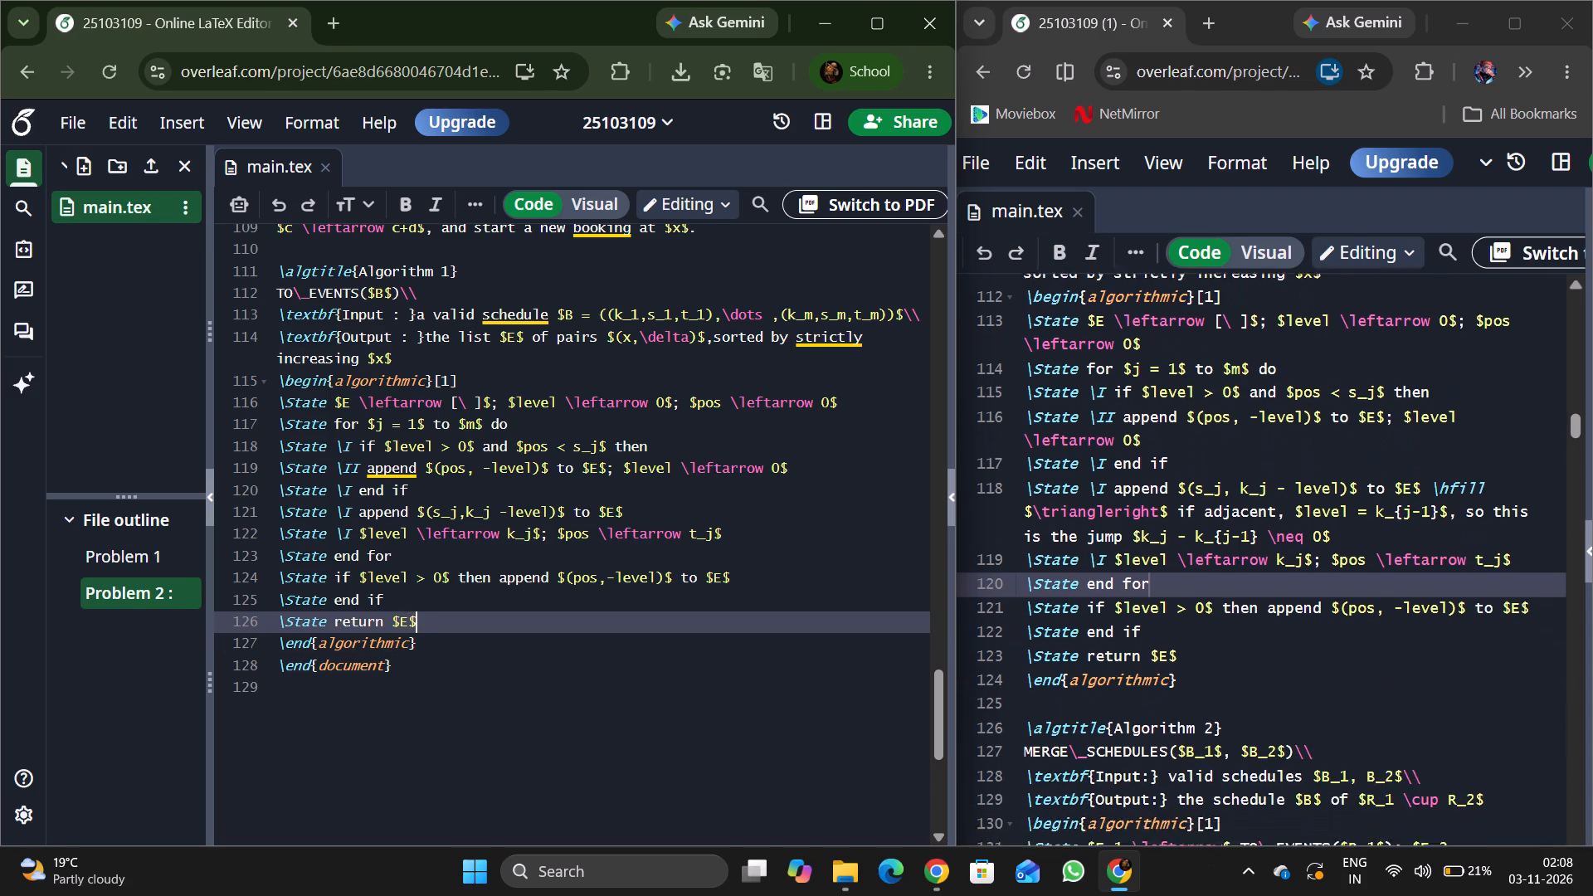
scroll(1199, 699, down, 1)
scroll(1199, 699, up, 4)
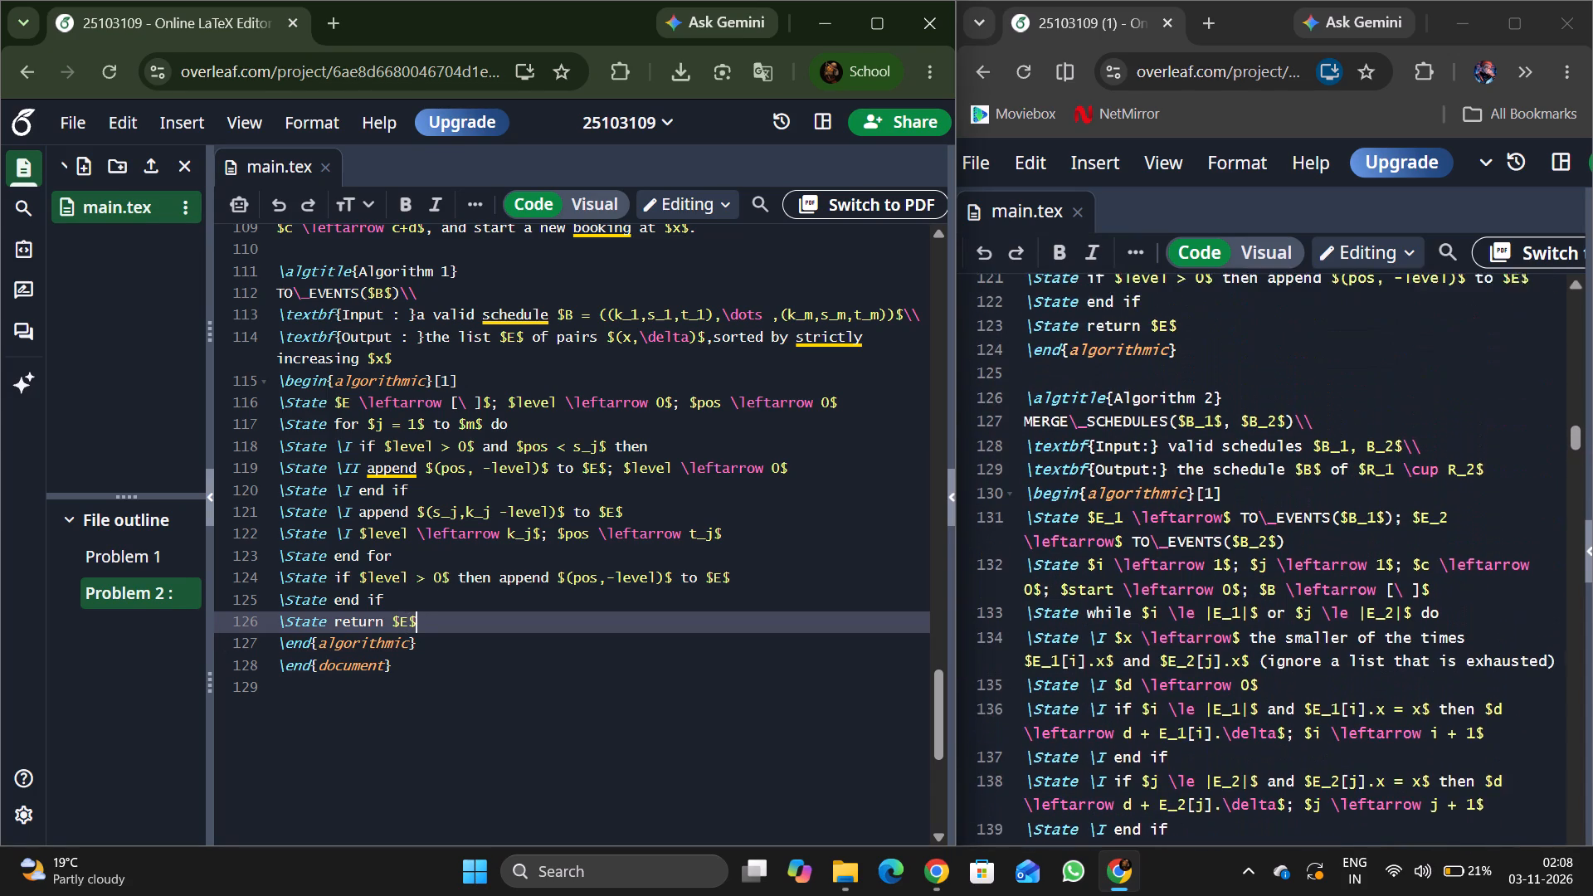
scroll(1199, 699, up, 1)
scroll(1199, 699, down, 2)
scroll(1199, 699, up, 1)
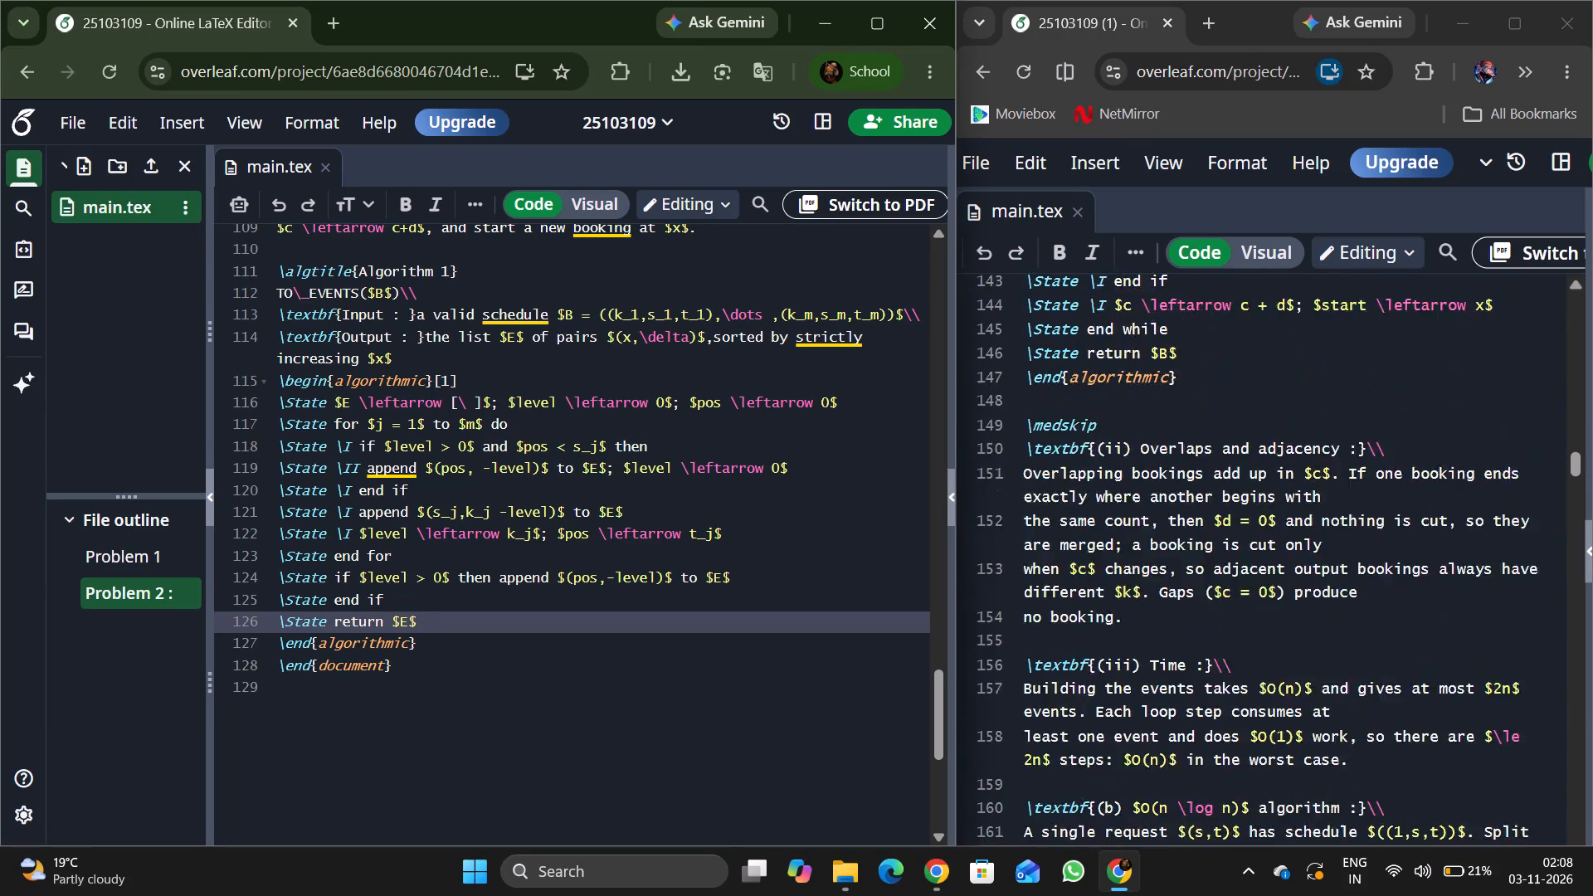
scroll(1199, 699, up, 2)
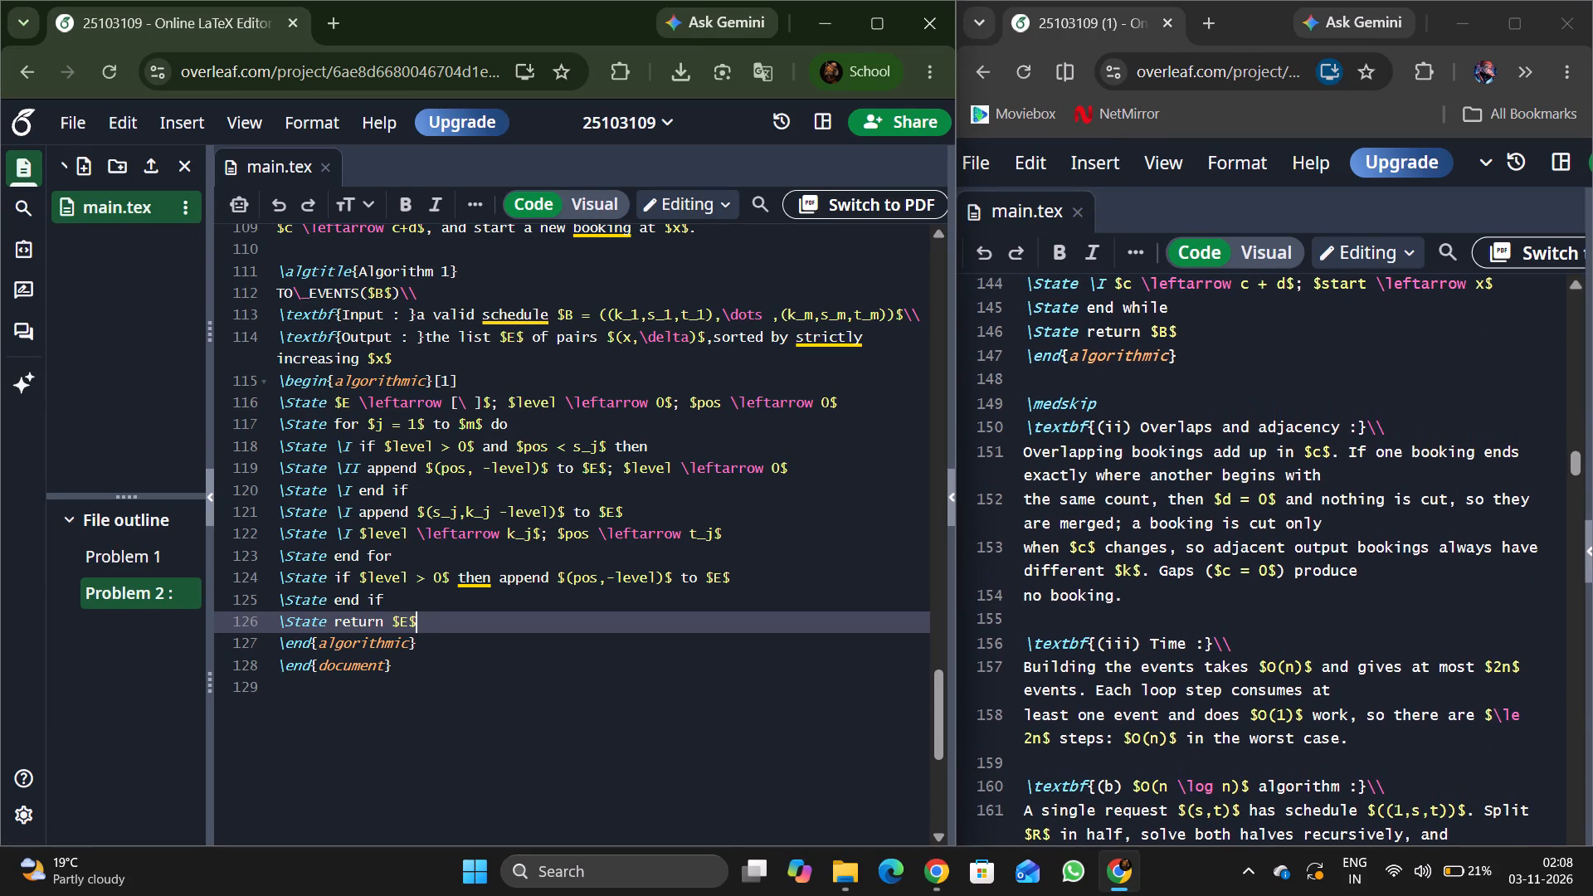
scroll(1199, 699, up, 1)
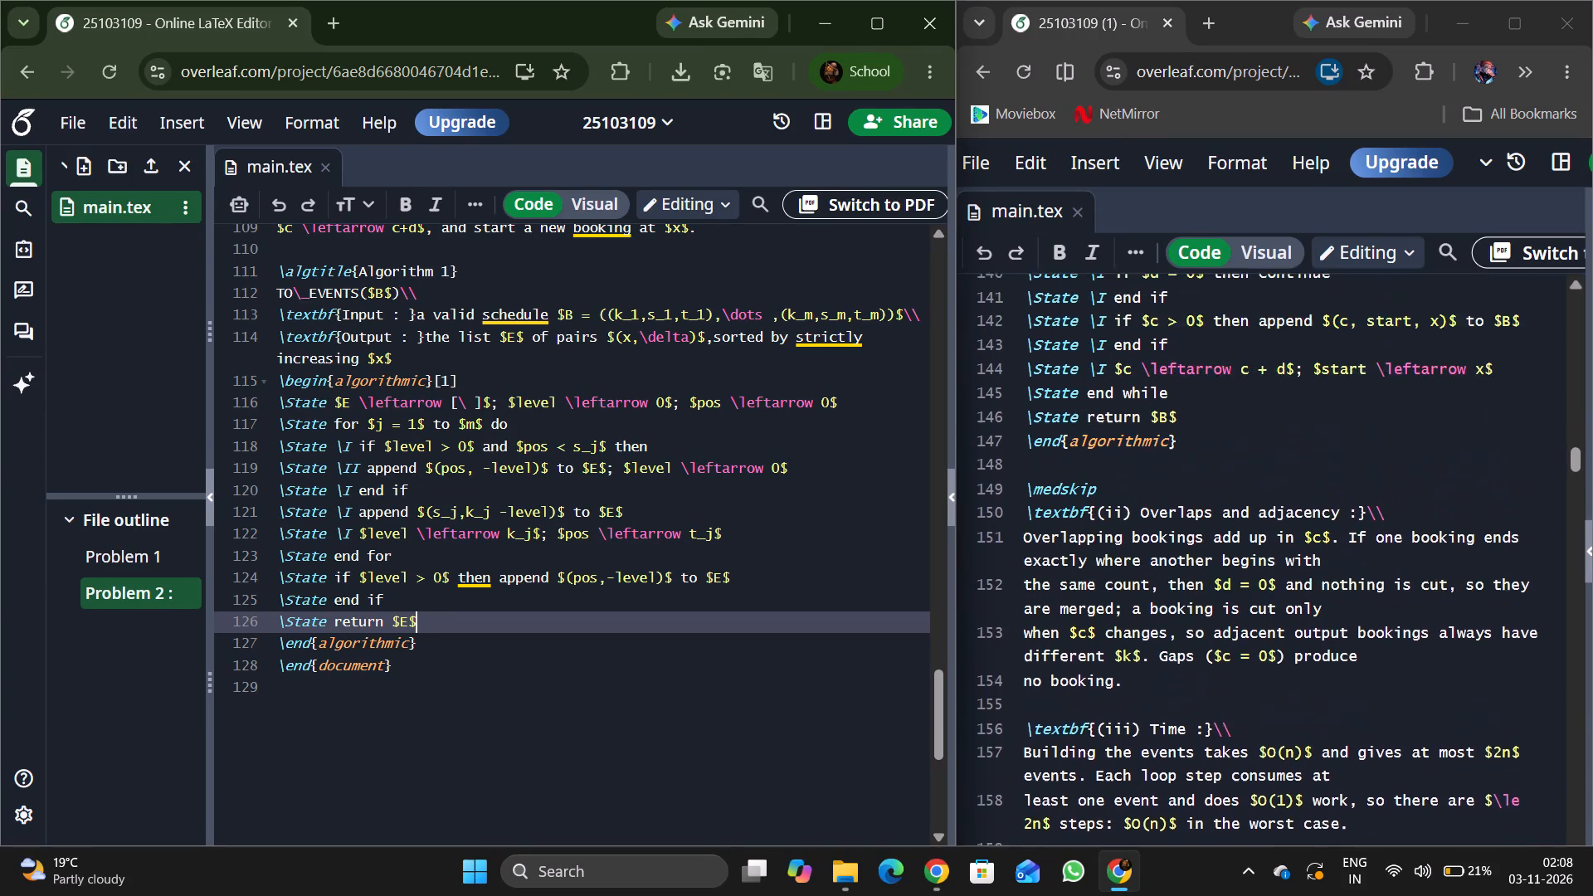
scroll(1199, 699, up, 4)
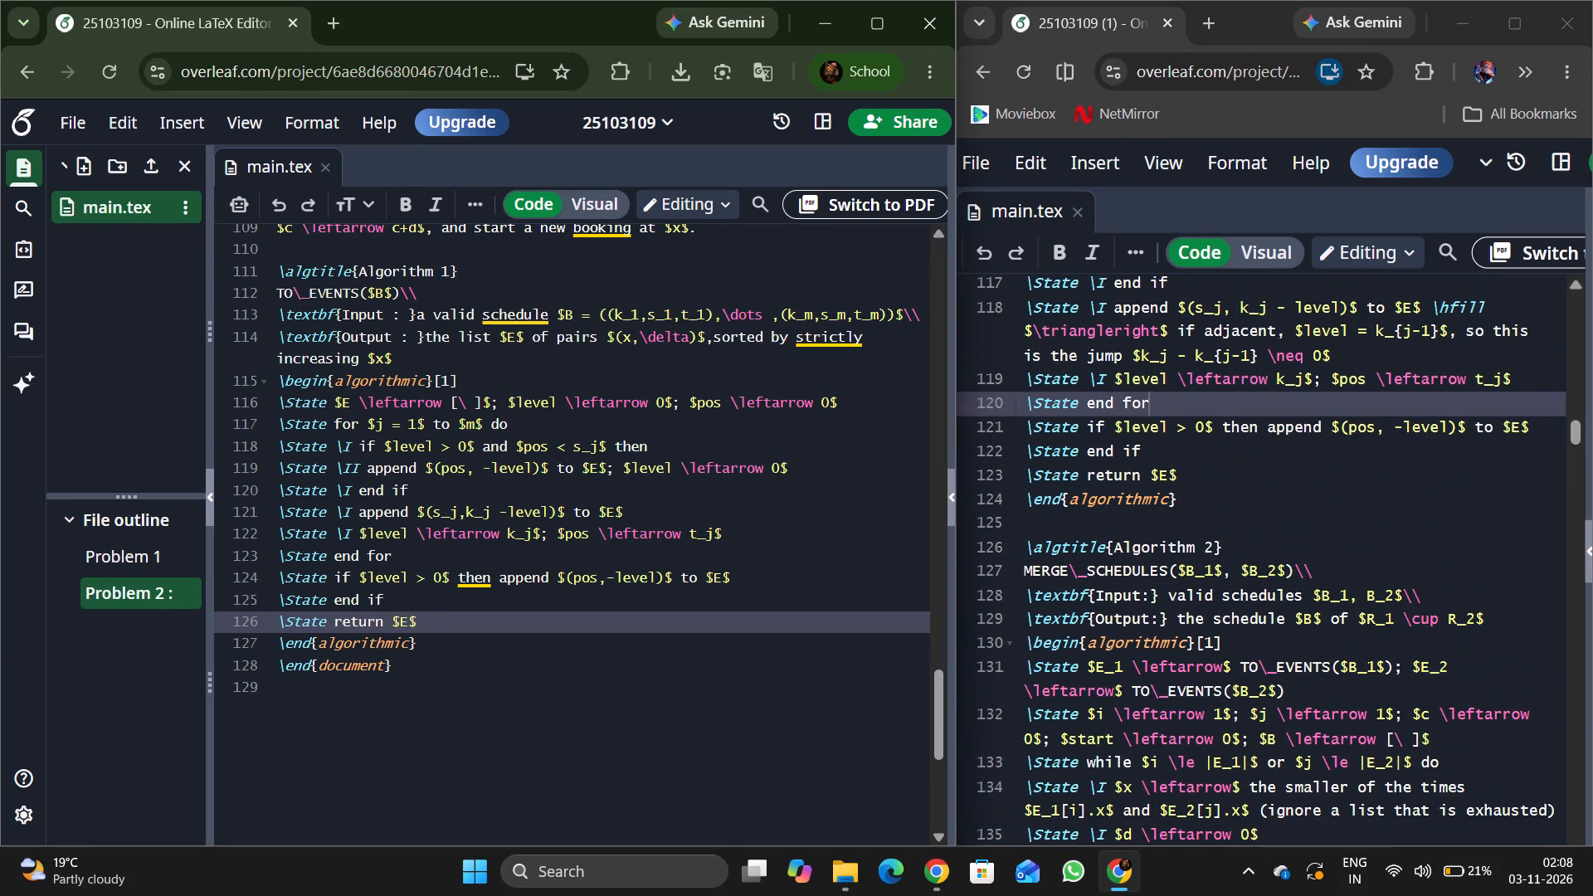
click(1037, 542)
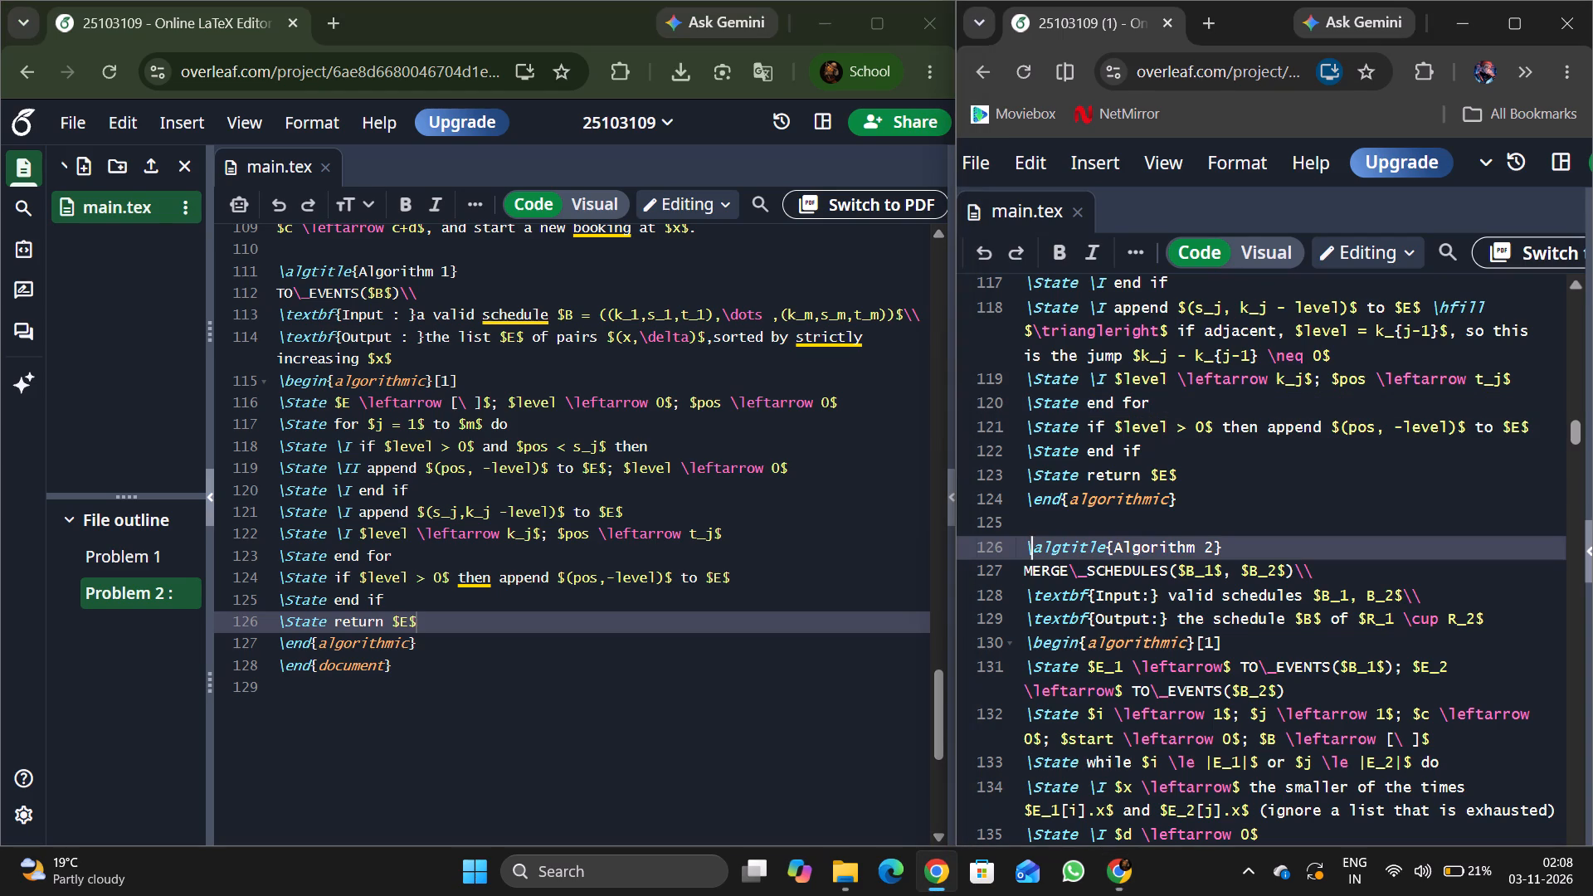
click(1035, 531)
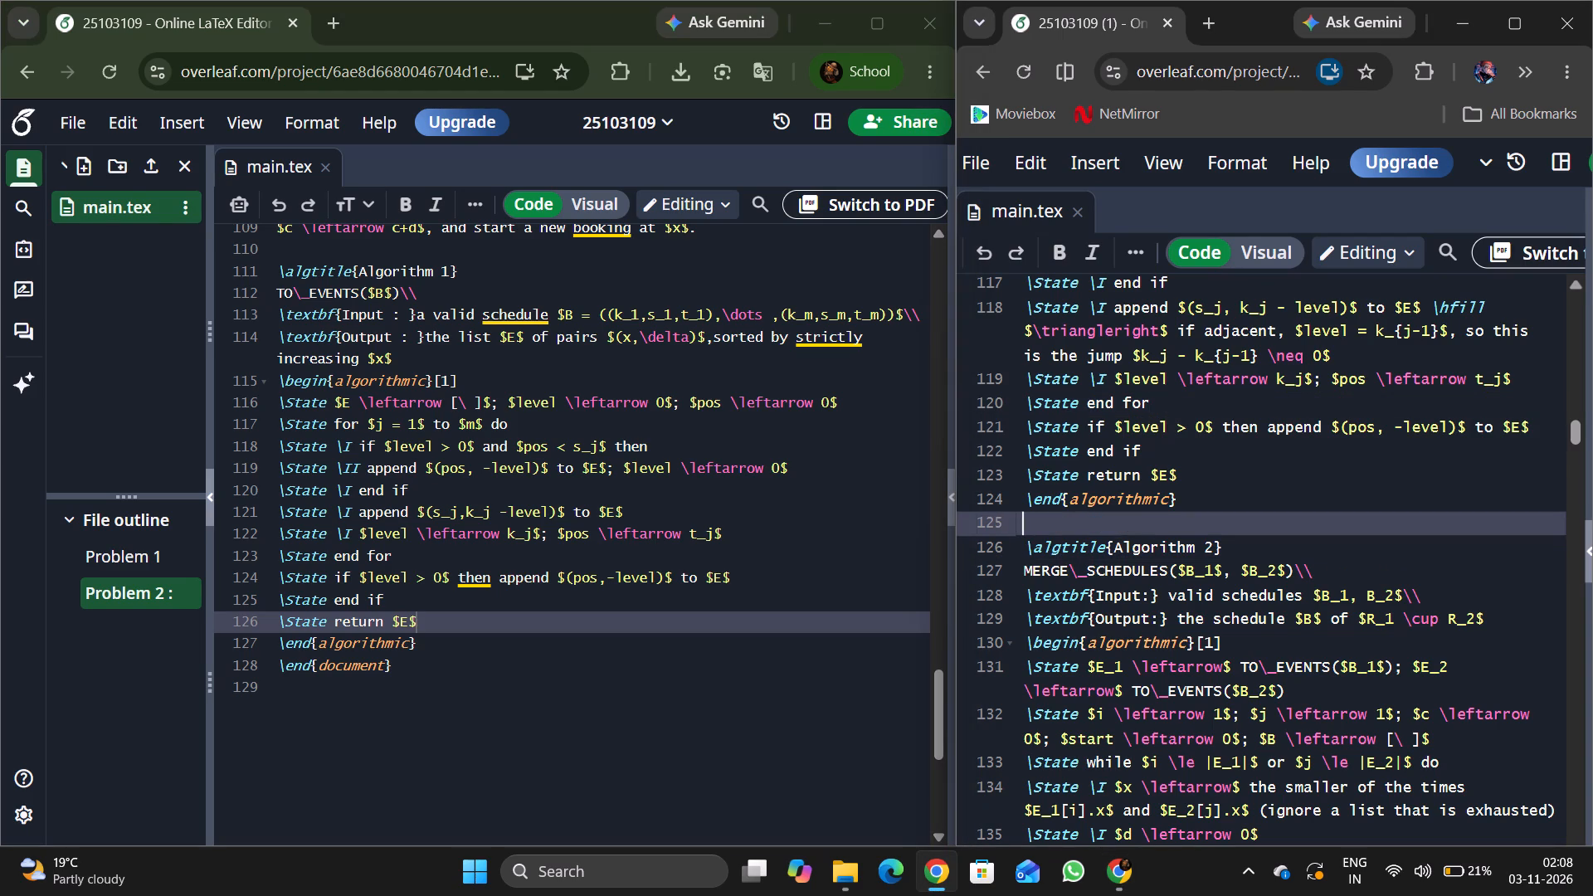
Delete the empty line after \end{document} in the assignment file.
click(554, 659)
click(545, 690)
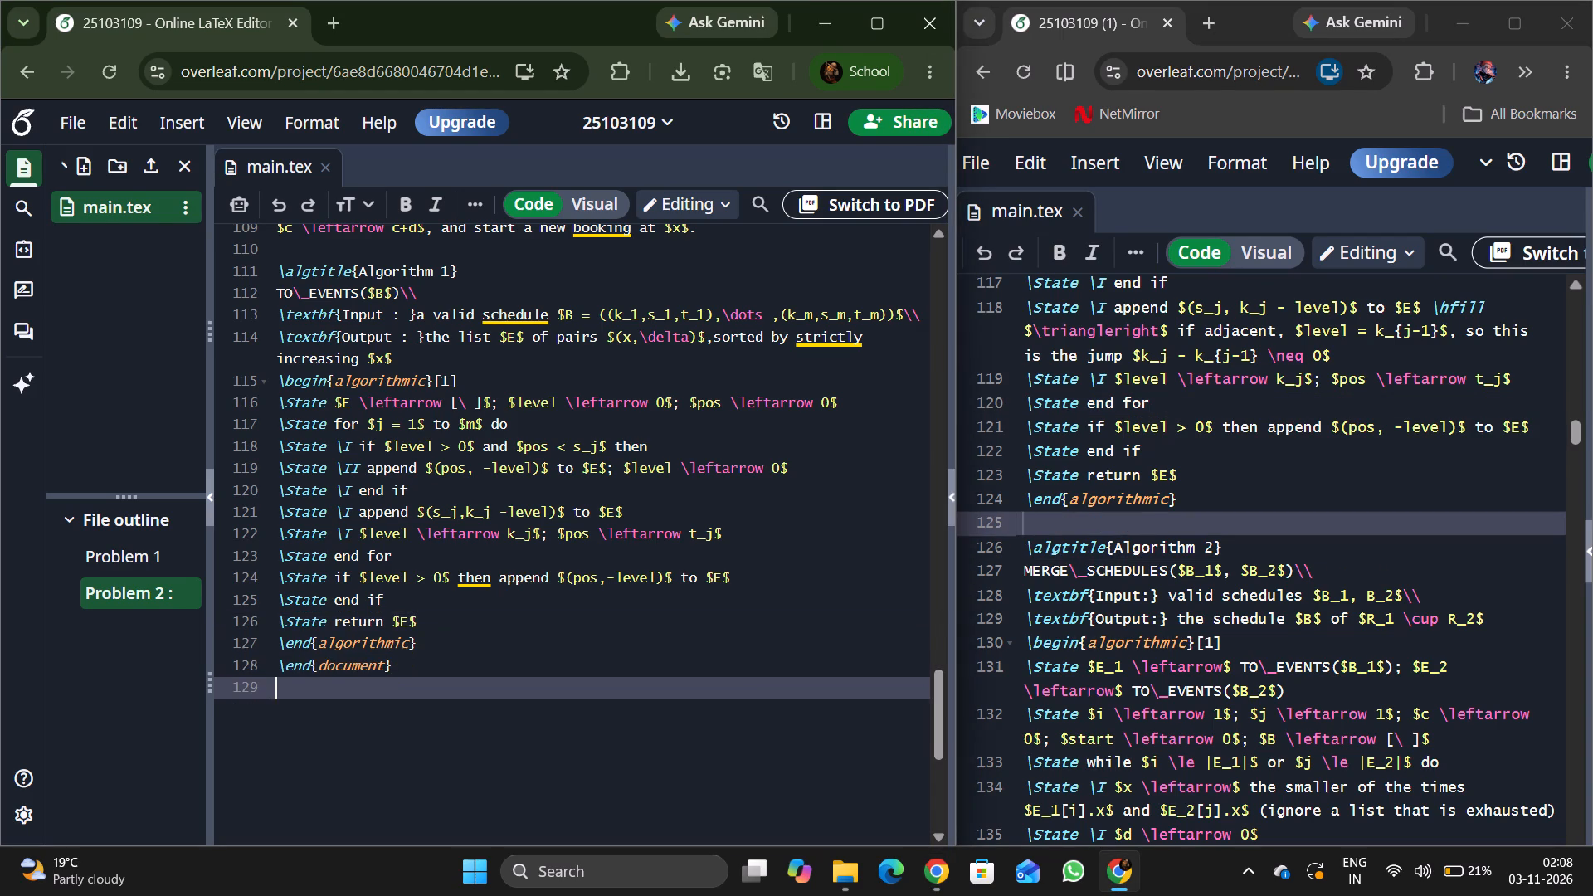
key(BackSpace)
Leave a blank line below \end{algorithmic} and insert an empty \algtitle{} command on the line after it.
key(Up)
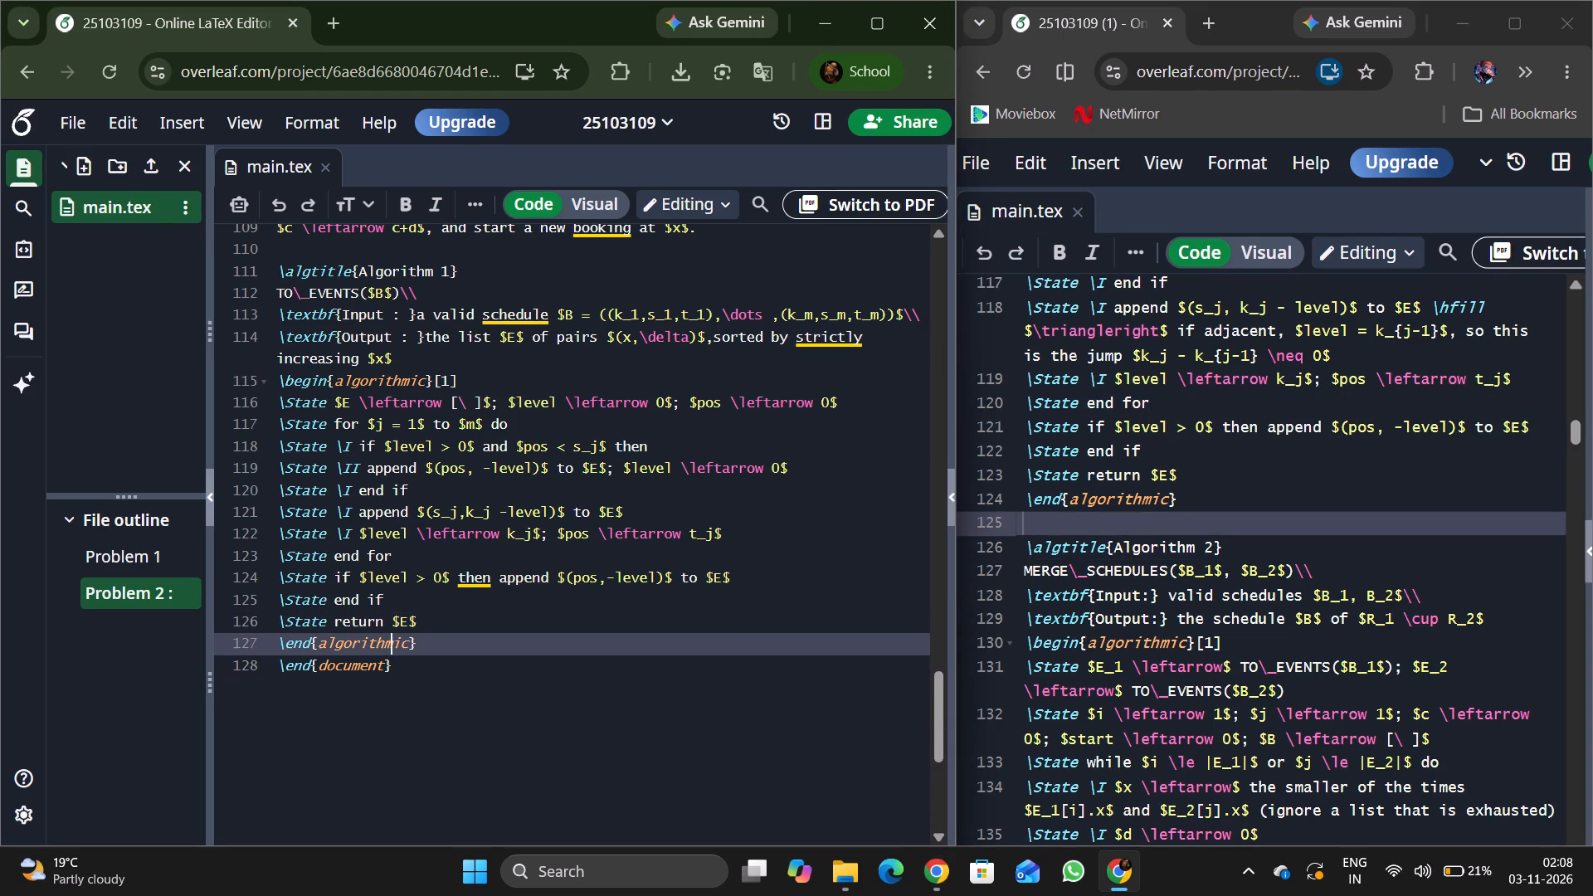
key(Right)
key(Right)
key(Right)
key(Return)
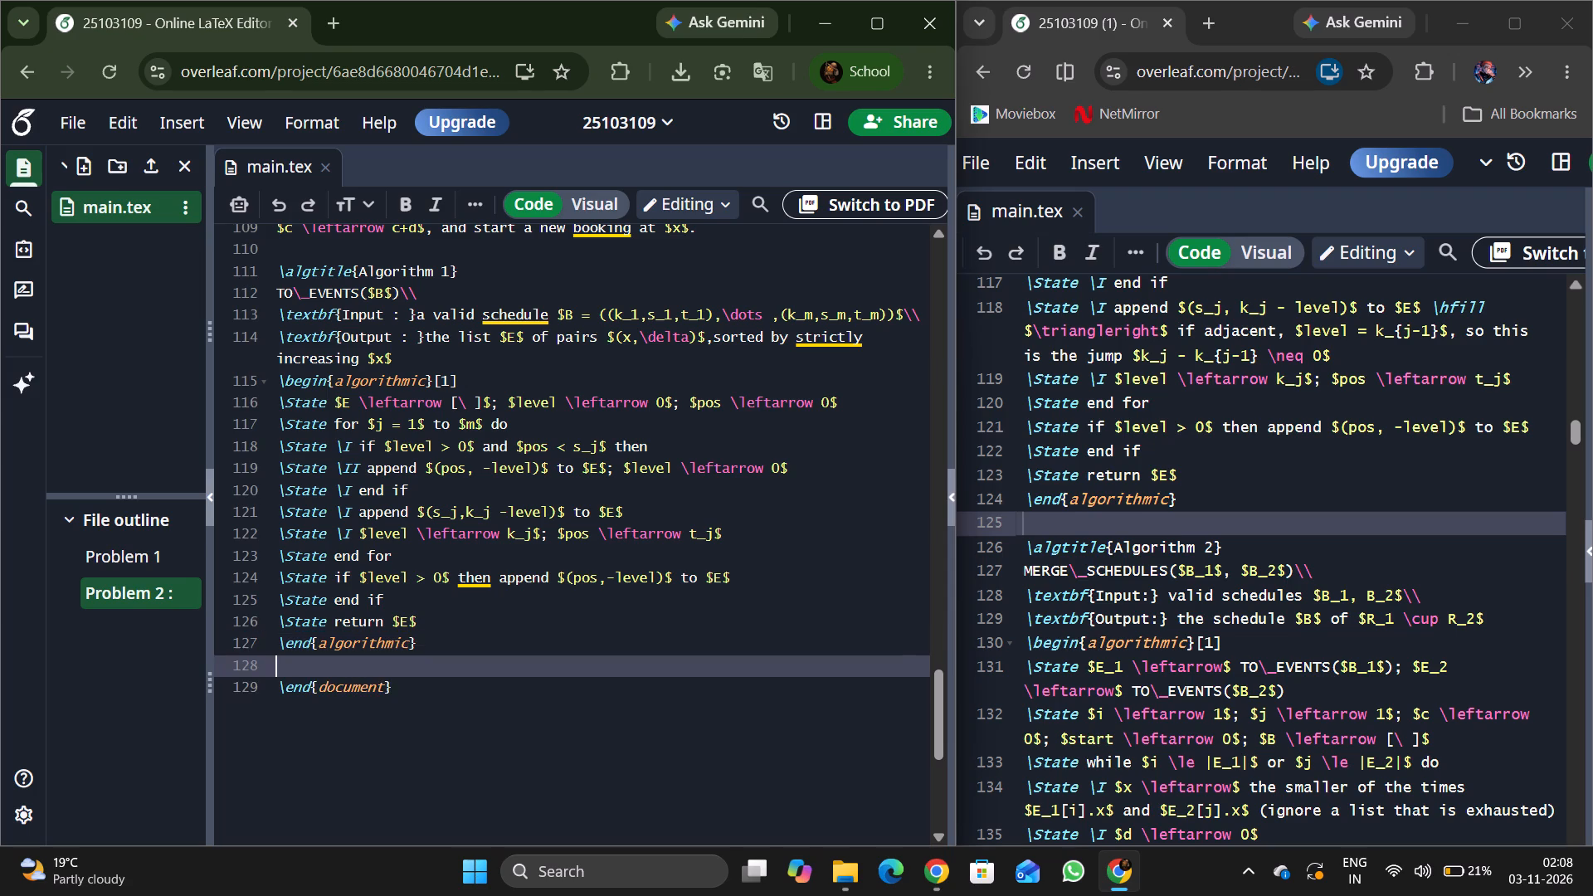
key(Return)
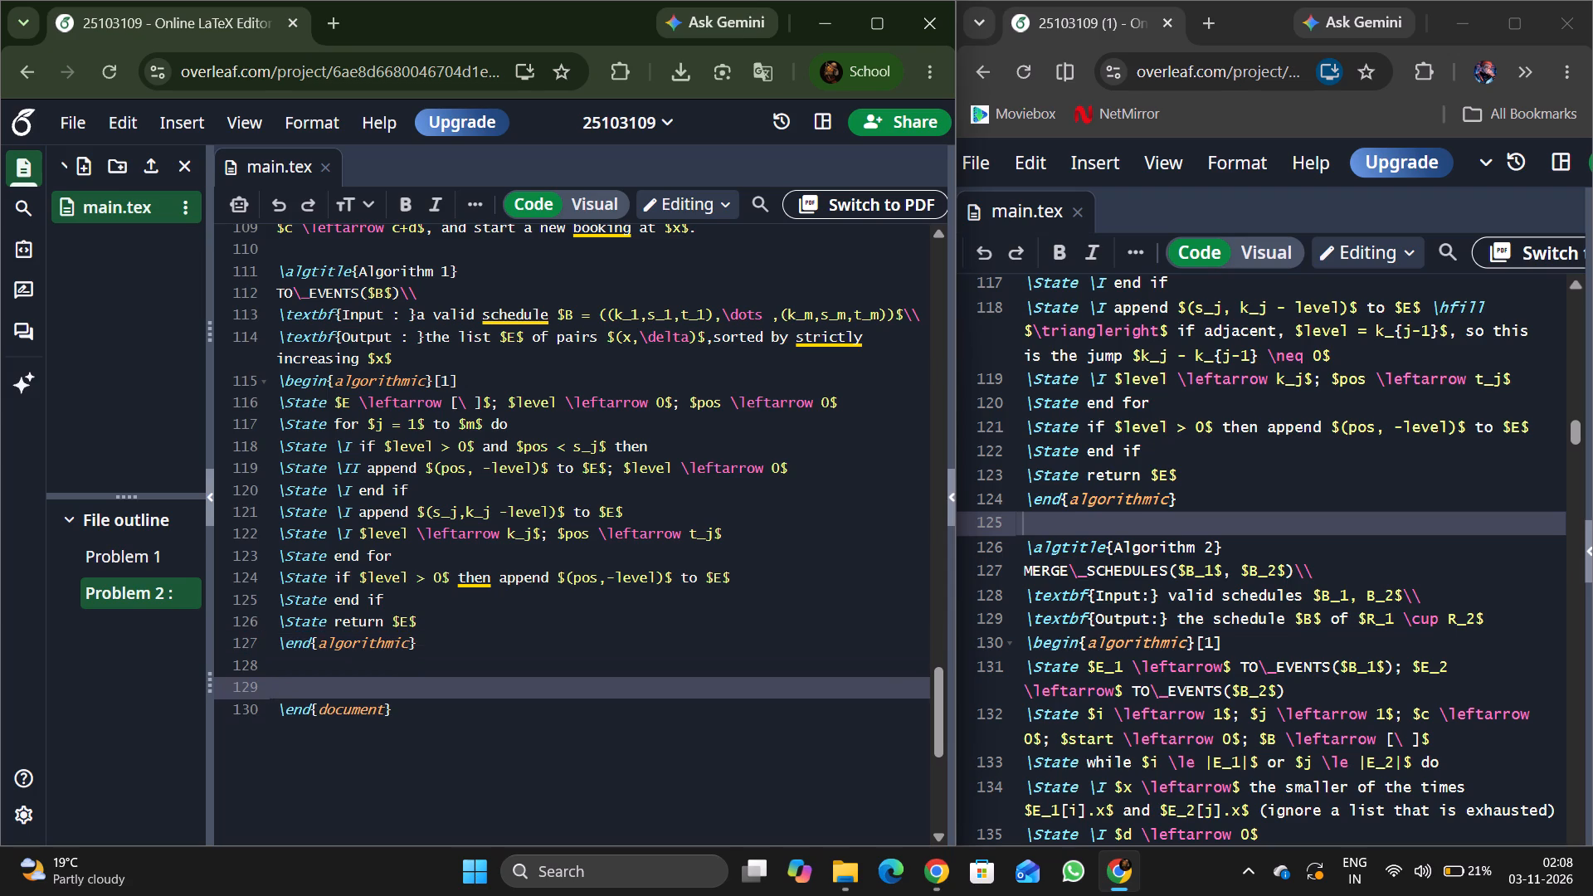
key(backslash)
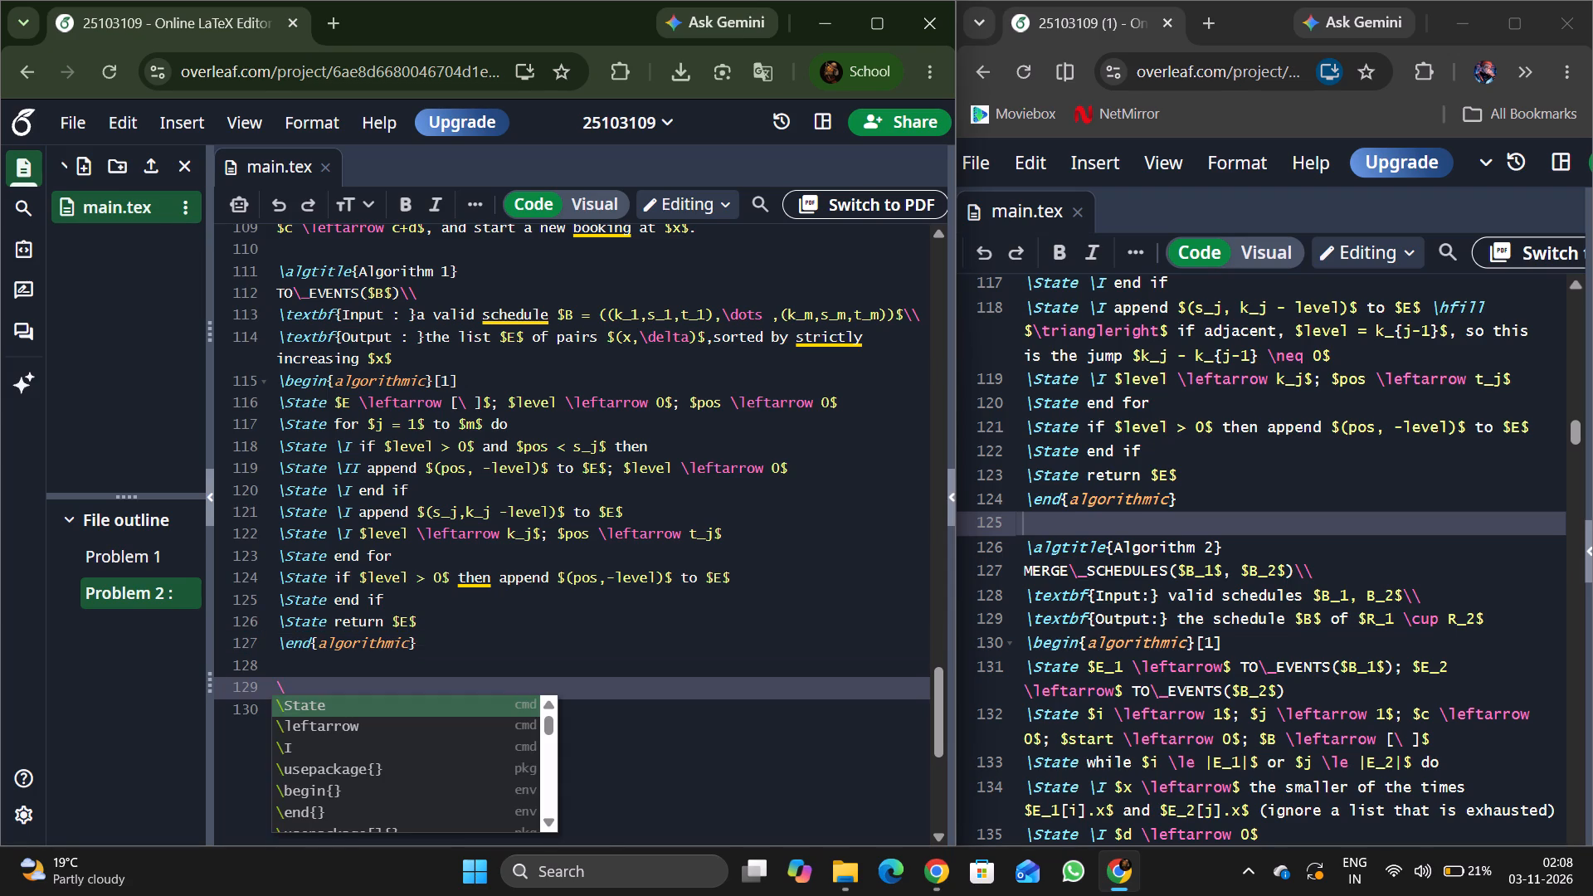
text(al)
text(gt)
key(Down)
key(Return)
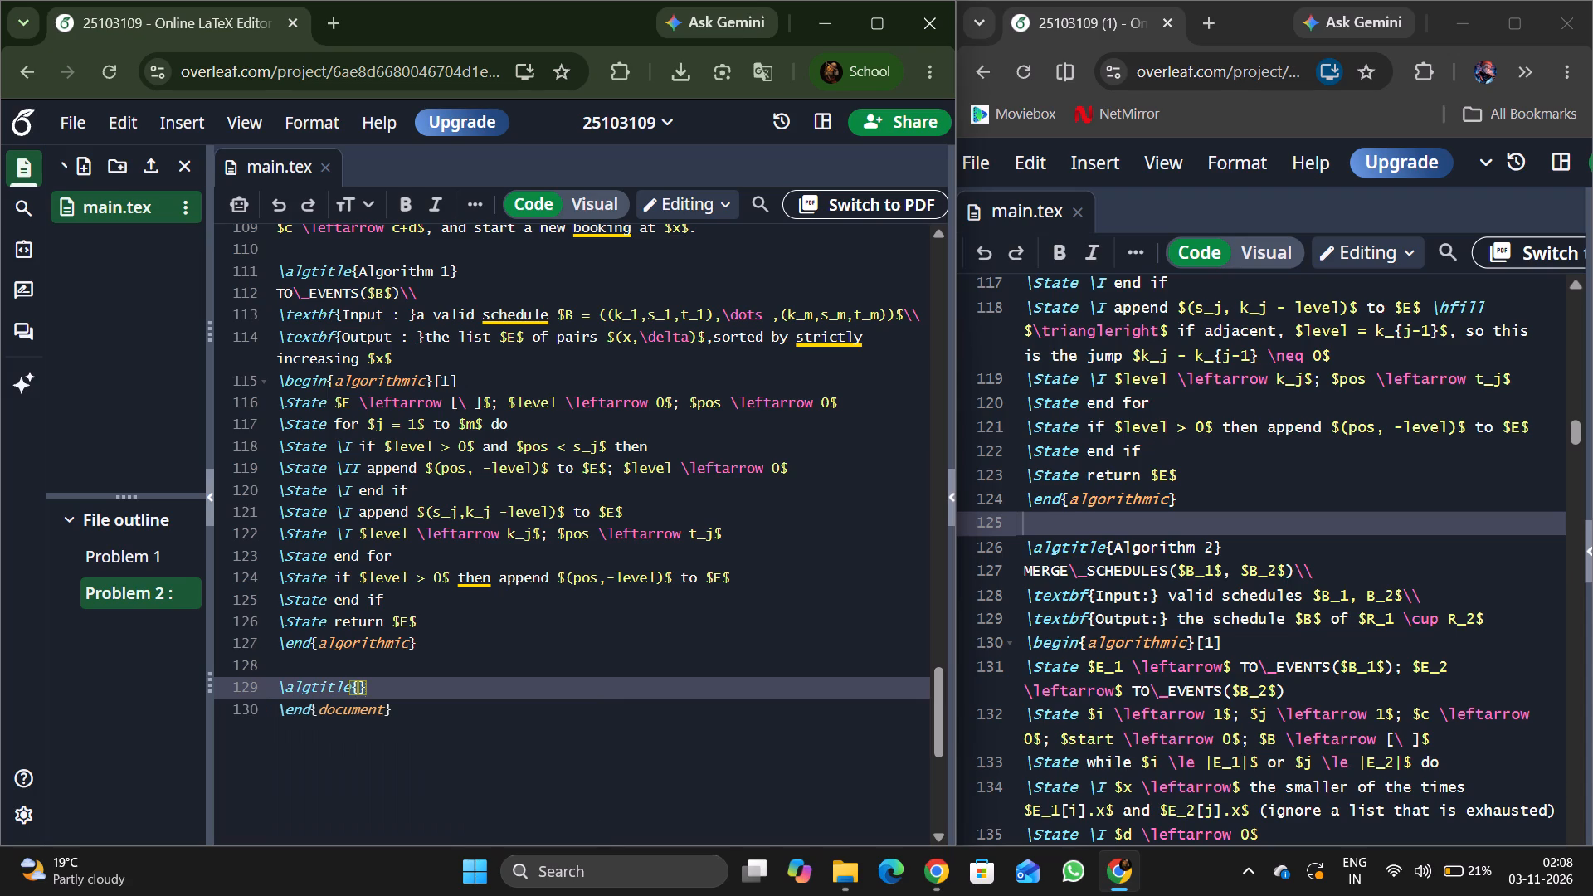
Fill the new \algtitle braces with "Algorithm 2".
key(a)
text(lgorithn)
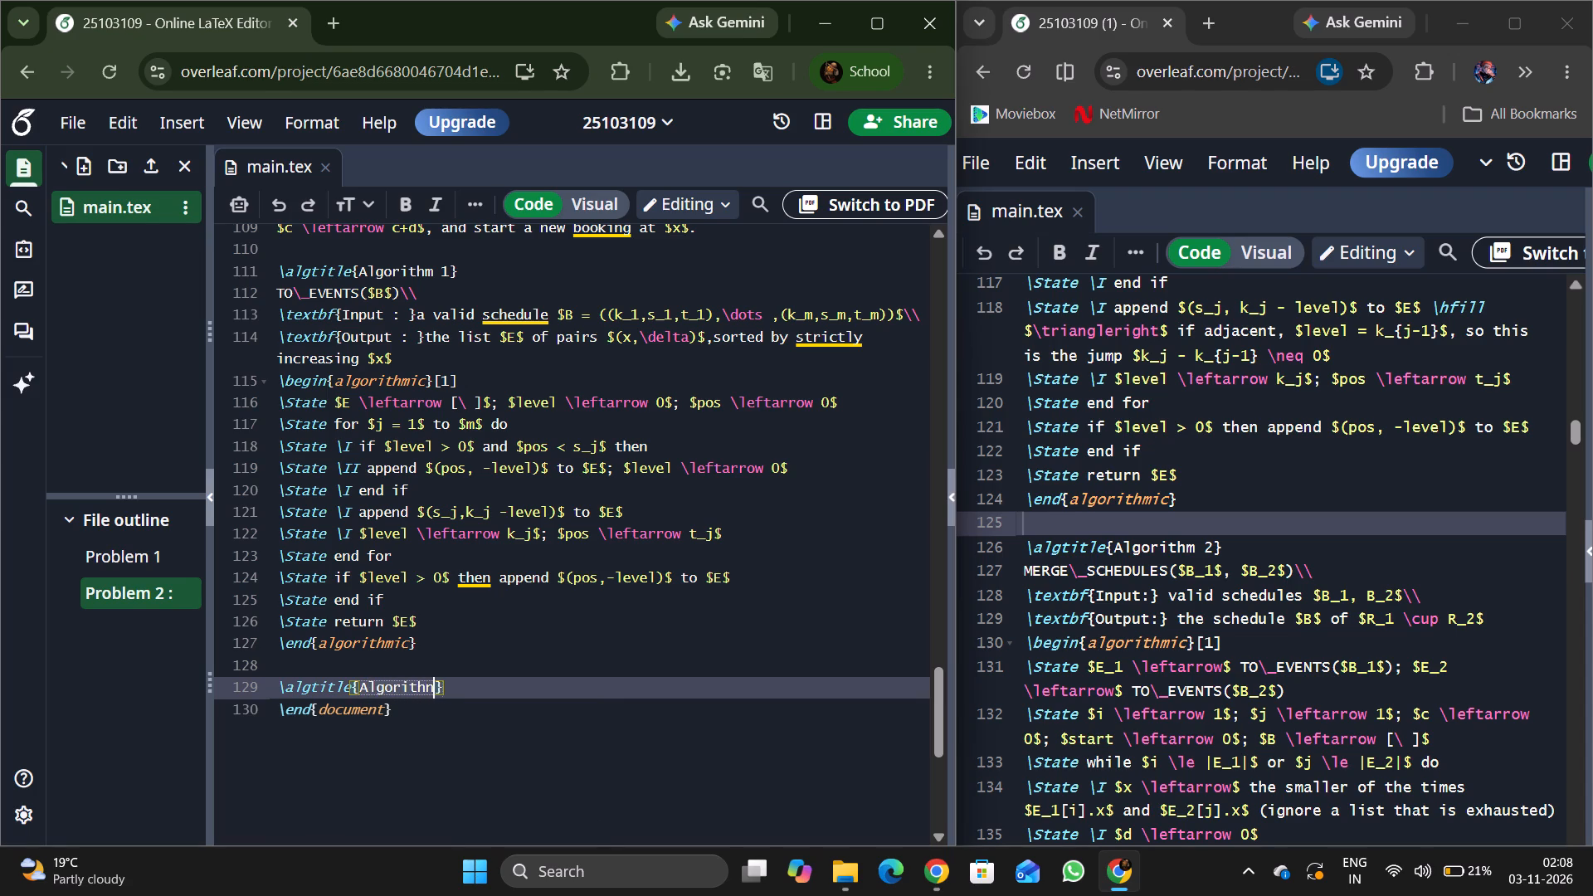
key(BackSpace)
key(comma)
key(BackSpace)
text(m)
key(space)
key(2)
key(Right)
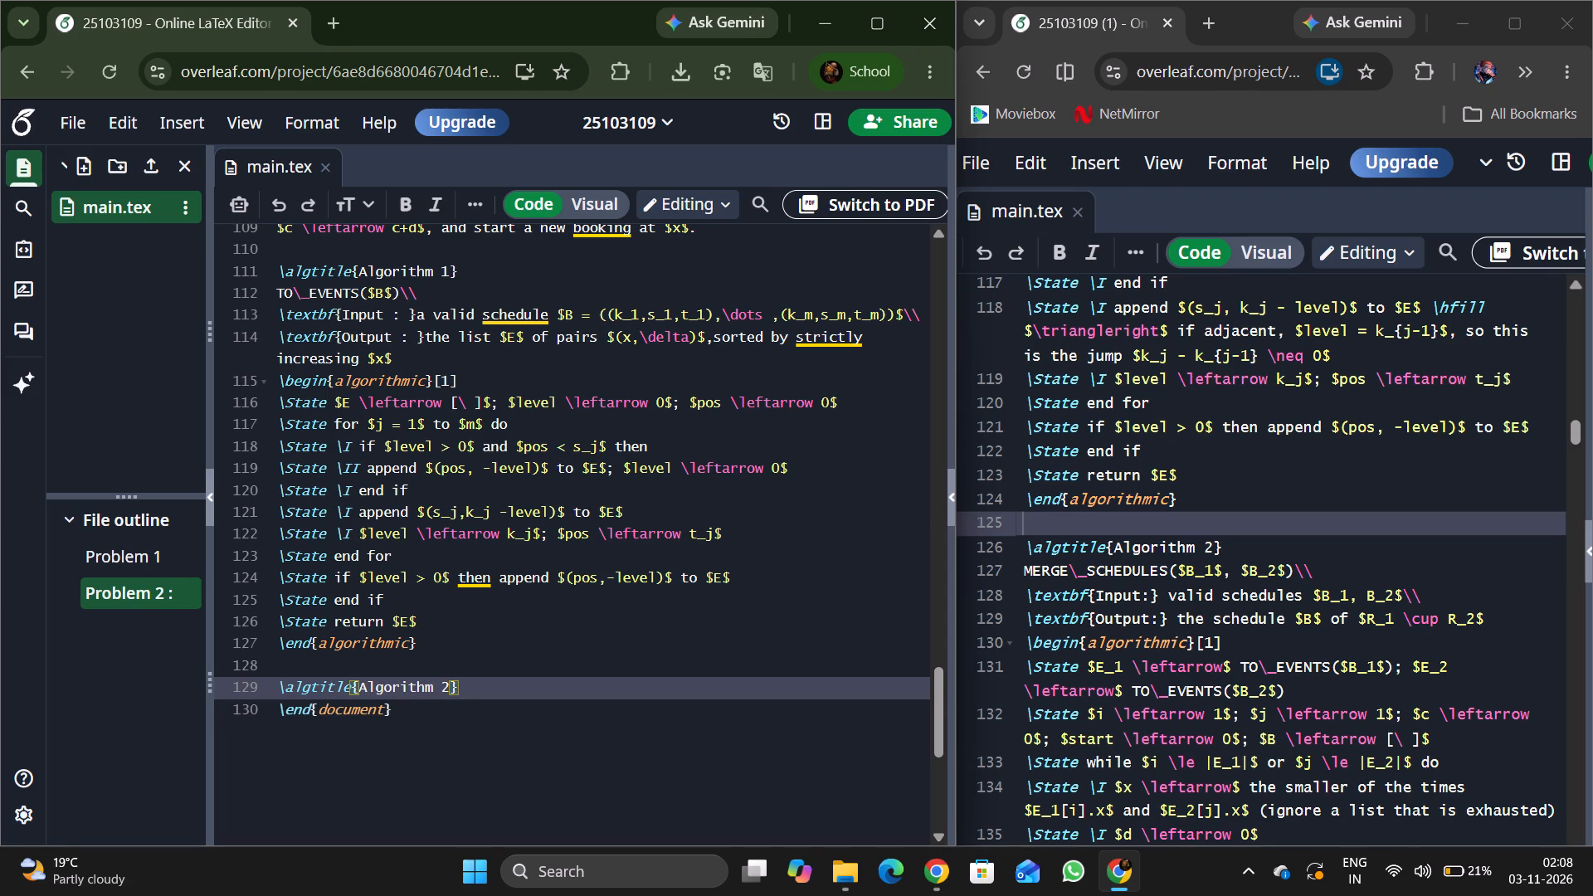
Start the line below the Algorithm 2 title with the procedure name "MERGE\_SCHEDULES".
key(Return)
key(m)
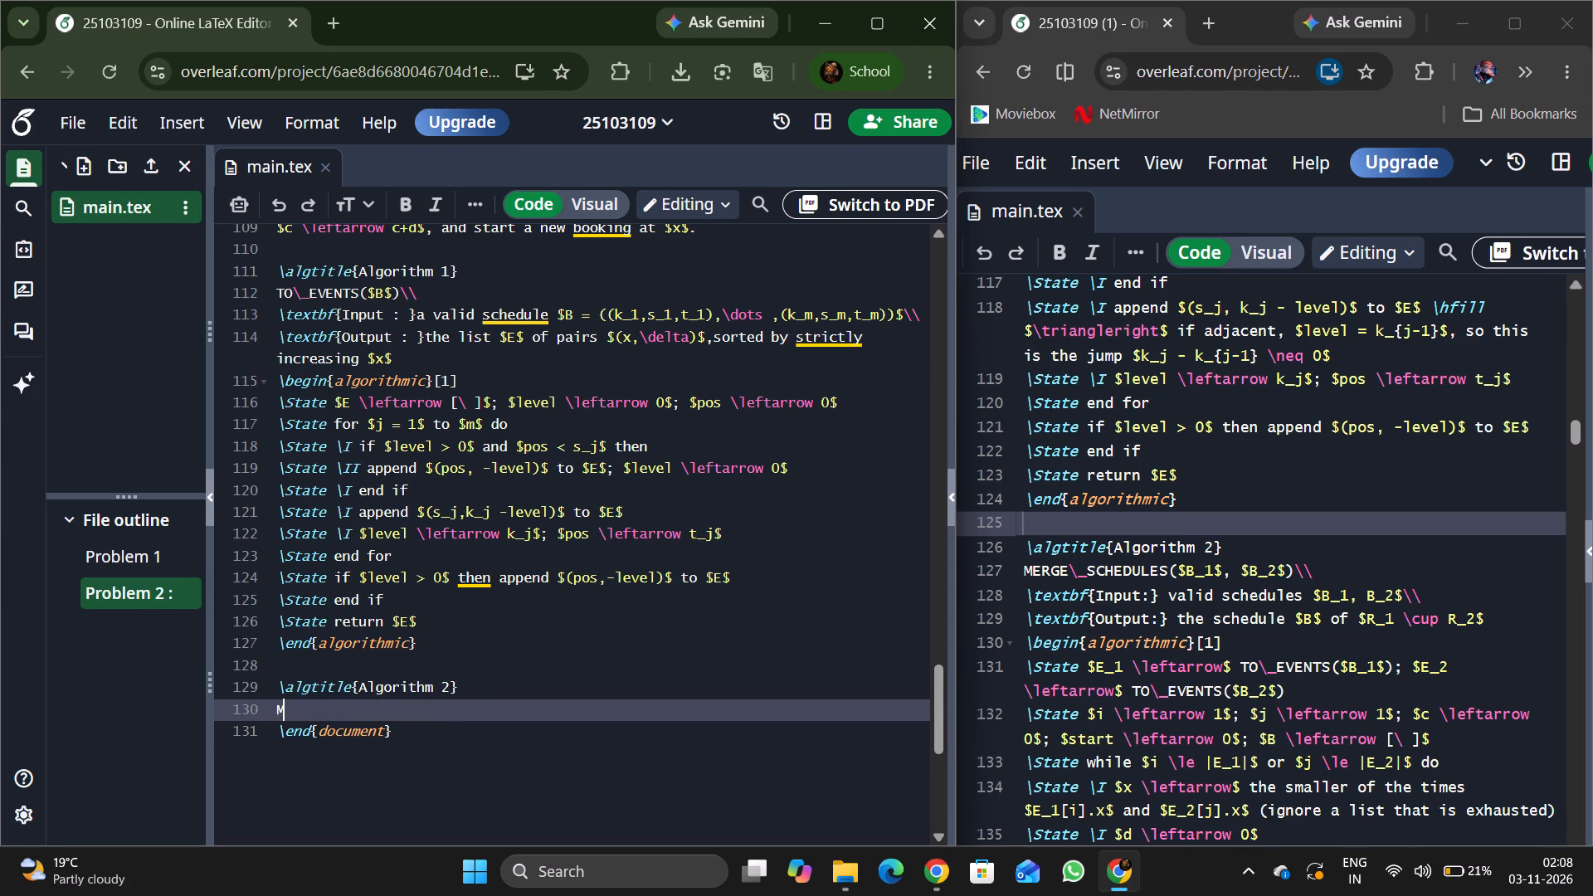
text(ERGE)
text(\_)
key(s)
text(CHE)
text(DULES)
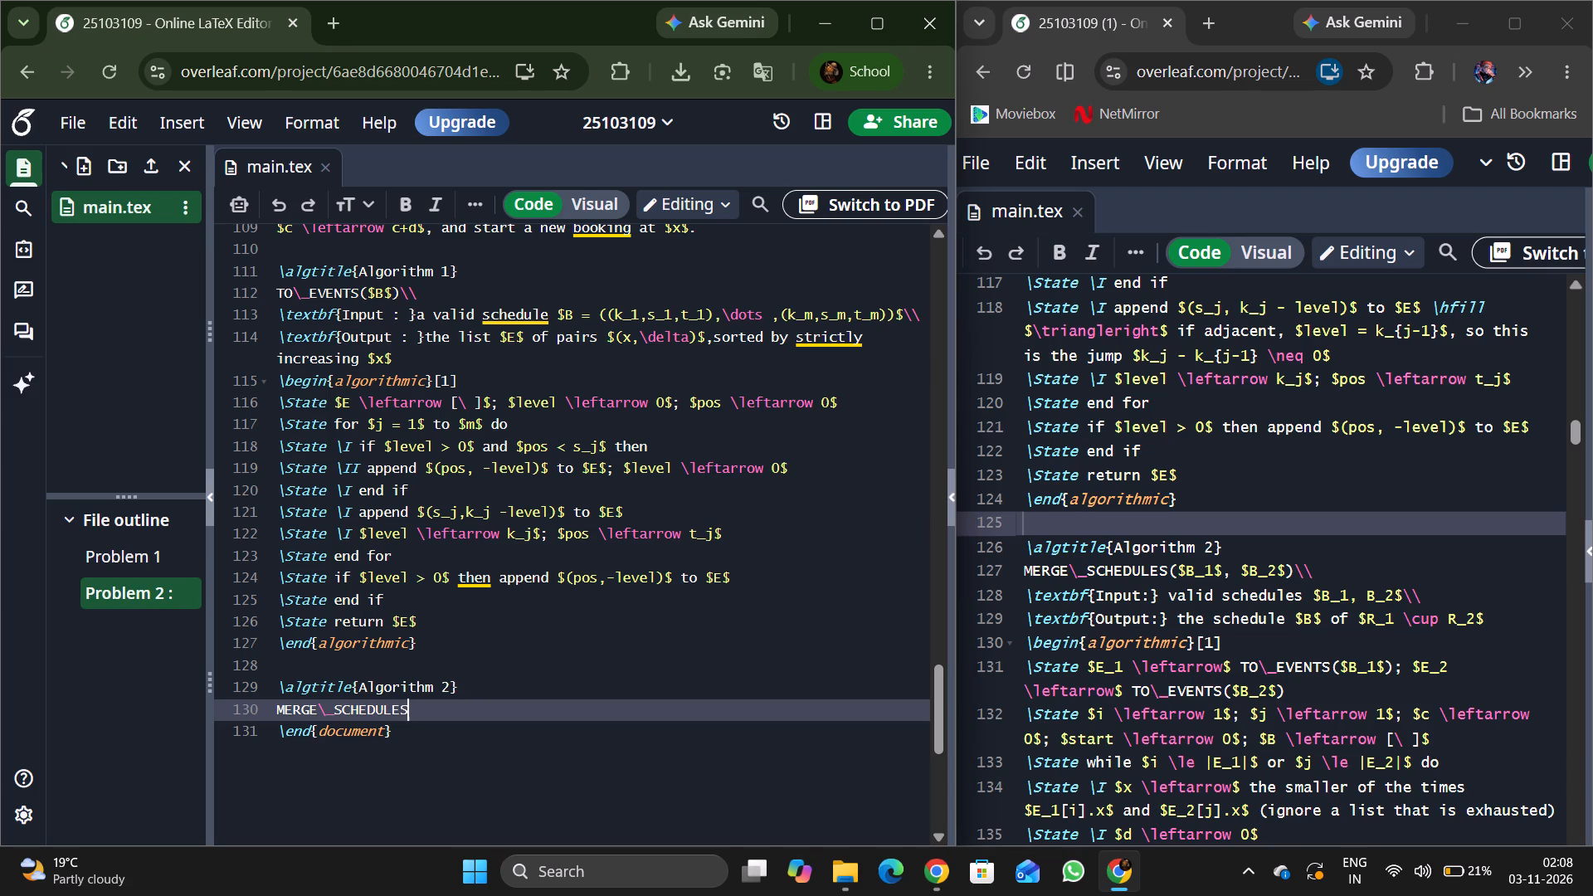
Add the arguments "($B_1$ ,$B_2$)" after MERGE\_SCHEDULES, end the line with "\\", and start a new line below.
key(shift+parenleft)
key(shift+dollar)
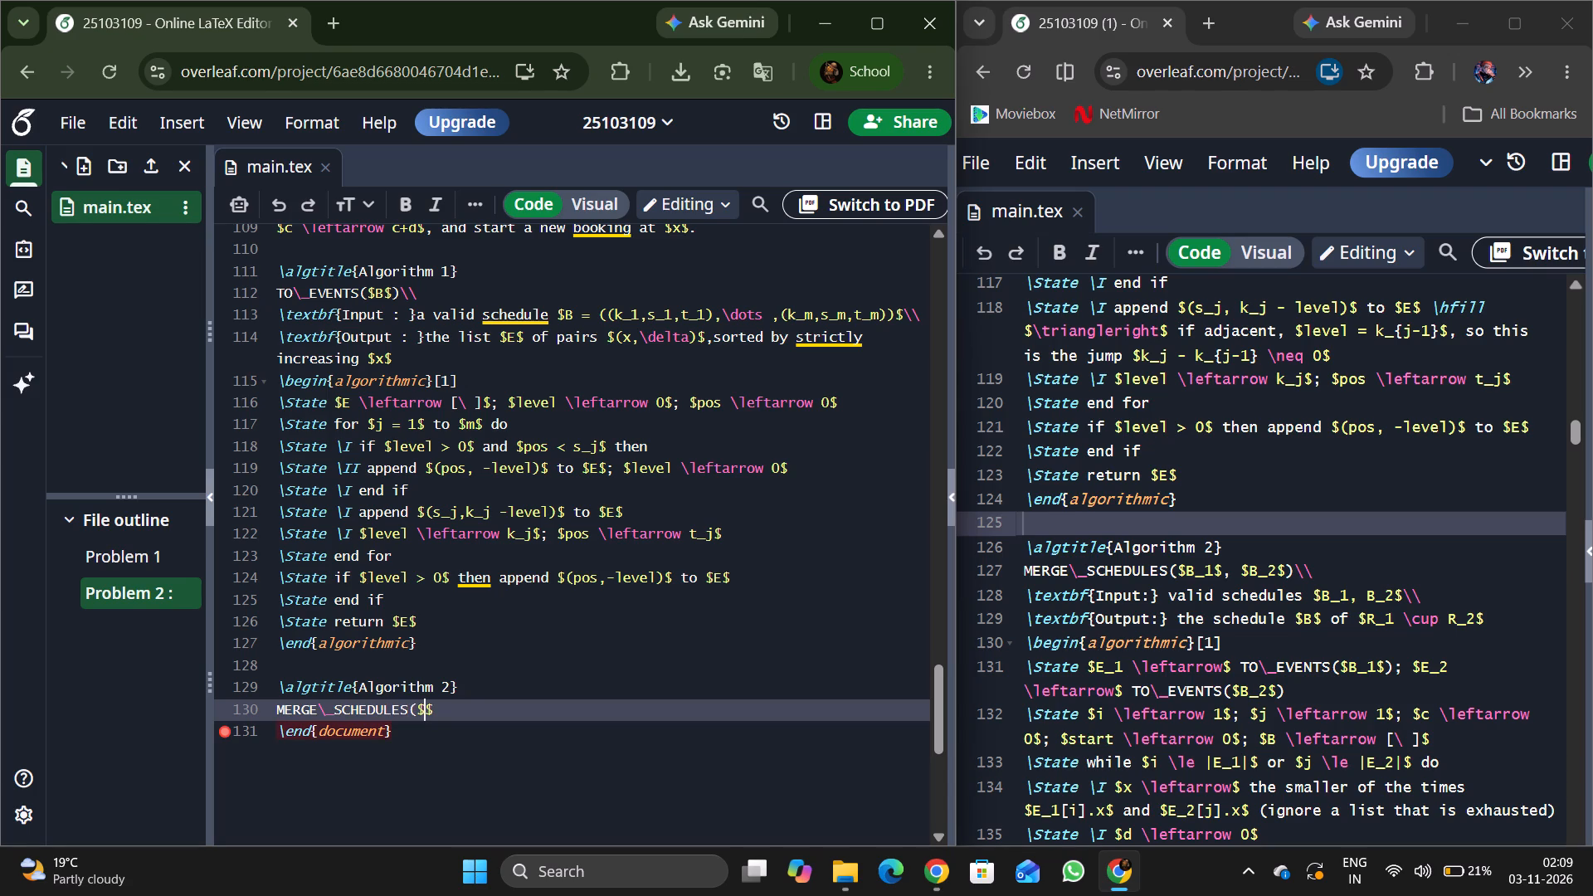
text(B_)
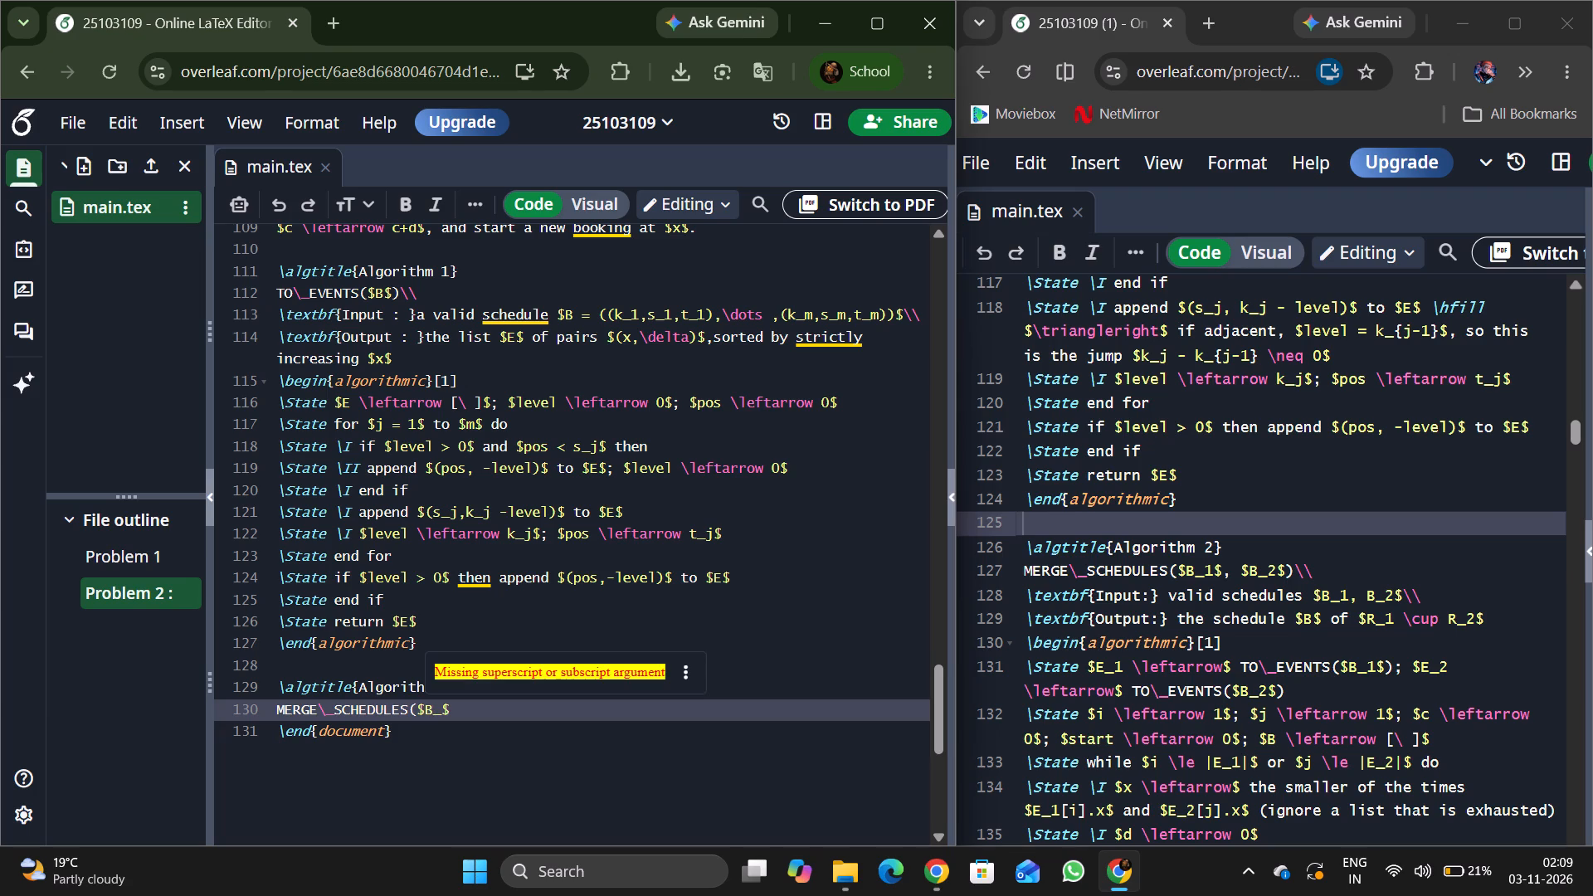
key(1)
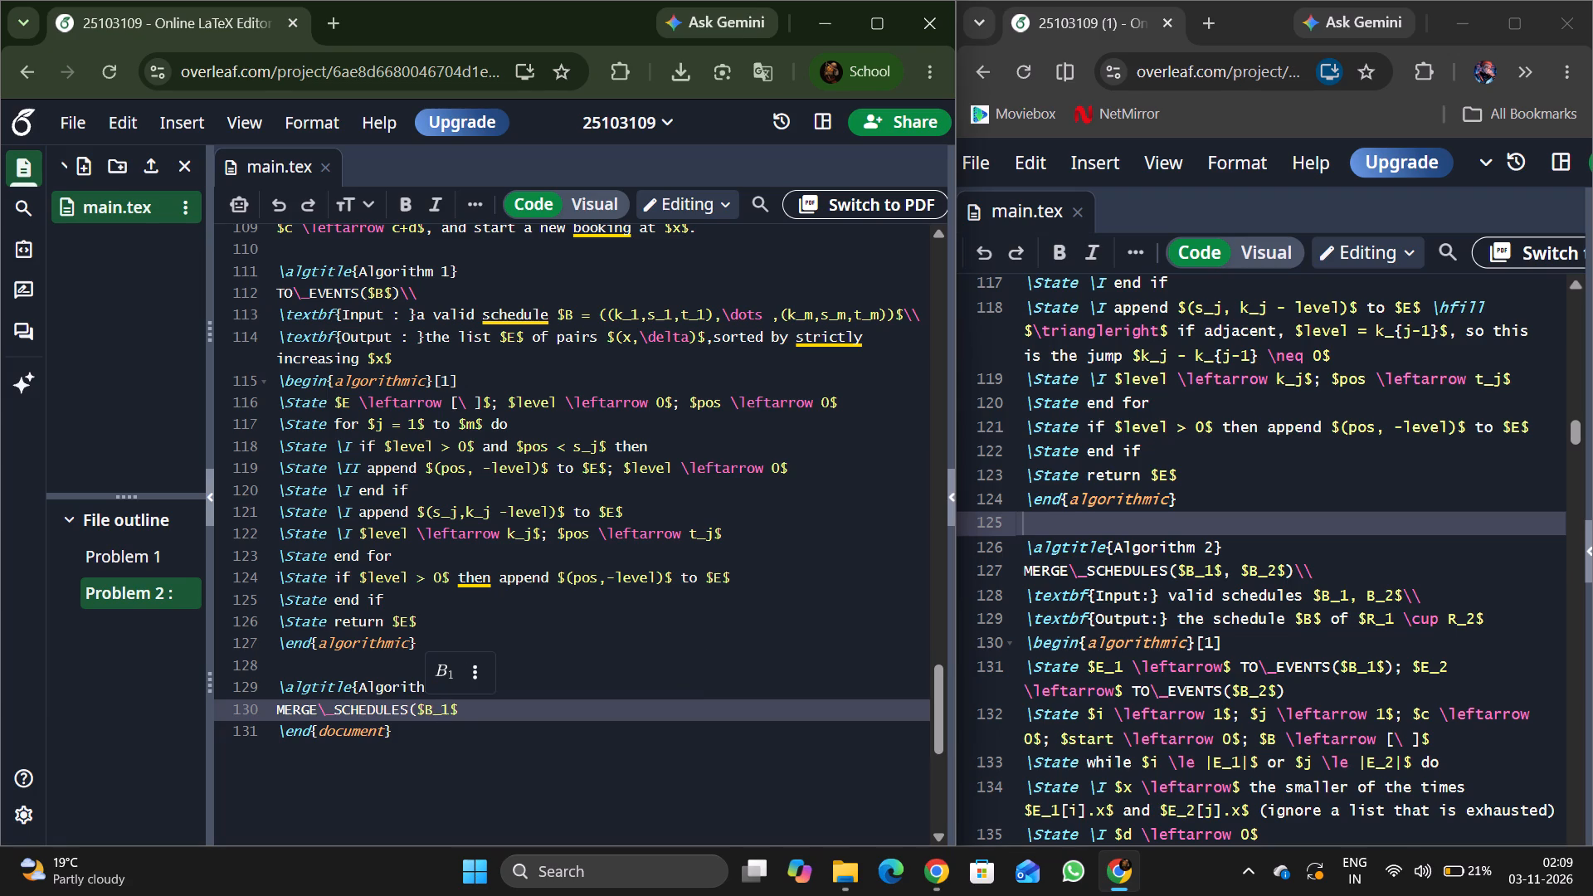
key(Right)
key(space)
text(,)
key(shift+dollar)
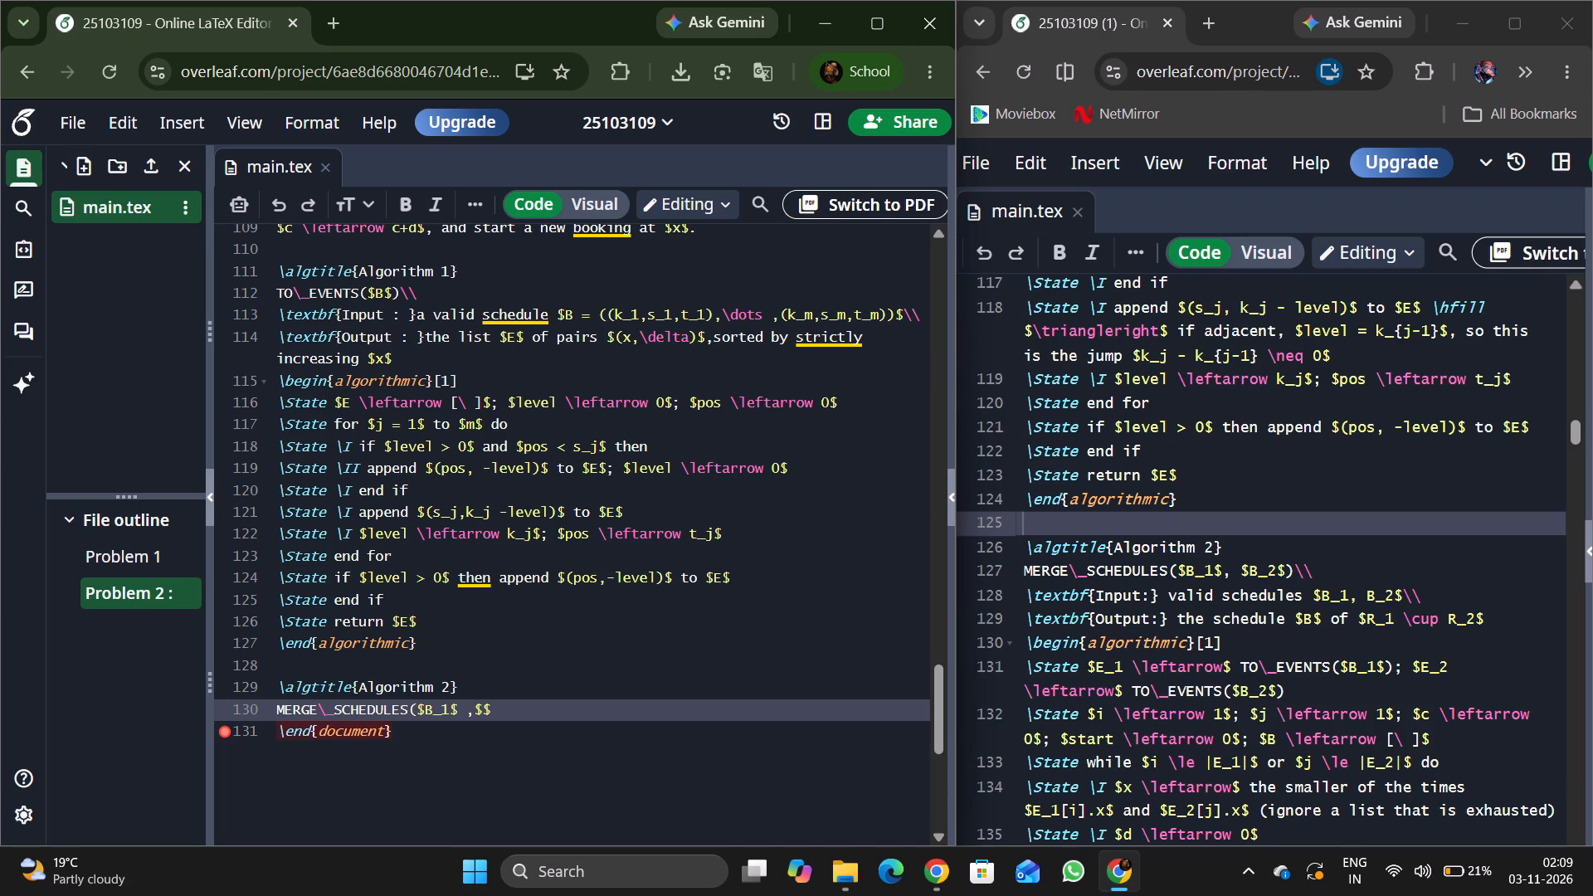
key(space)
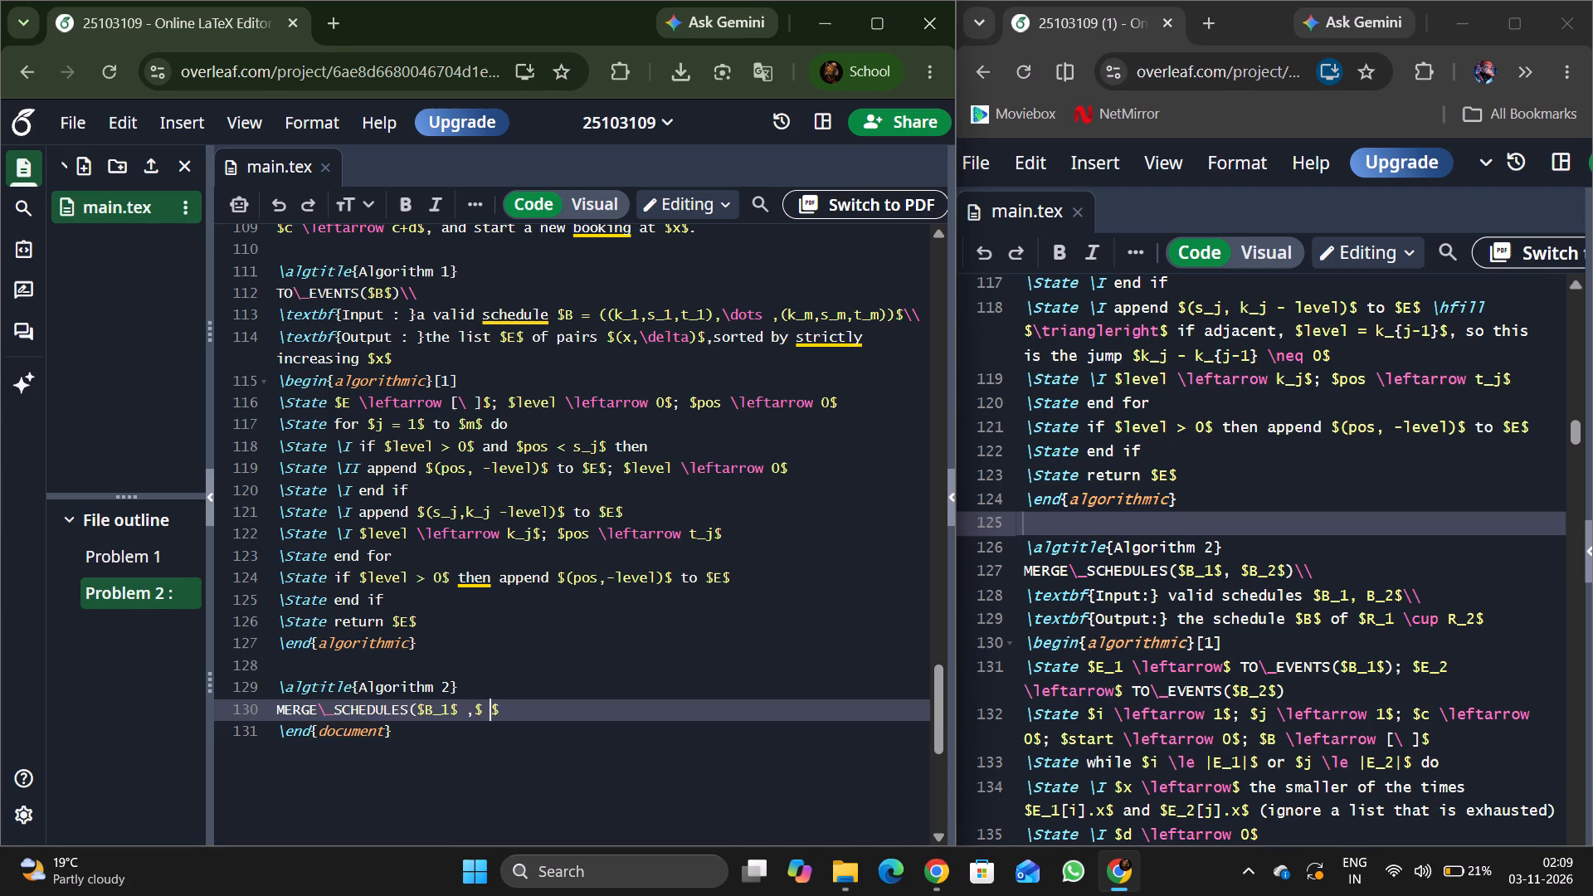
key(BackSpace)
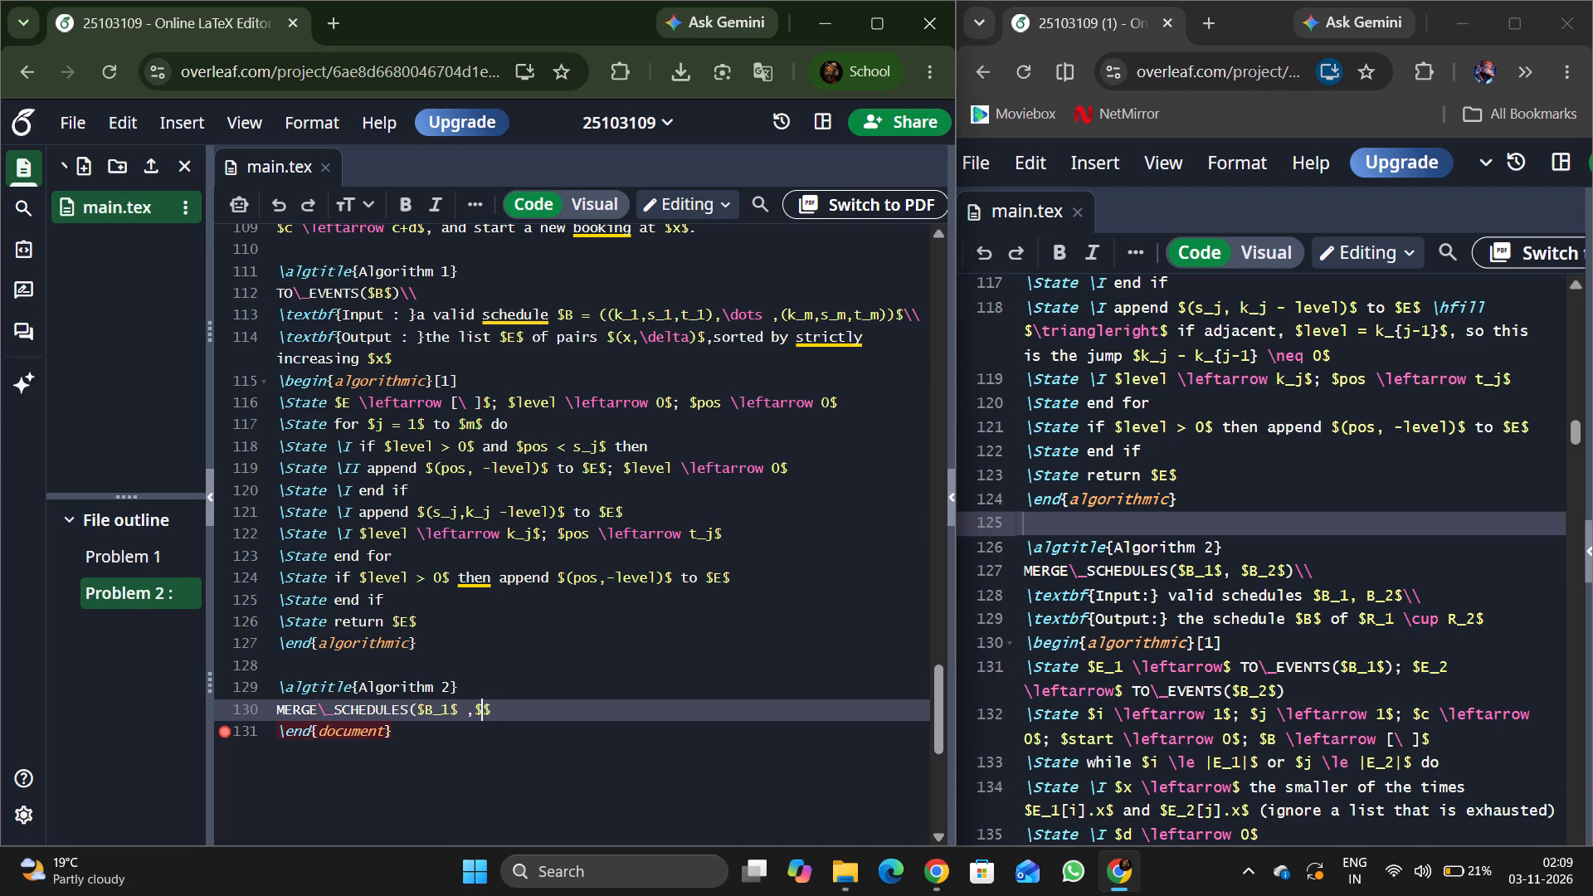
text(B_)
key(2)
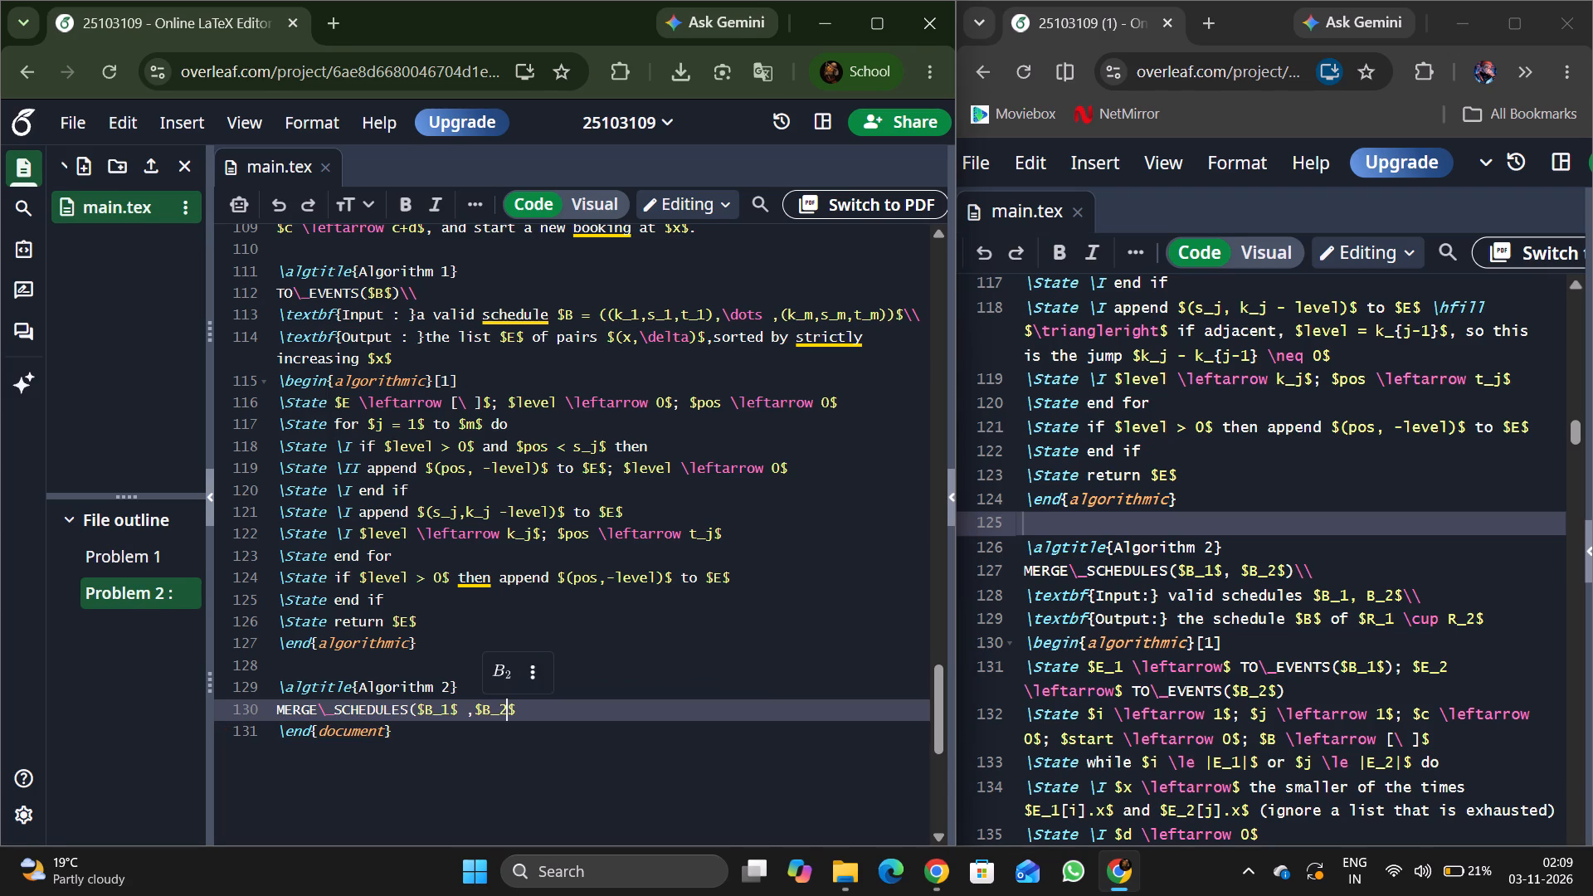
key(Right)
key(shift+parenright)
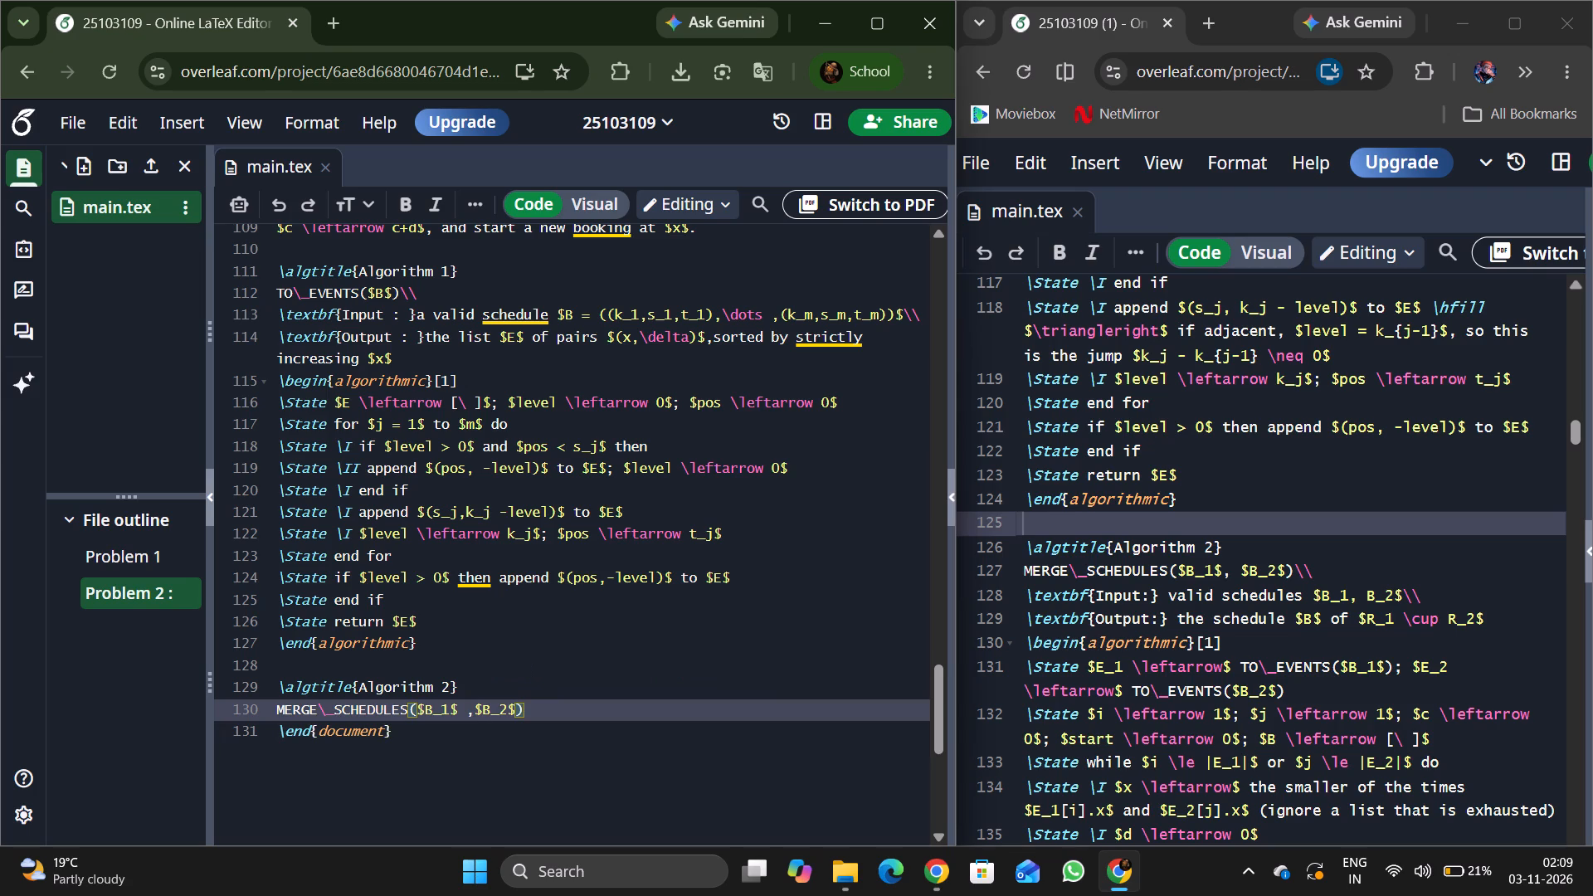
key(Right)
key(Left)
text(\\)
key(Return)
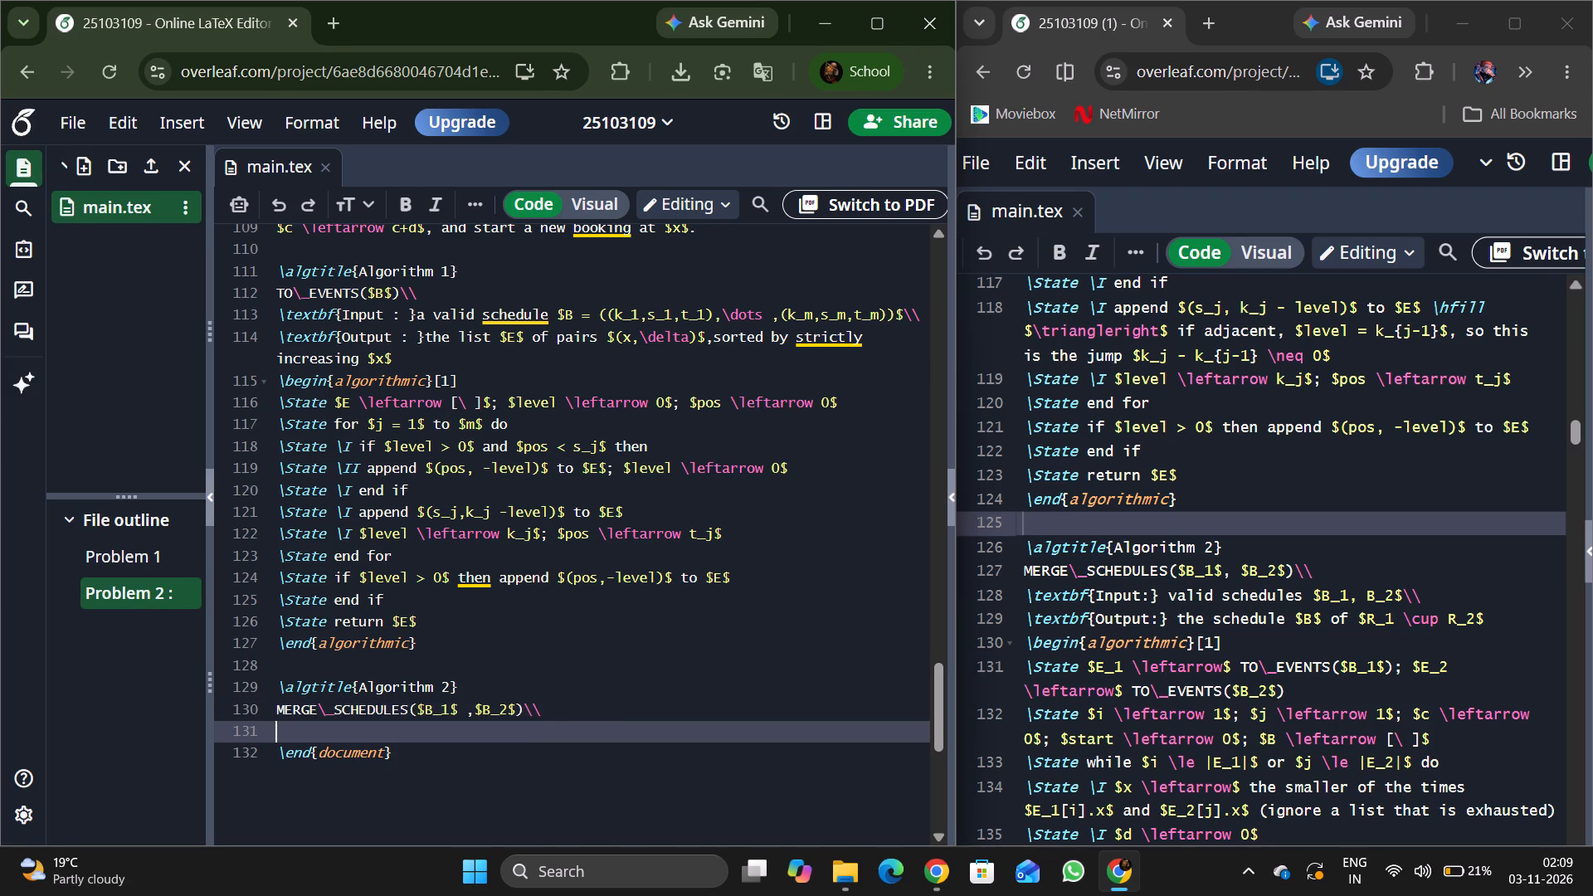
Start the line below MERGE\_SCHEDULES with the bold label "\textbf{Input : }", dismissing the energy saver notification.
text(\text)
key(Return)
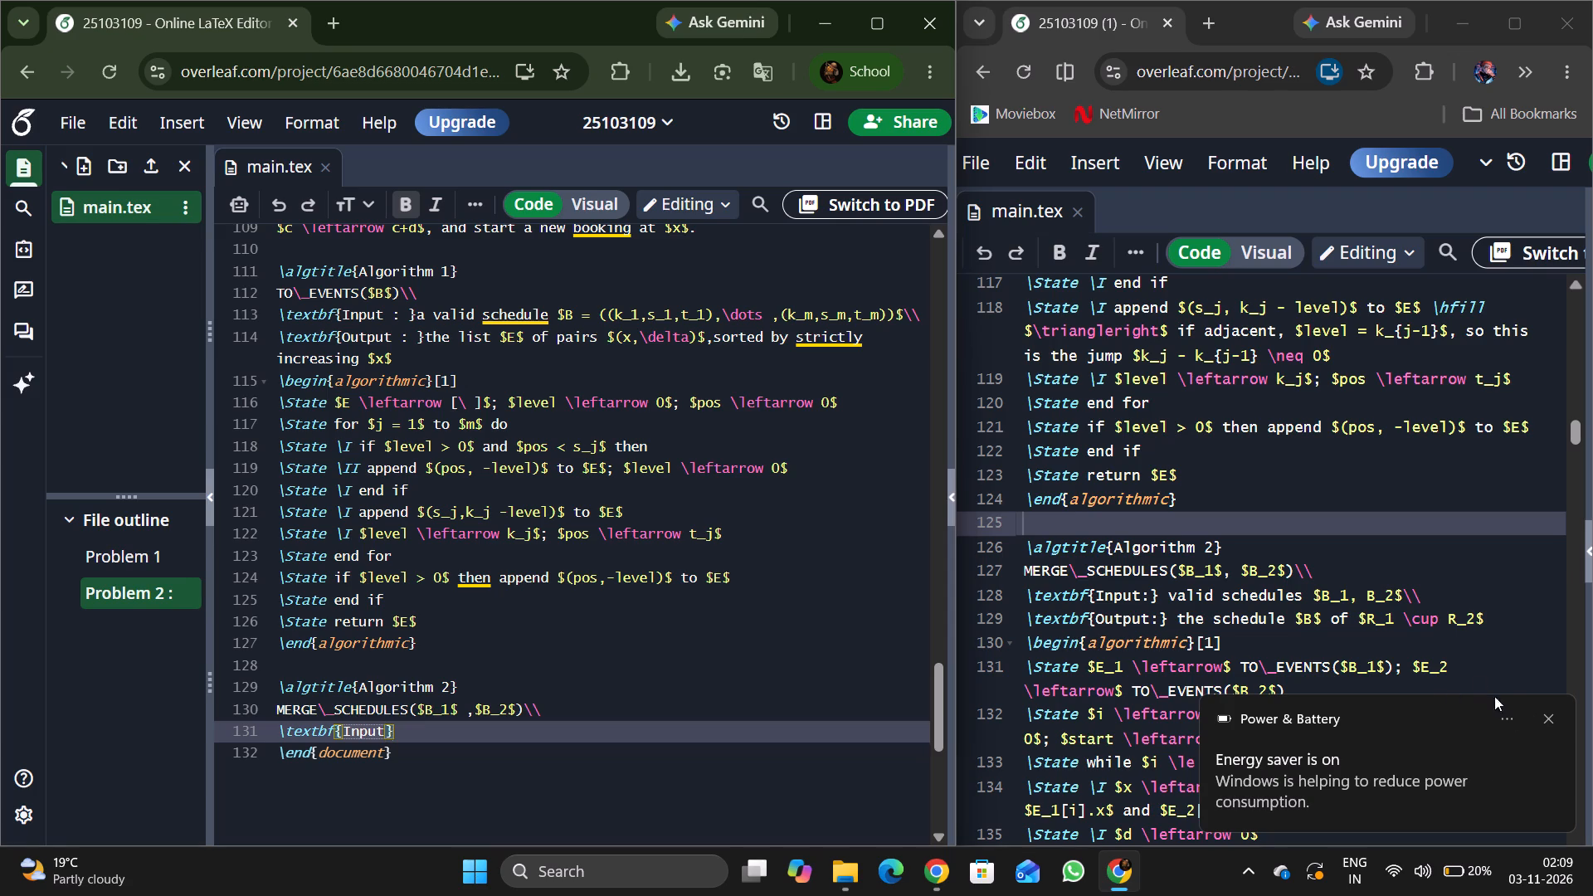
click(1547, 717)
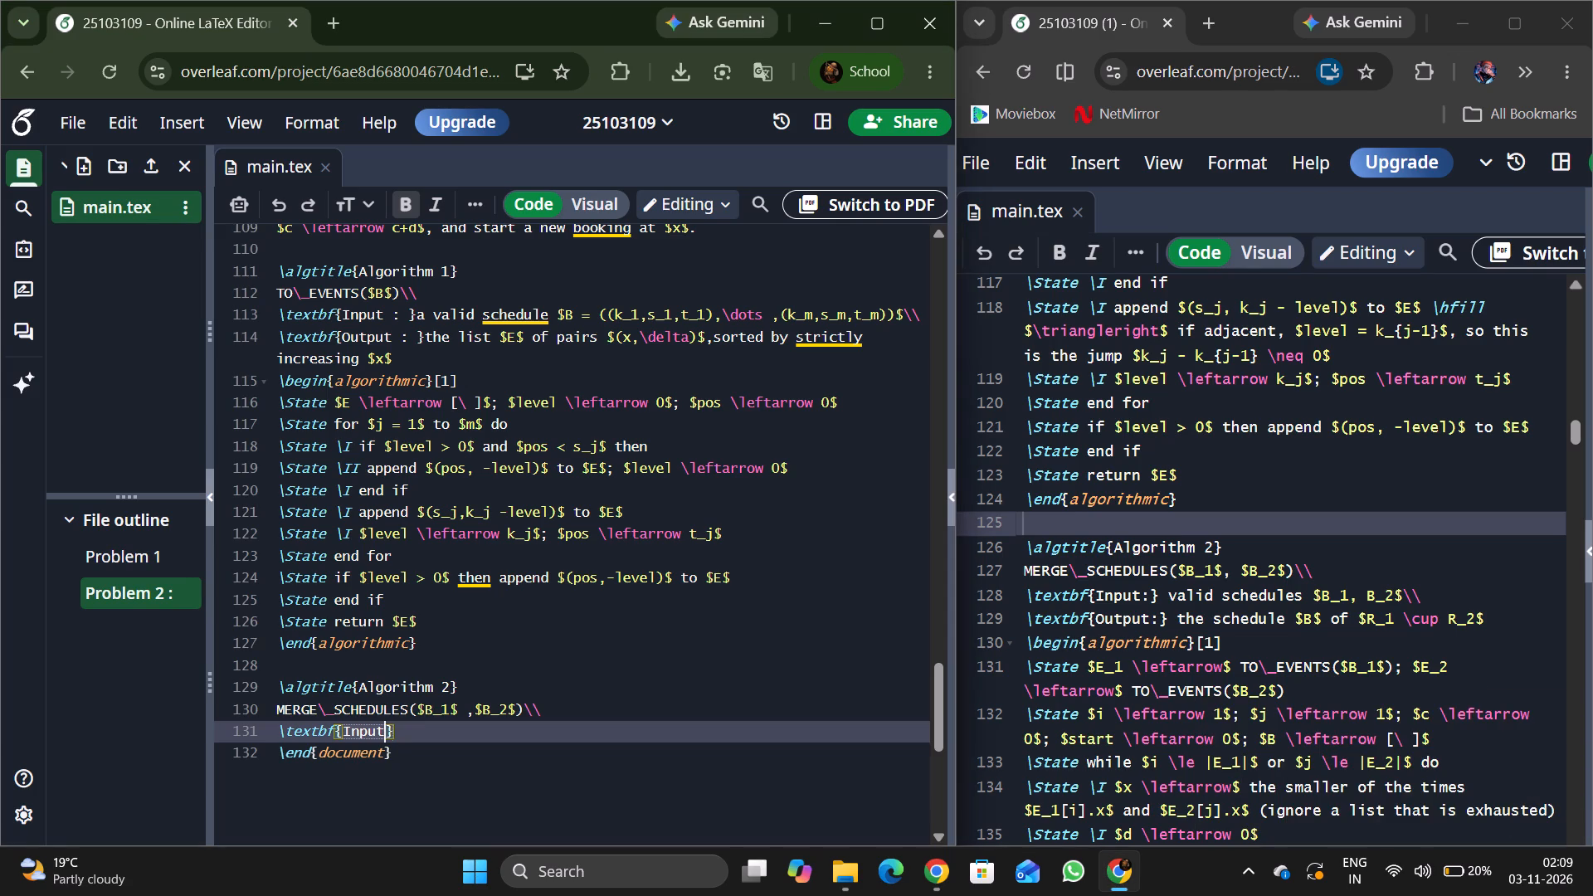
key(space)
text(:)
key(space)
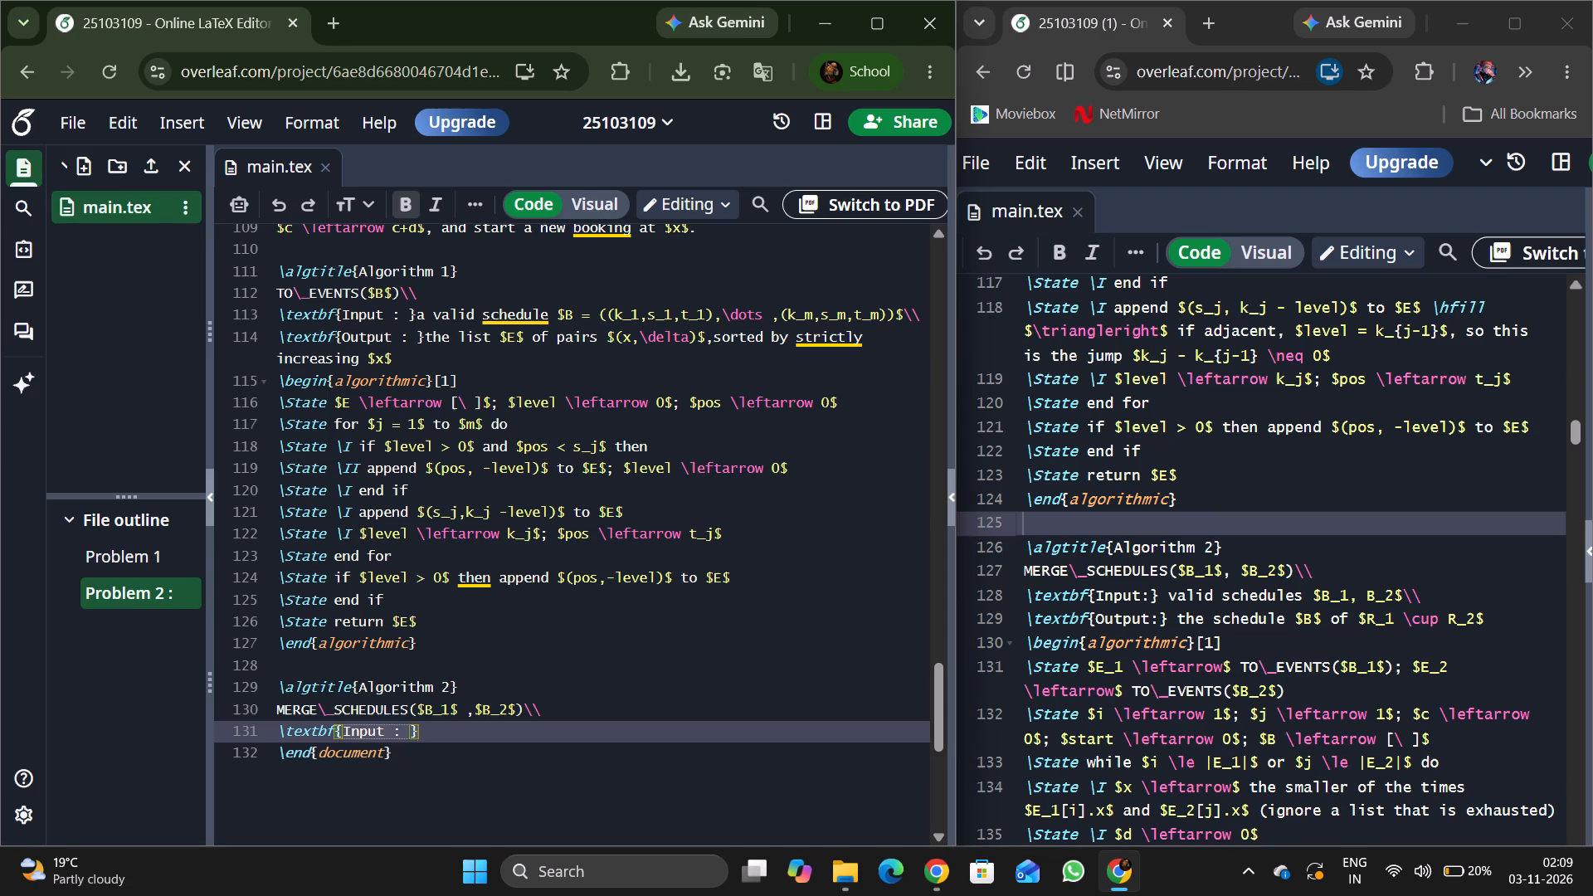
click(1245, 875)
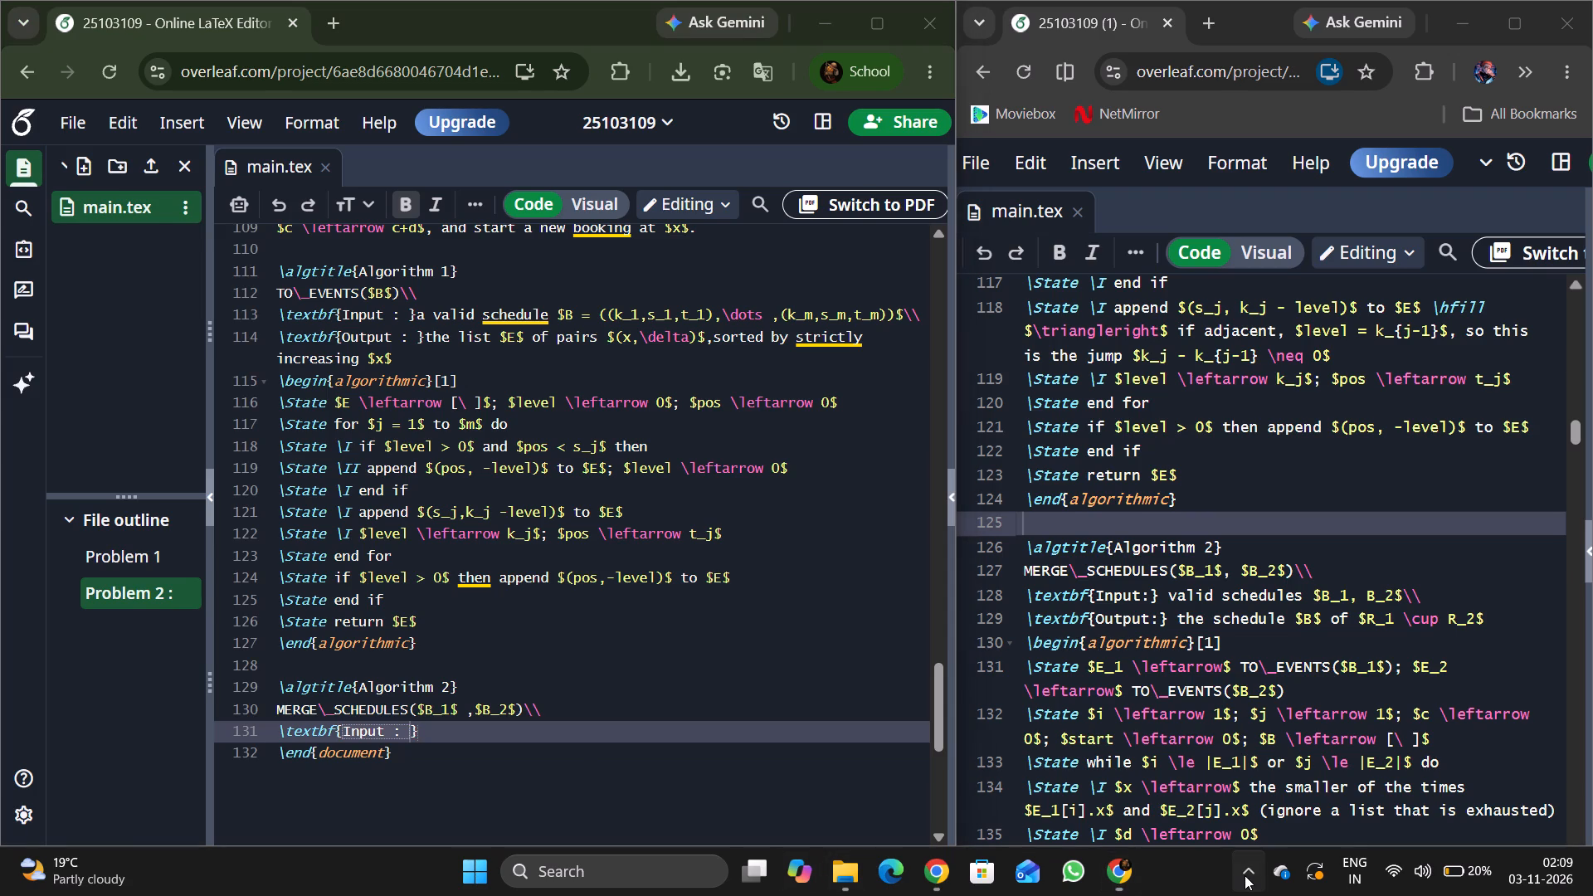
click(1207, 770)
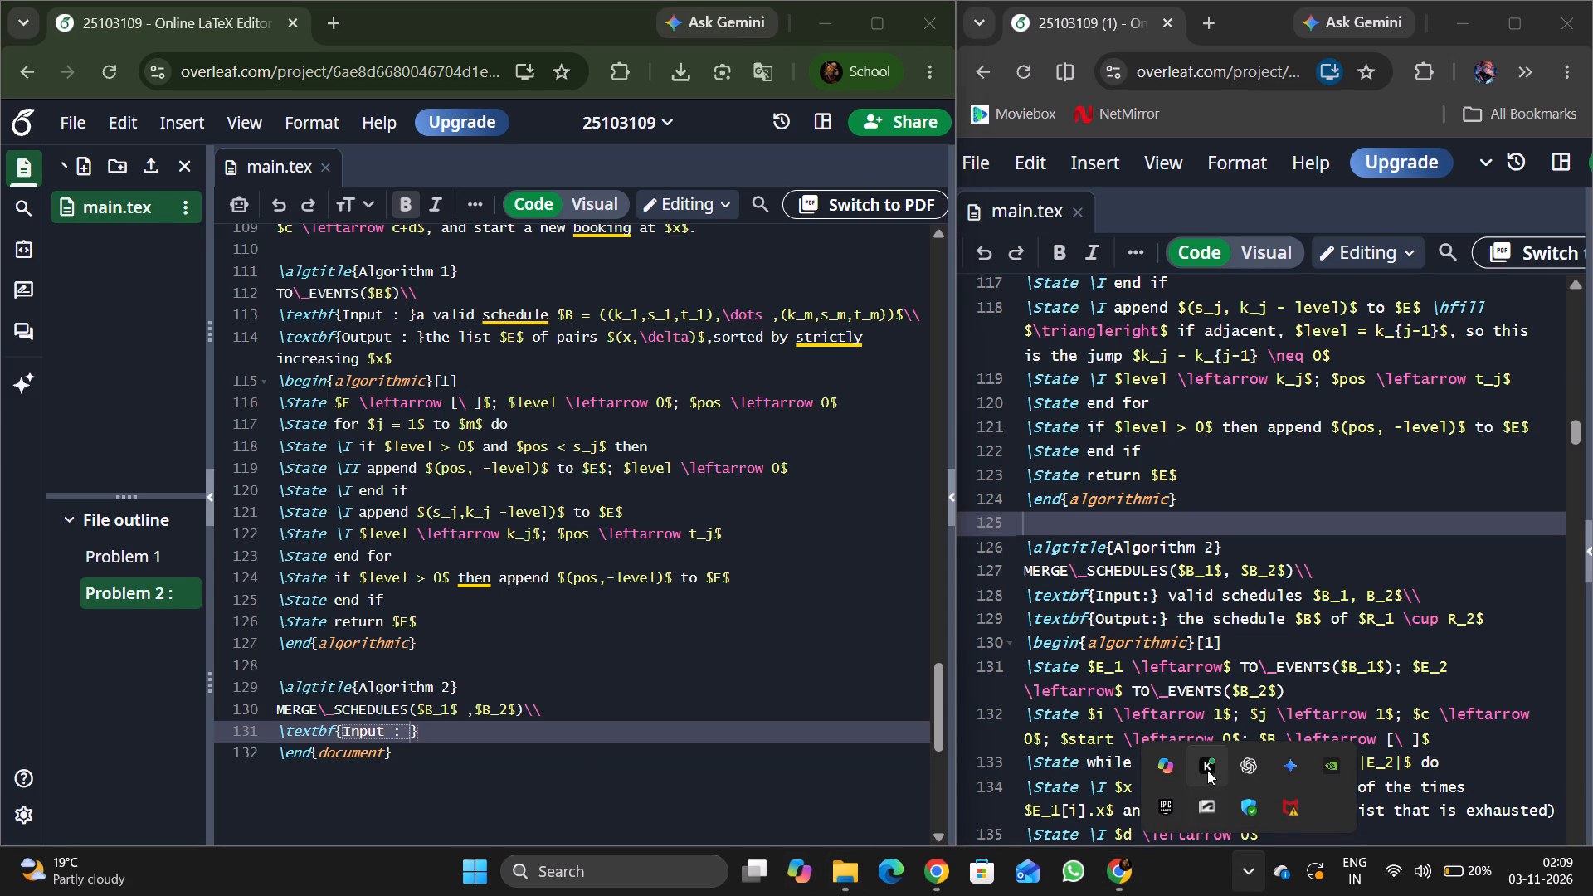
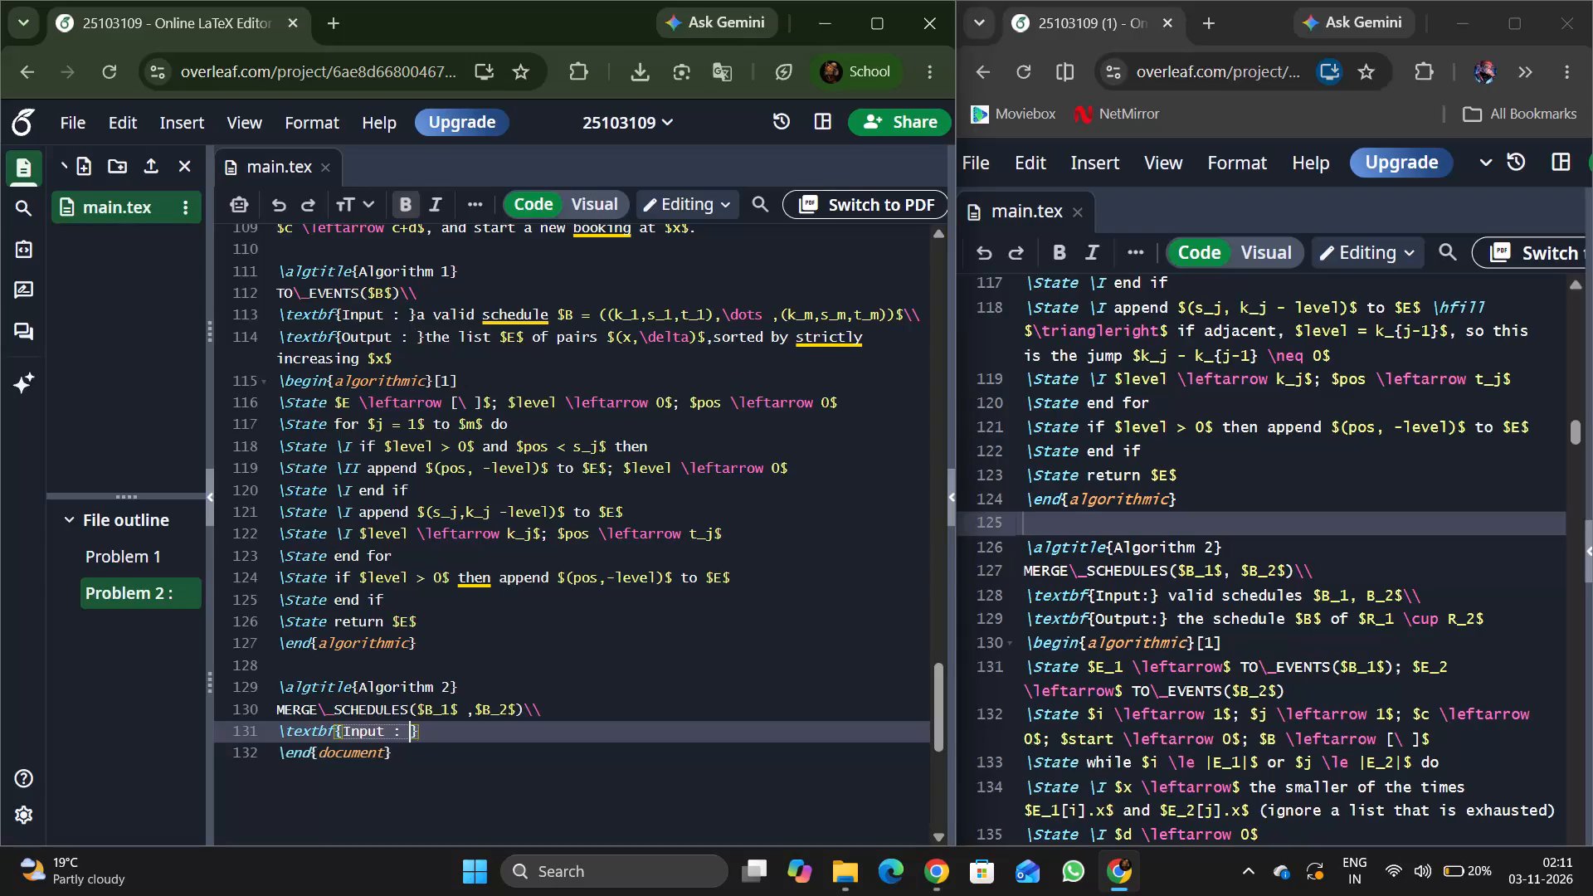
Write "valid schedules " directly after the bold "Input : " label of Algorithm 2.
scroll(688, 697, down, 1)
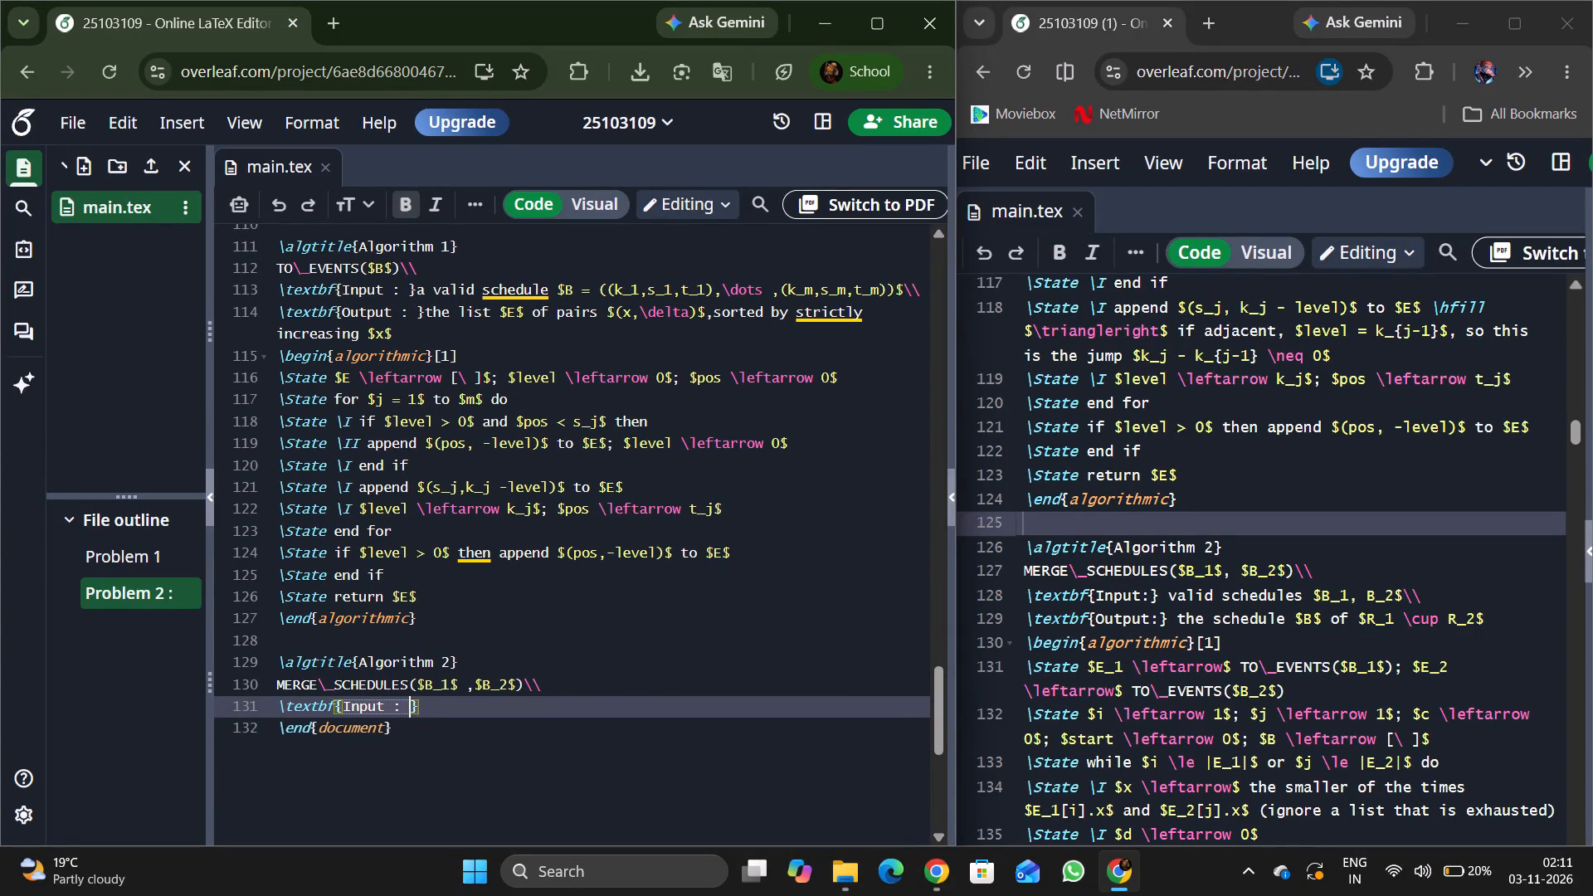
key(BackSpace)
key(space)
key(Right)
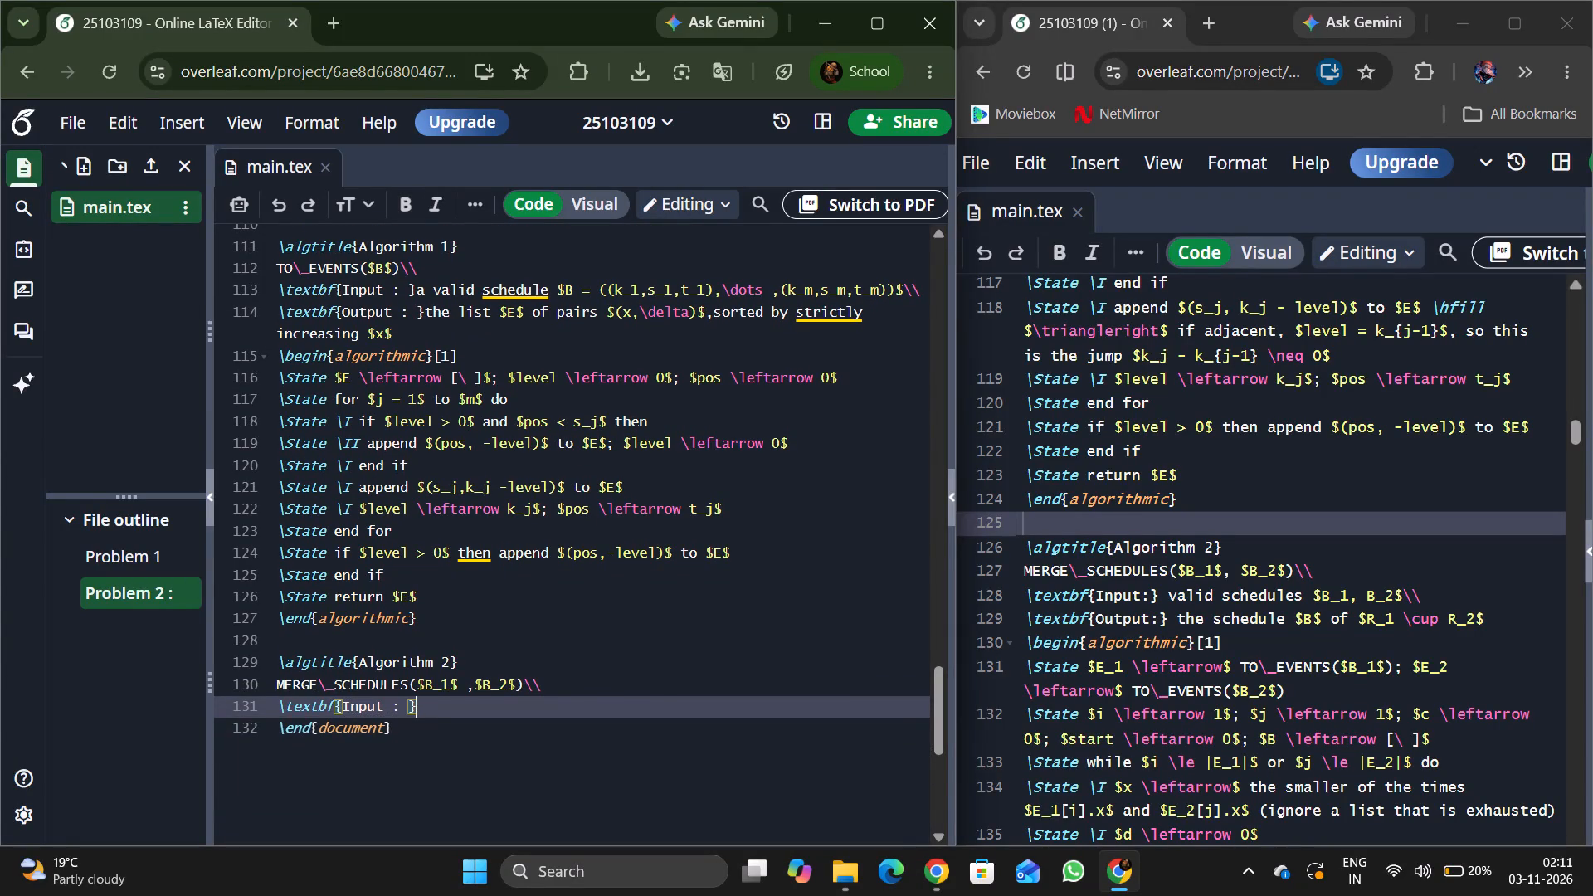
key(space)
key(BackSpace)
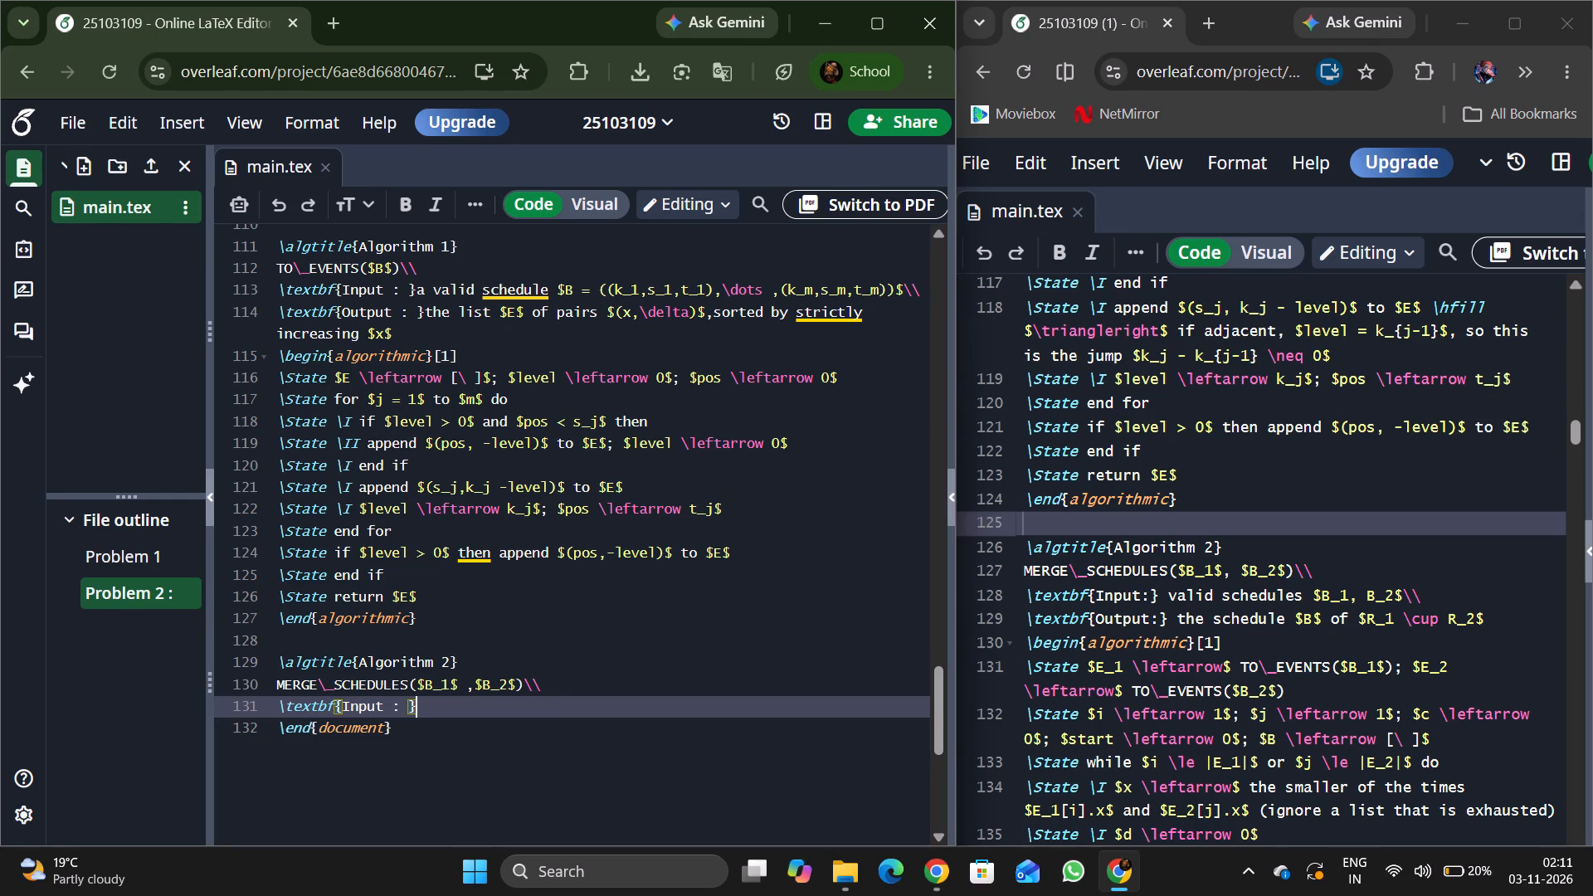
text(valid)
key(space)
text(schedule)
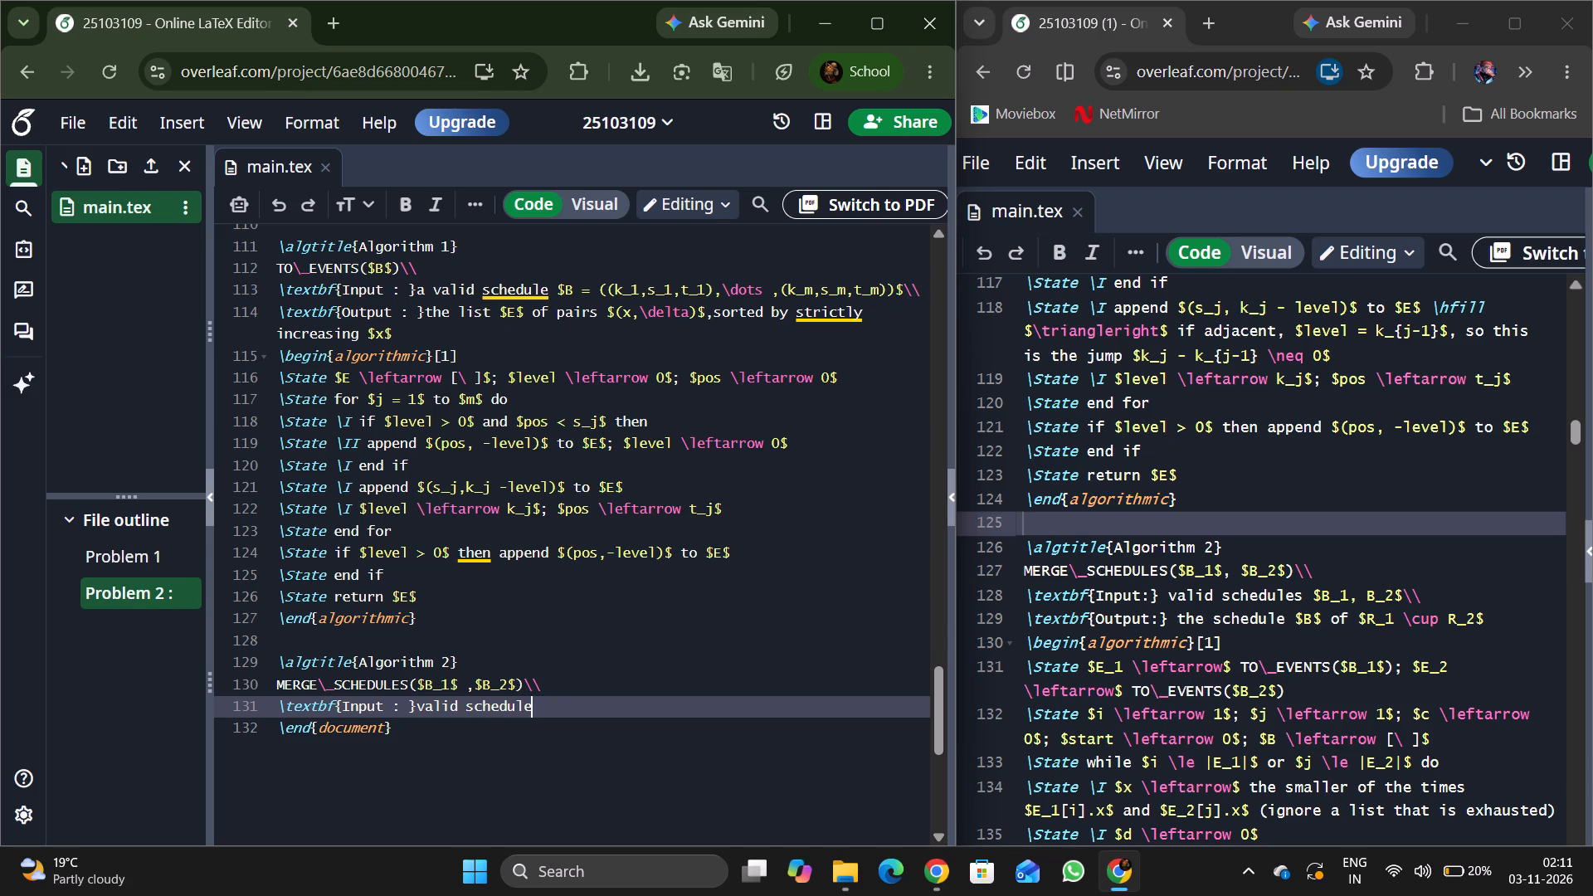
key(s)
key(space)
Complete Algorithm 2's input line with the inline math "$B_1, B_2$" followed by the line break "\\".
key(shift+dollar)
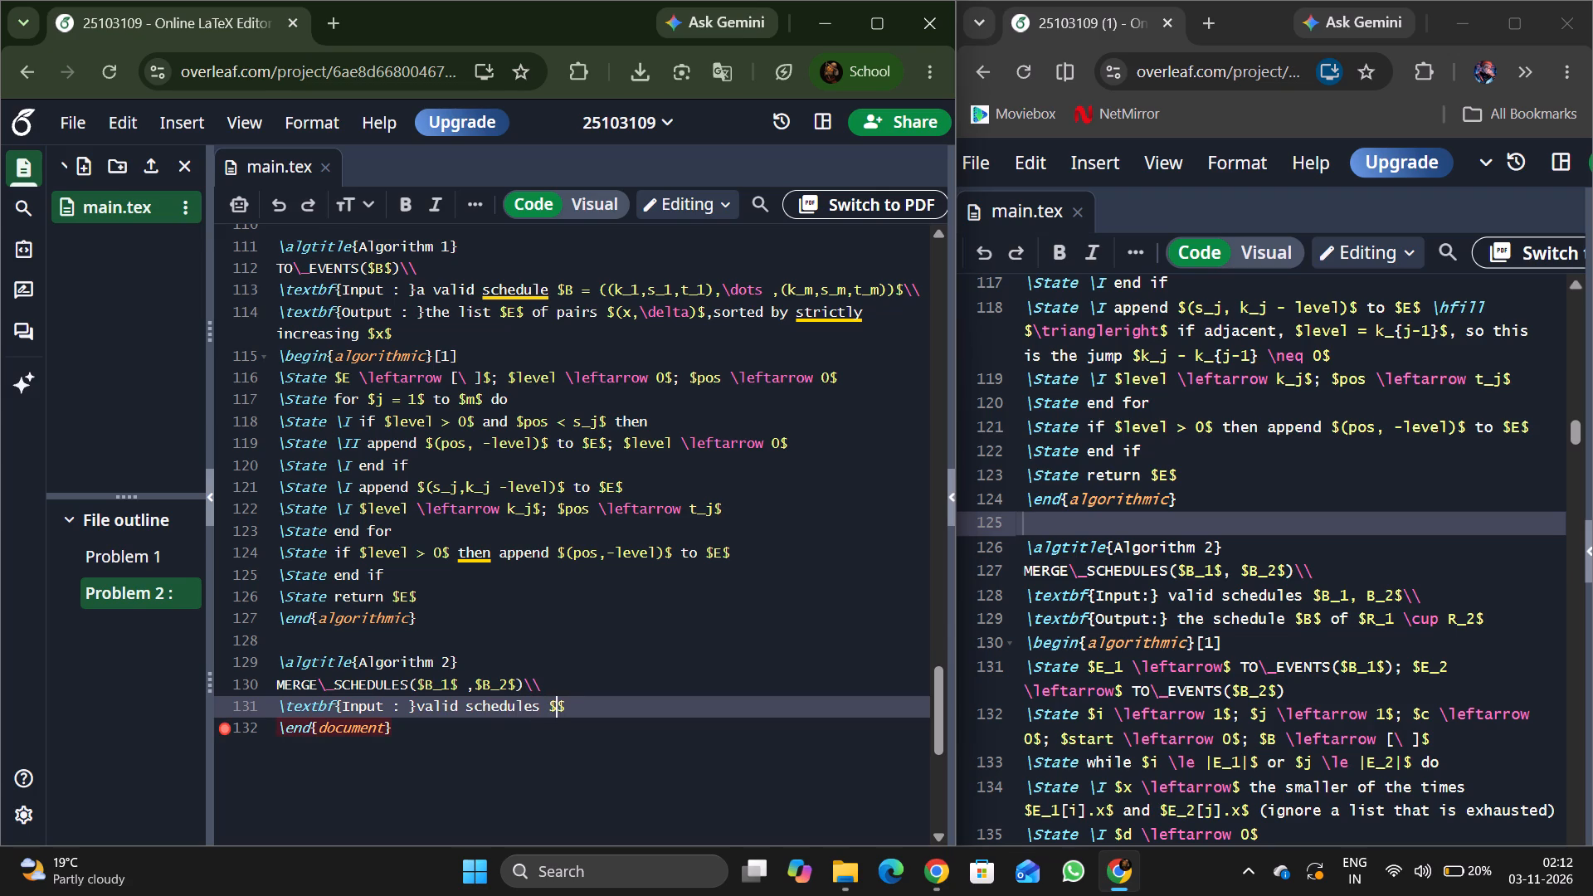
key(shift+underscore)
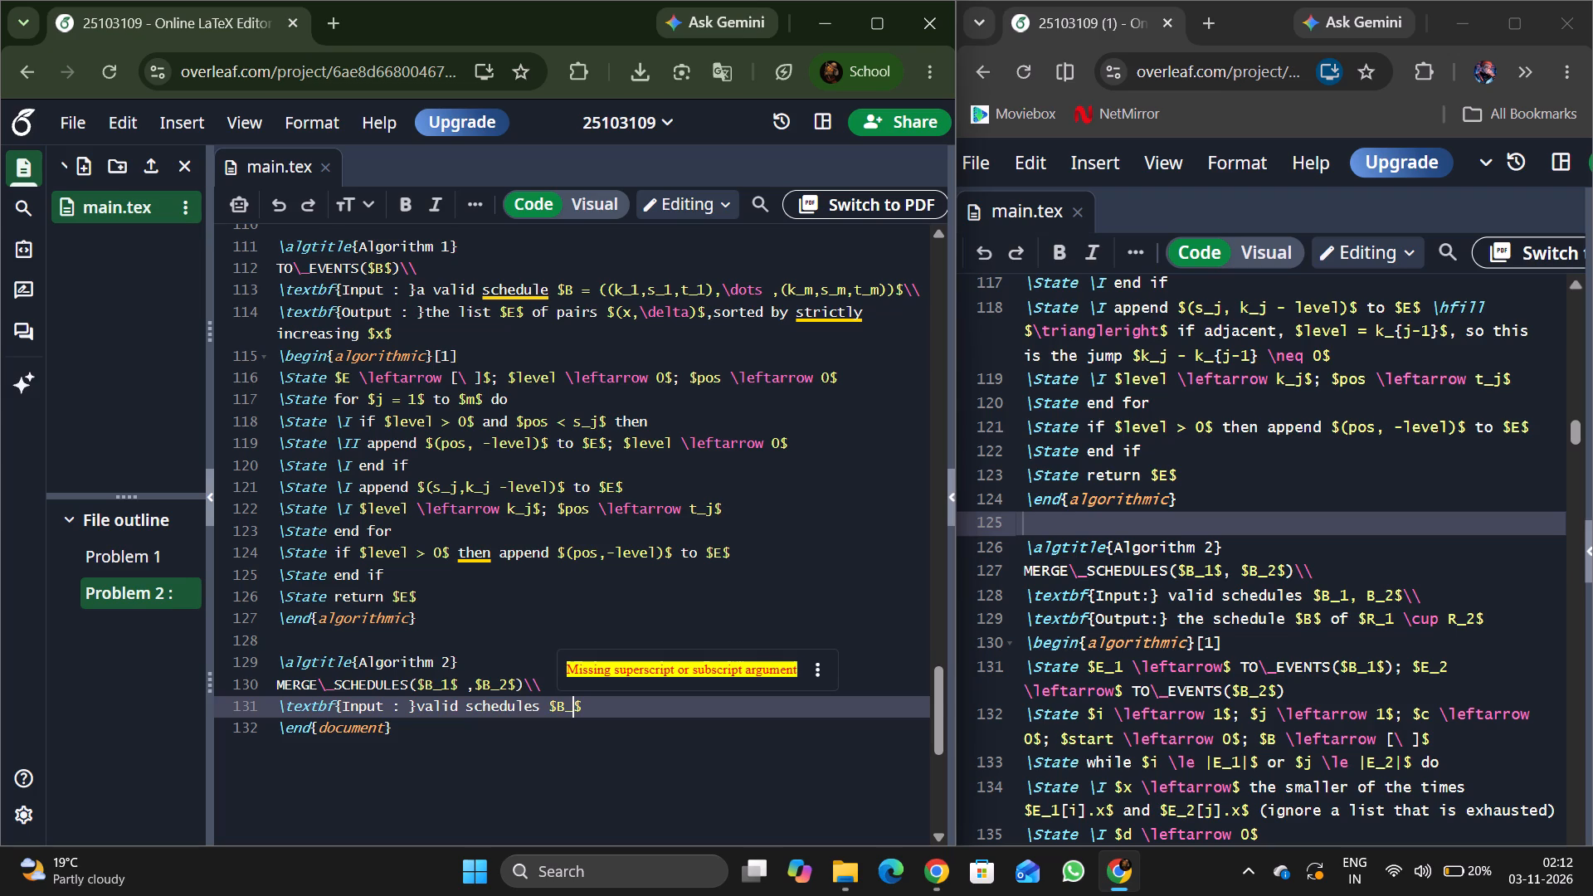
key(1)
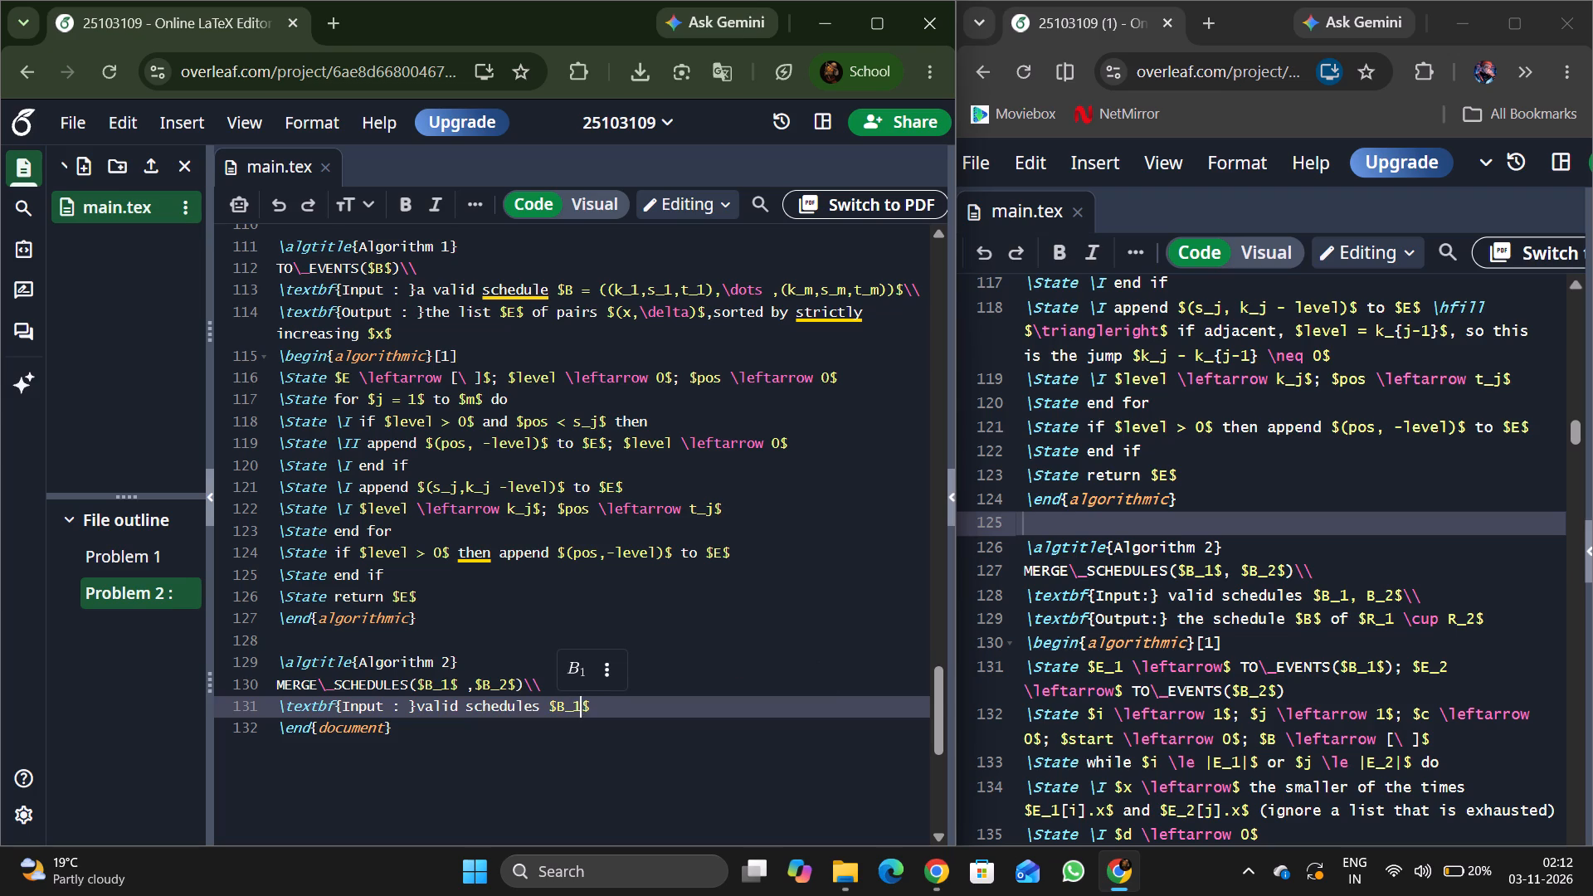
key(comma)
key(space)
key(b)
key(BackSpace)
key(shift+underscore)
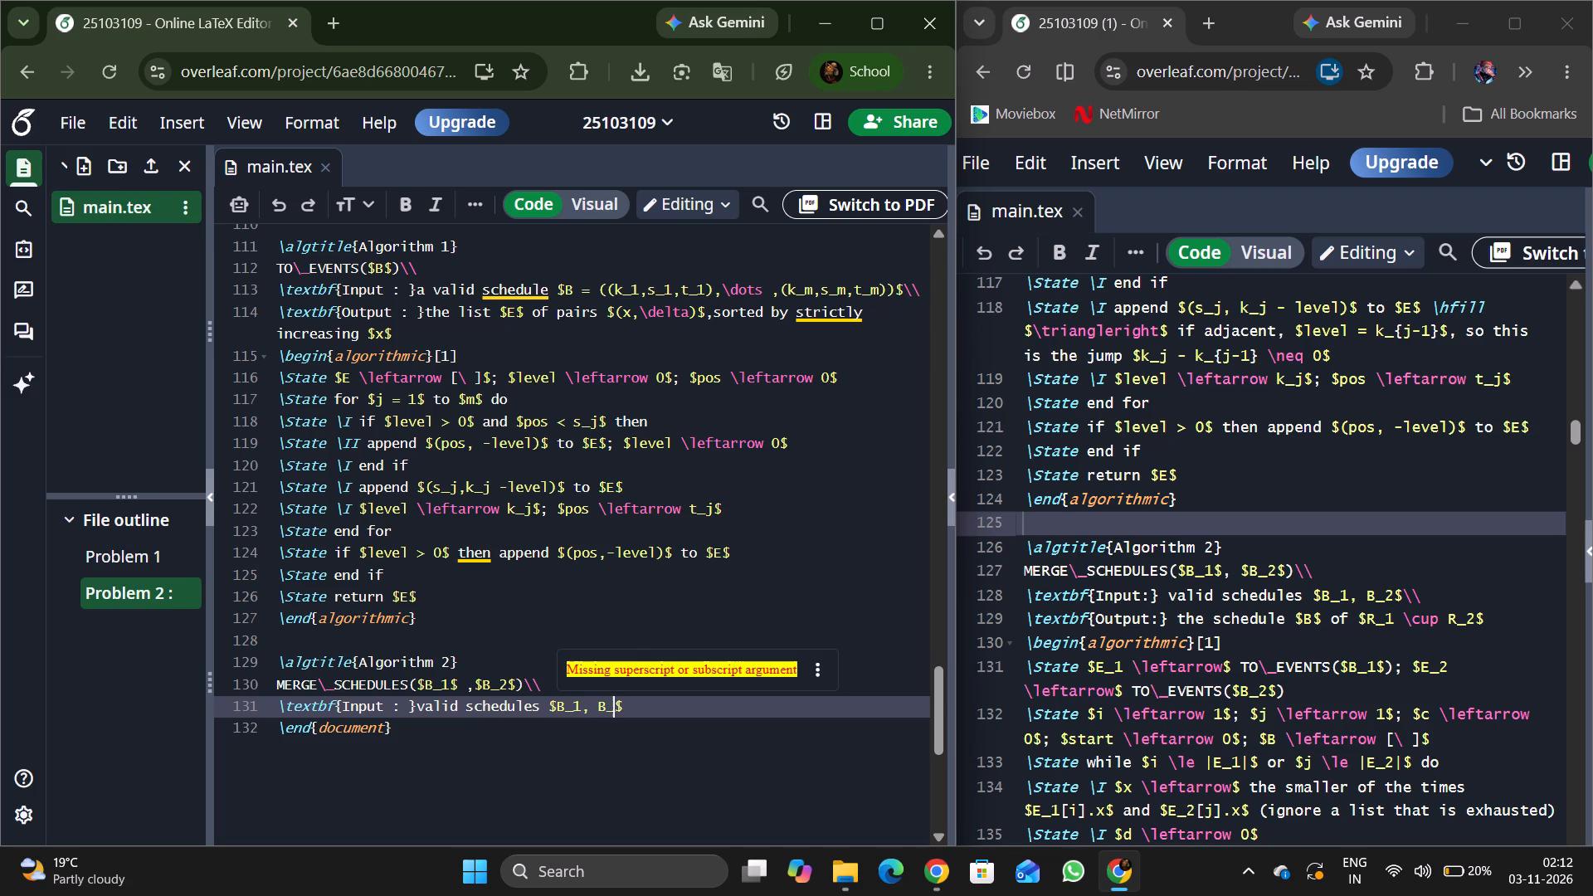
key(2)
key(Right)
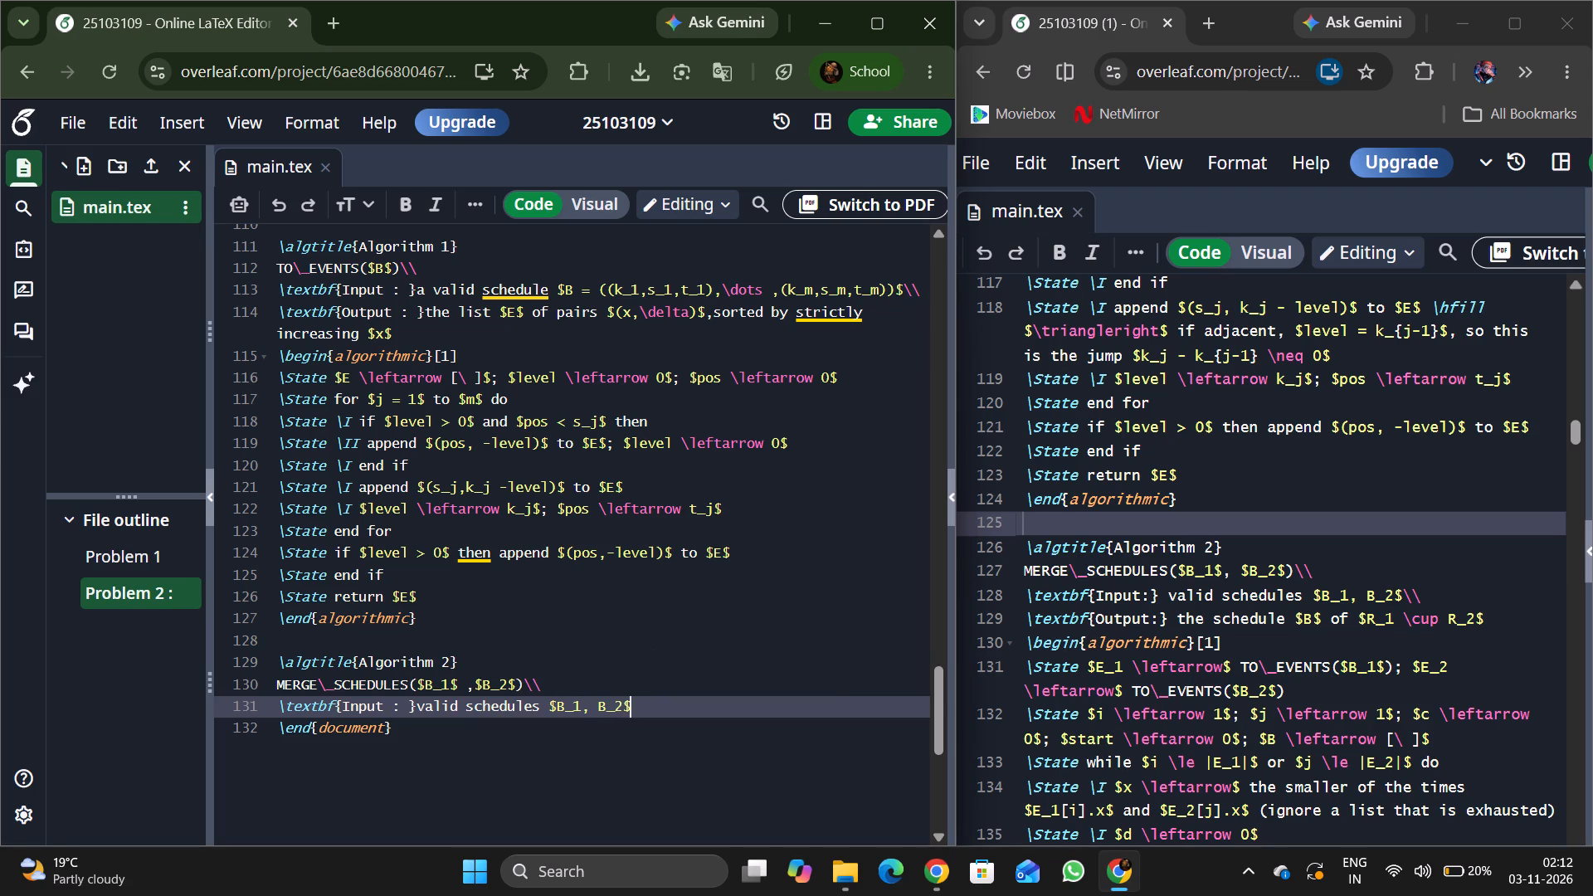
text(\\)
Start a new line below Algorithm 2's input line with the bold label "\textbf{Output : }".
key(Return)
text(\te)
key(Return)
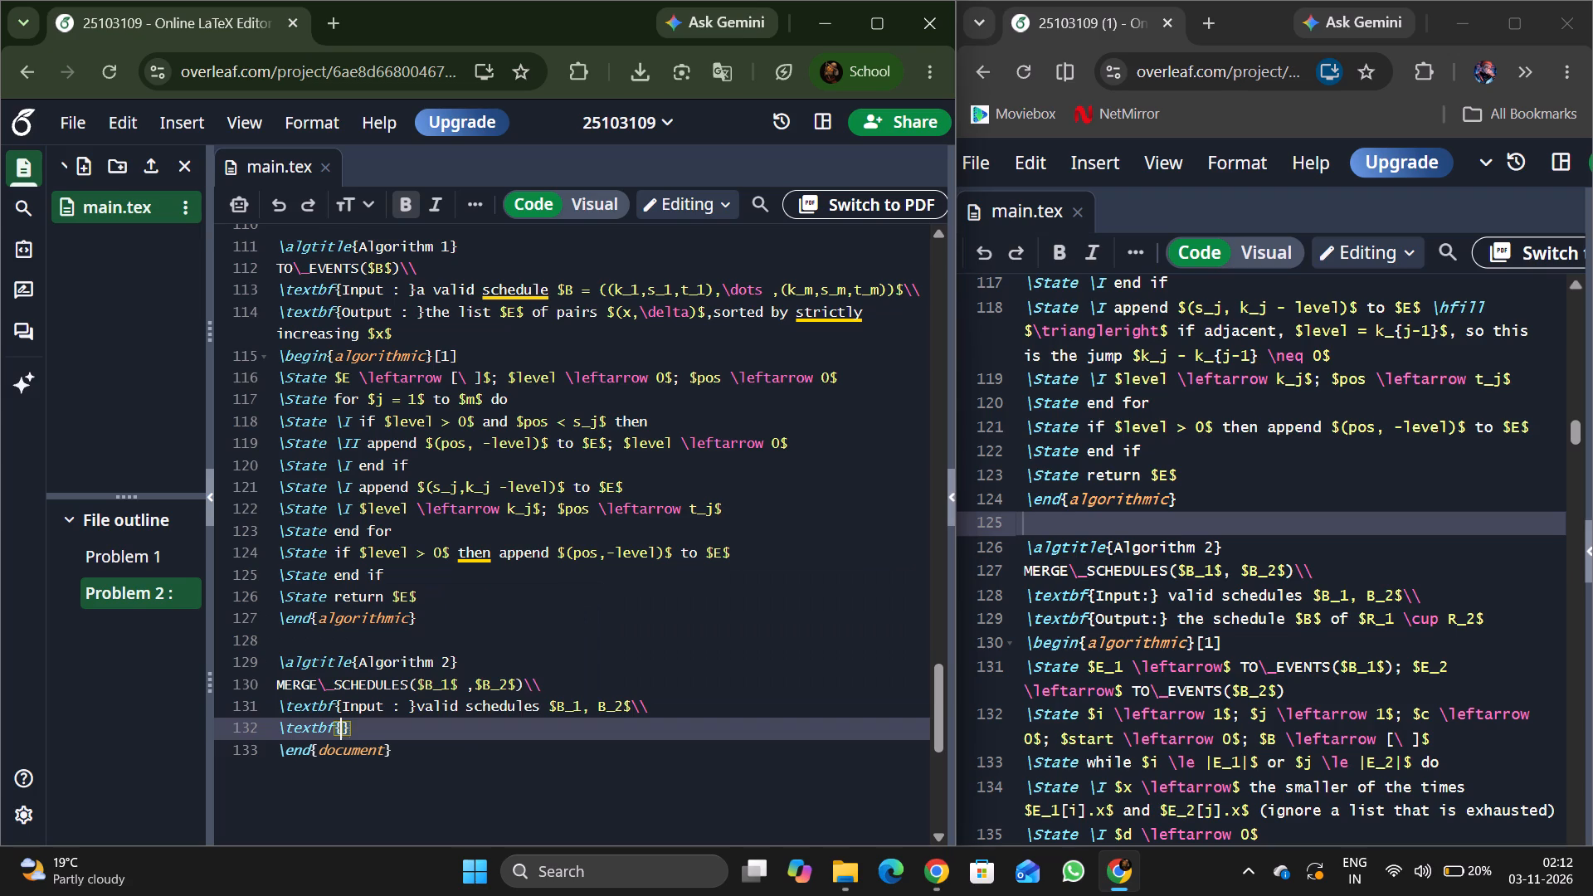
key(o)
key(space)
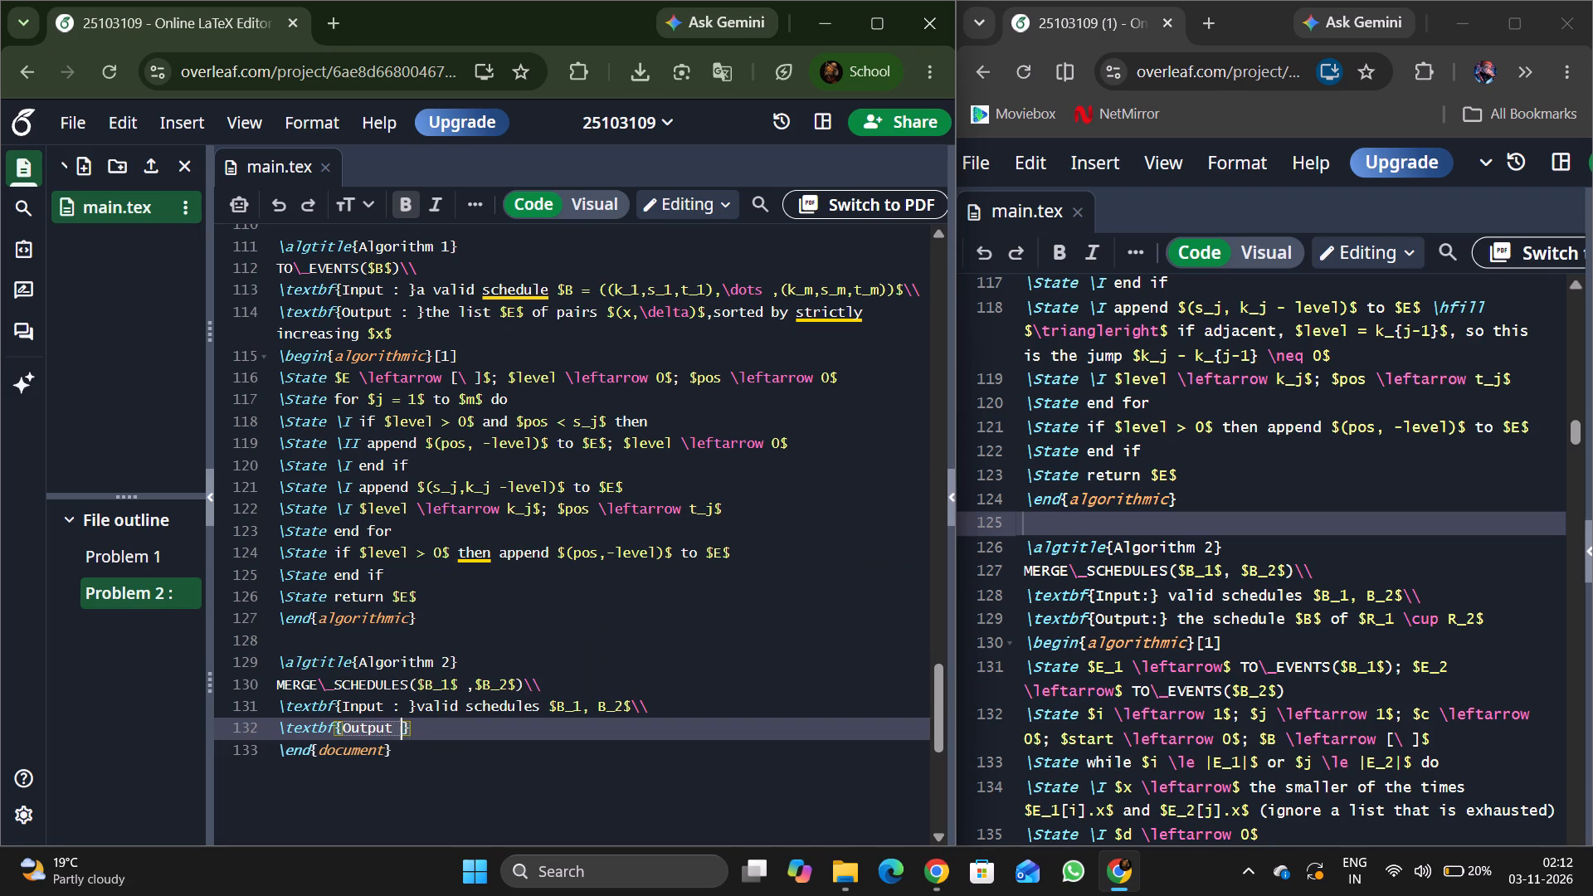
text(:)
key(space)
key(Right)
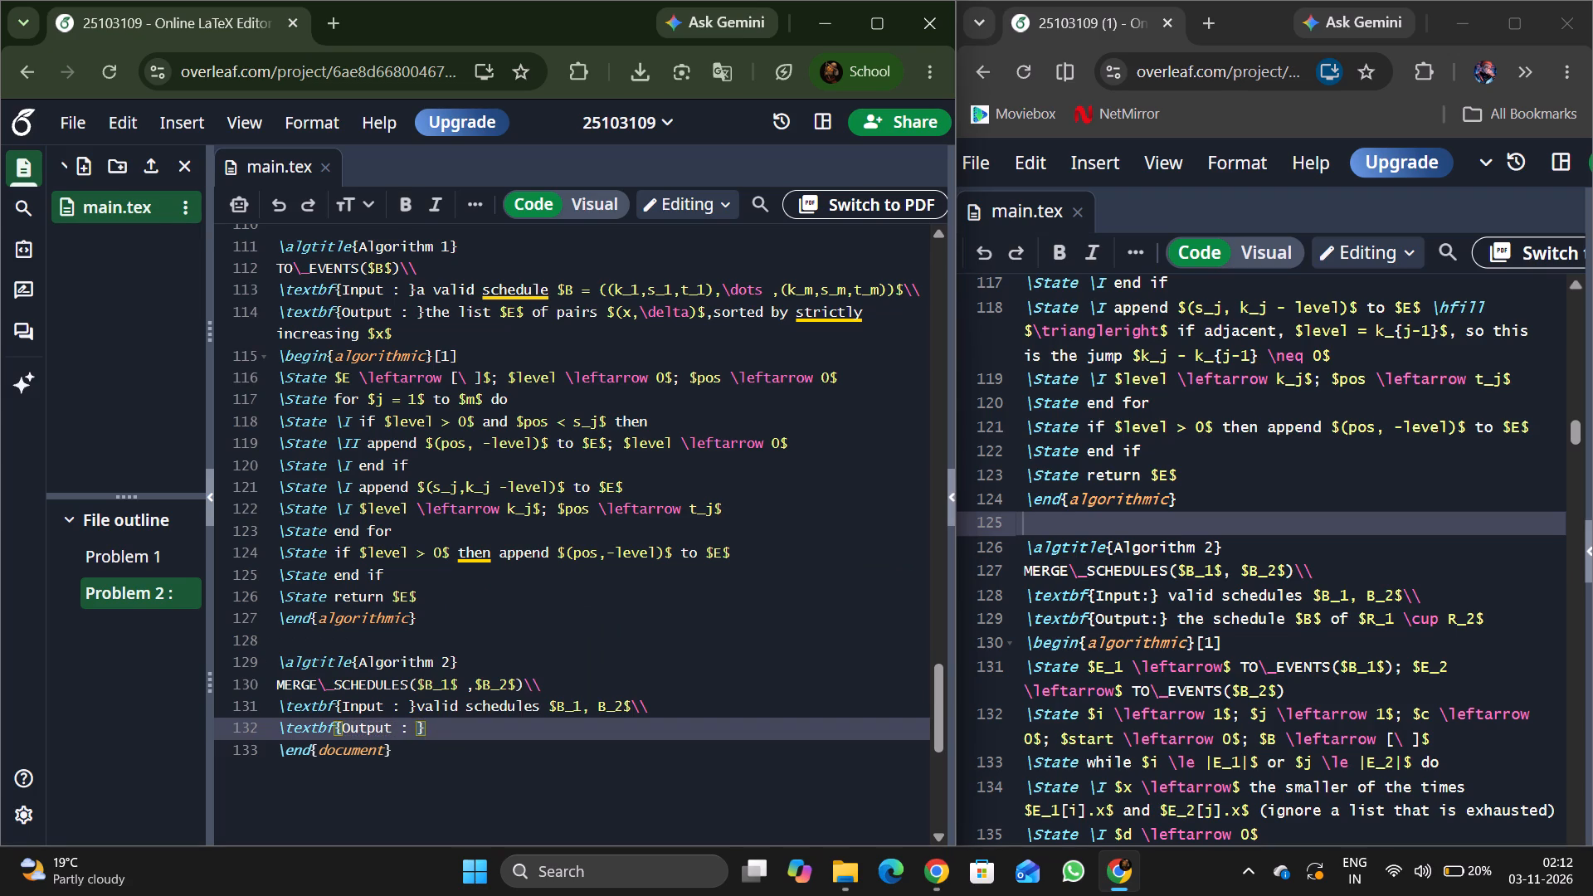
Write "the schedule $B$ of " after the bold Output label of Algorithm 2.
text(the schedules)
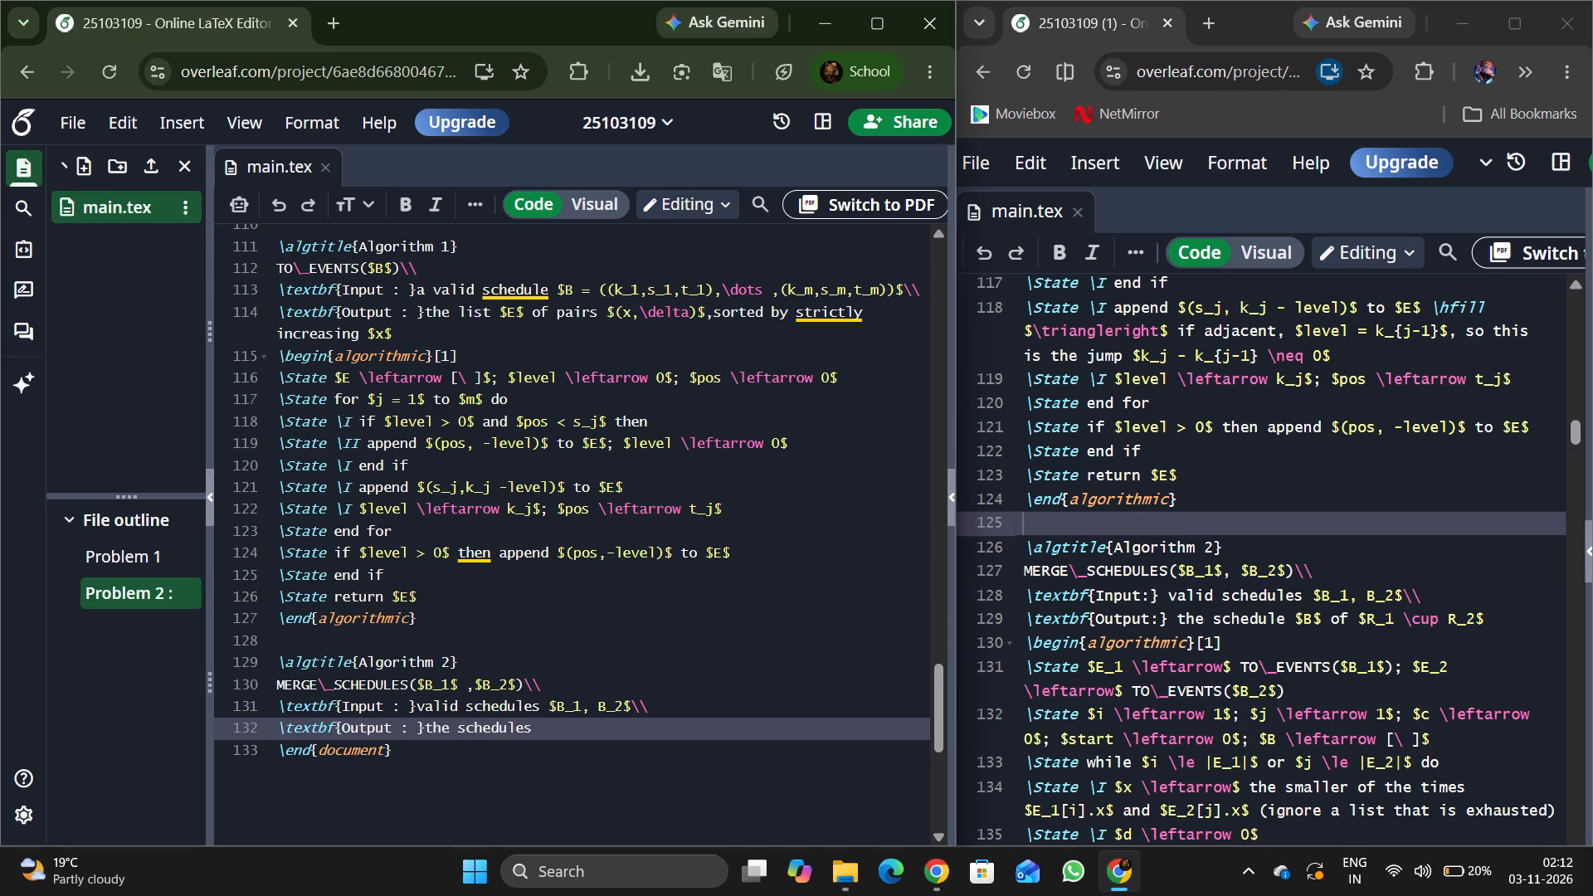
key(BackSpace)
key(space)
key(shift+dollar)
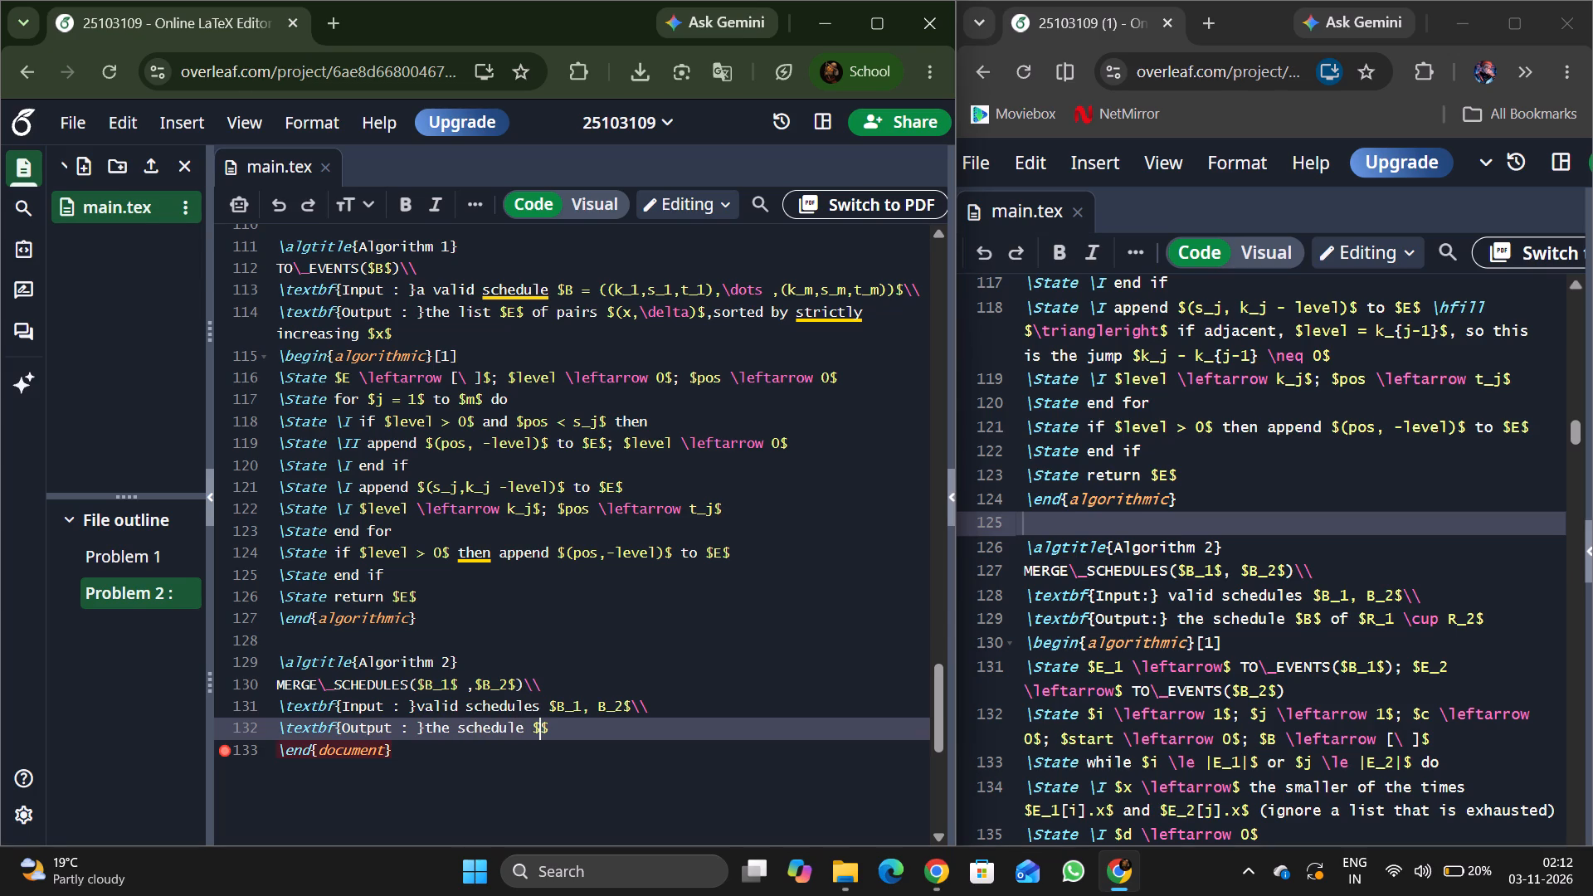
key(b)
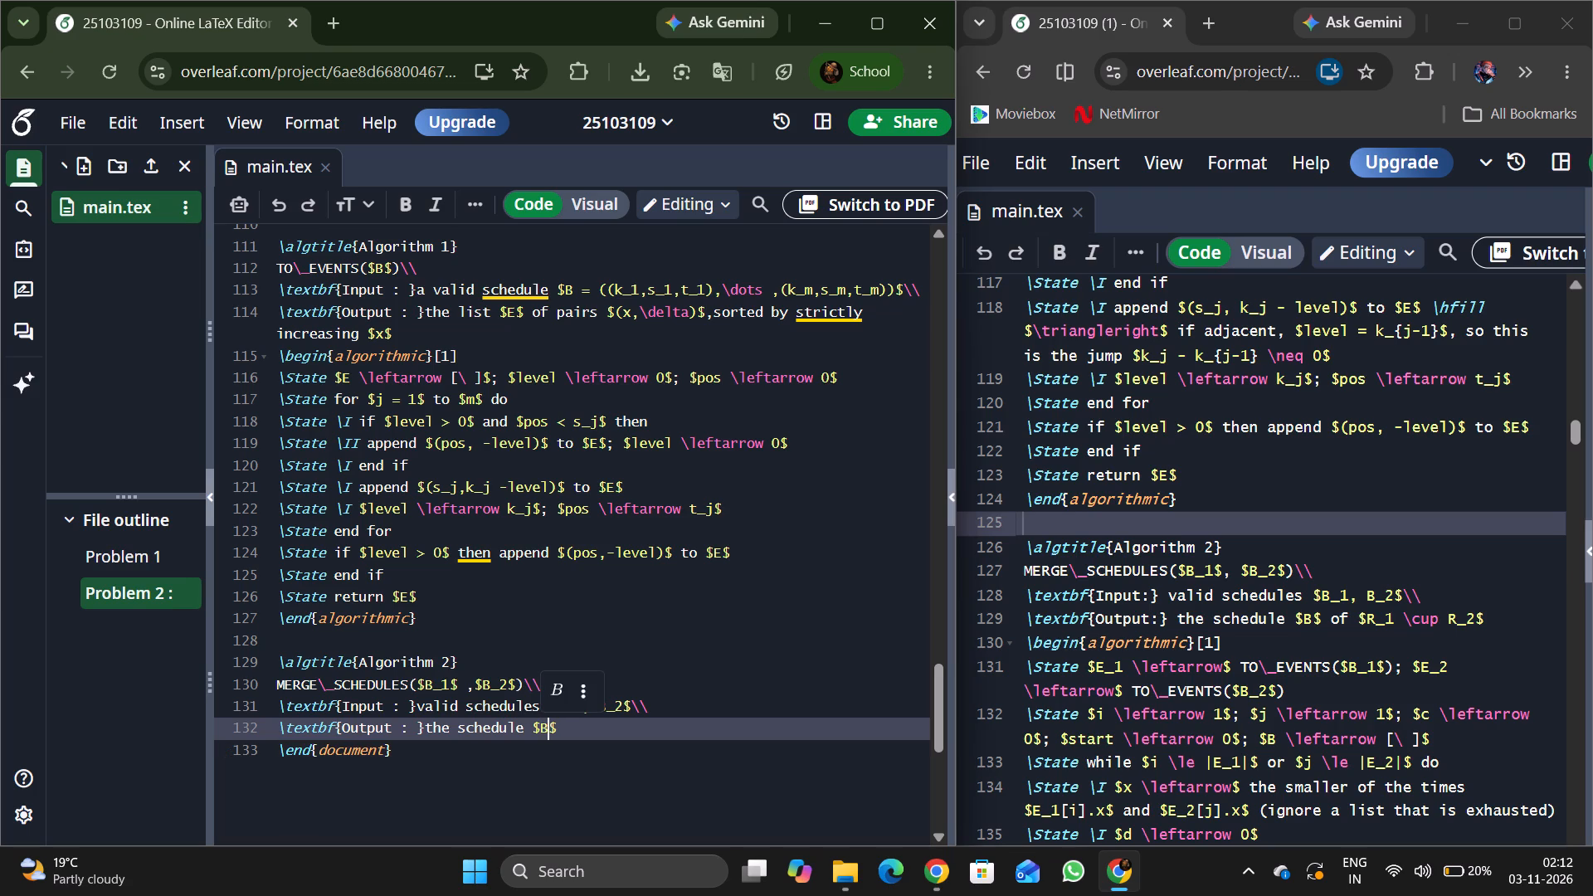
key(Right)
key(space)
text(of)
key(space)
Complete Algorithm 2's output line with the inline math "$R_1 \cup R_2$".
key(shift+dollar)
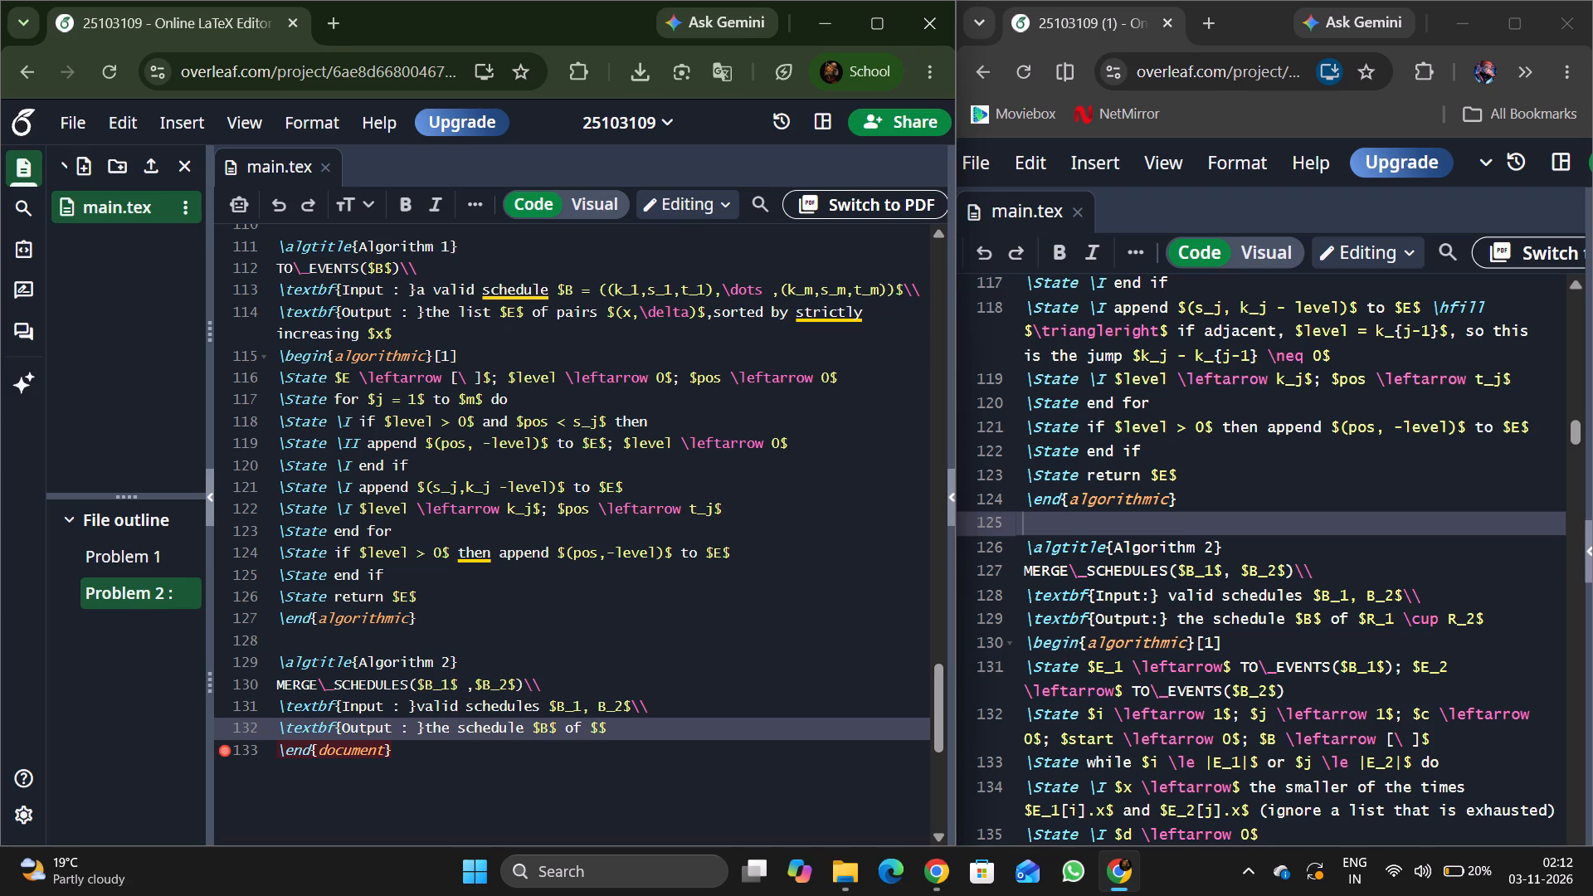
text(r_)
key(BackSpace)
key(BackSpace)
text(_1)
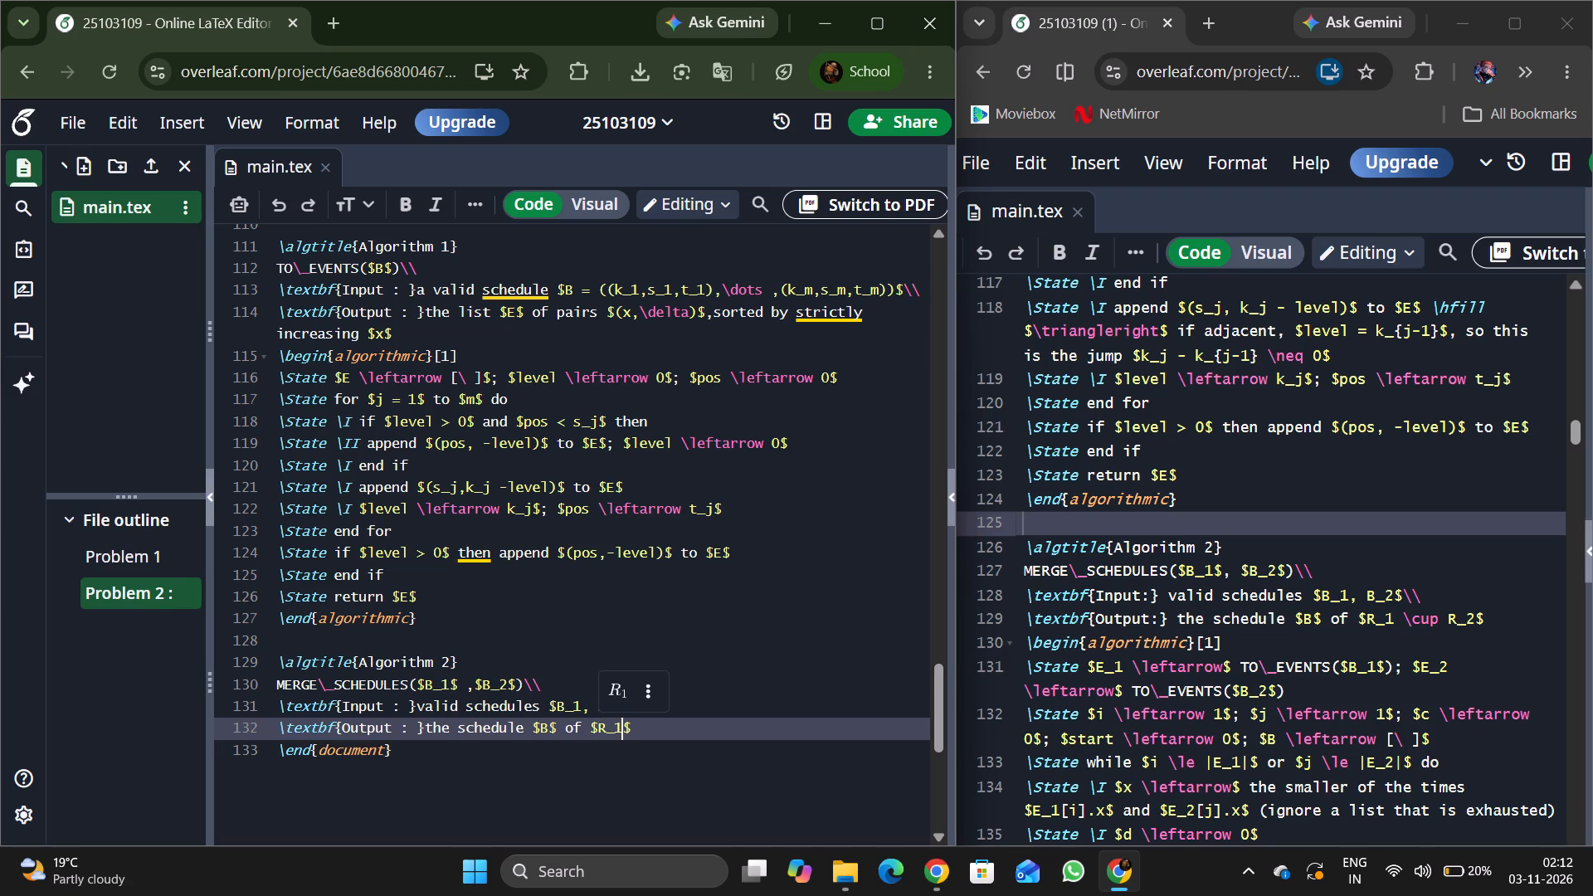
key(space)
key(backslash)
text(ci)
key(BackSpace)
text(up)
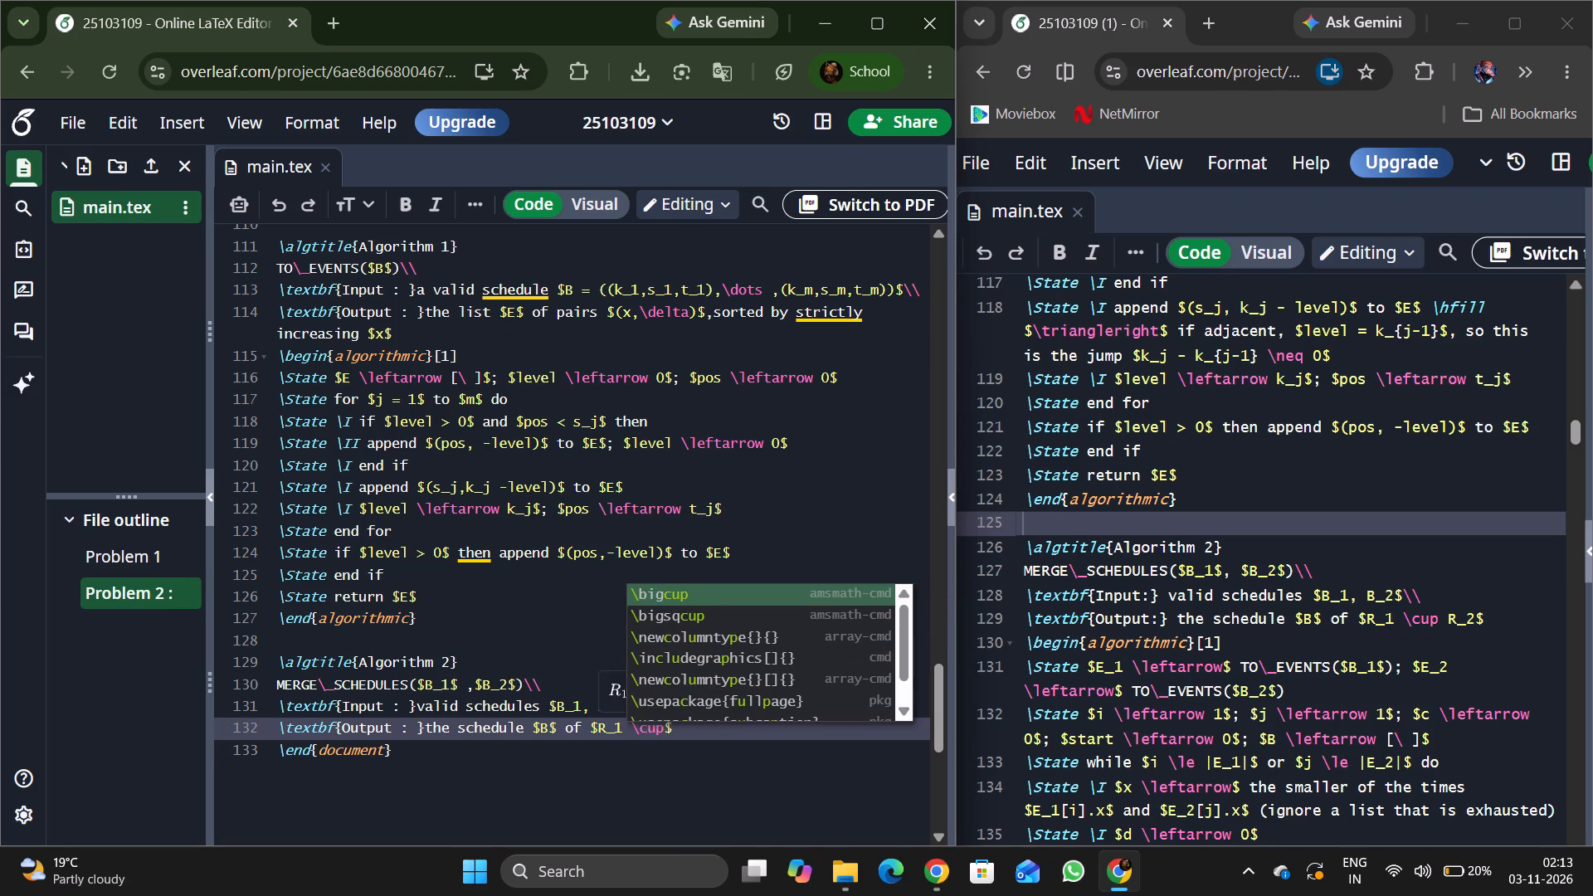
key(space)
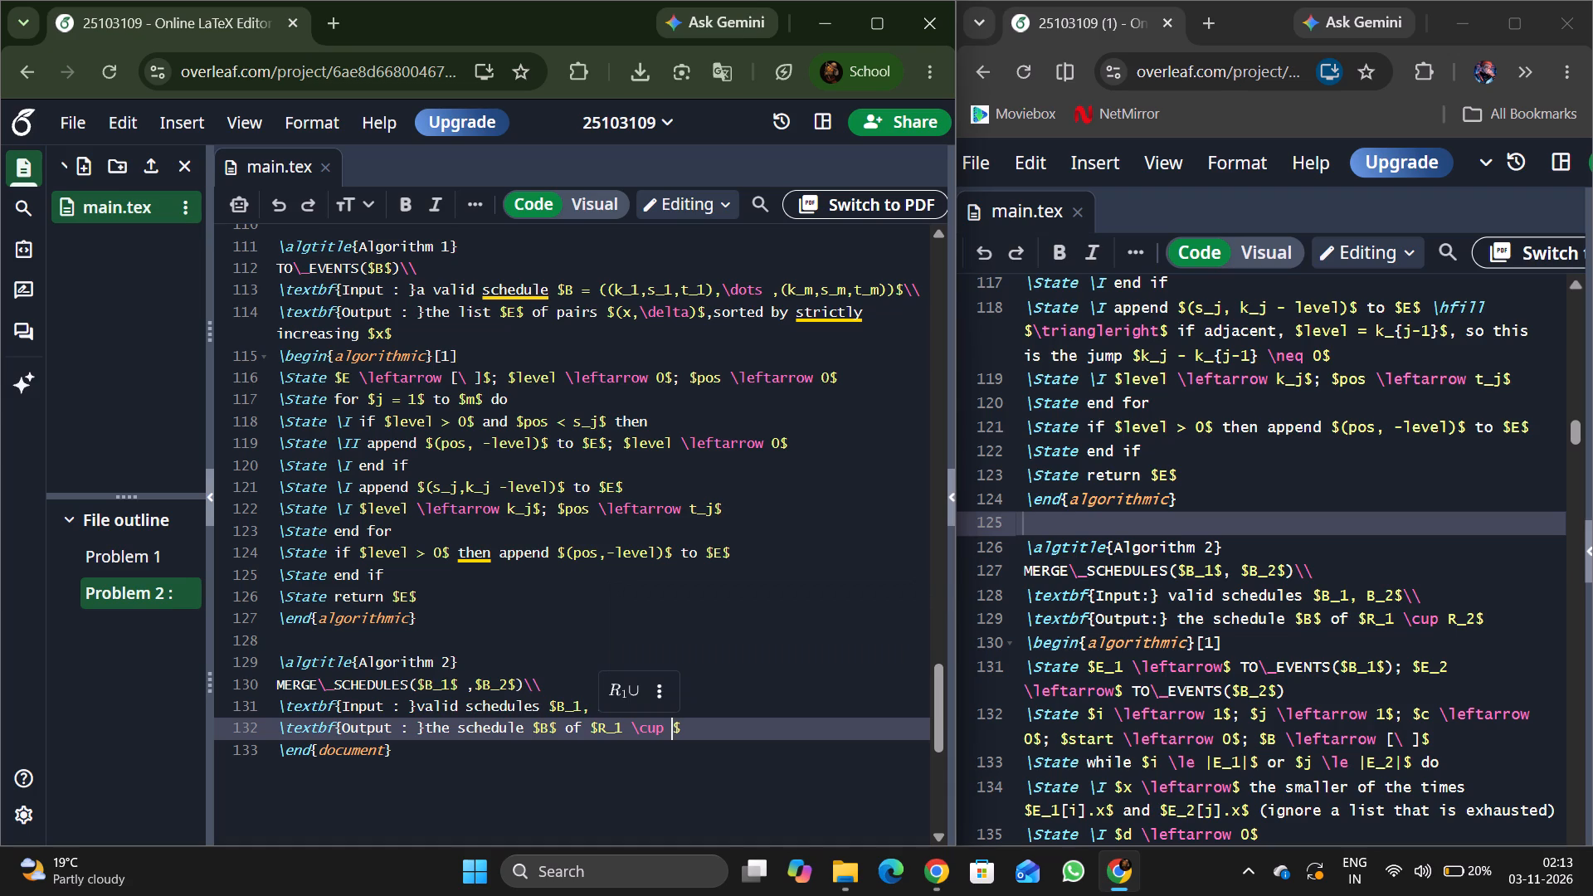
key(r)
key(shift+underscore)
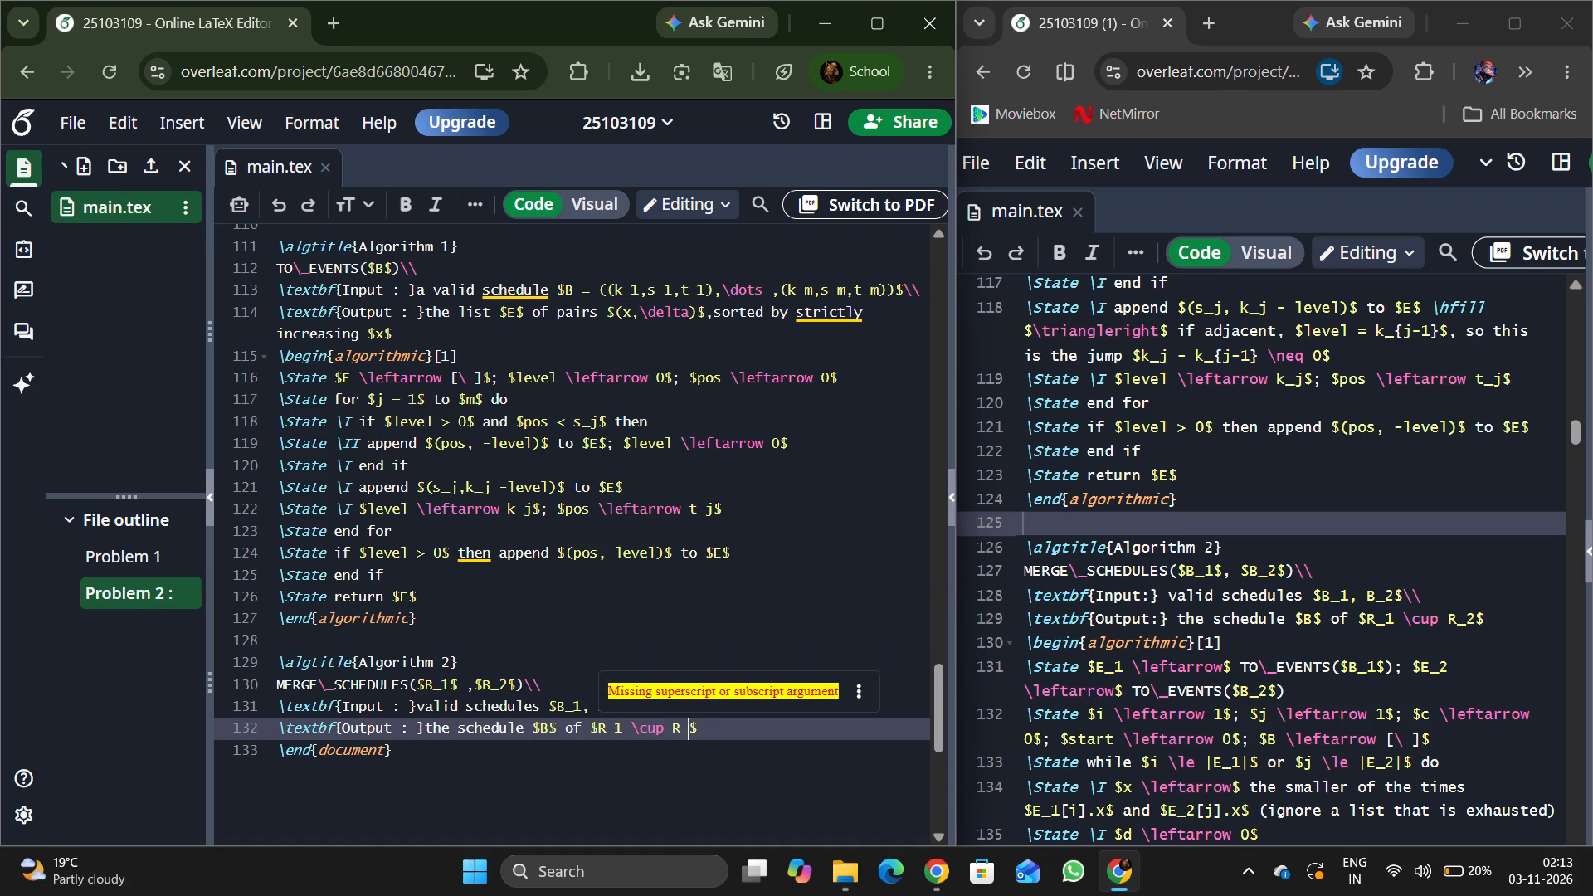
key(2)
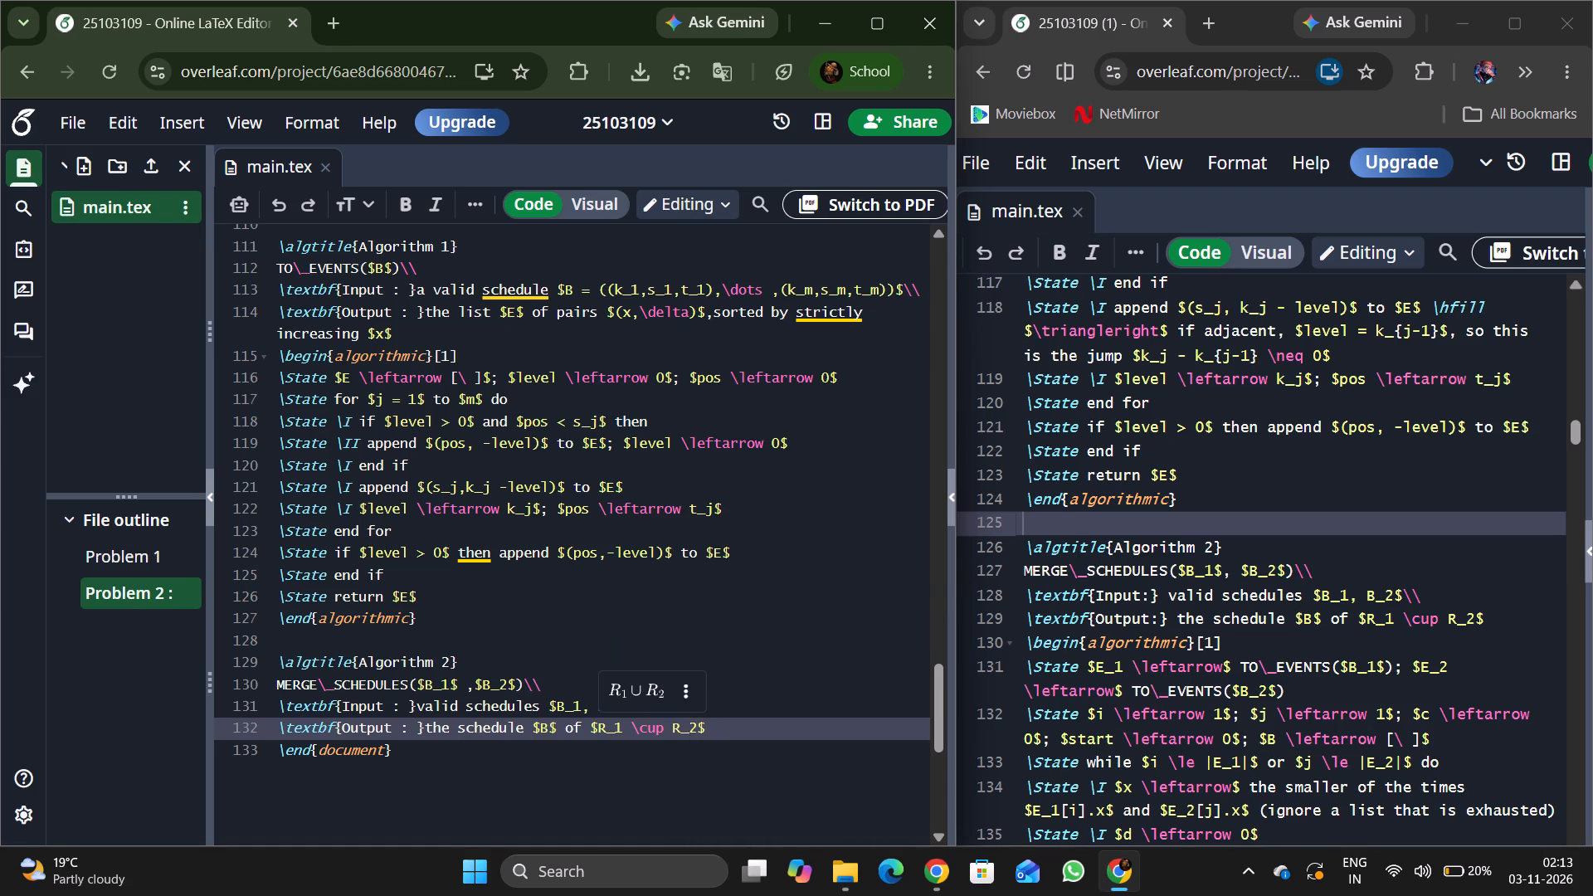
key(Right)
Insert an algorithmic environment on a new line below Algorithm 2's output line.
key(Return)
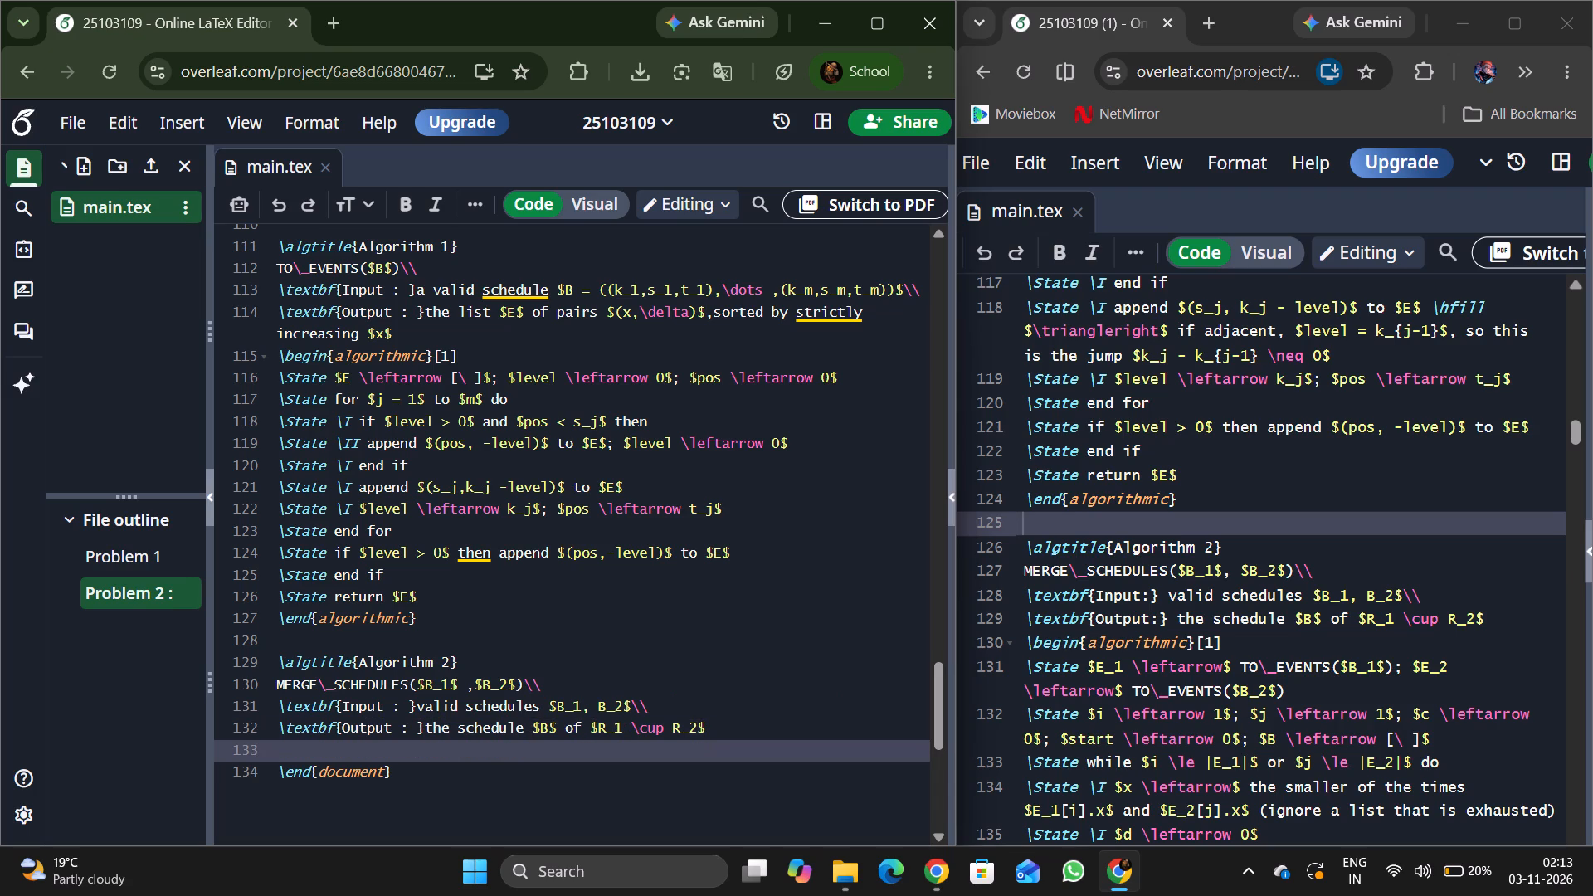
key(backslash)
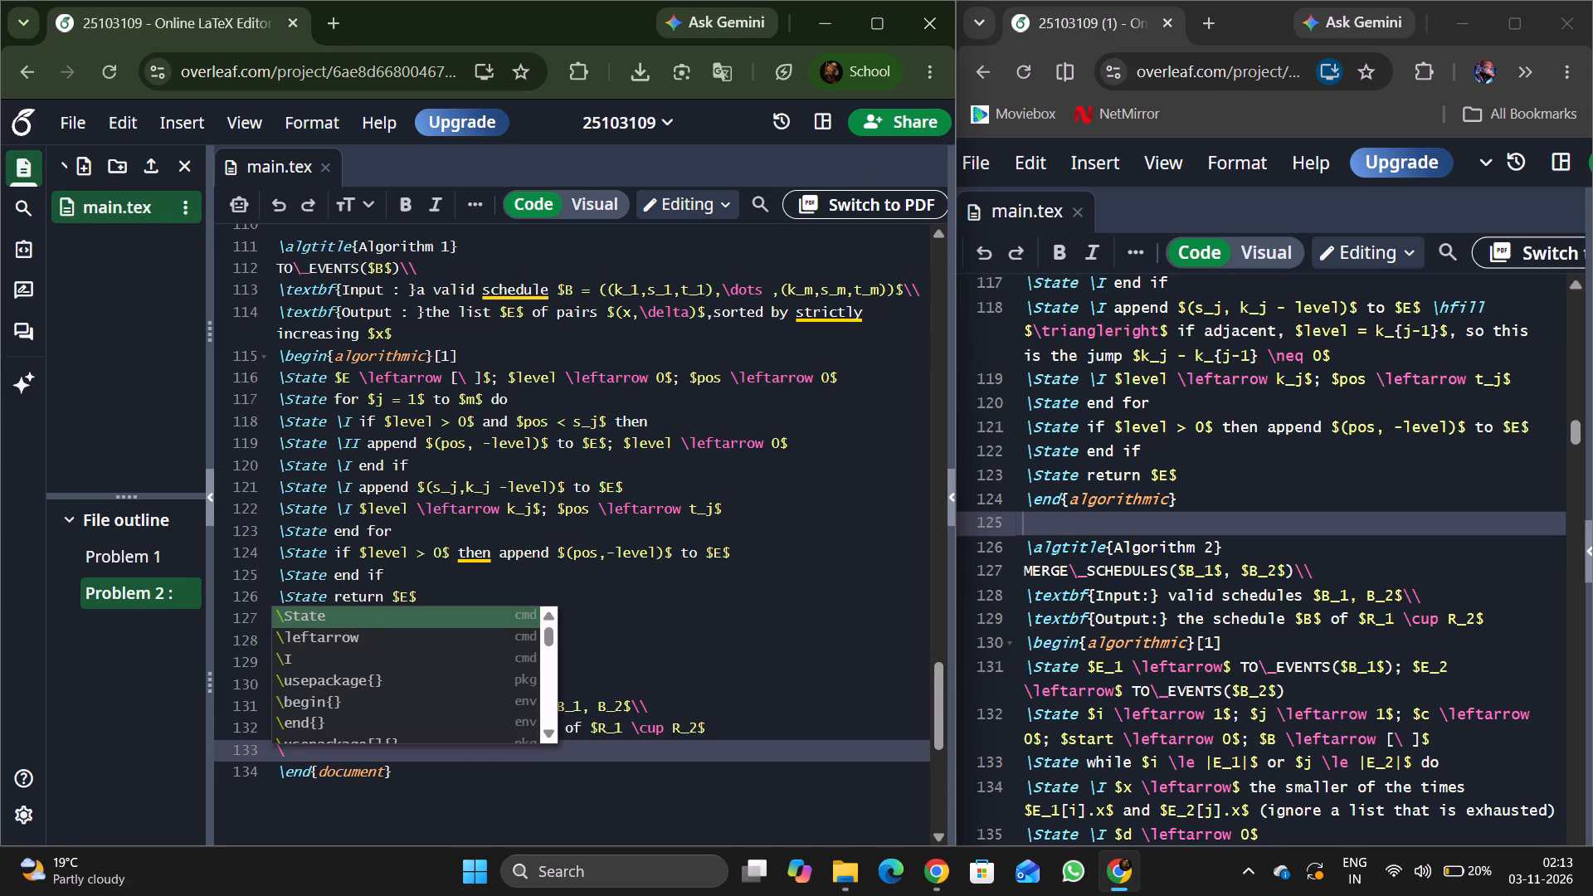
text(beg)
key(Return)
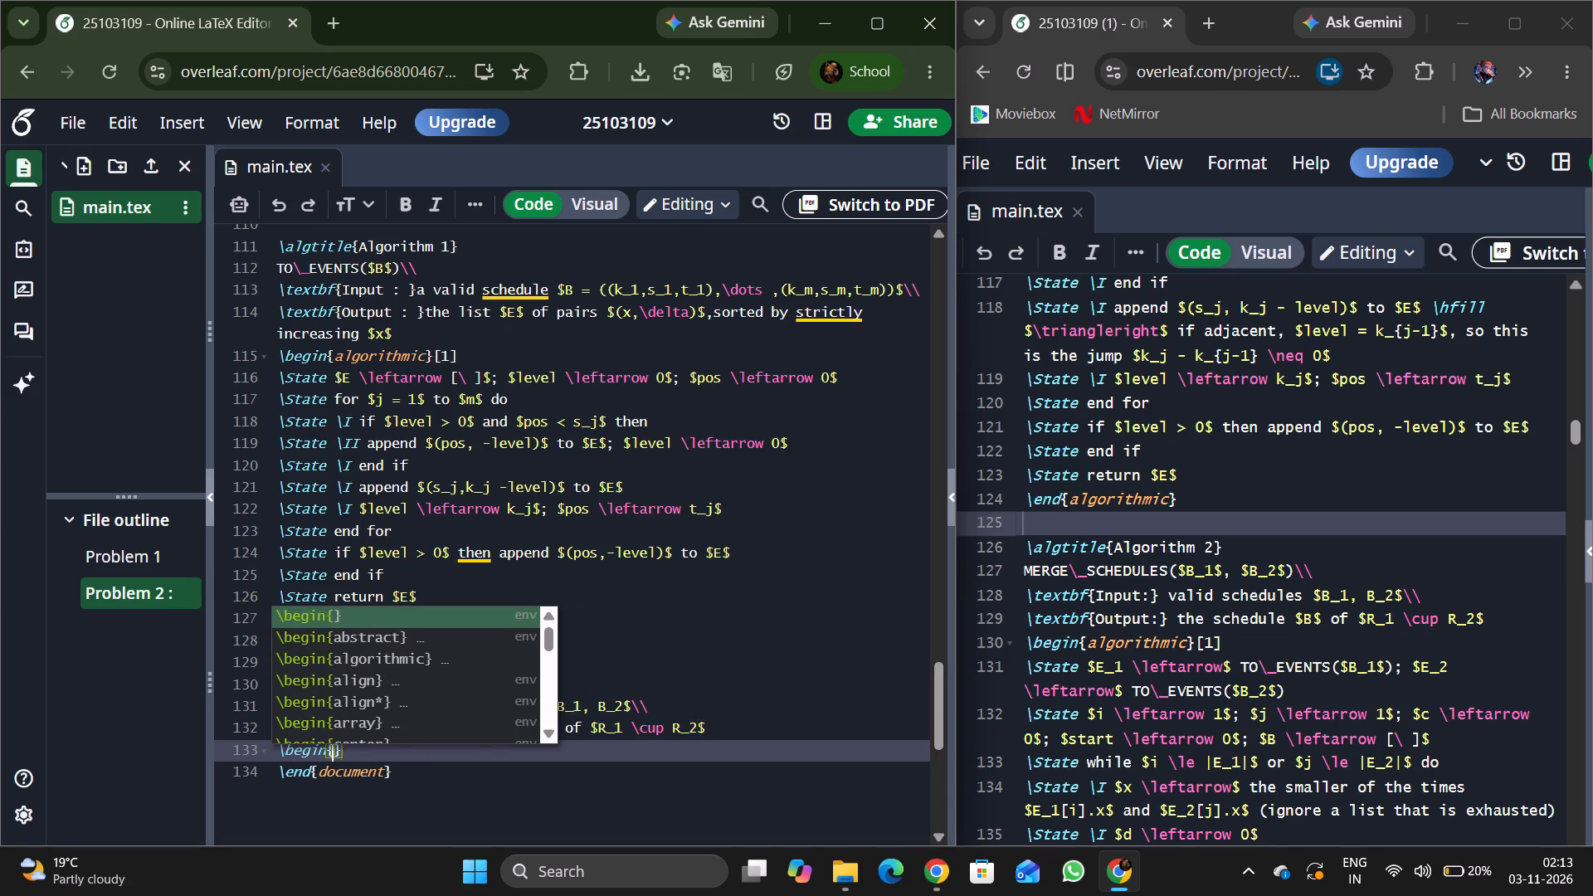
click(348, 655)
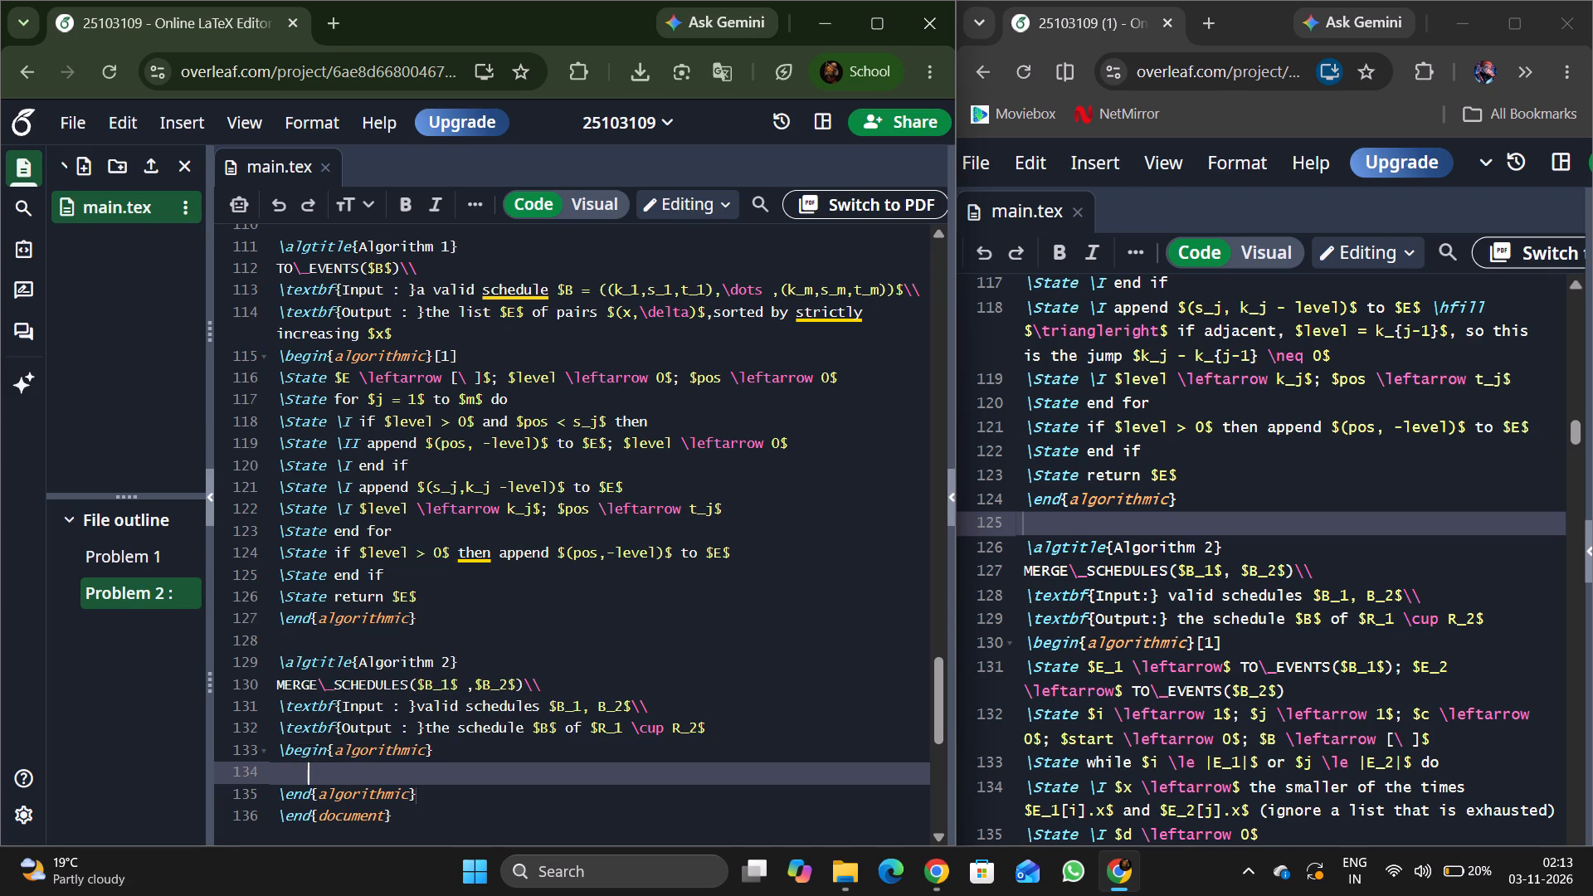
Remove the blank line inside Algorithm 2's algorithmic environment and add the option "[1]" after "\begin{algorithmic}", as in the reference source.
scroll(993, 761, down, 2)
click(1246, 602)
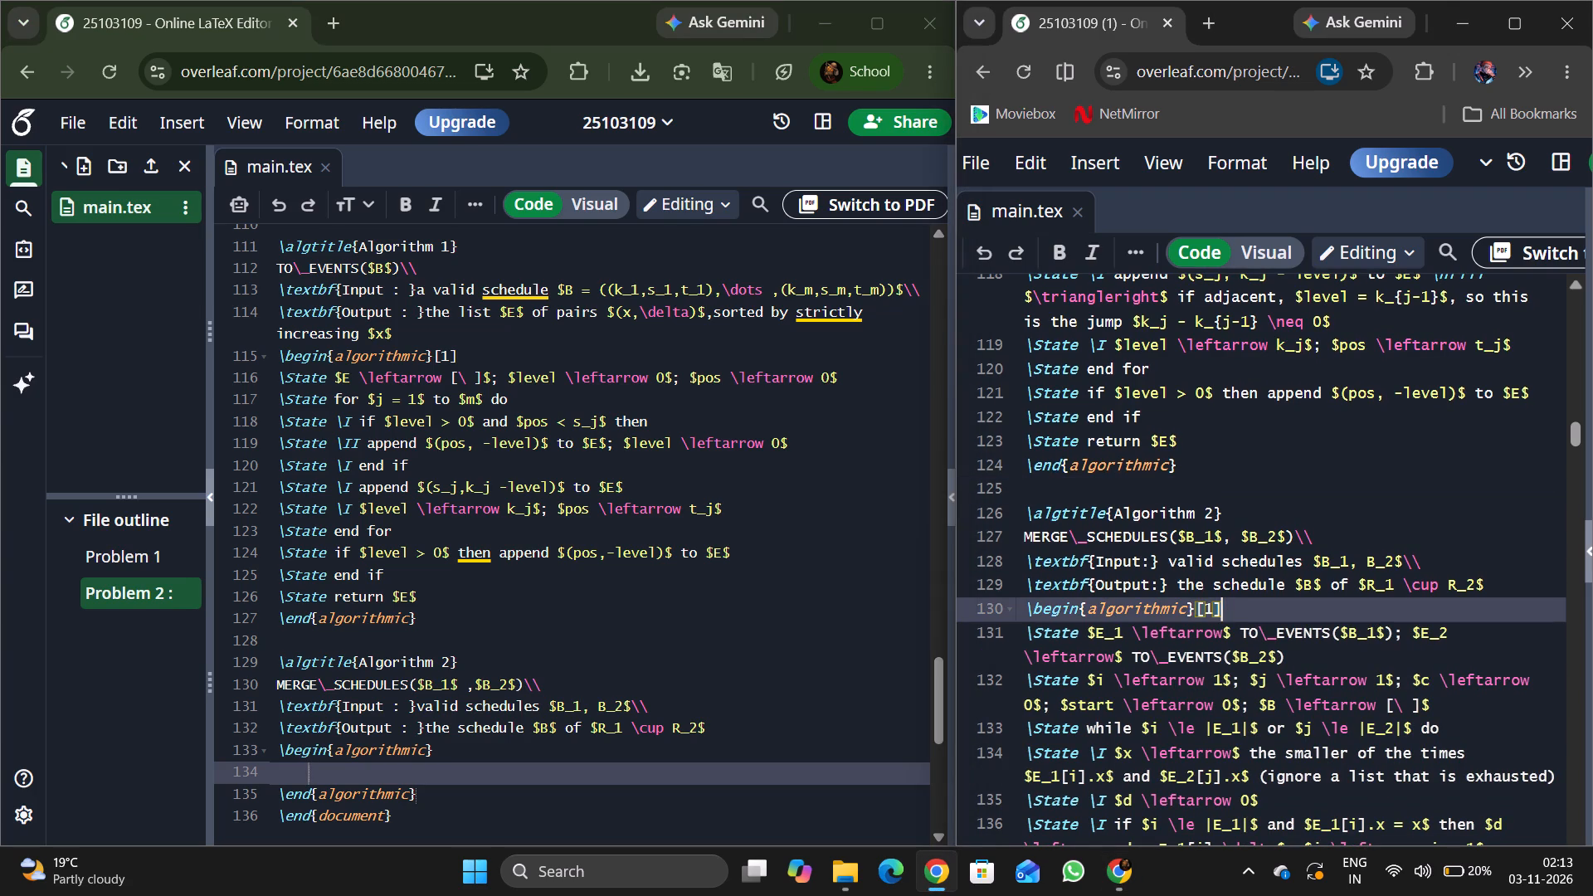
click(903, 772)
key(BackSpace)
key(BackSpace)
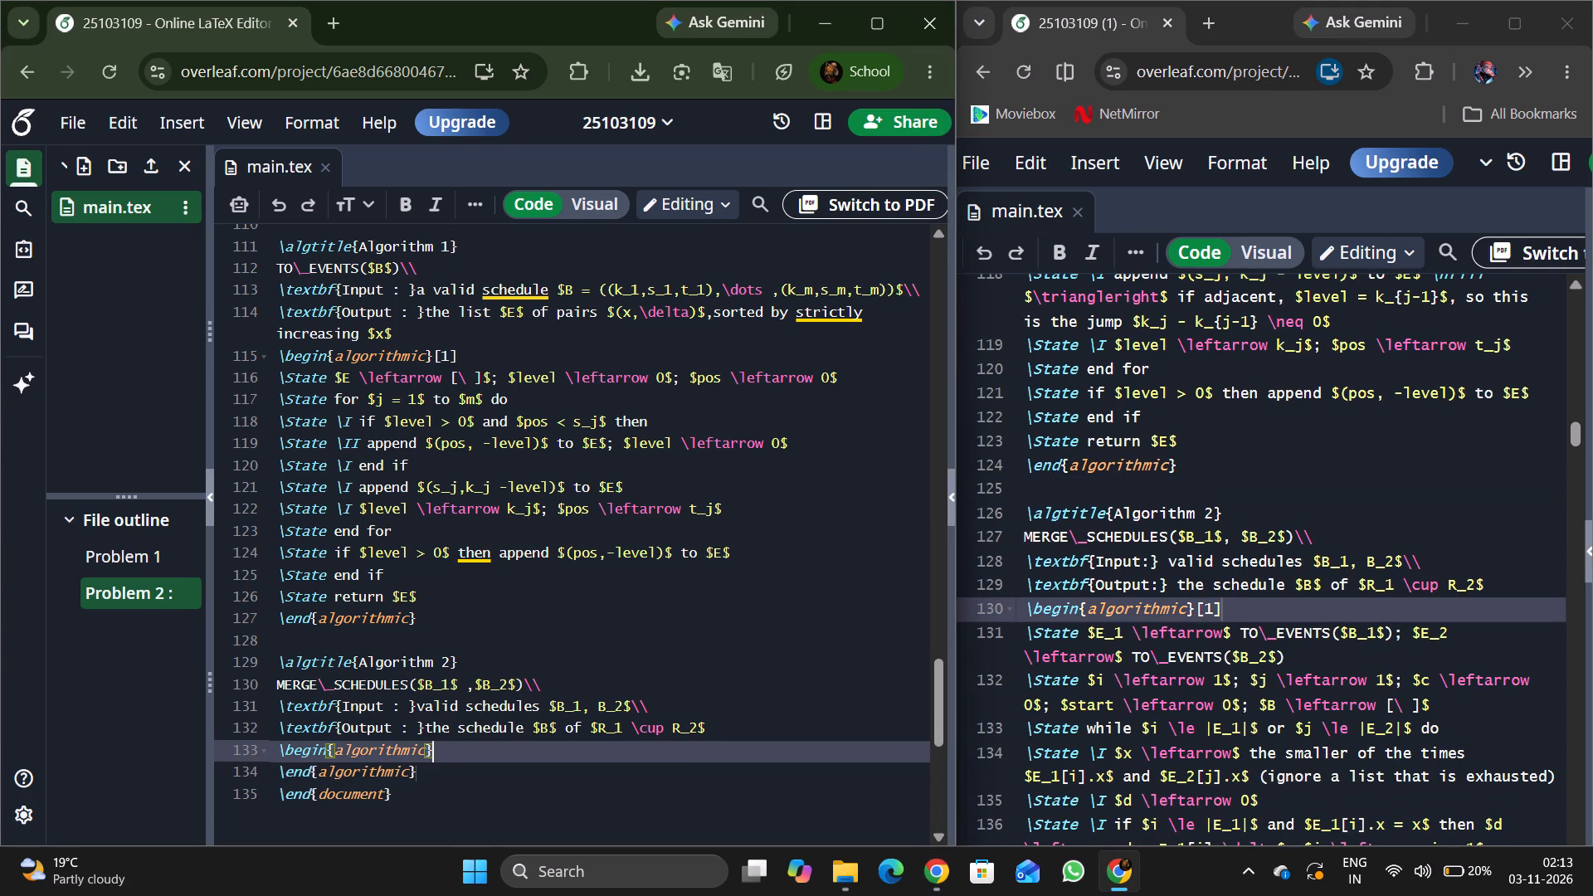
key(bracketleft)
key(1)
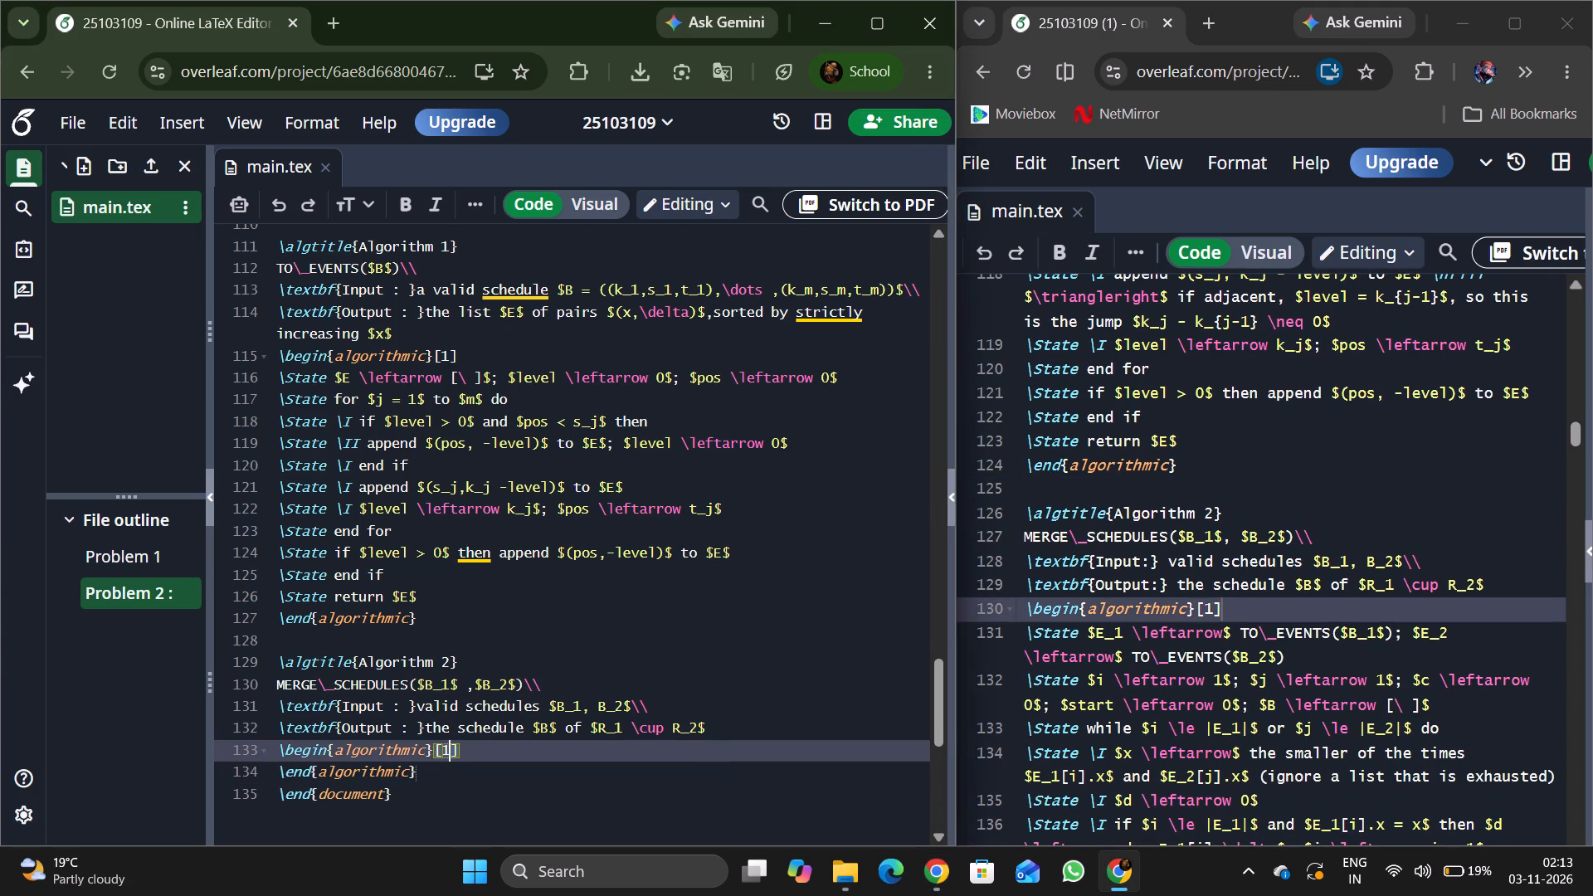
Start the first line inside Algorithm 2's algorithmic environment with "\State ", reusing the copied prefix without its "\I" indent.
scroll(1223, 631, down, 3)
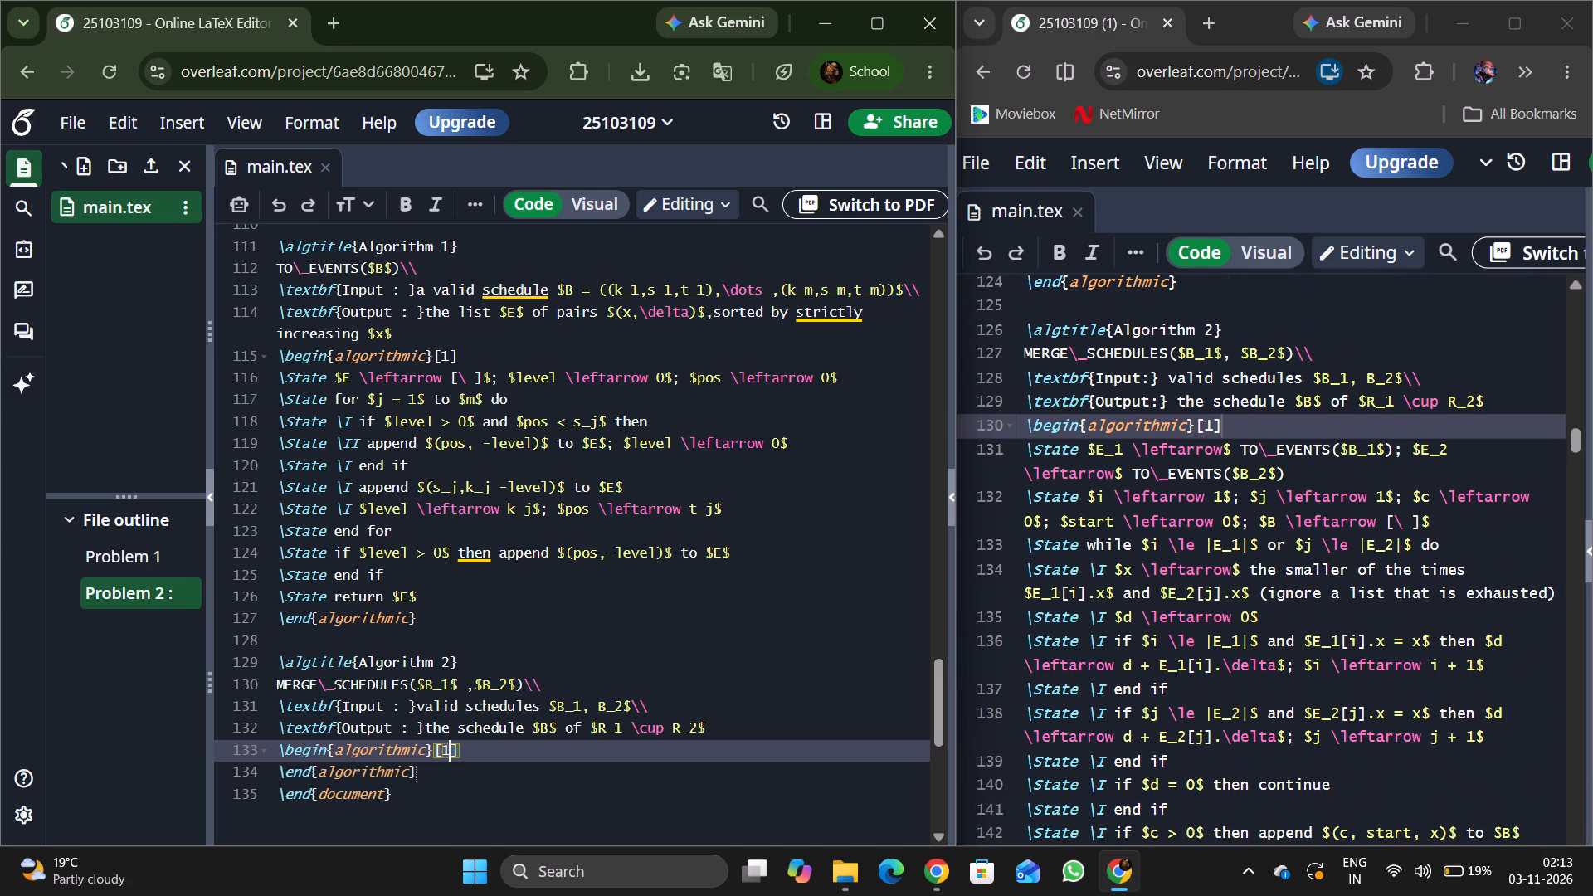
scroll(1223, 631, down, 1)
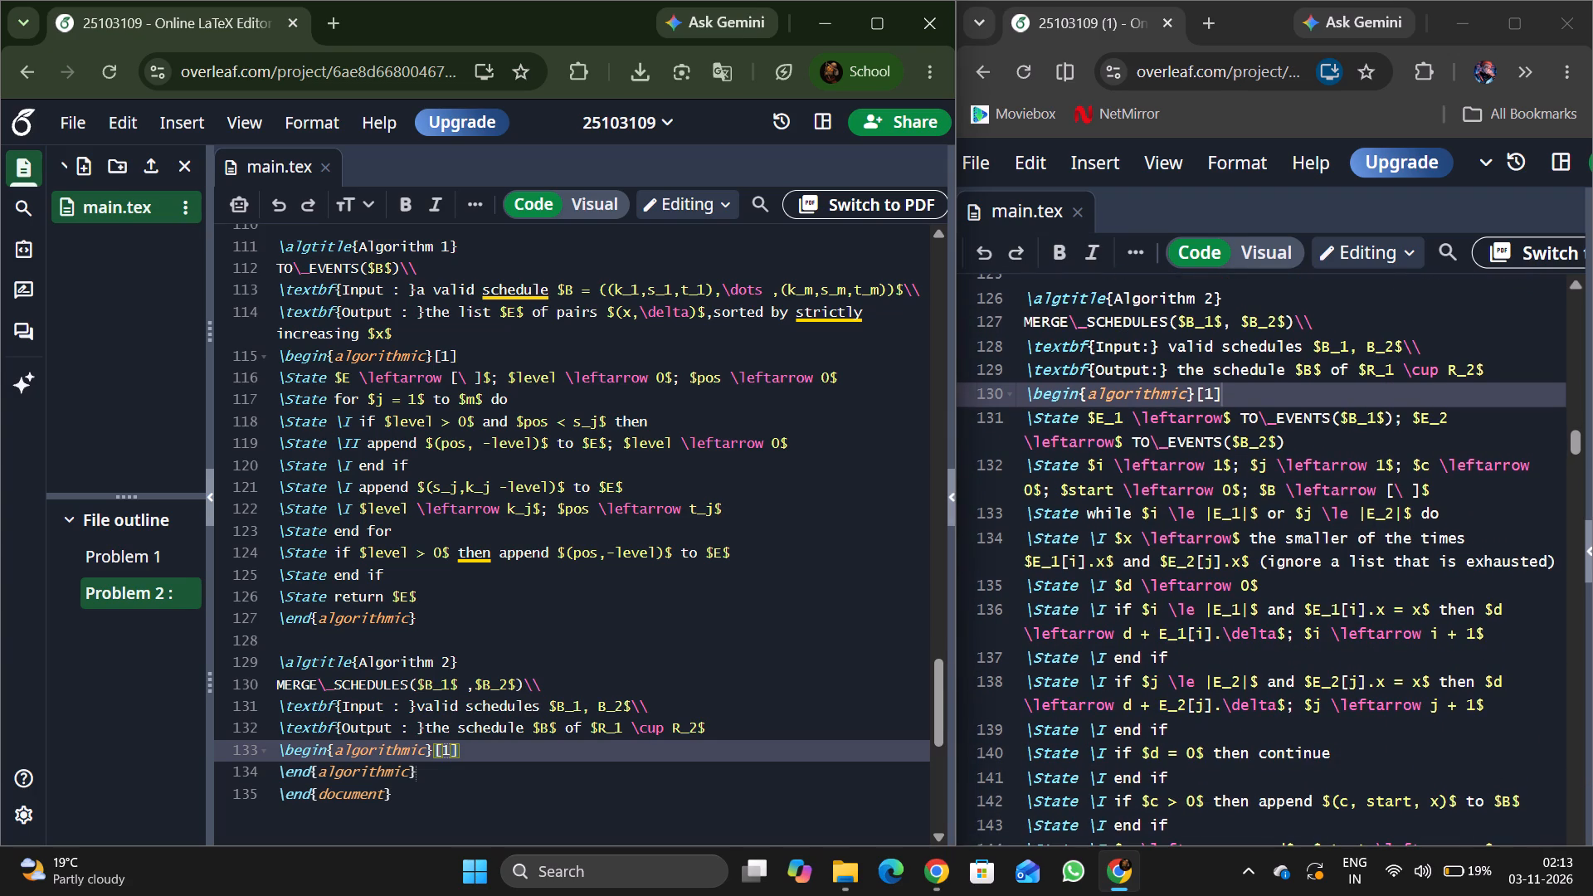
key(Right)
key(Return)
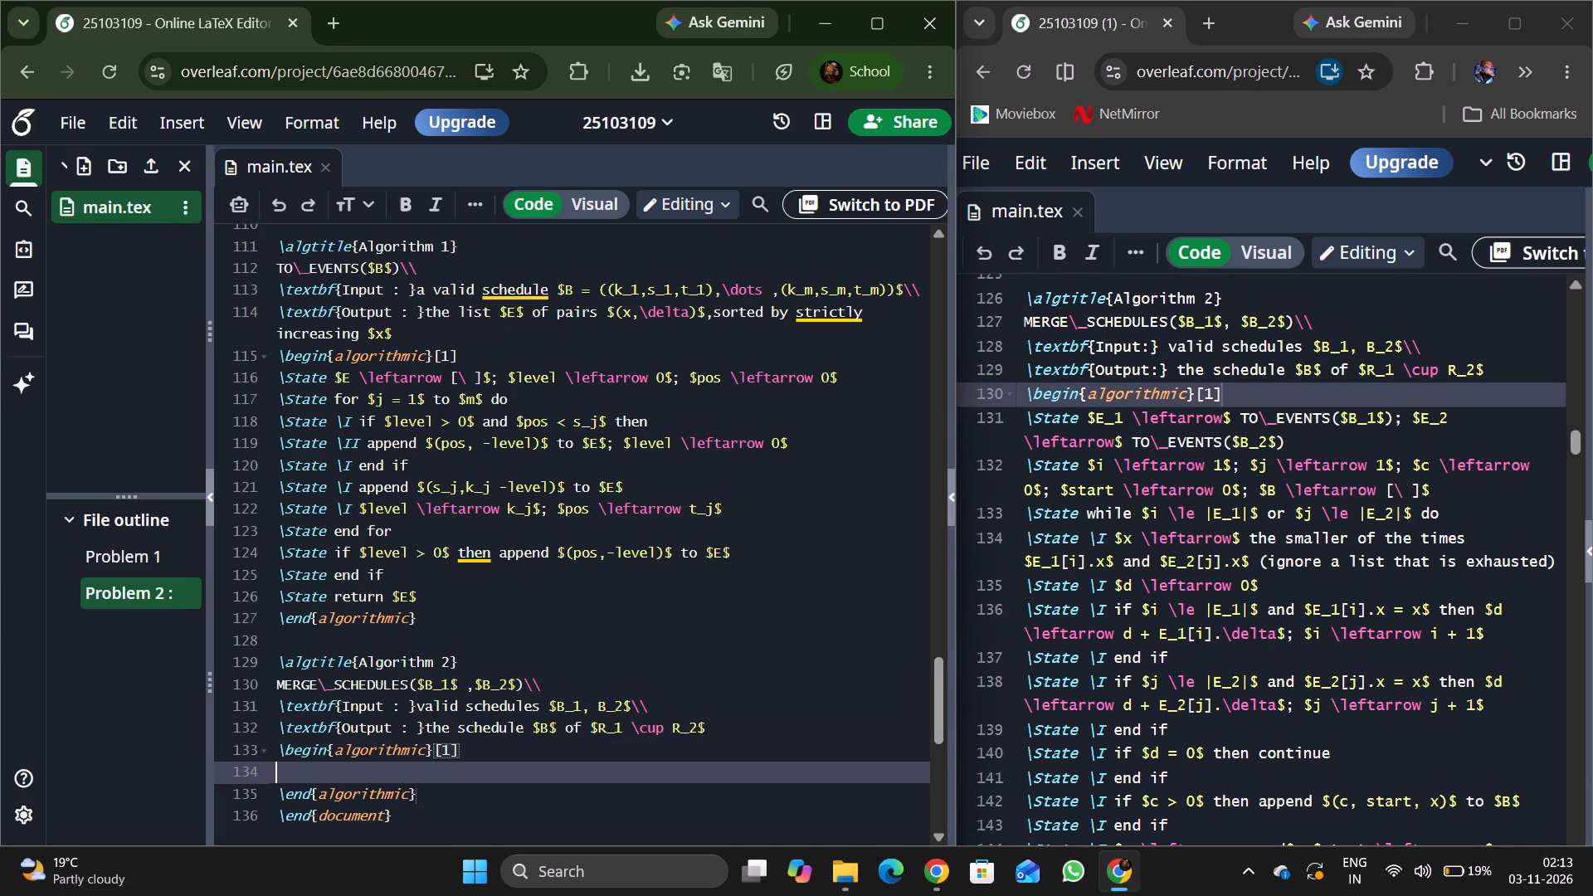
key(ctrl+v)
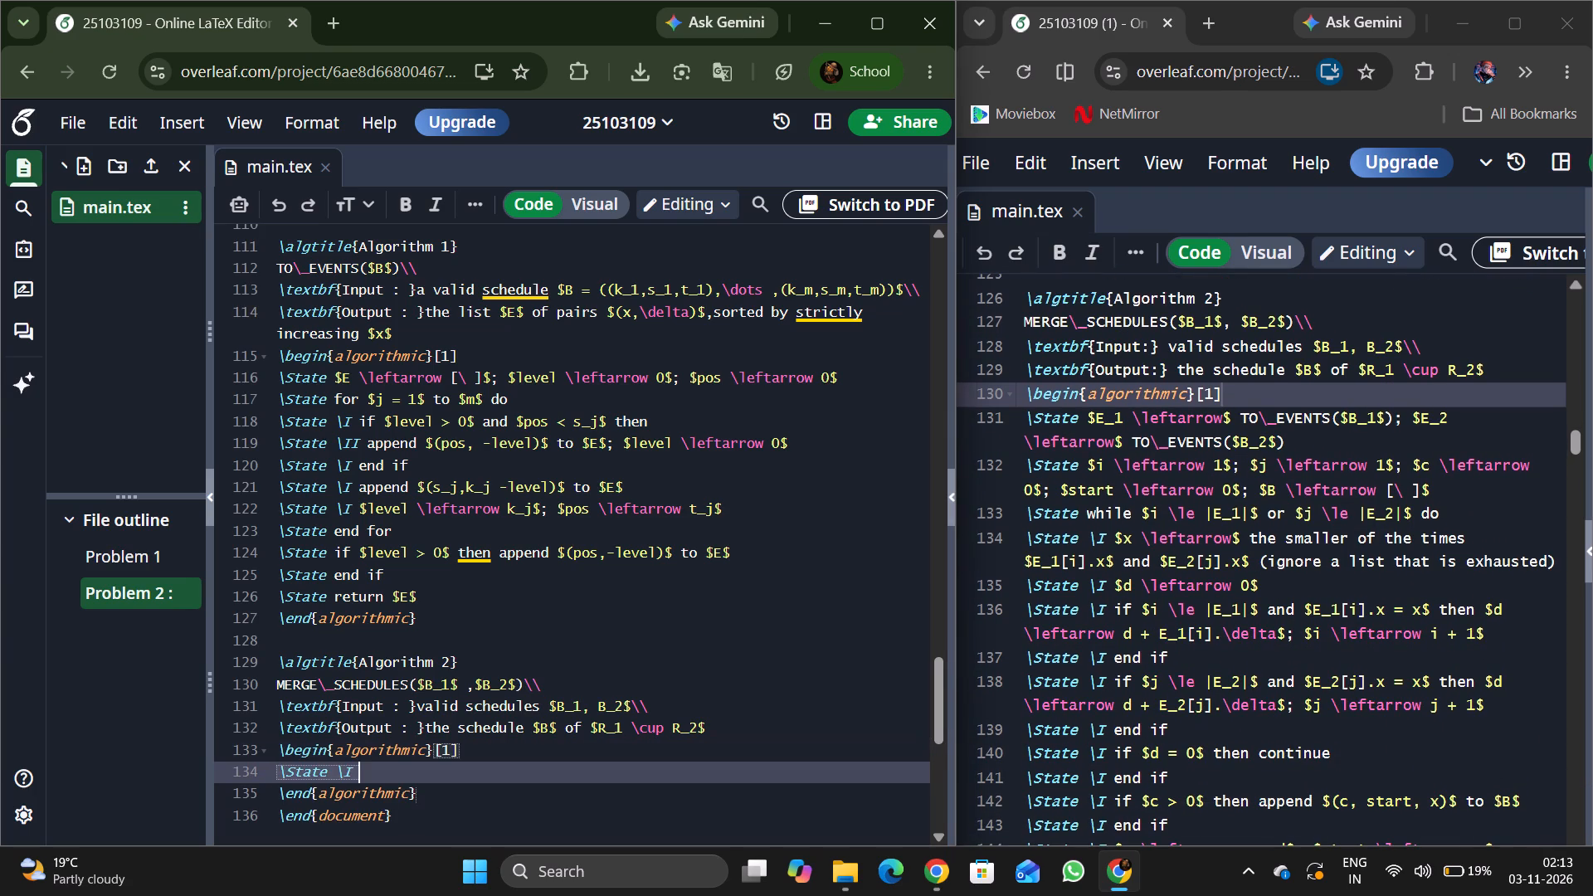
key(BackSpace)
key(BackSpace)
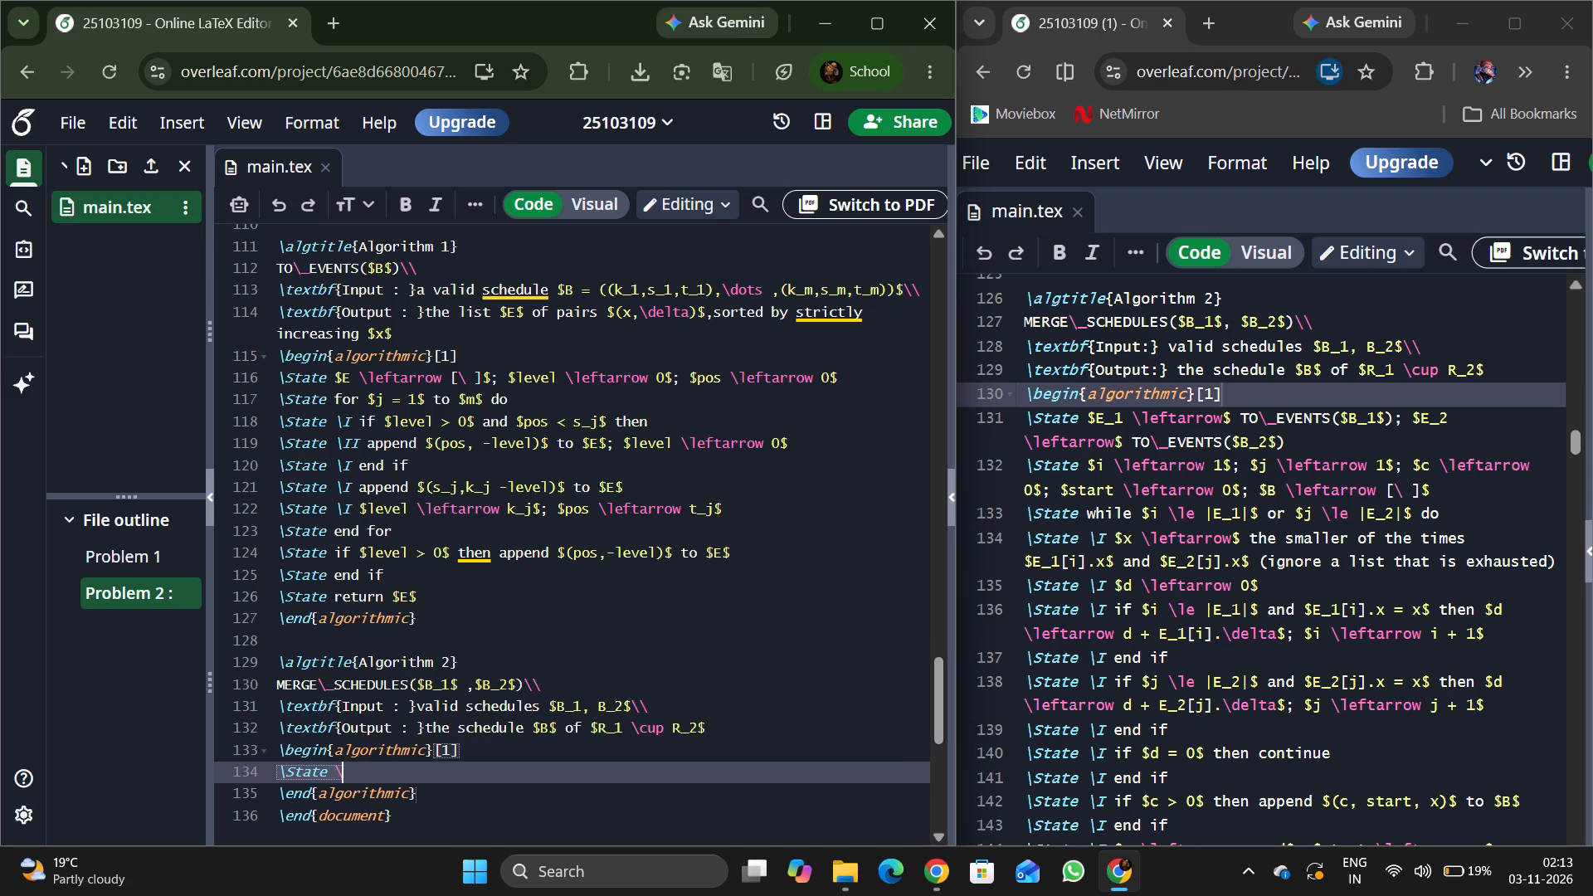
key(BackSpace)
Write the inline math "$E_1 \leftarrow$ " after "\State" on Algorithm 2's first pseudocode line.
key(shift+dollar)
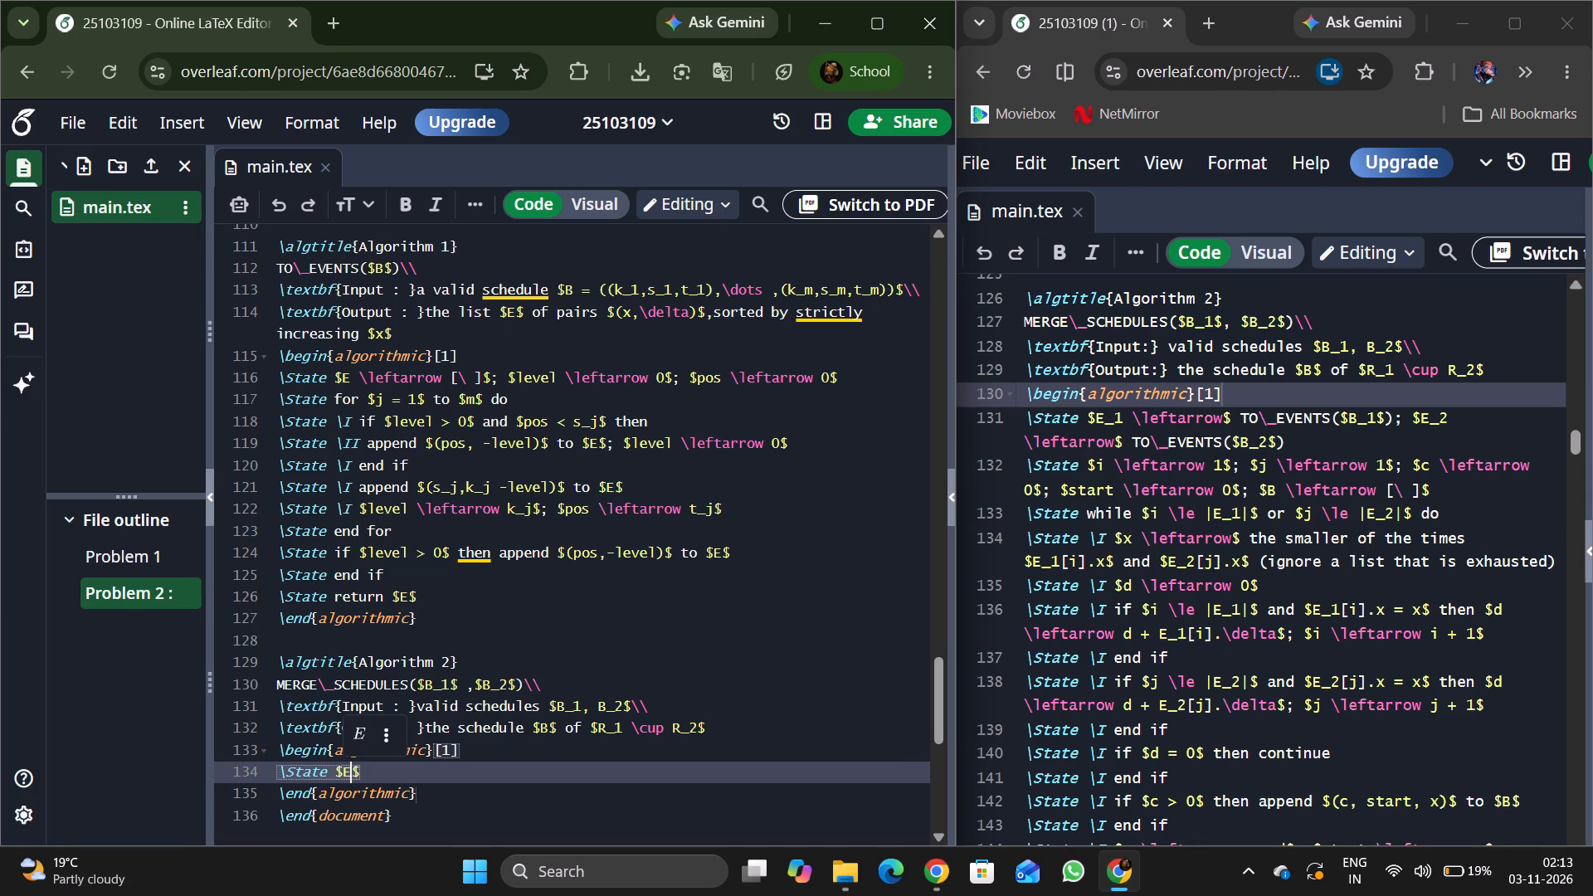
text(_1)
key(Right)
key(Left)
key(space)
text(\)
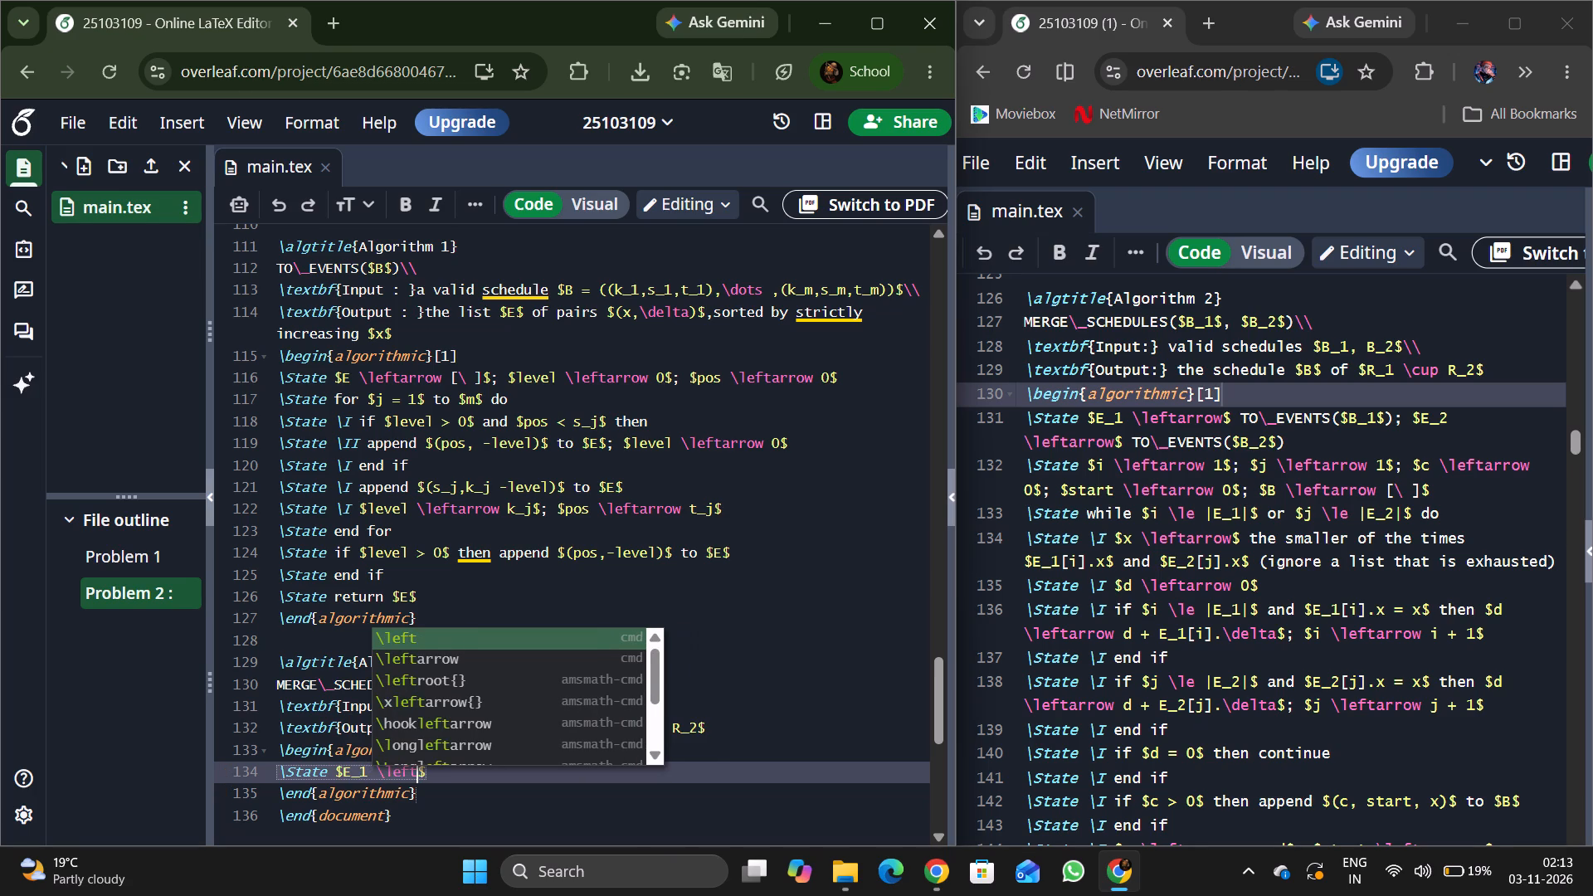
key(Down)
key(Return)
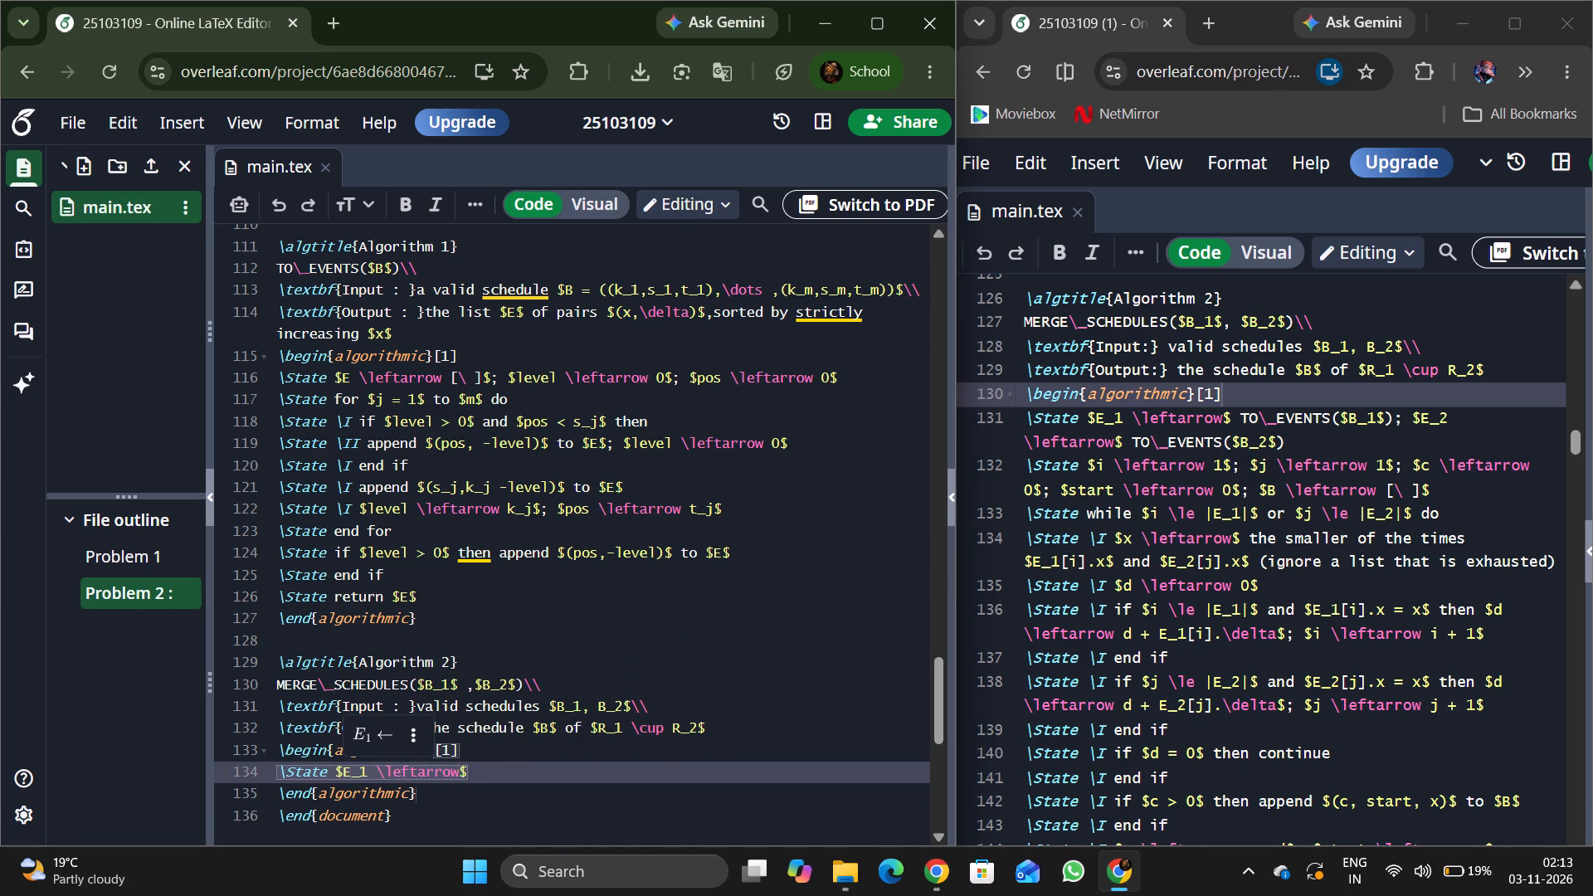
key(space)
key(BackSpace)
key(Right)
key(space)
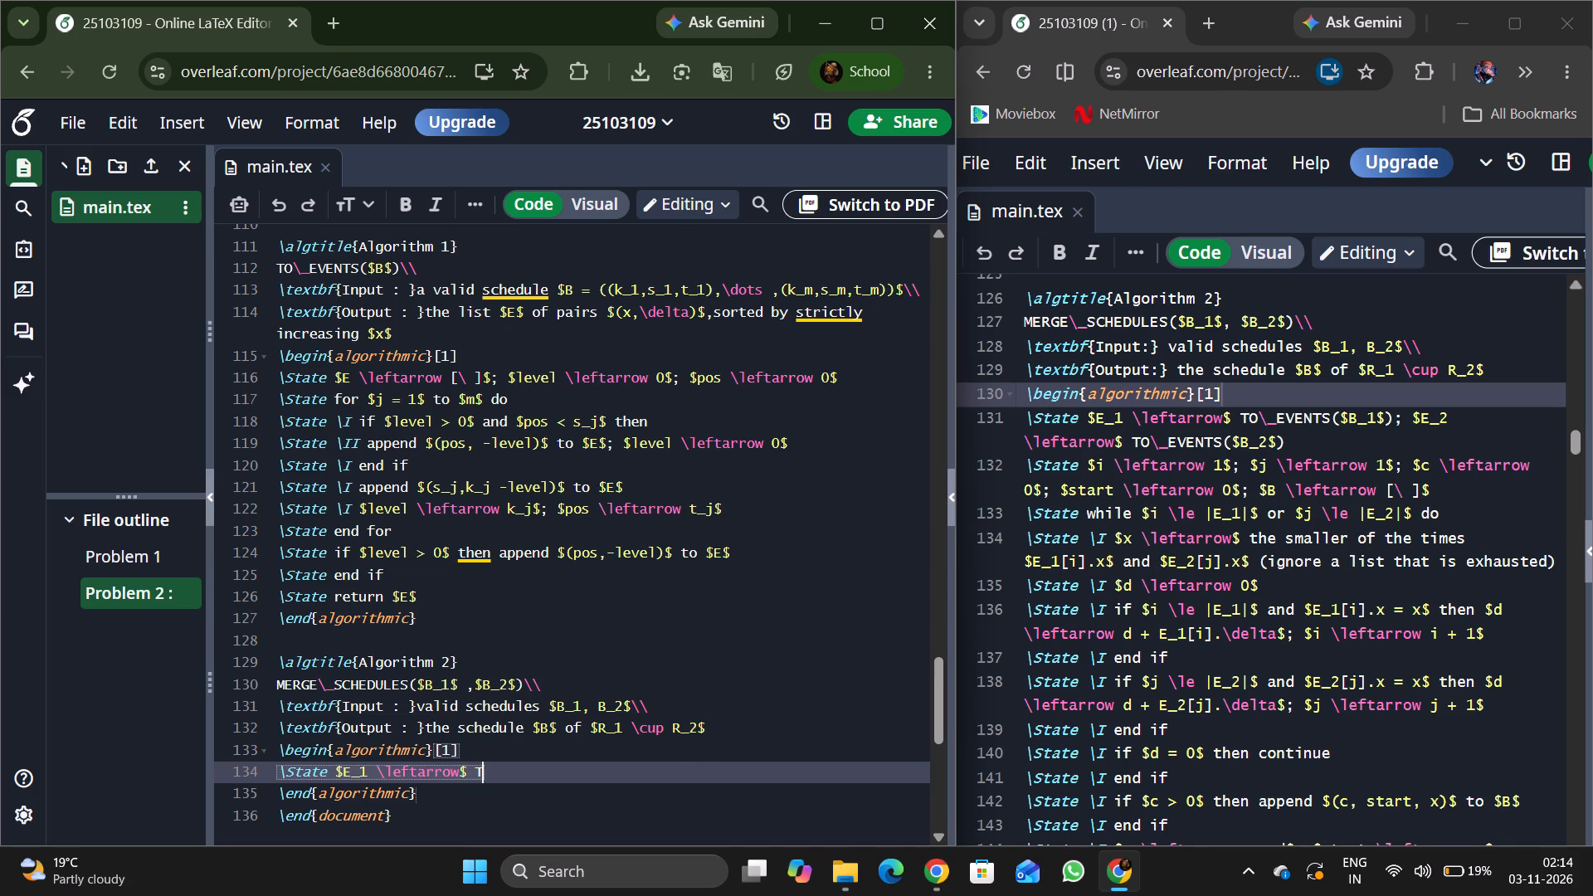
Complete the call "TO\_EVENTS($B_1$); " after "$E_1 \leftarrow$" on Algorithm 2's first pseudocode line.
key(o)
key(o)
key(backslash)
key(shift+underscore)
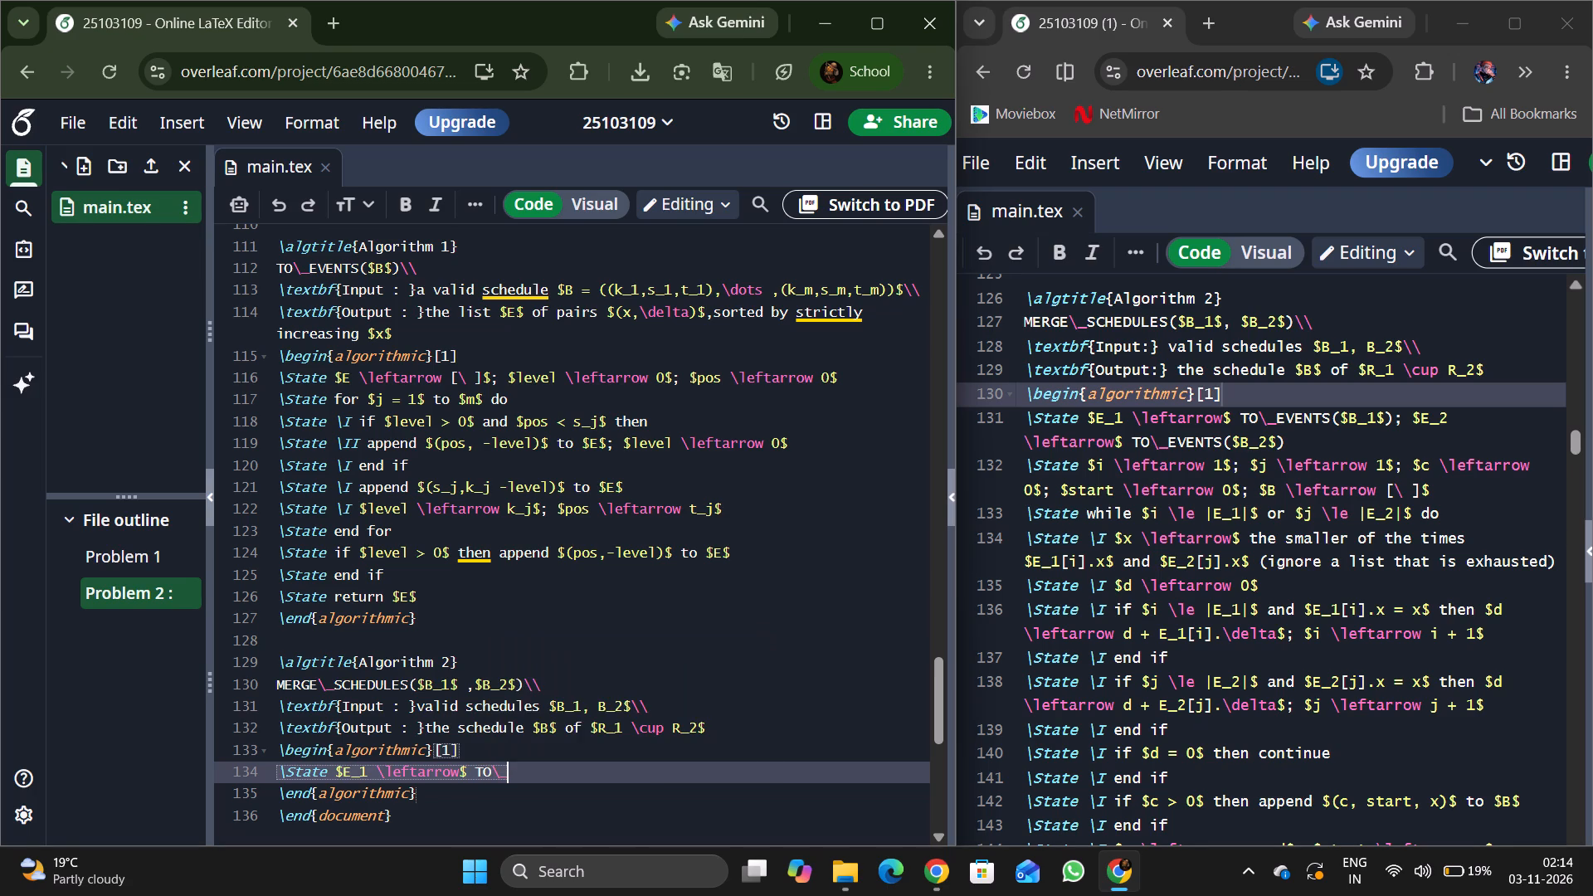
text(EVENTS)
key(shift+parenleft)
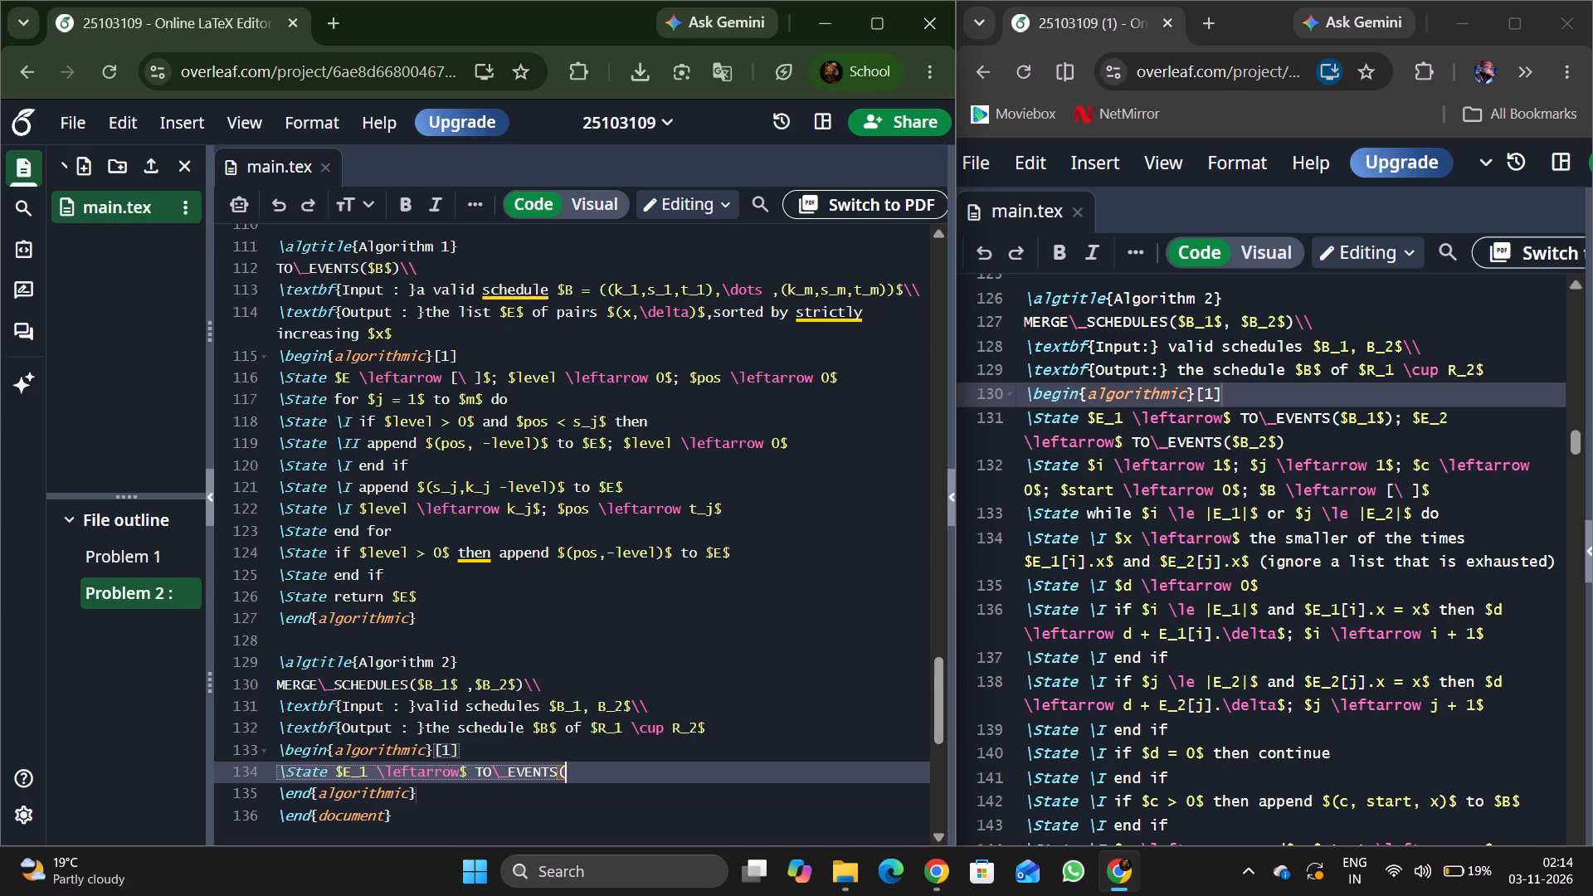
key(b)
text(_1)
key(BackSpace)
key(BackSpace)
key(BackSpace)
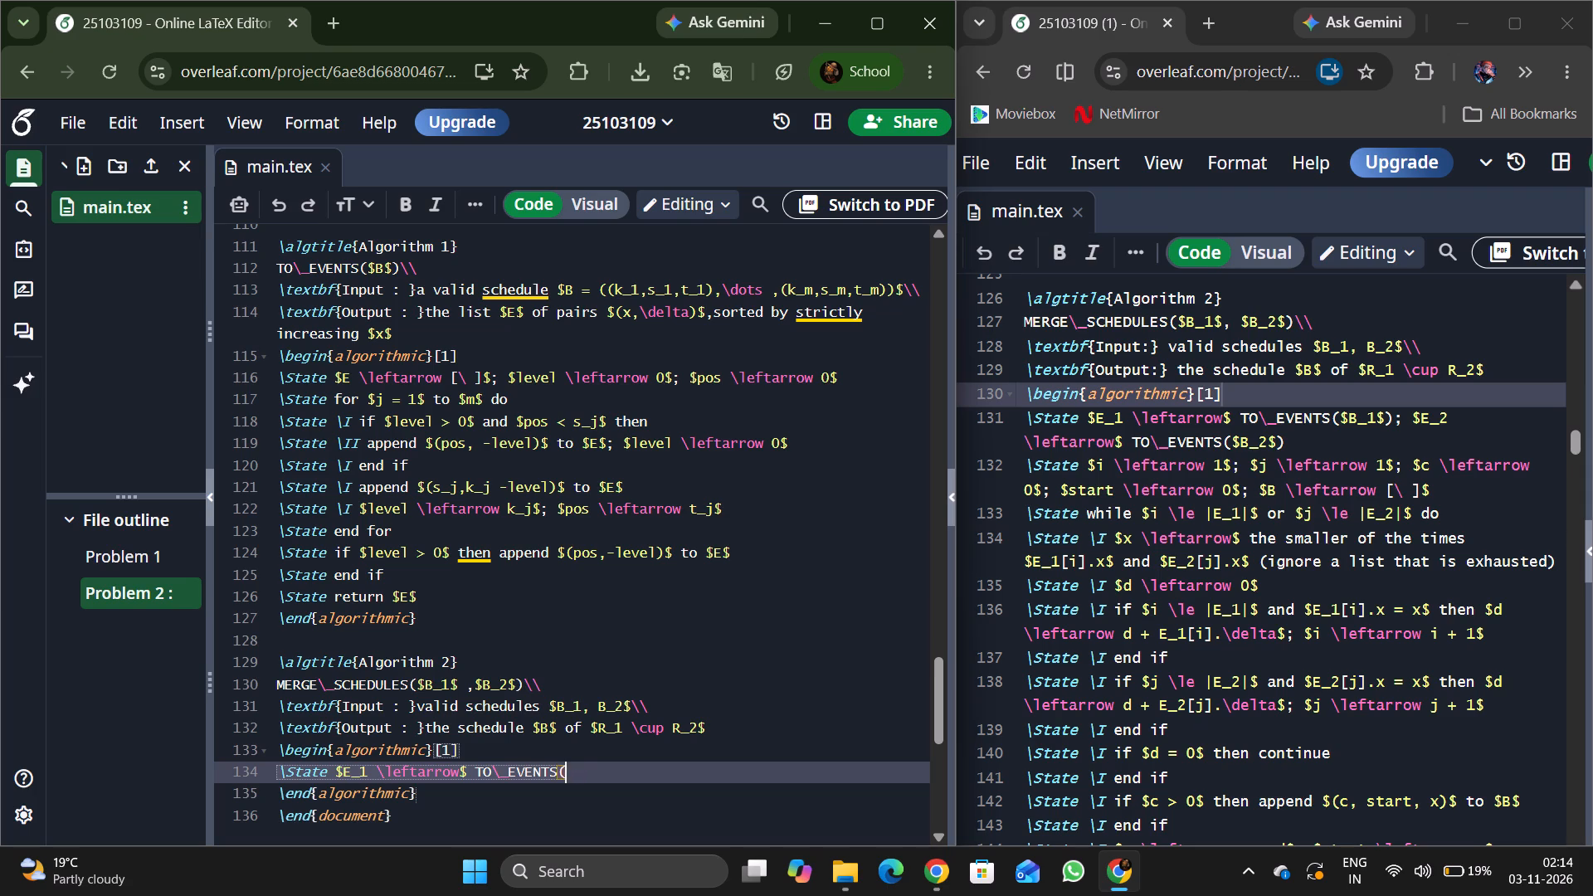
key(shift+dollar)
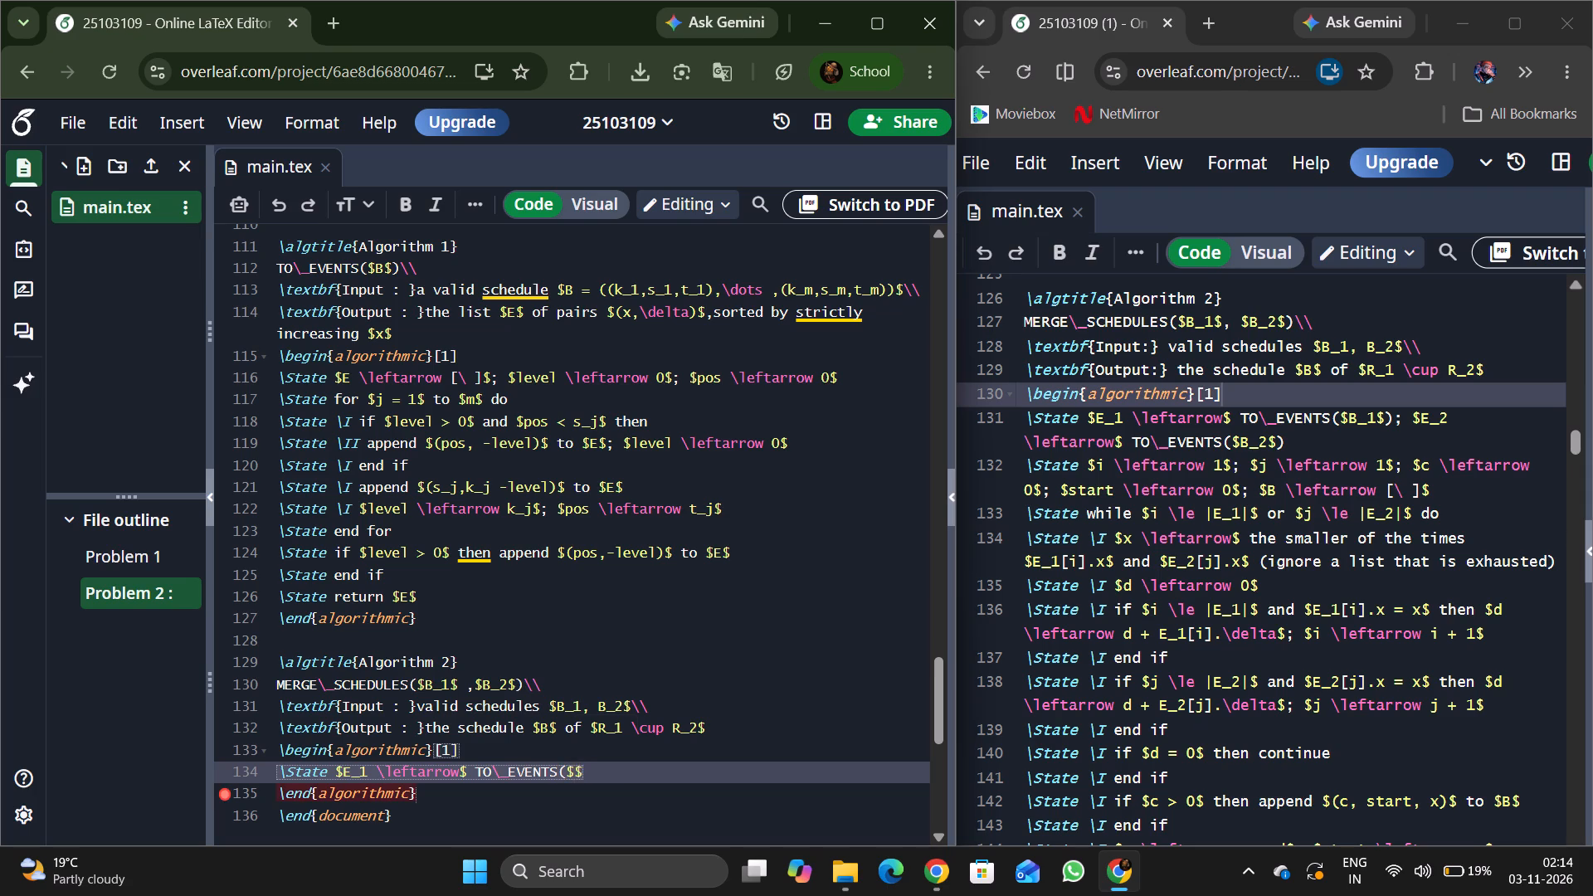
text(B_1)
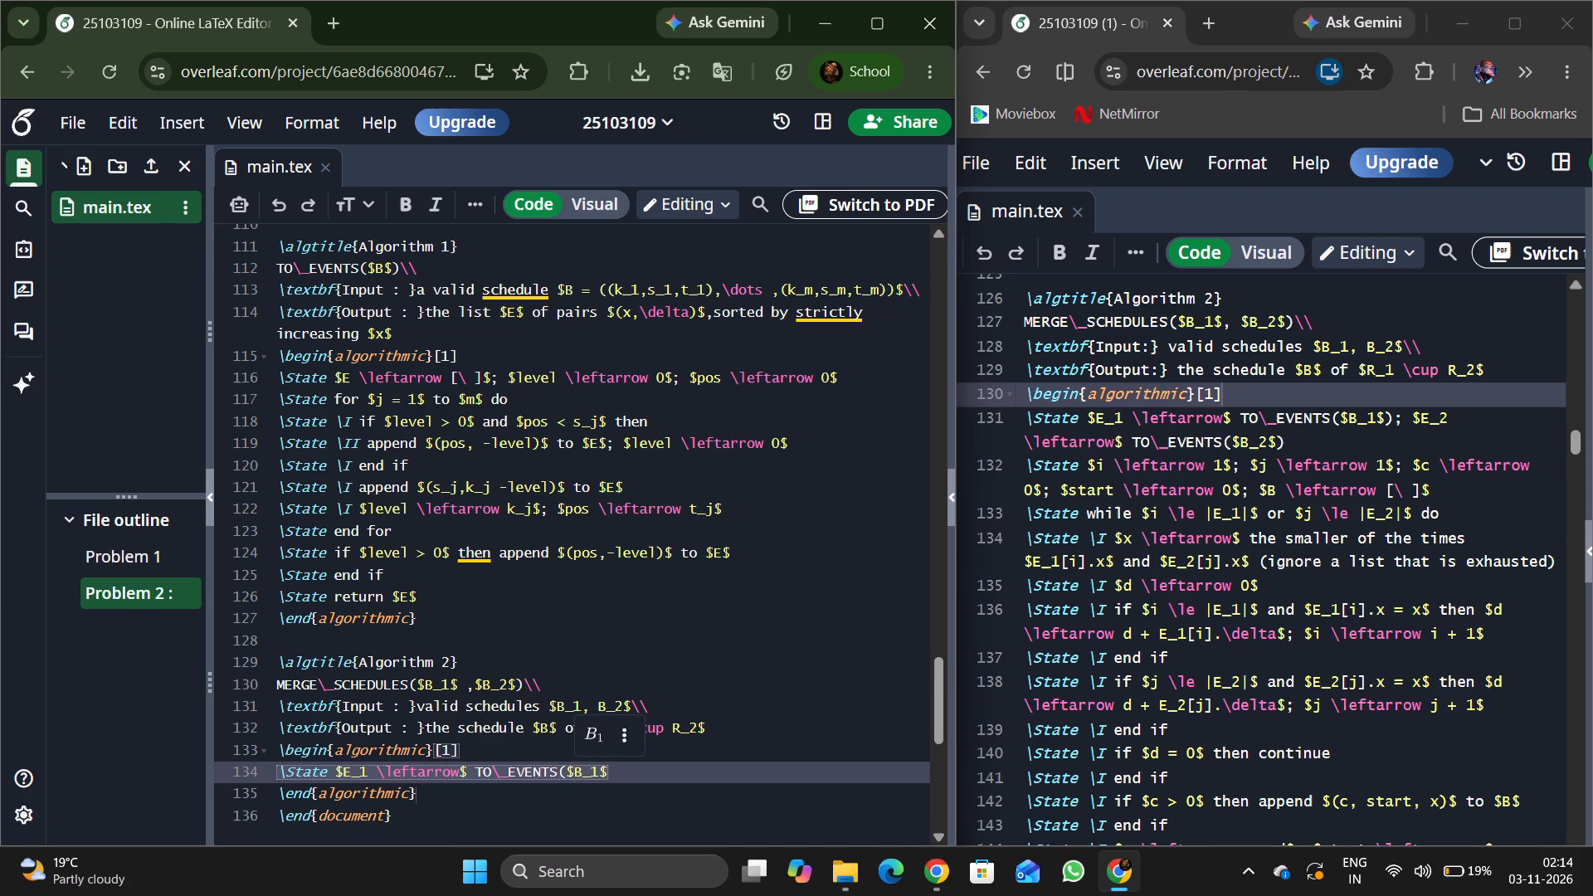
key(Right)
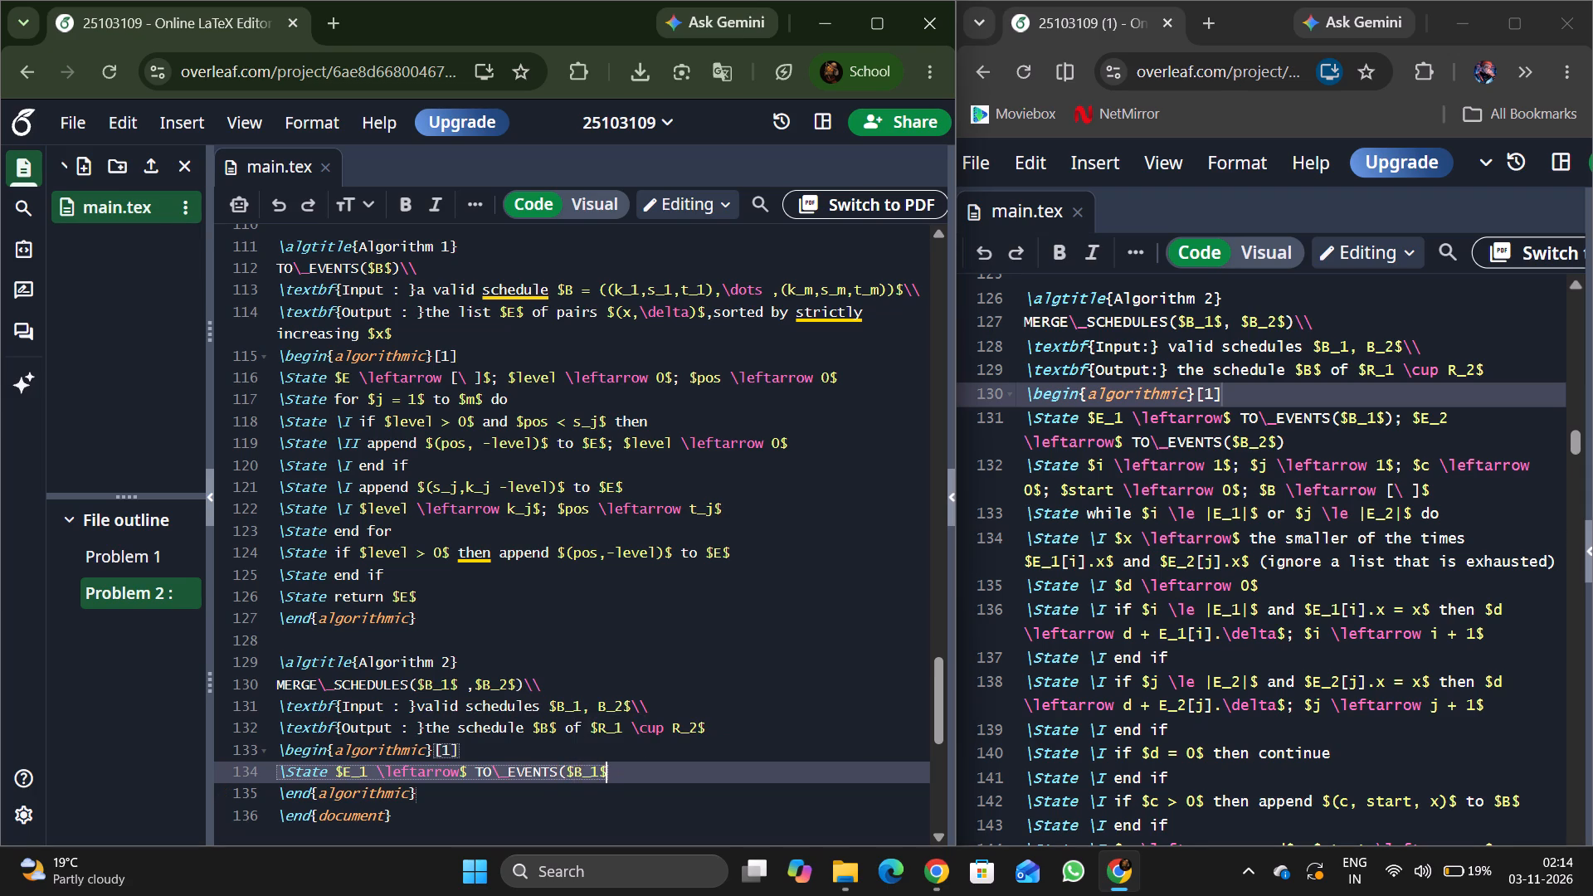
key(shift+parenright)
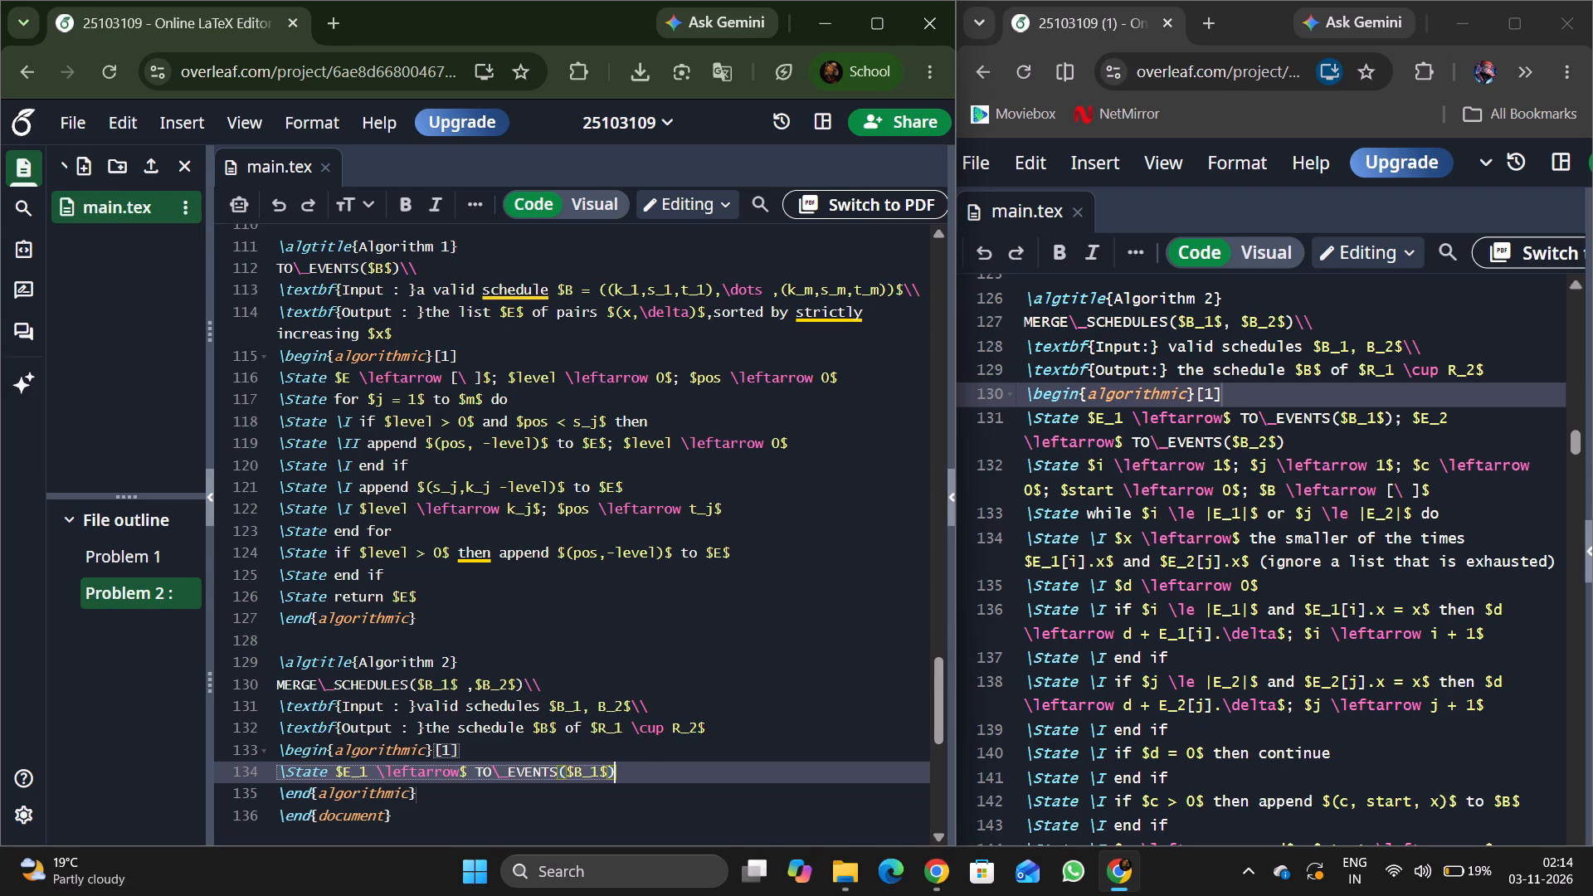
text(;)
key(space)
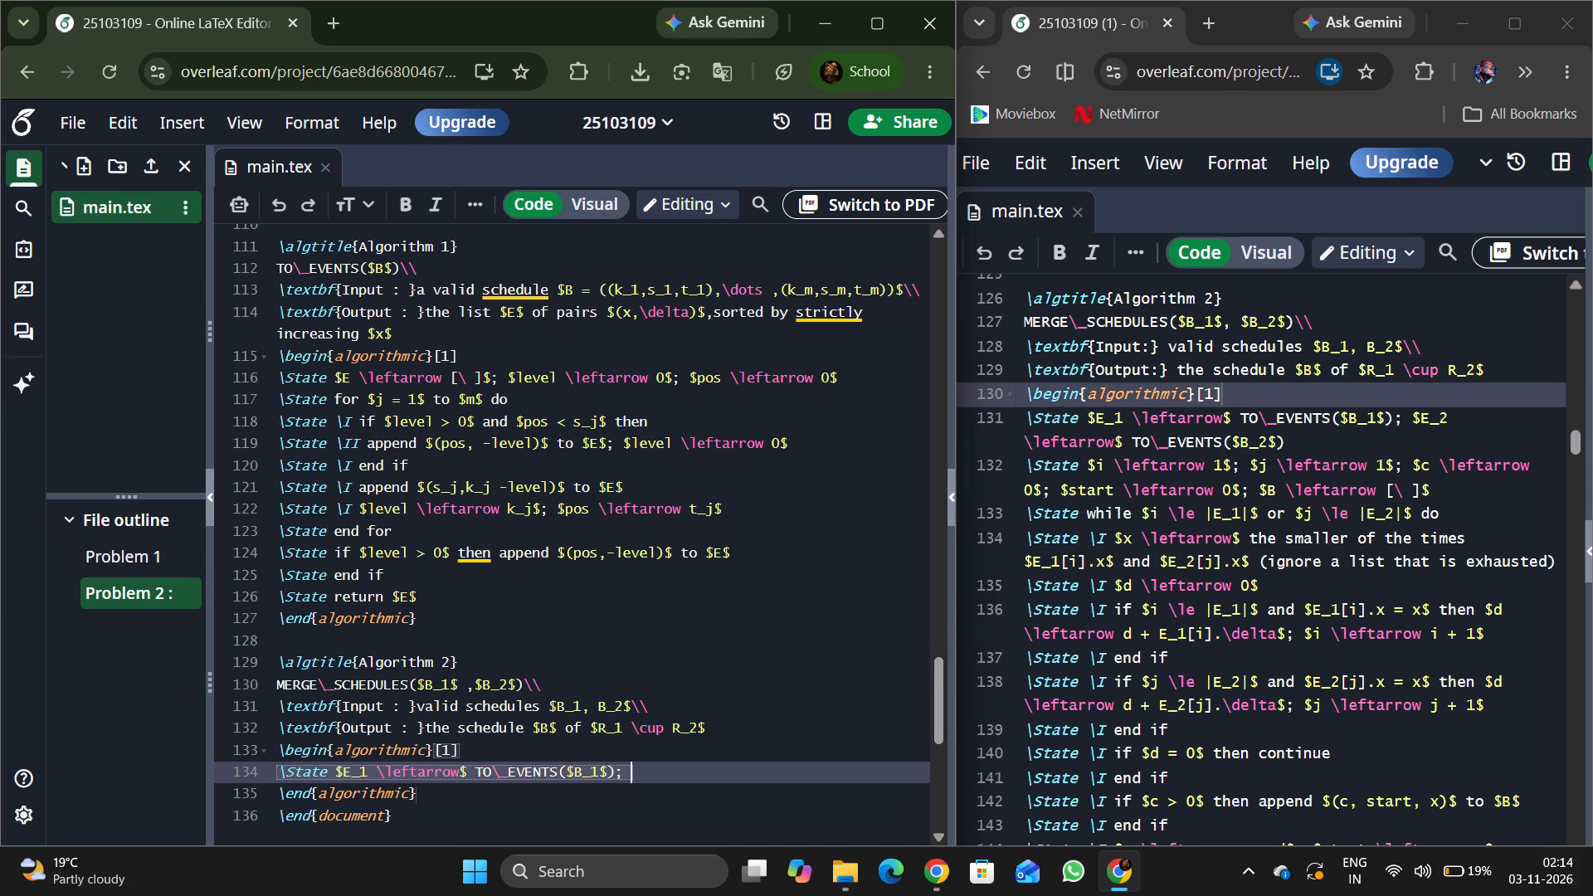
Add the inline math "$E_2 \leftarrow$ " after "TO\_EVENTS($B_1$);" on Algorithm 2's first pseudocode line.
key(shift+dollar)
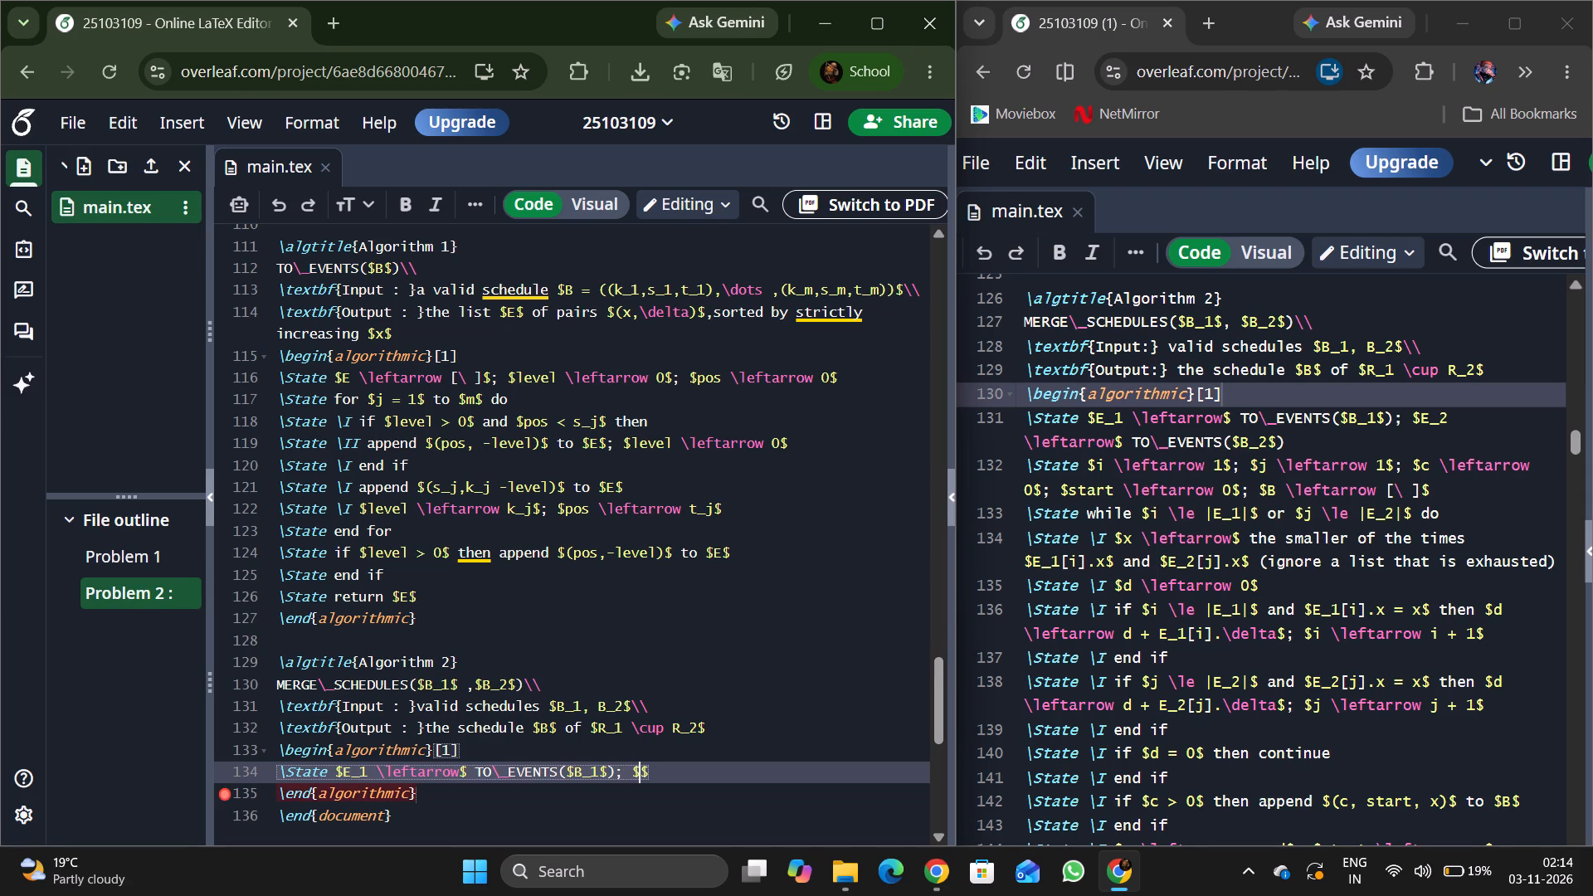
key(e)
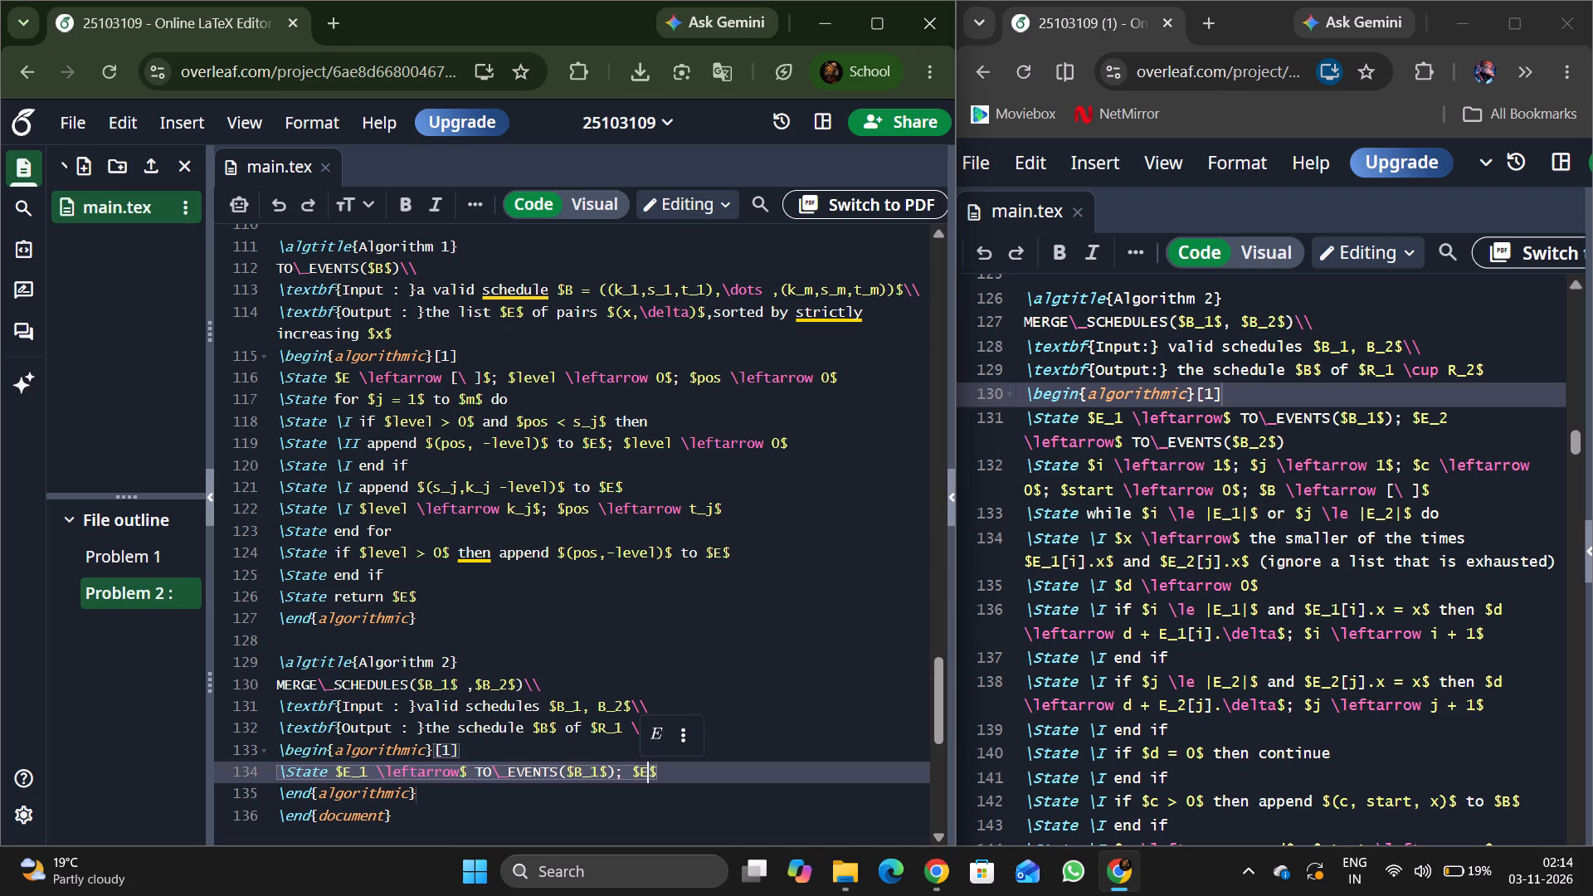
key(shift+underscore)
key(2)
key(space)
text(\)
text(LEFT)
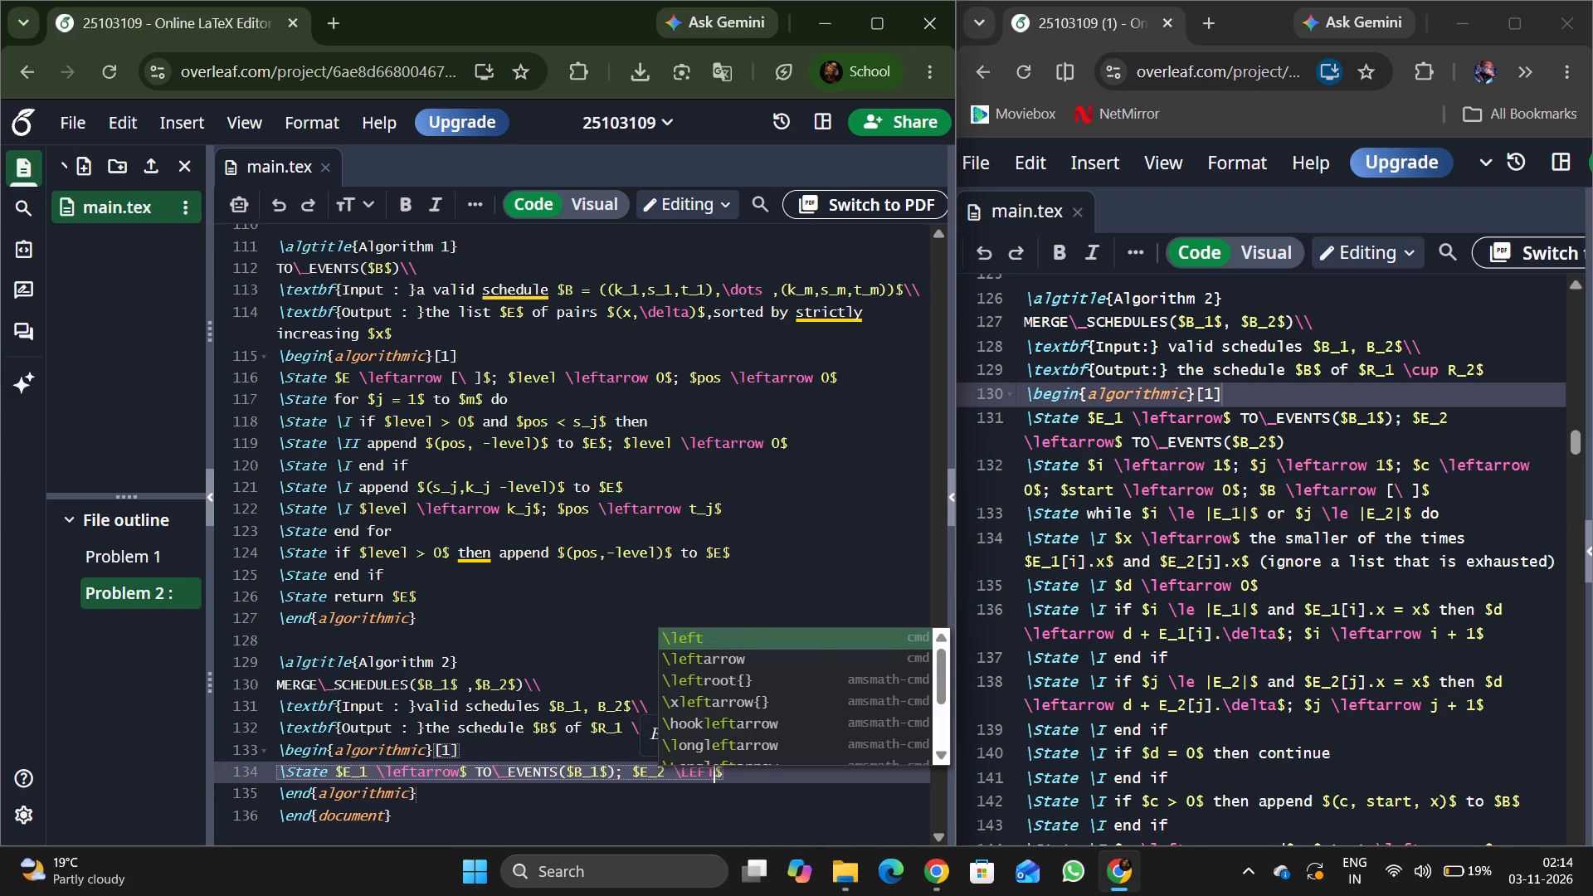
key(Down)
key(Return)
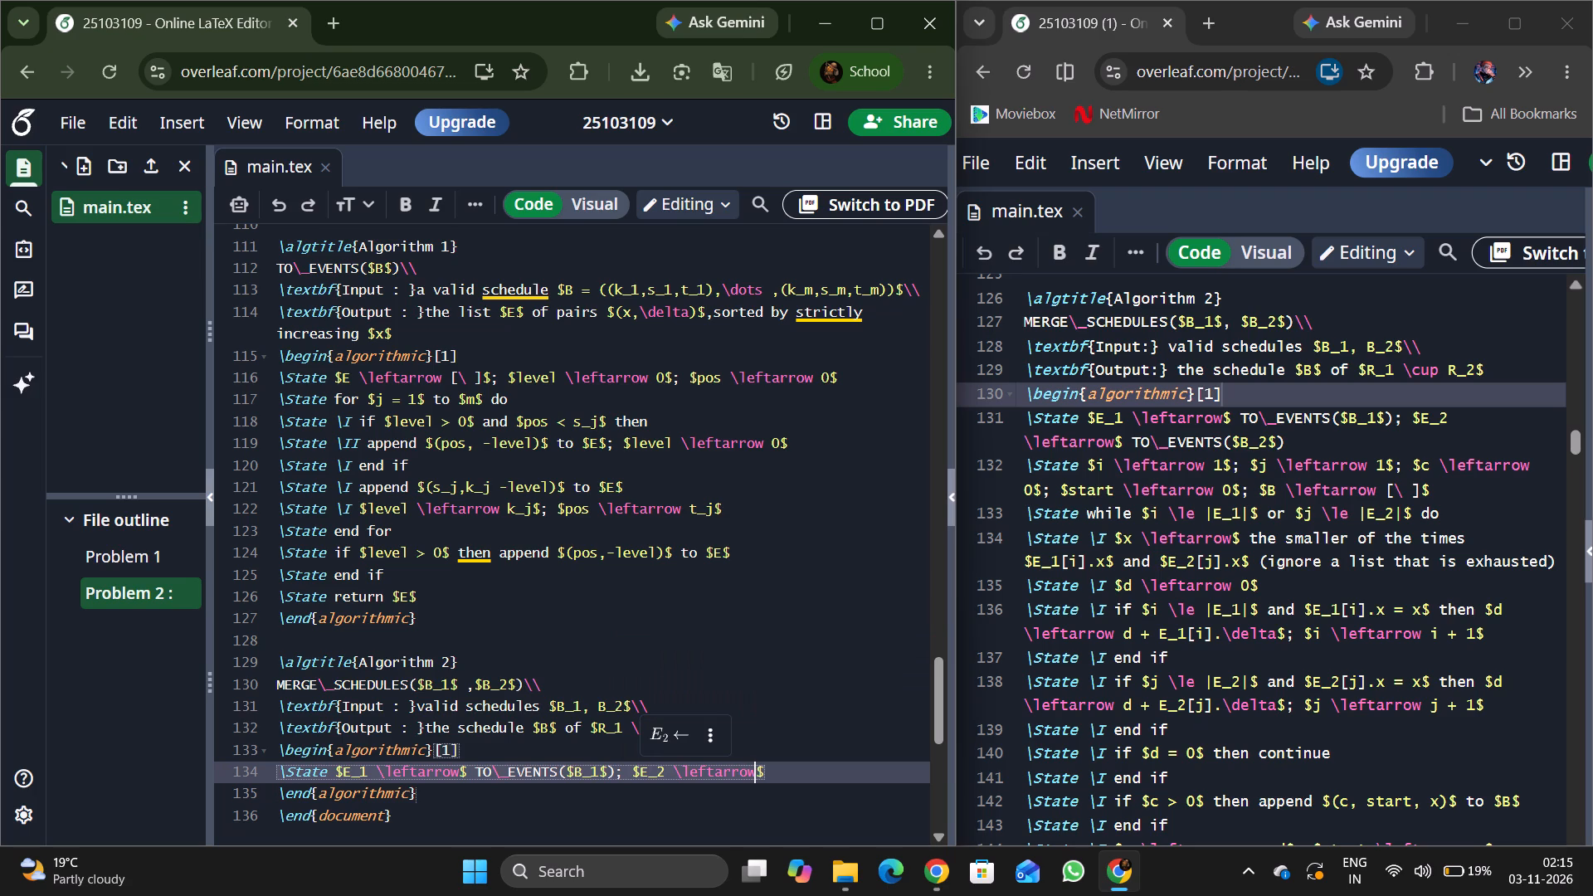
key(Right)
key(space)
Finish Algorithm 2's first pseudocode line with the call "TO\_EVENTS($B_2$)" after "$E_2 \leftarrow$".
text(TO\)
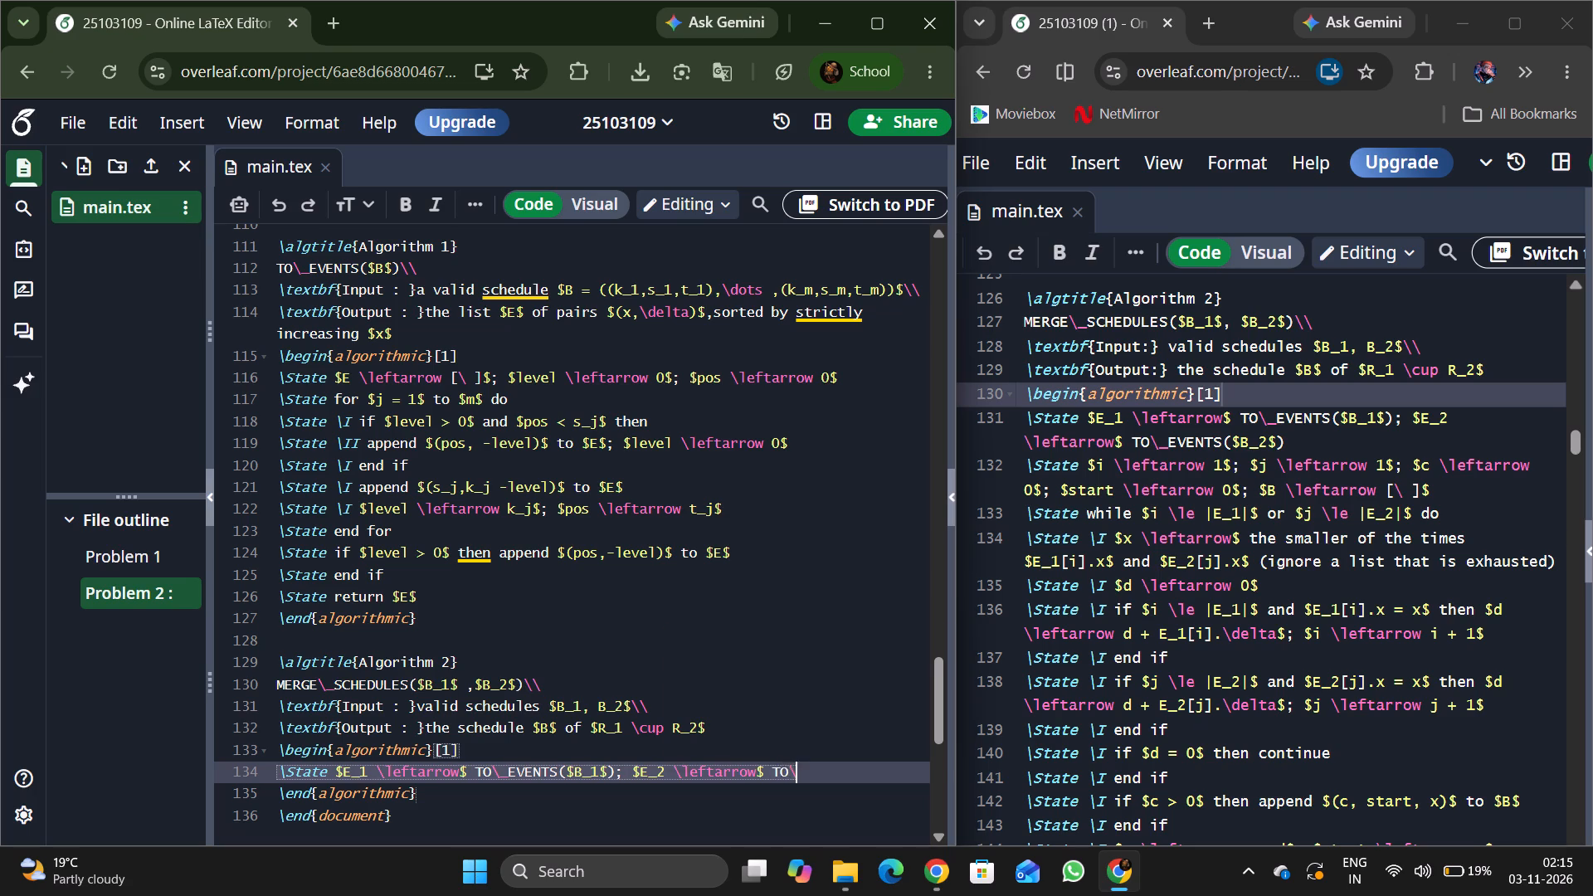
key(shift+underscore)
text(EVENT)
key(s)
key(shift+parenleft)
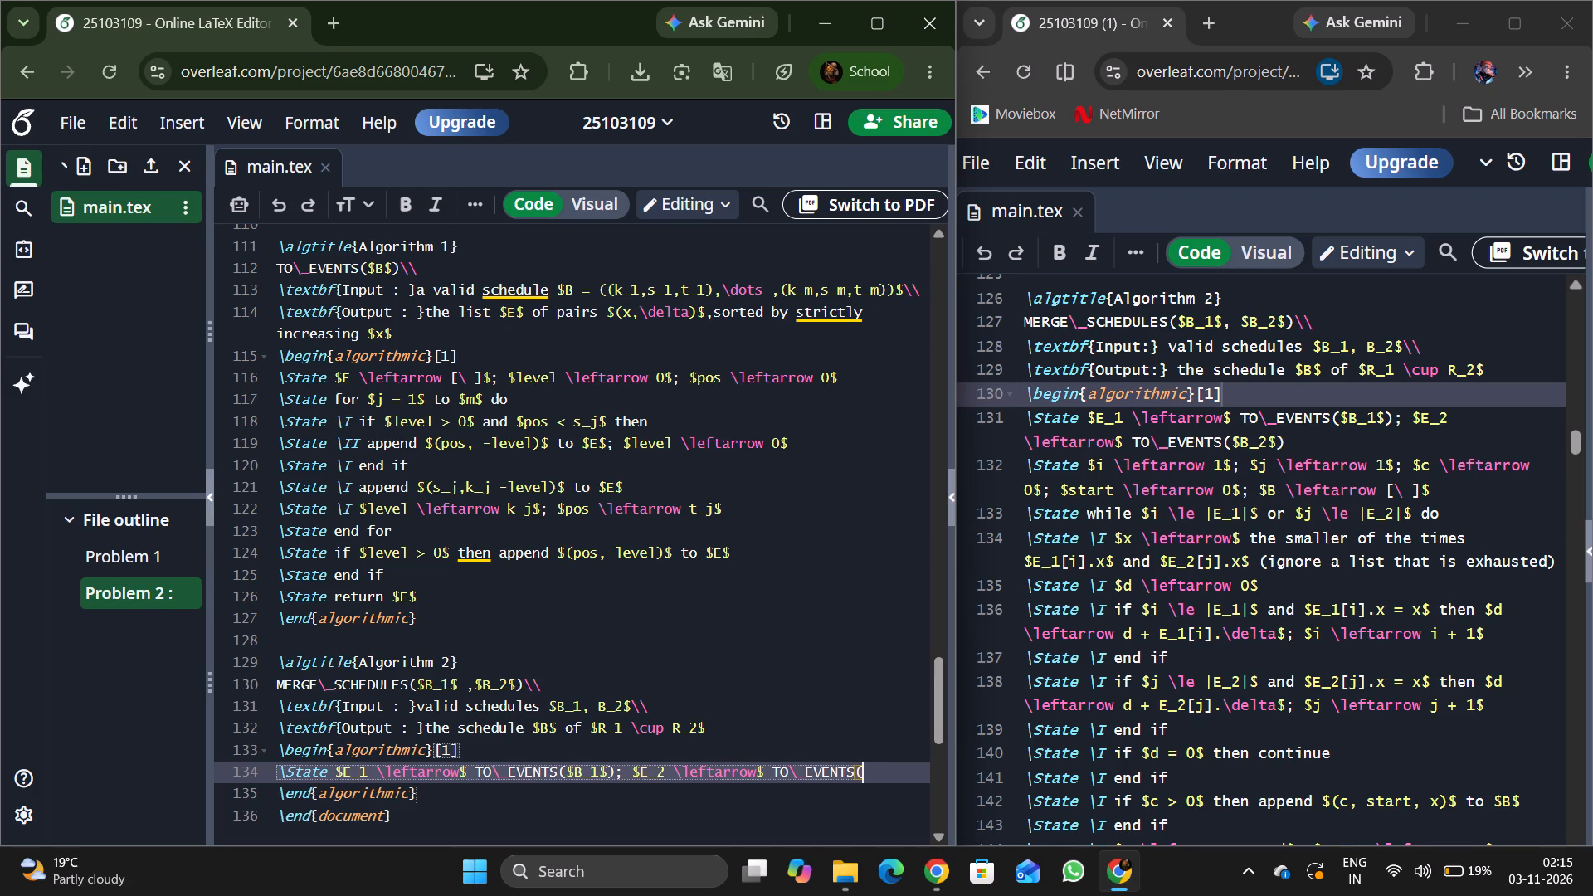
key(shift+dollar)
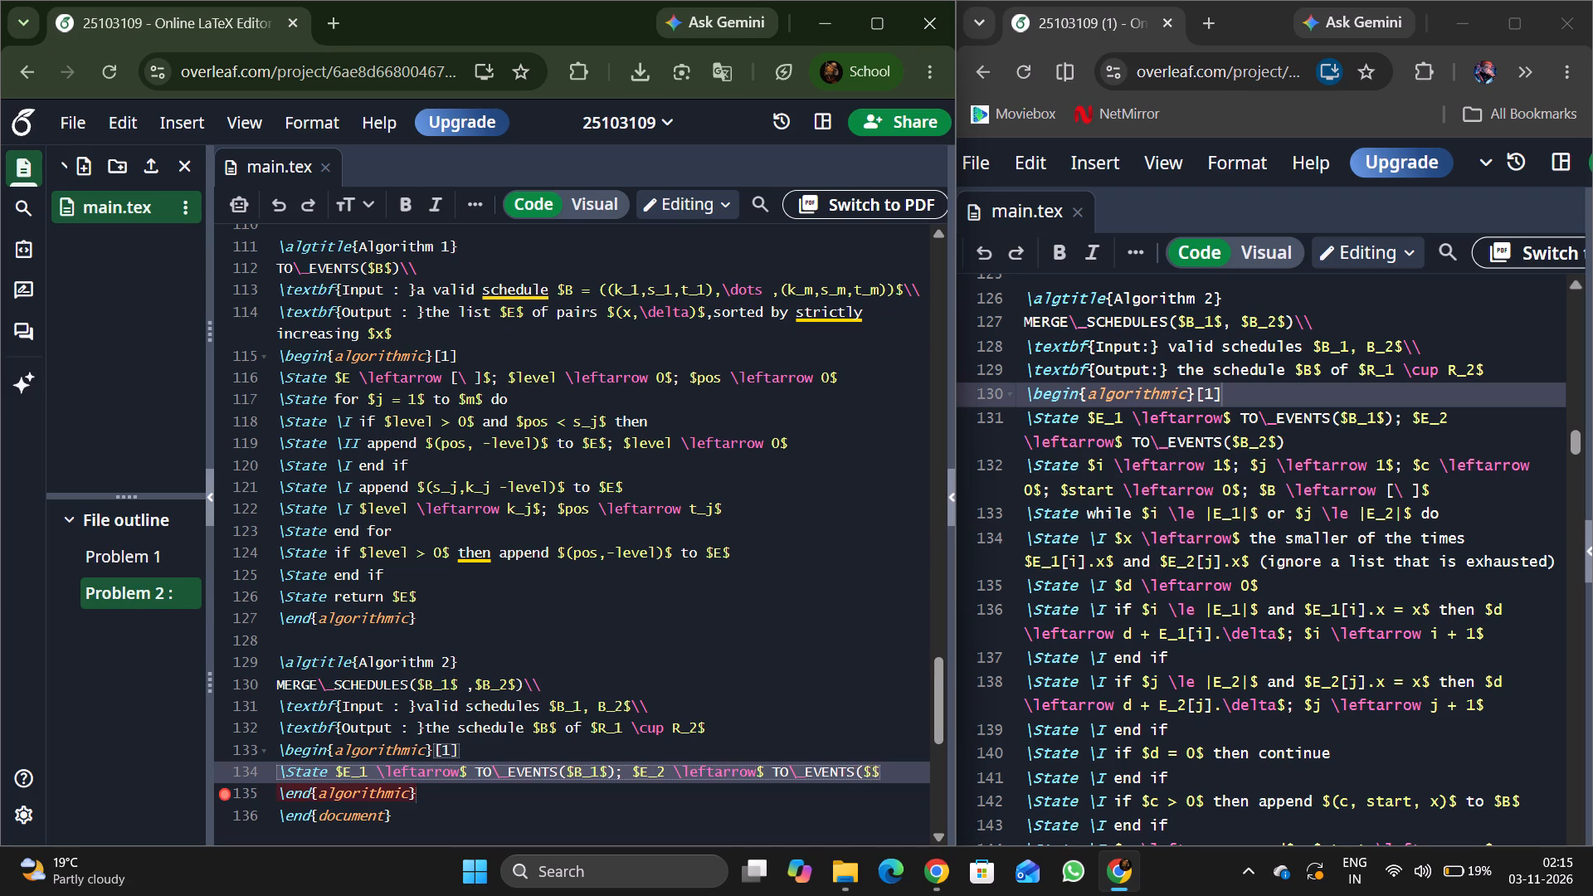
text(B_)
key(3)
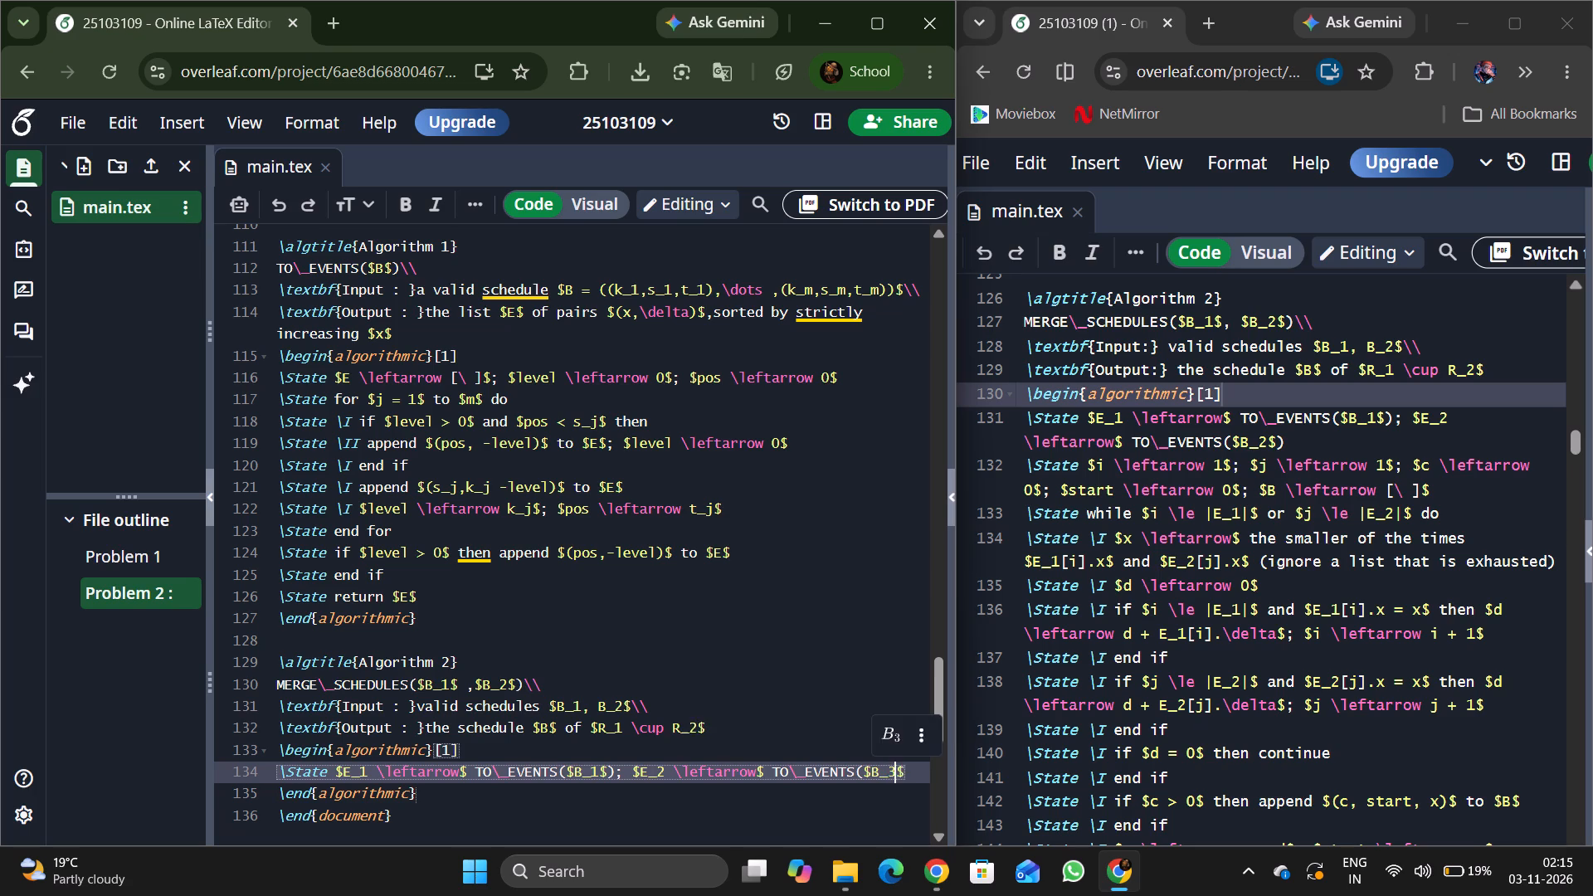
key(BackSpace)
key(2)
key(Right)
key(shift+parenright)
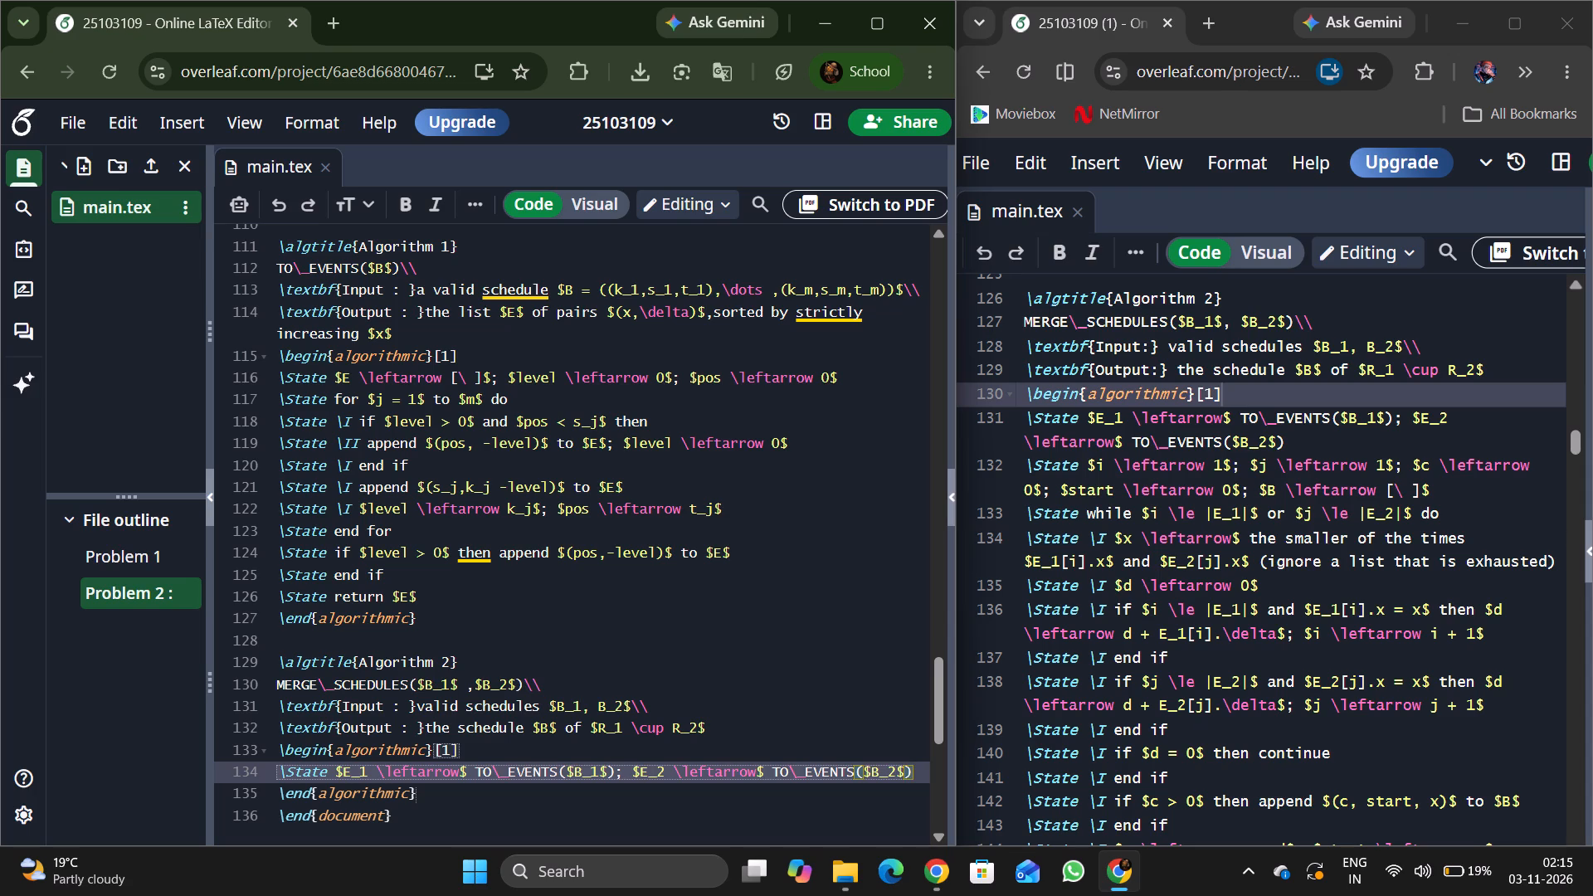
Start a second pseudocode line in Algorithm 2 with "\State ", reusing the copied prefix without its "\I" indent.
key(Return)
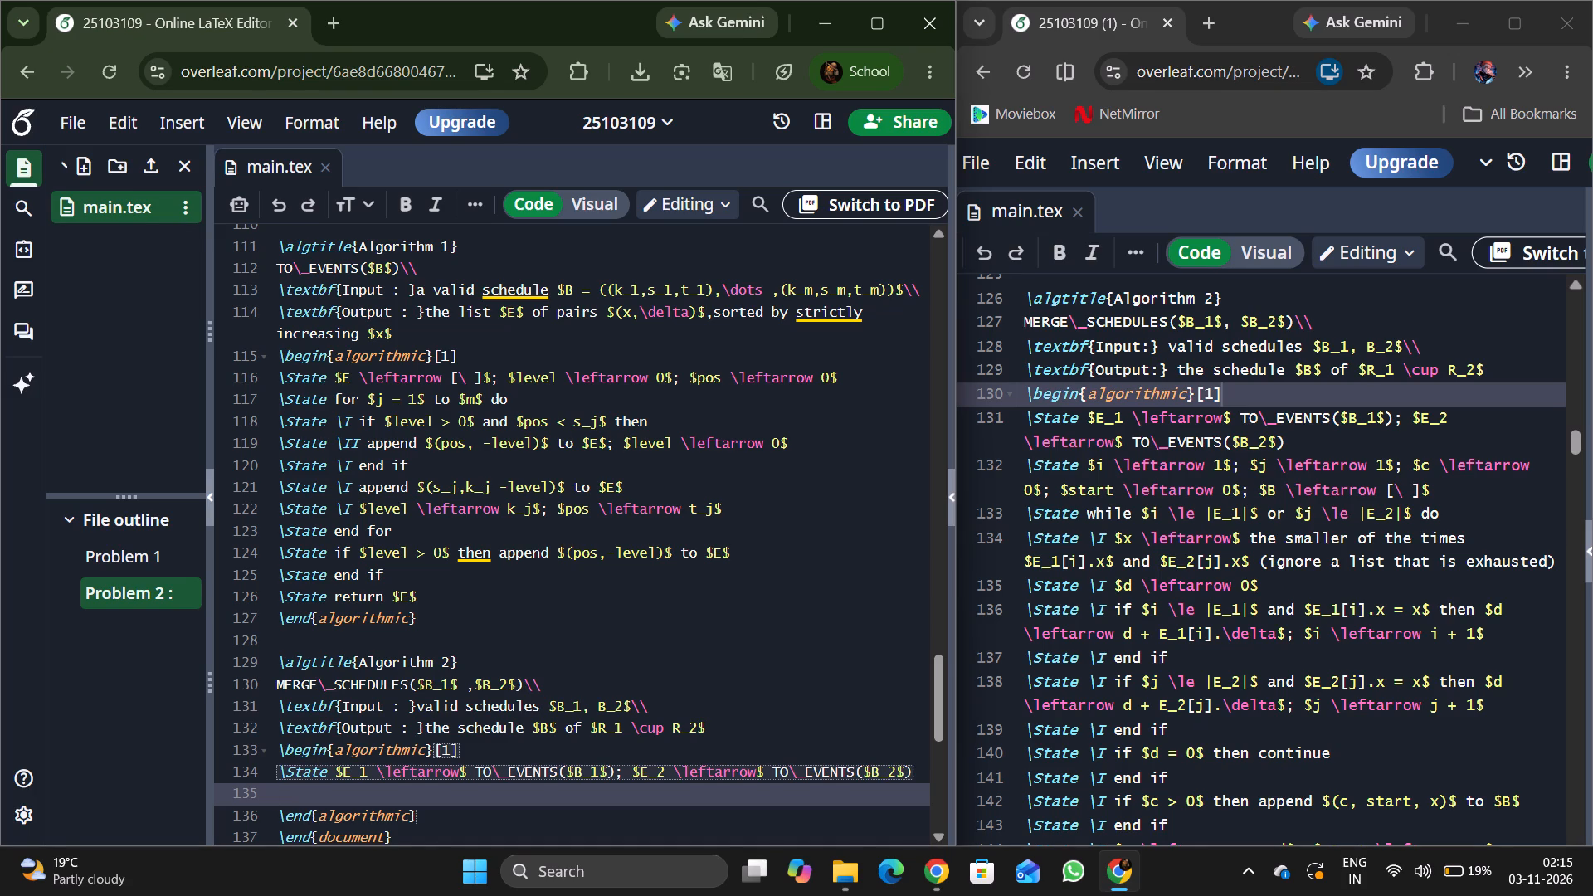
key(ctrl+v)
key(BackSpace)
key(BackSpace)
key(BackSpace)
Add the condition "$i \le |E_1|$ or " after "\State" on Algorithm 2's second pseudocode line.
key(shift+dollar)
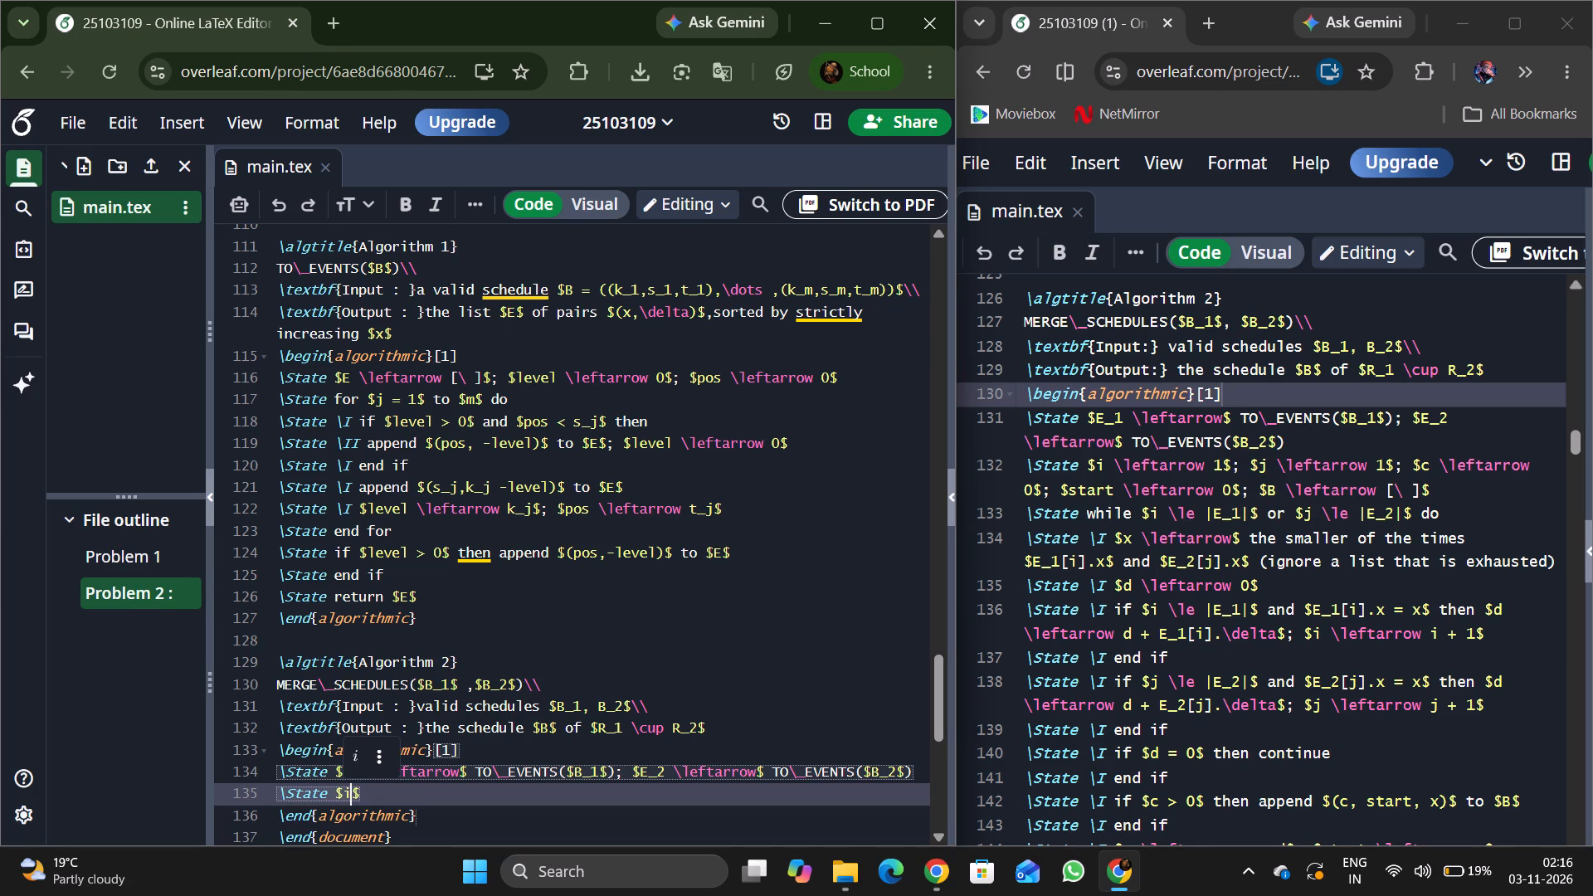
key(space)
text(\le)
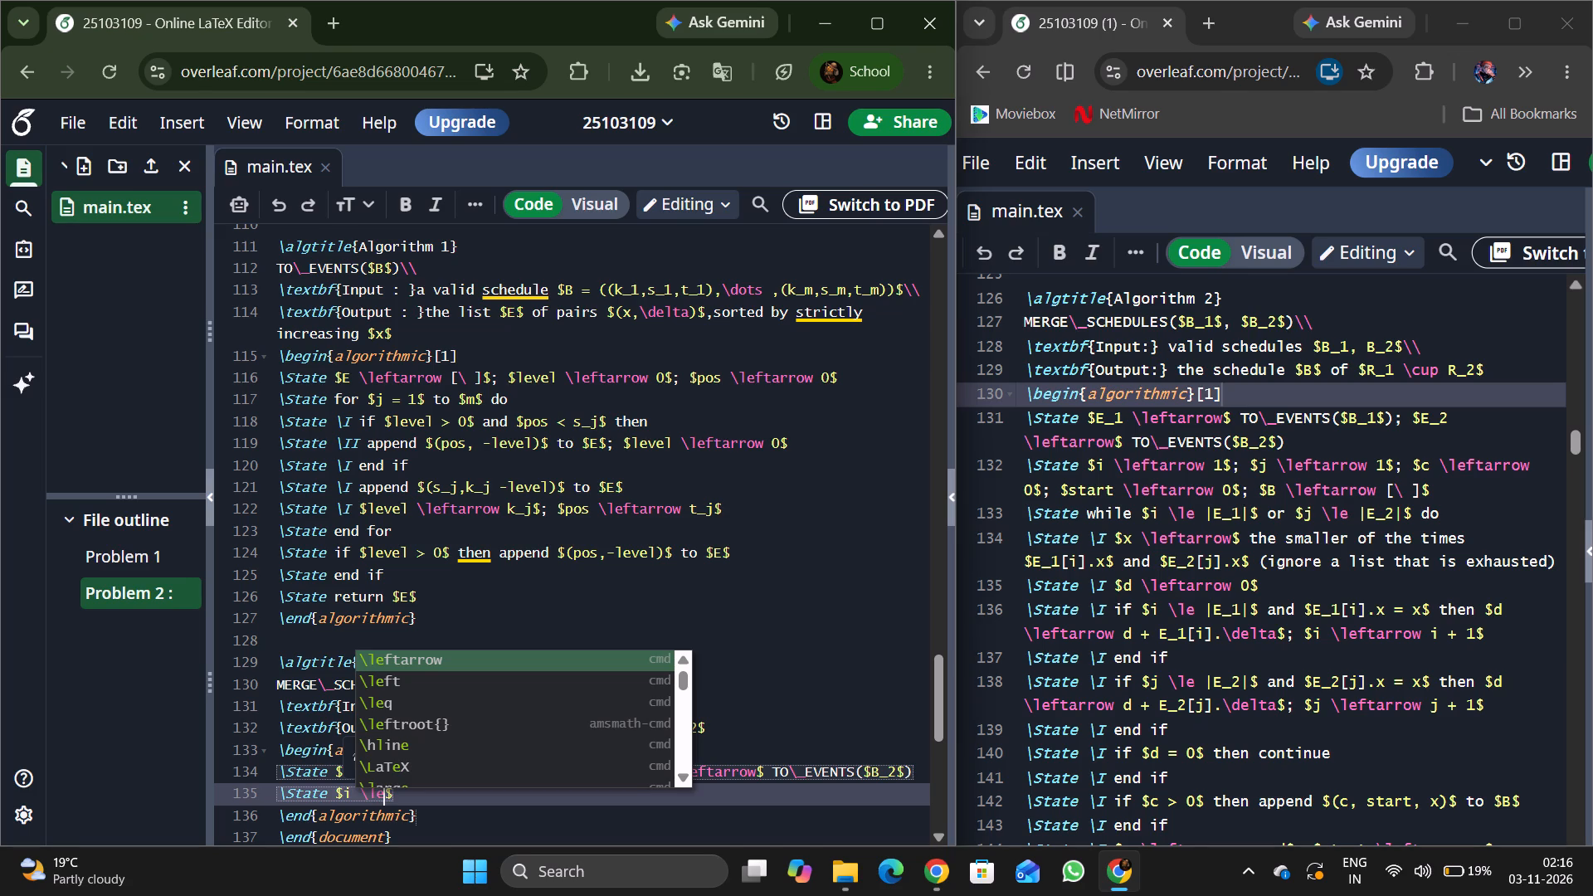
key(space)
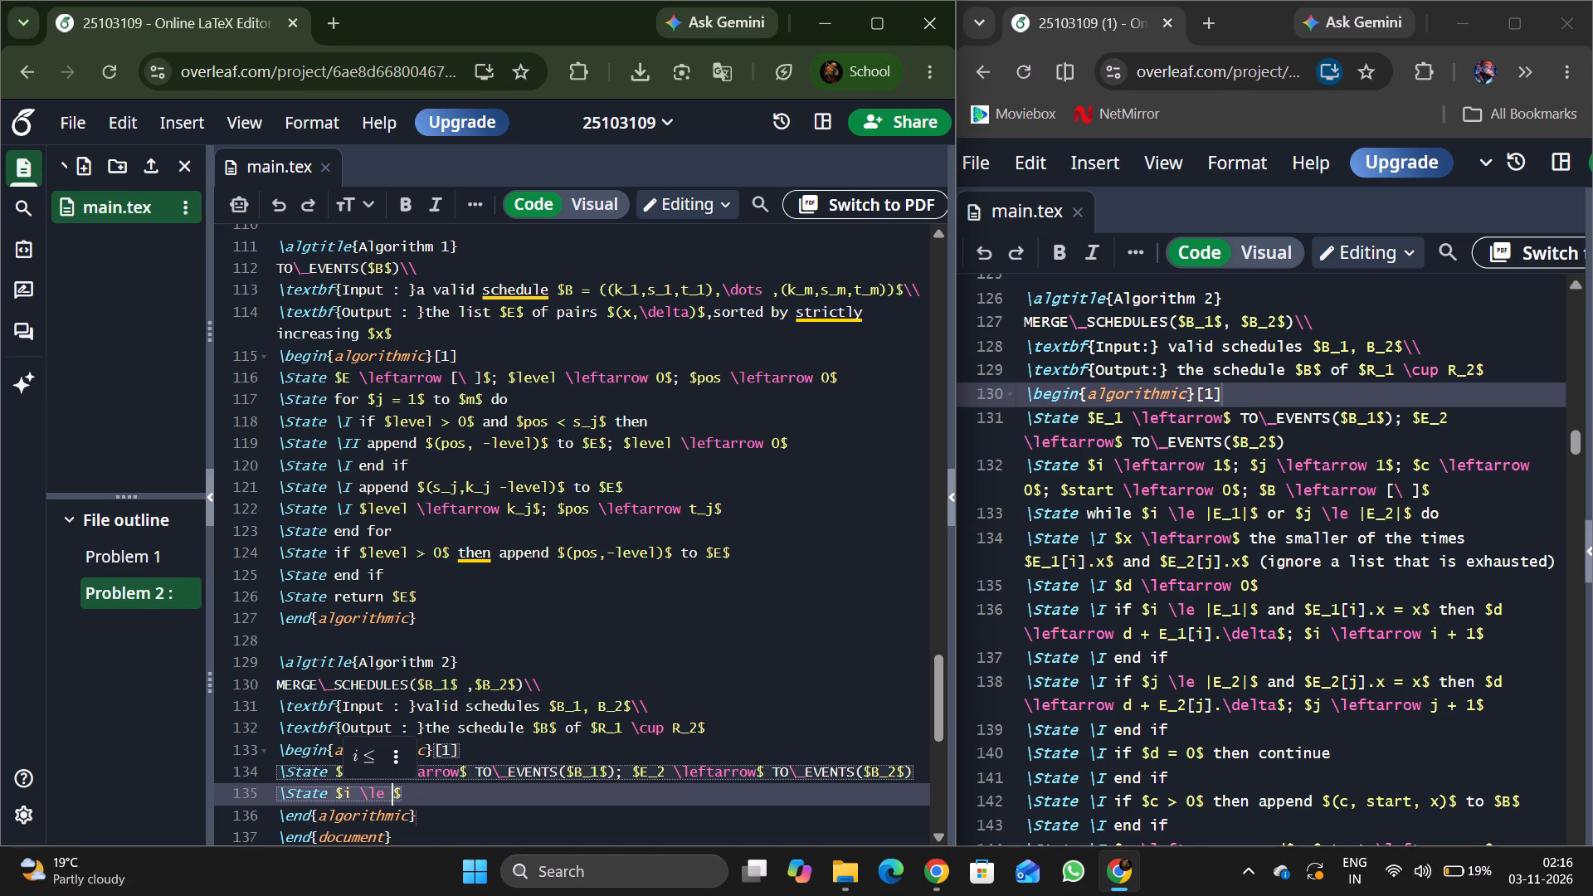
text(|)
key(e)
text(_1)
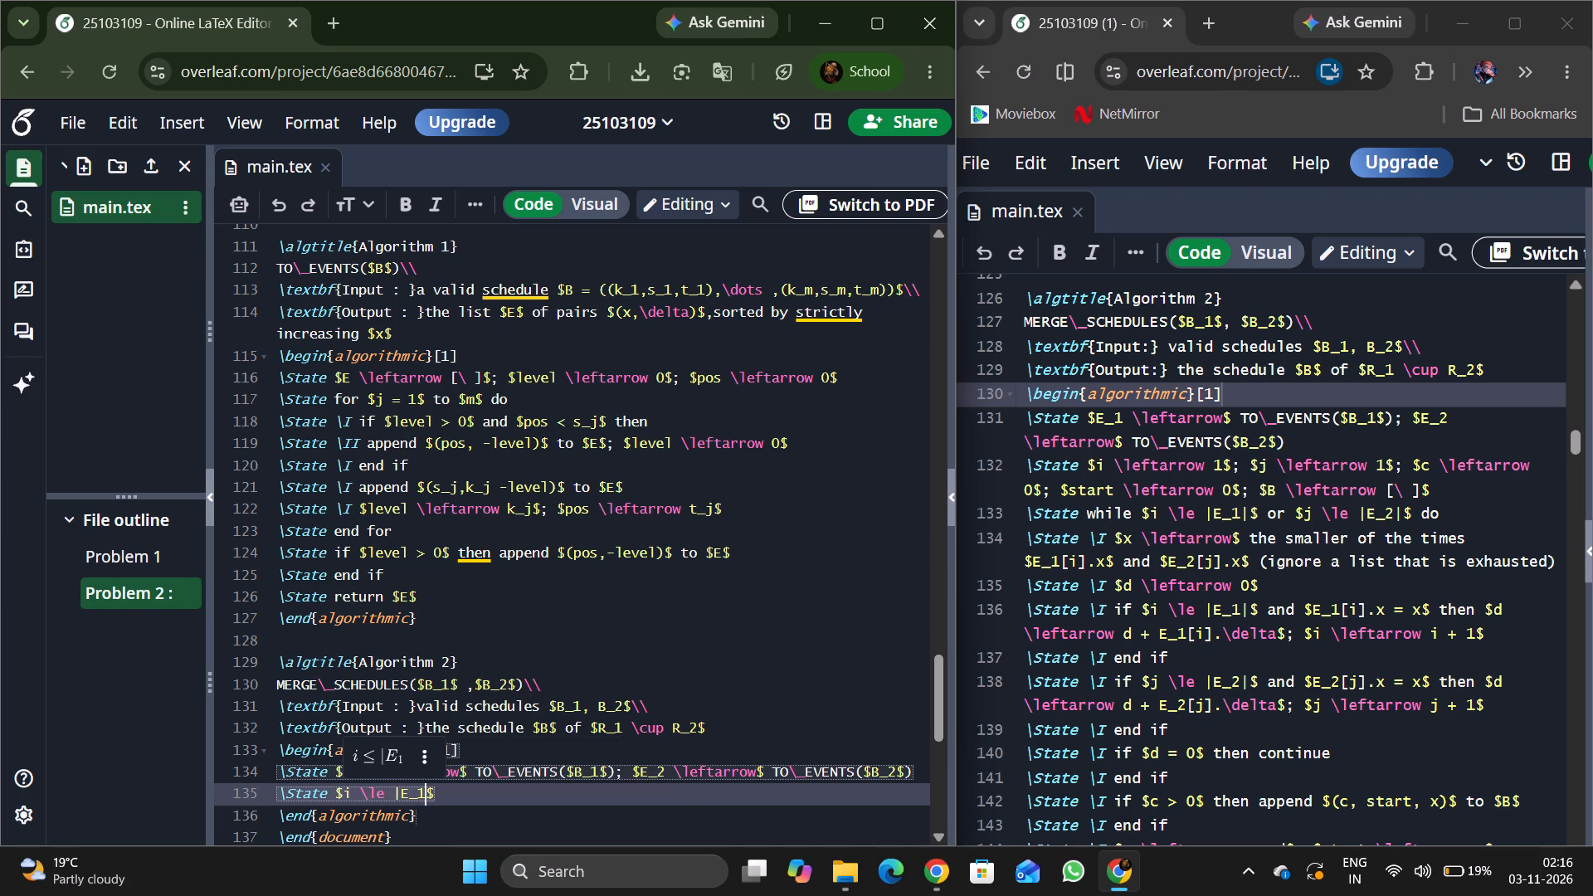
key(shift+bar)
key(space)
key(BackSpace)
key(Right)
key(space)
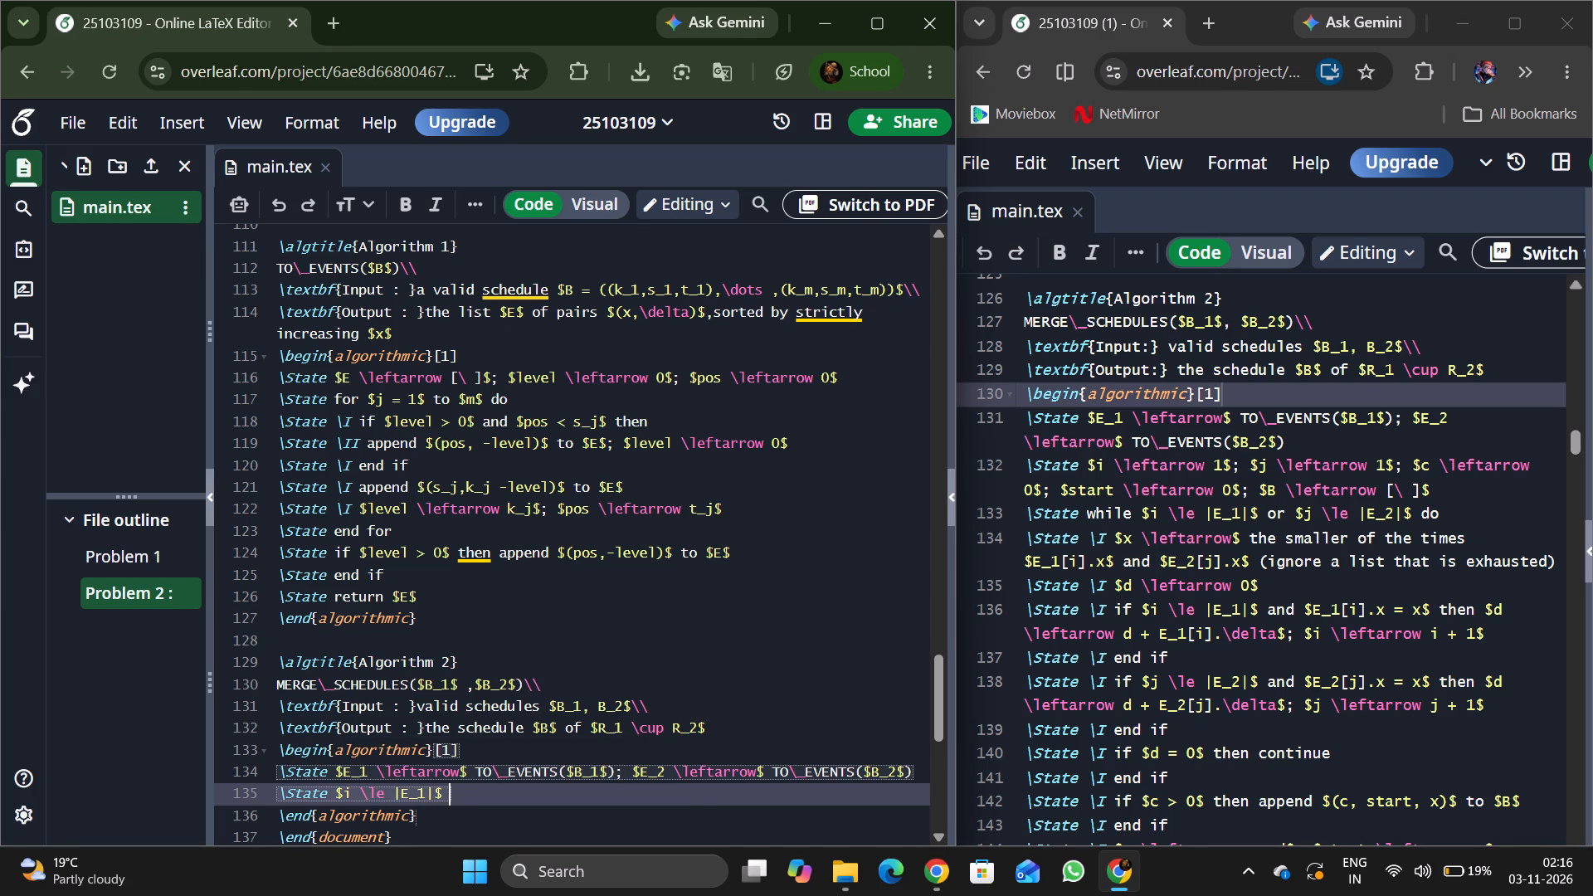
text(or)
key(space)
Complete Algorithm 2's second pseudocode line with "$j \le |E_2|$ do" after "or".
key(shift+dollar)
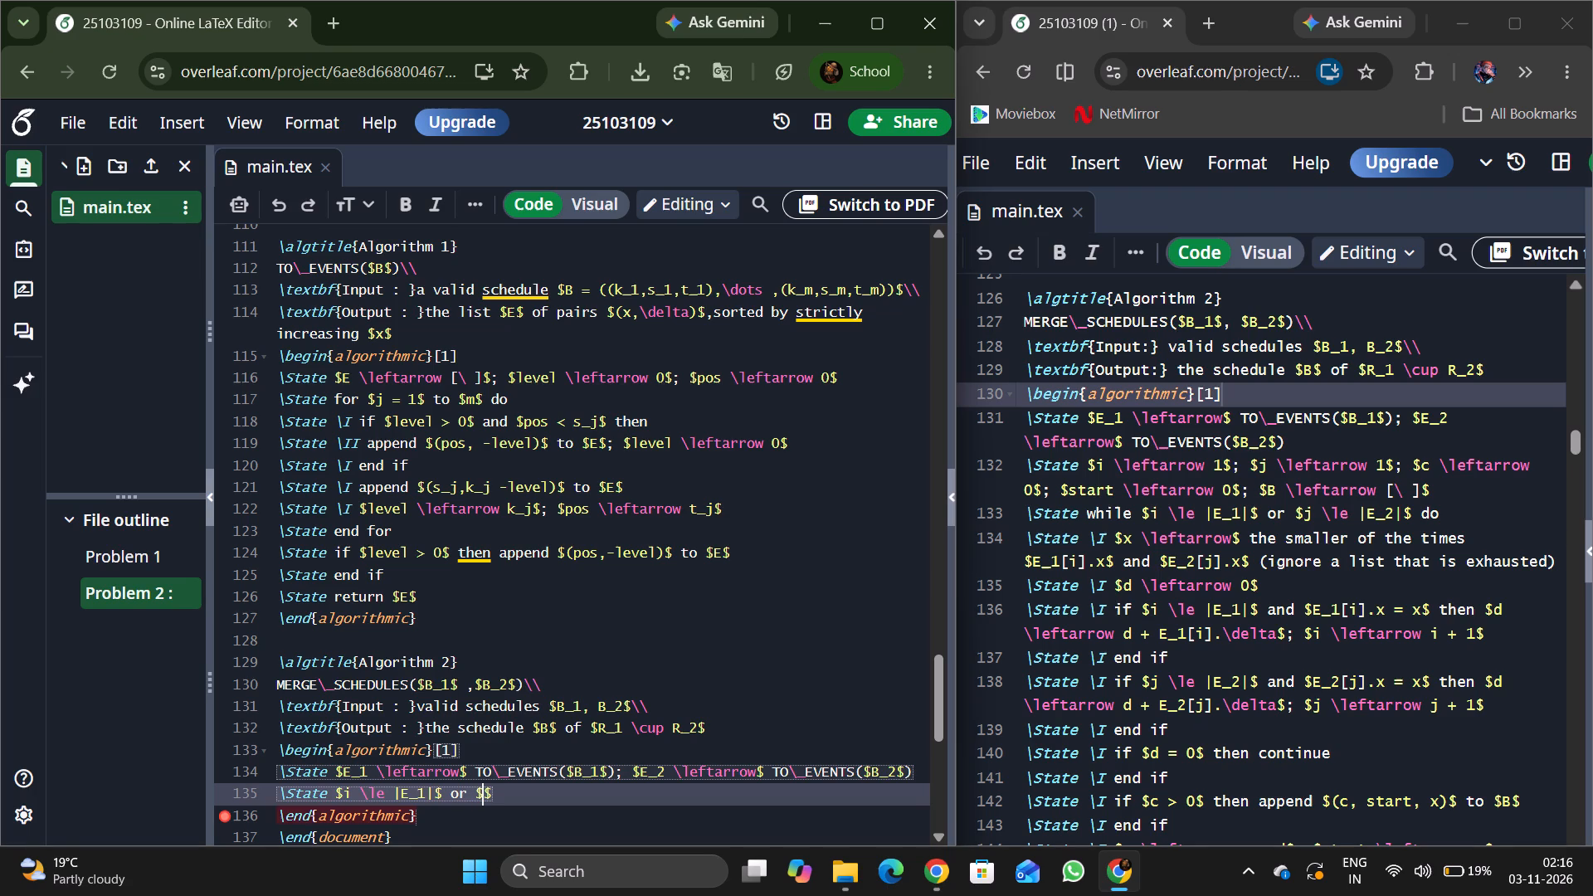
key(j)
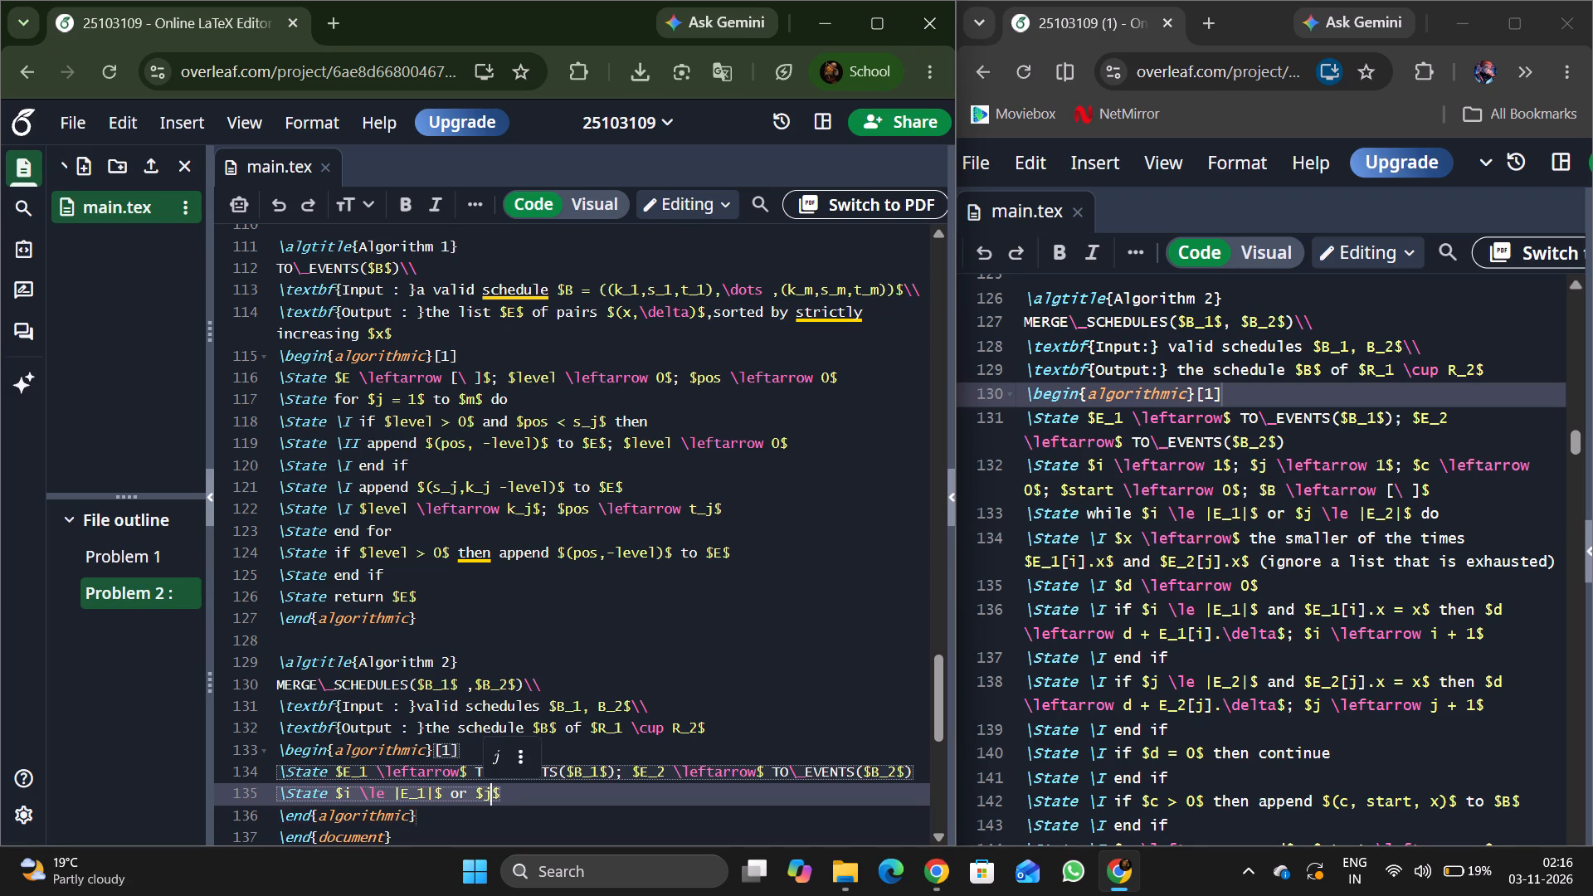
key(space)
text(\le)
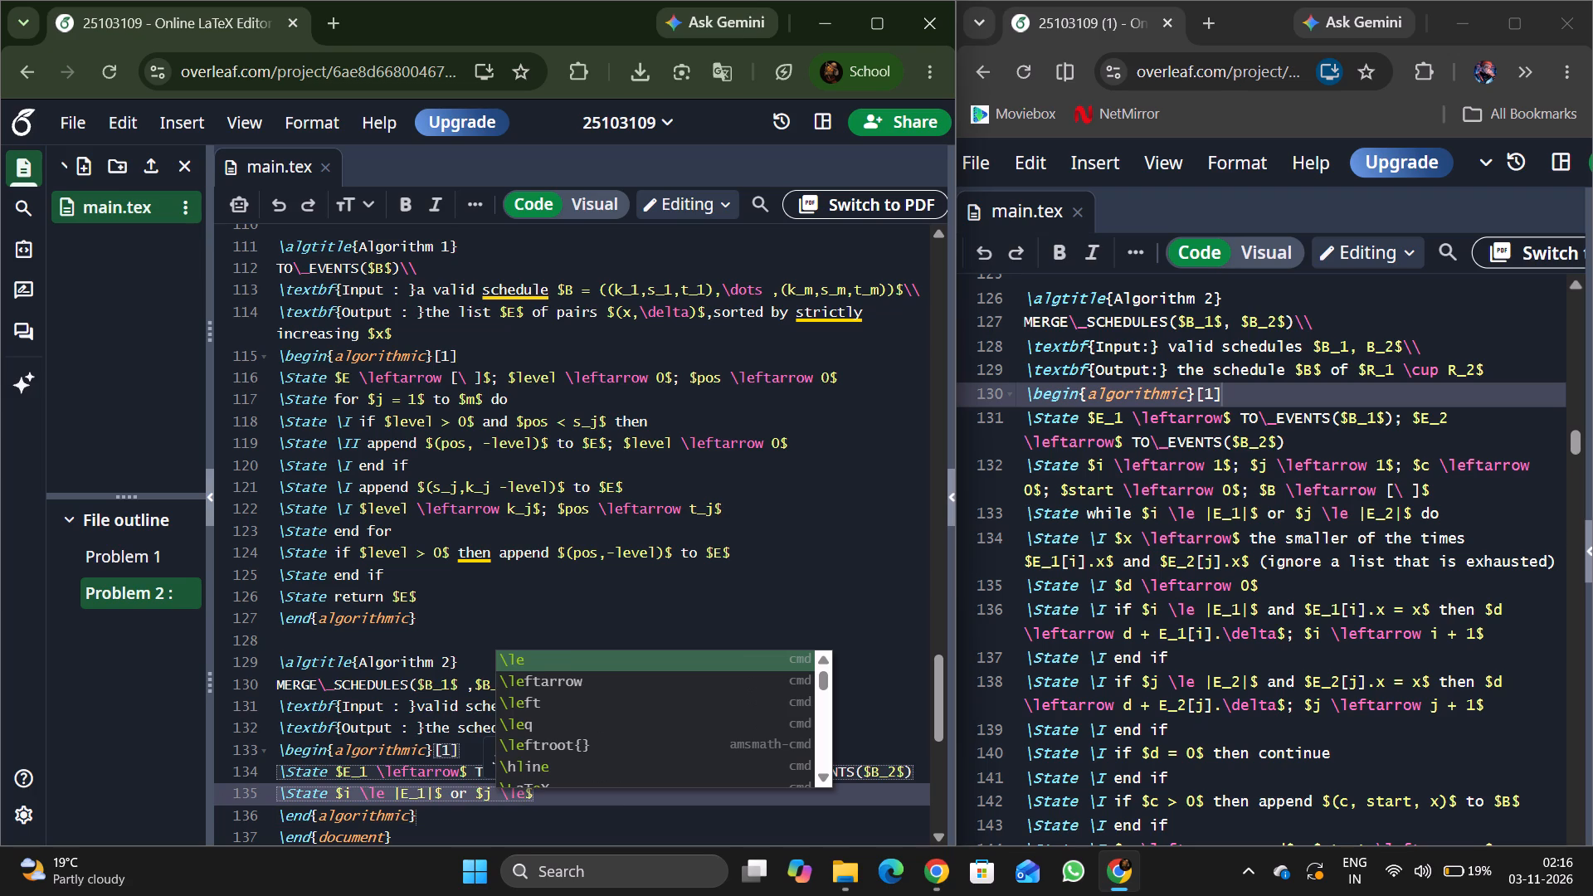
key(space)
key(shift+bar)
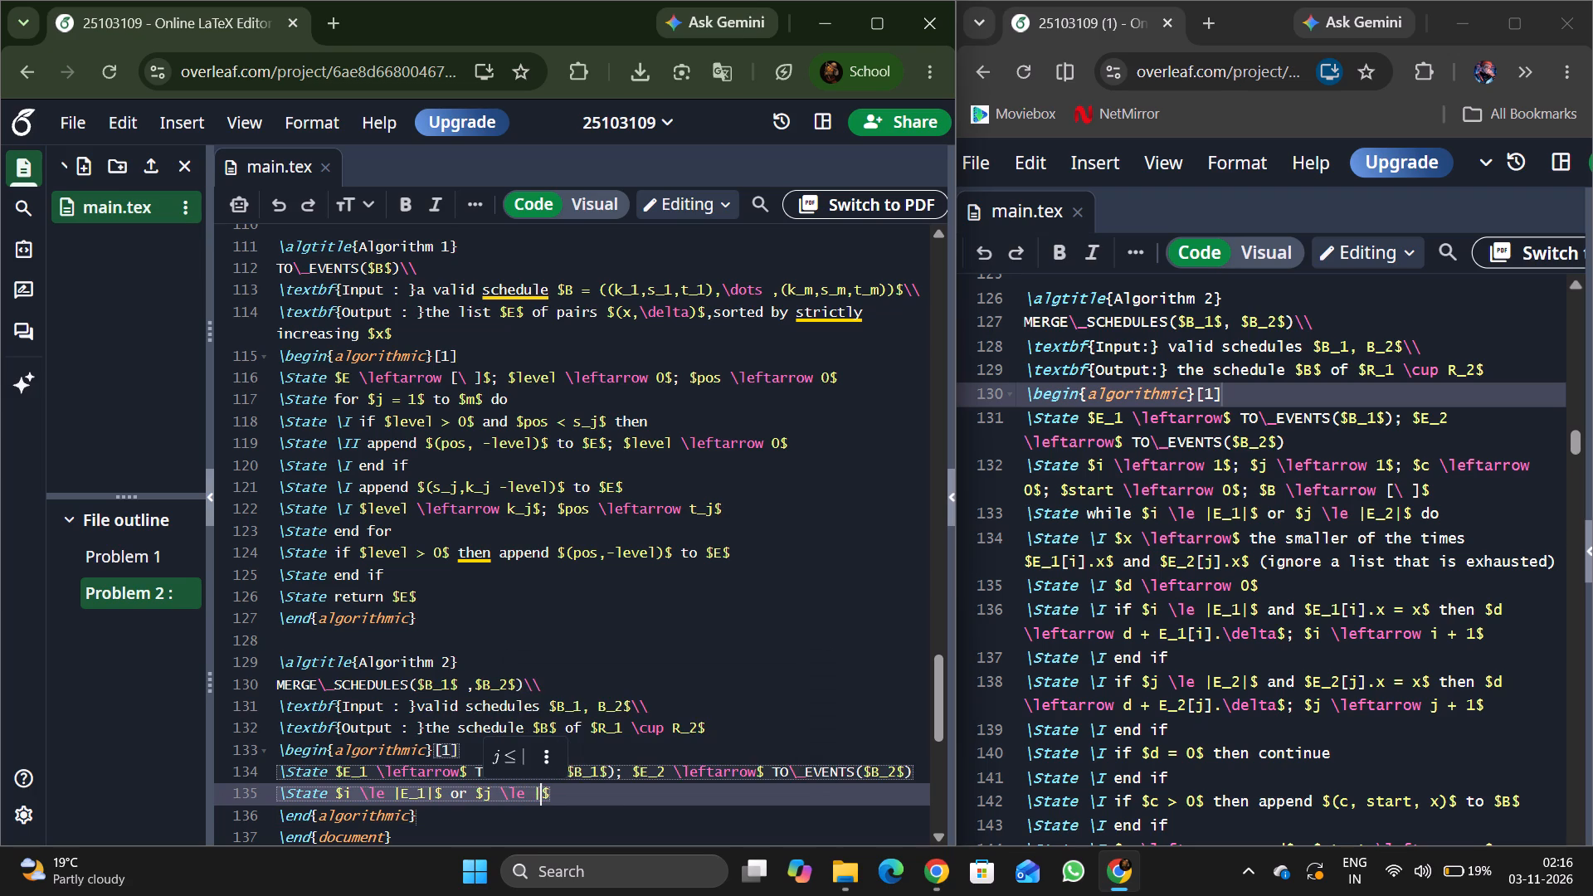
text(E_)
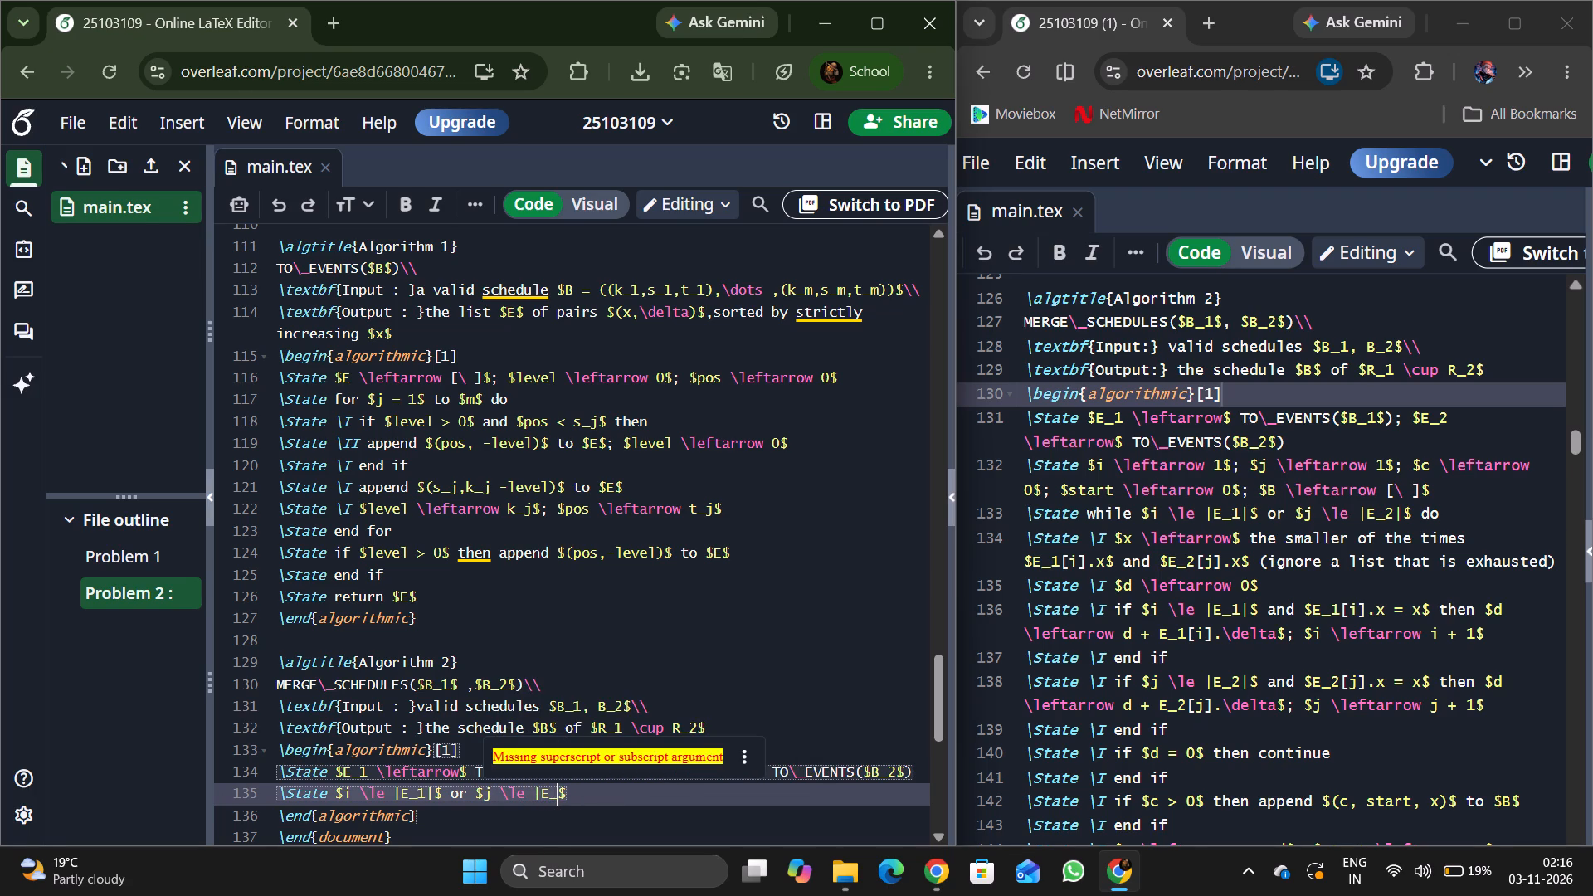
key(2)
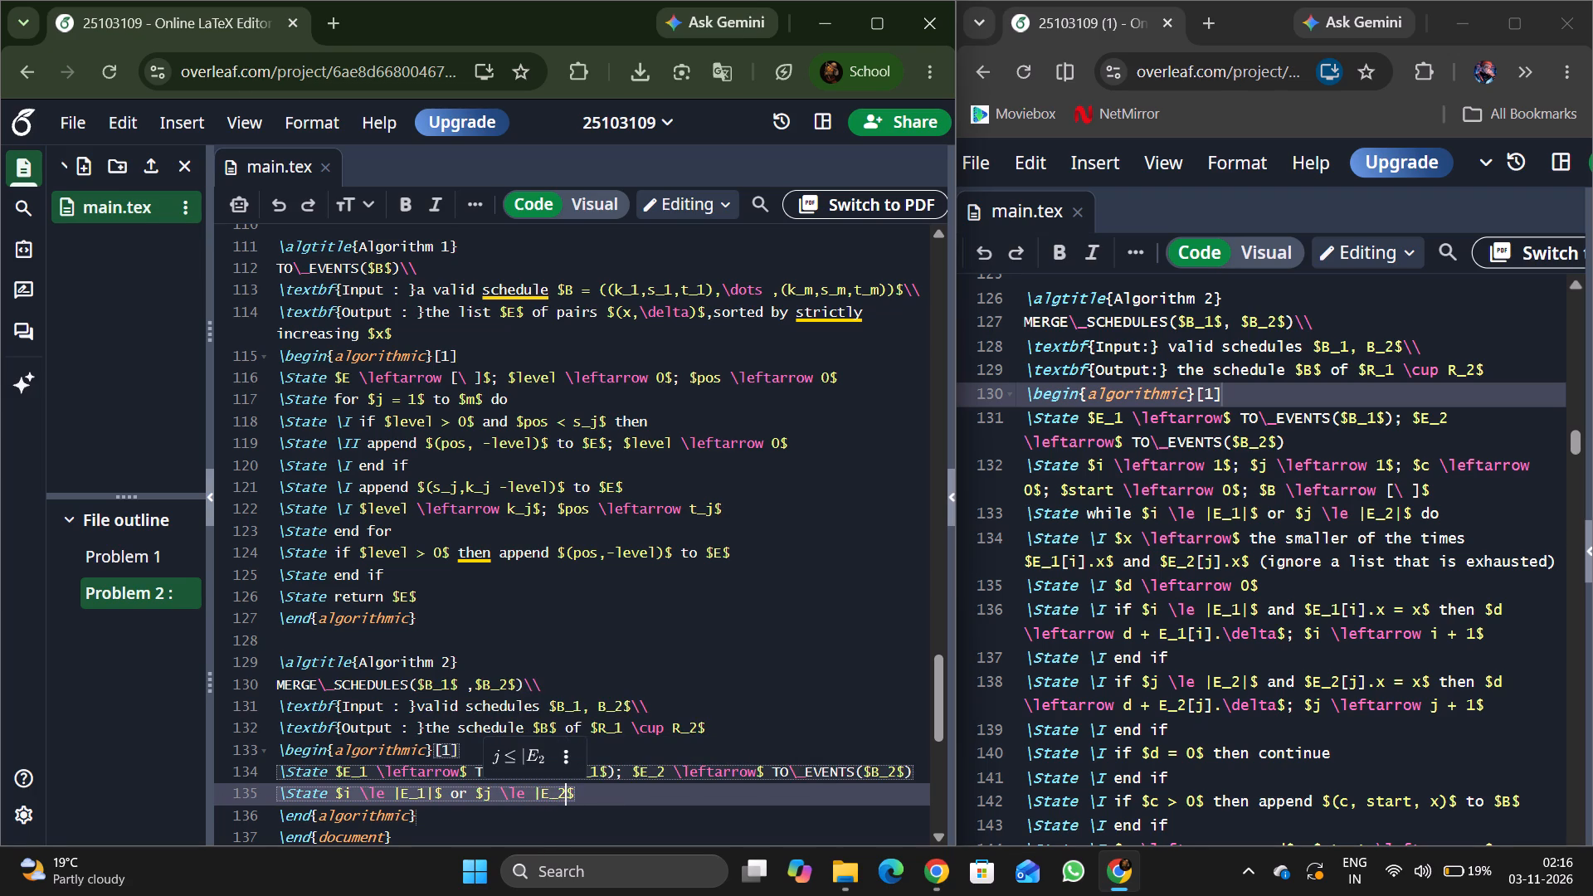
key(backslash)
key(BackSpace)
key(shift+bar)
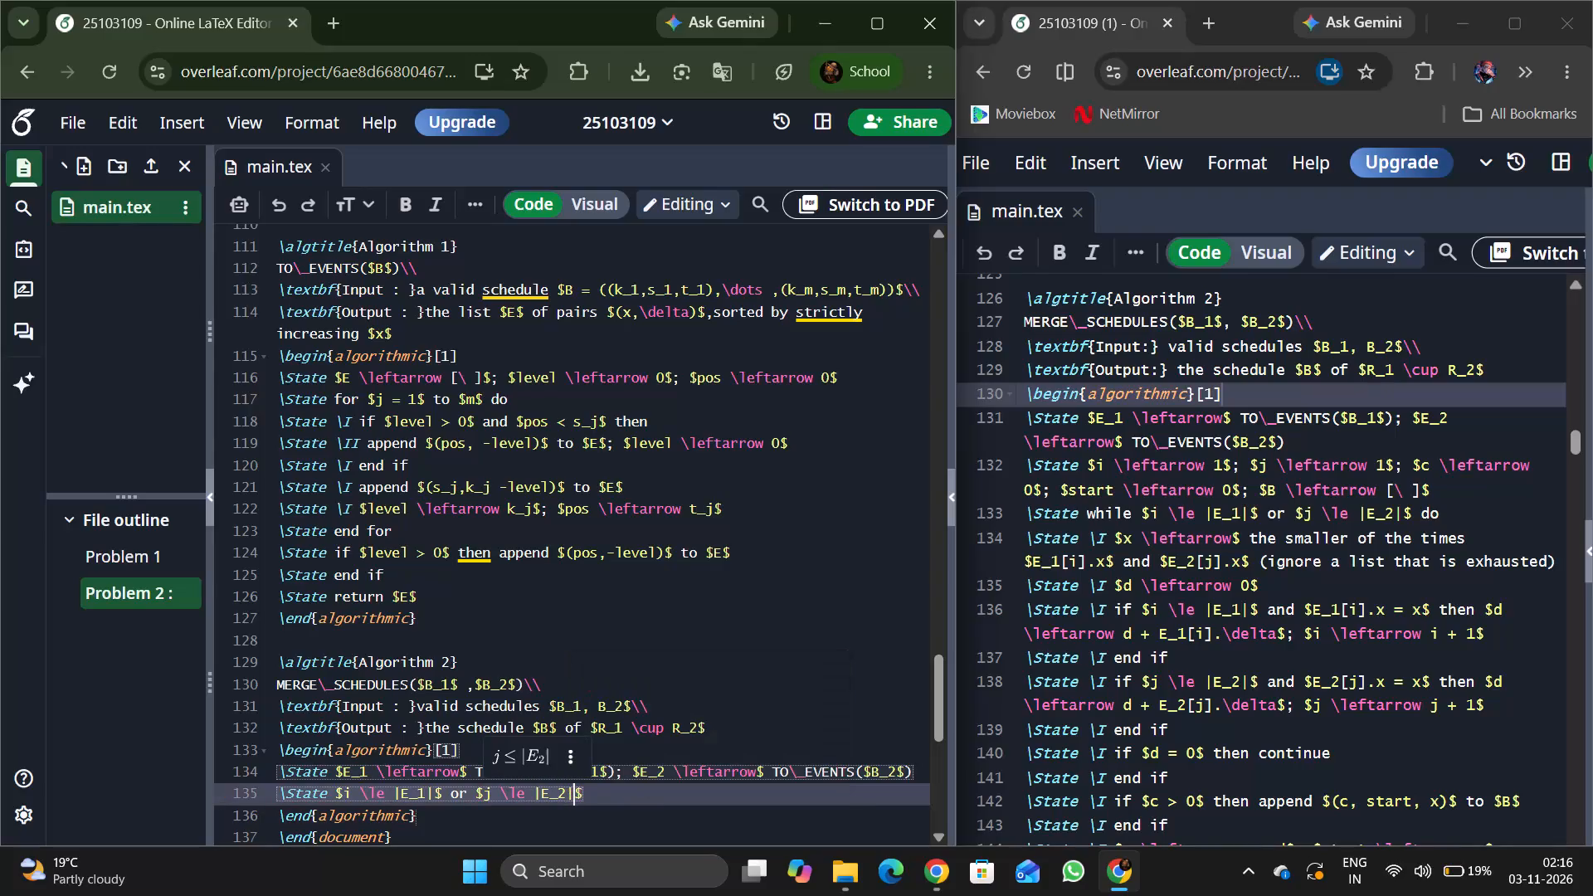
key(Right)
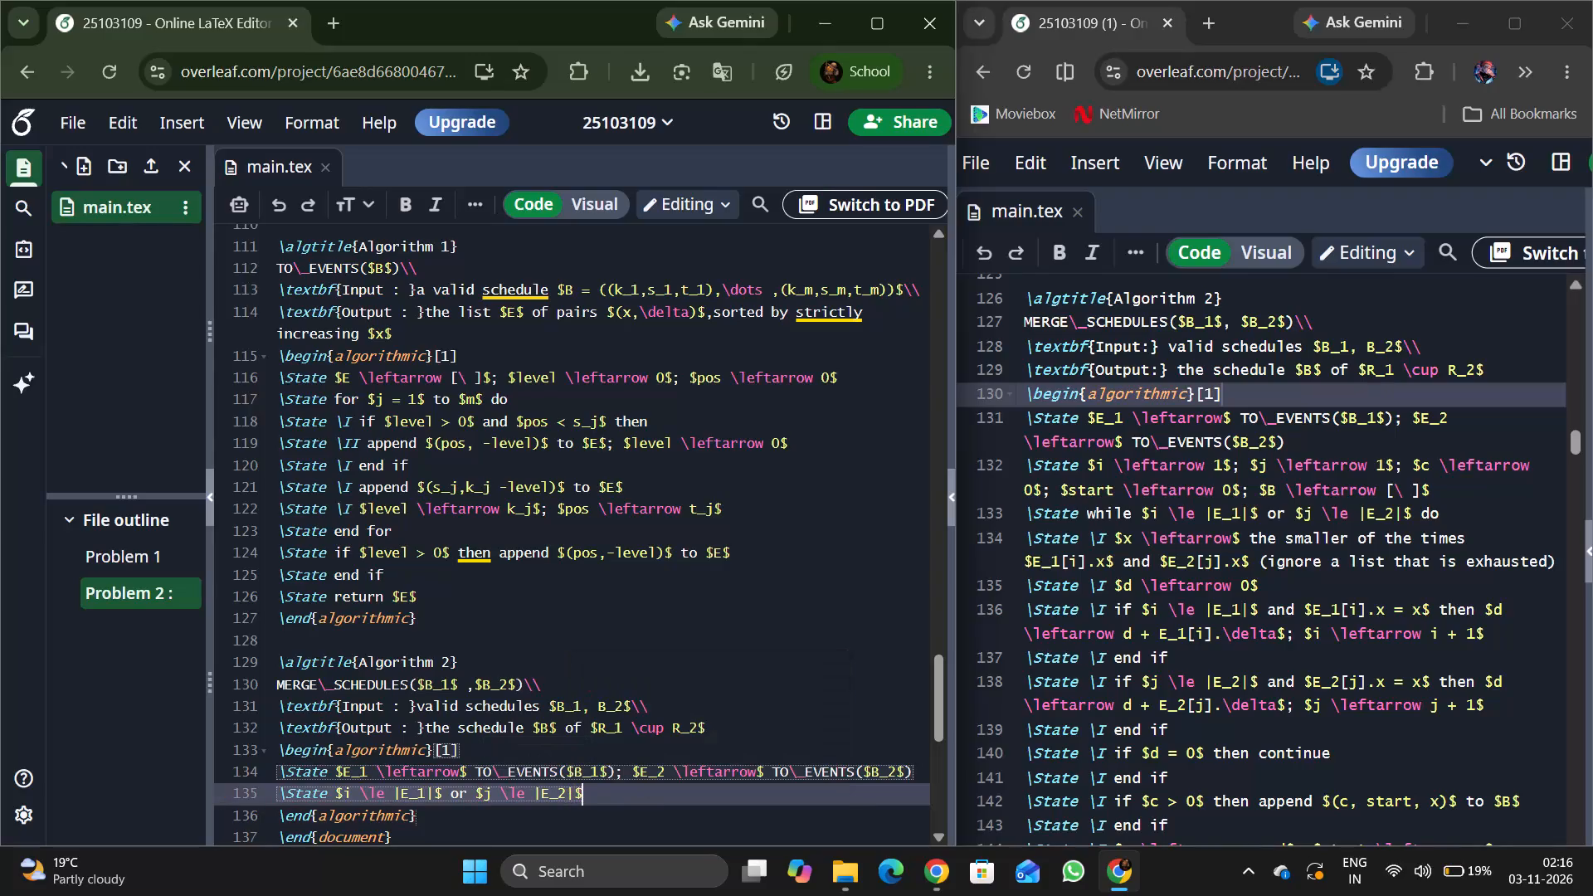
key(space)
text(dp)
key(BackSpace)
key(o)
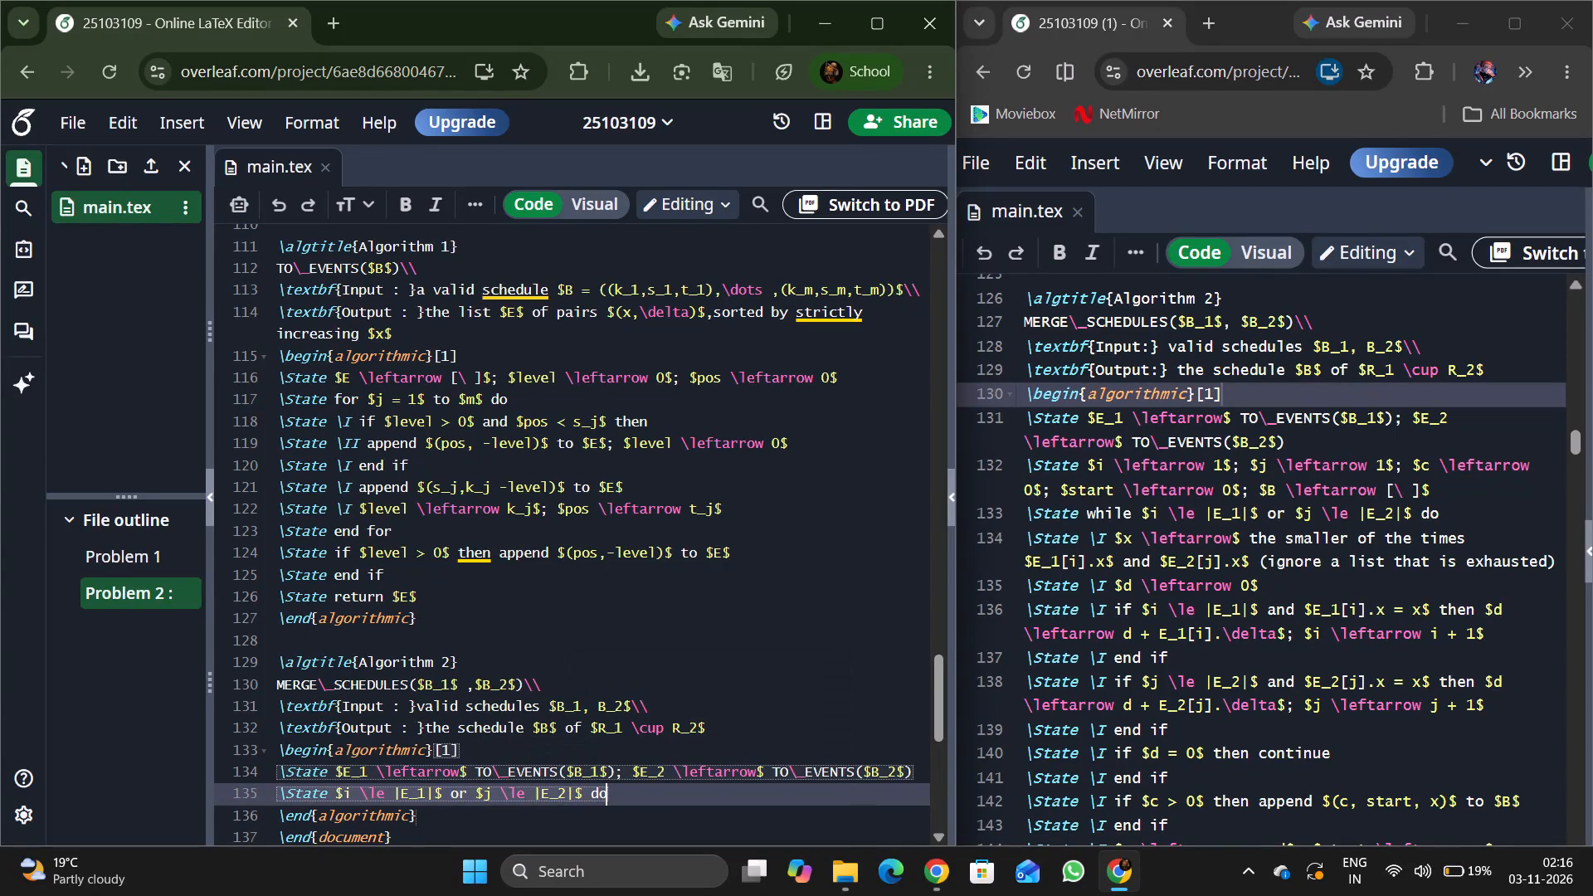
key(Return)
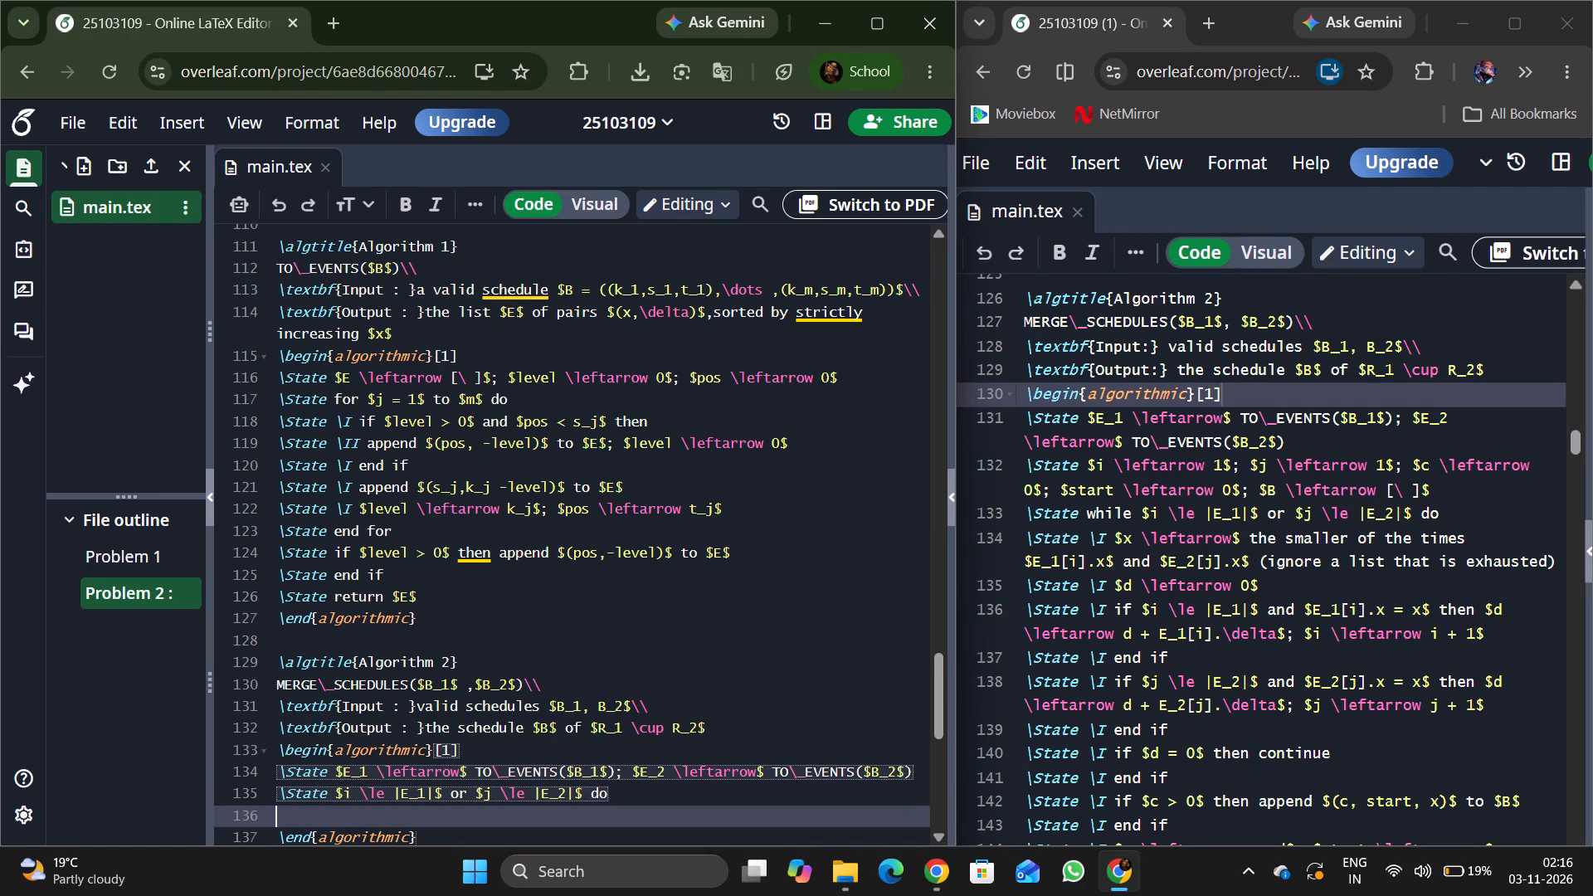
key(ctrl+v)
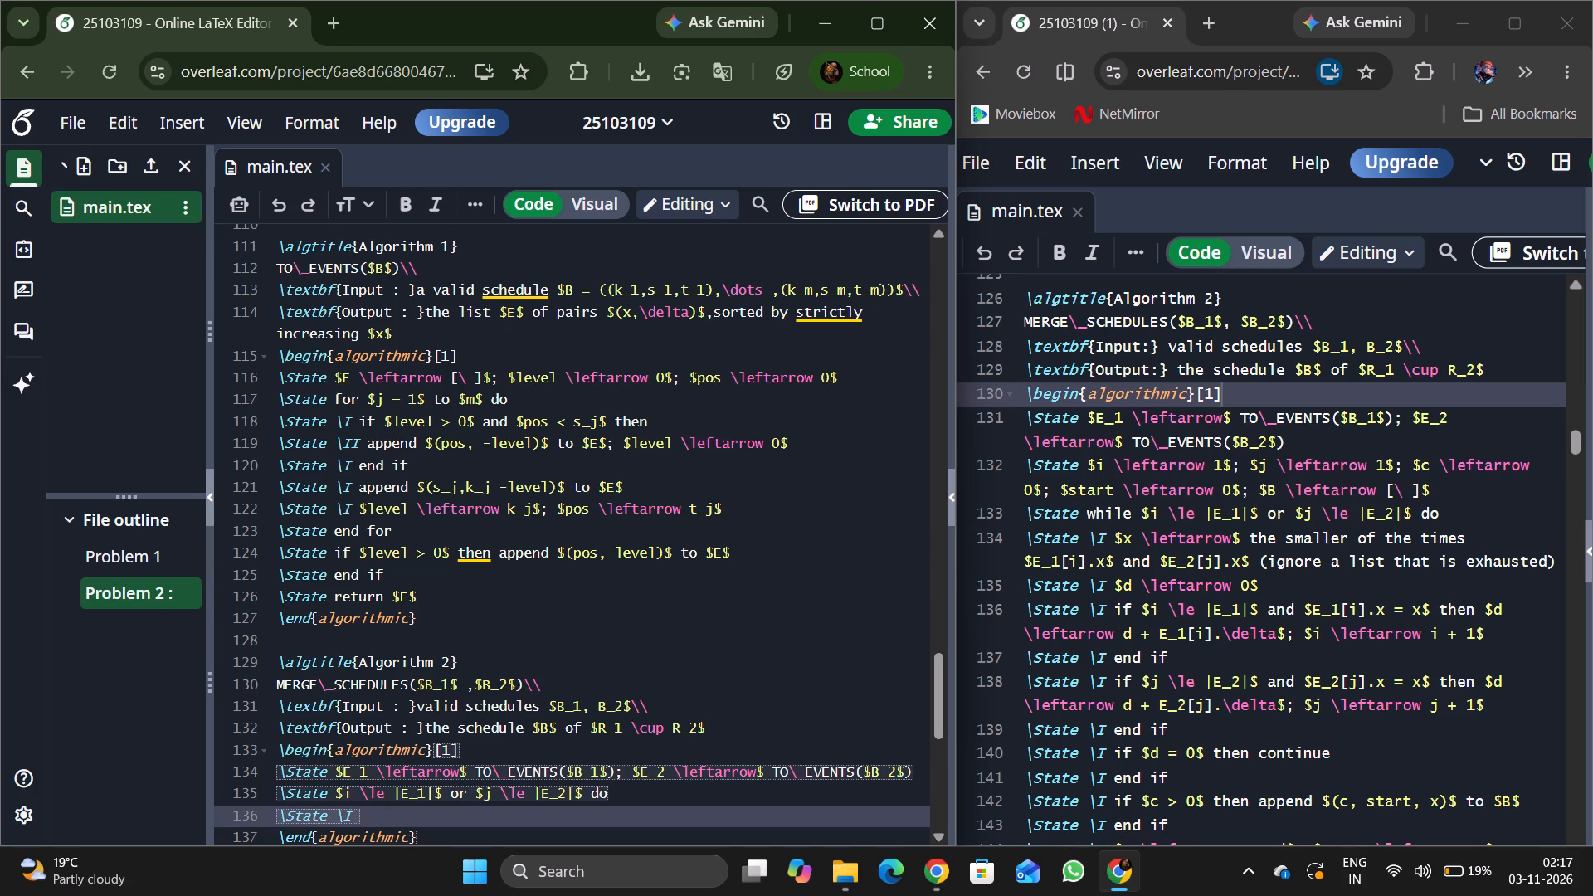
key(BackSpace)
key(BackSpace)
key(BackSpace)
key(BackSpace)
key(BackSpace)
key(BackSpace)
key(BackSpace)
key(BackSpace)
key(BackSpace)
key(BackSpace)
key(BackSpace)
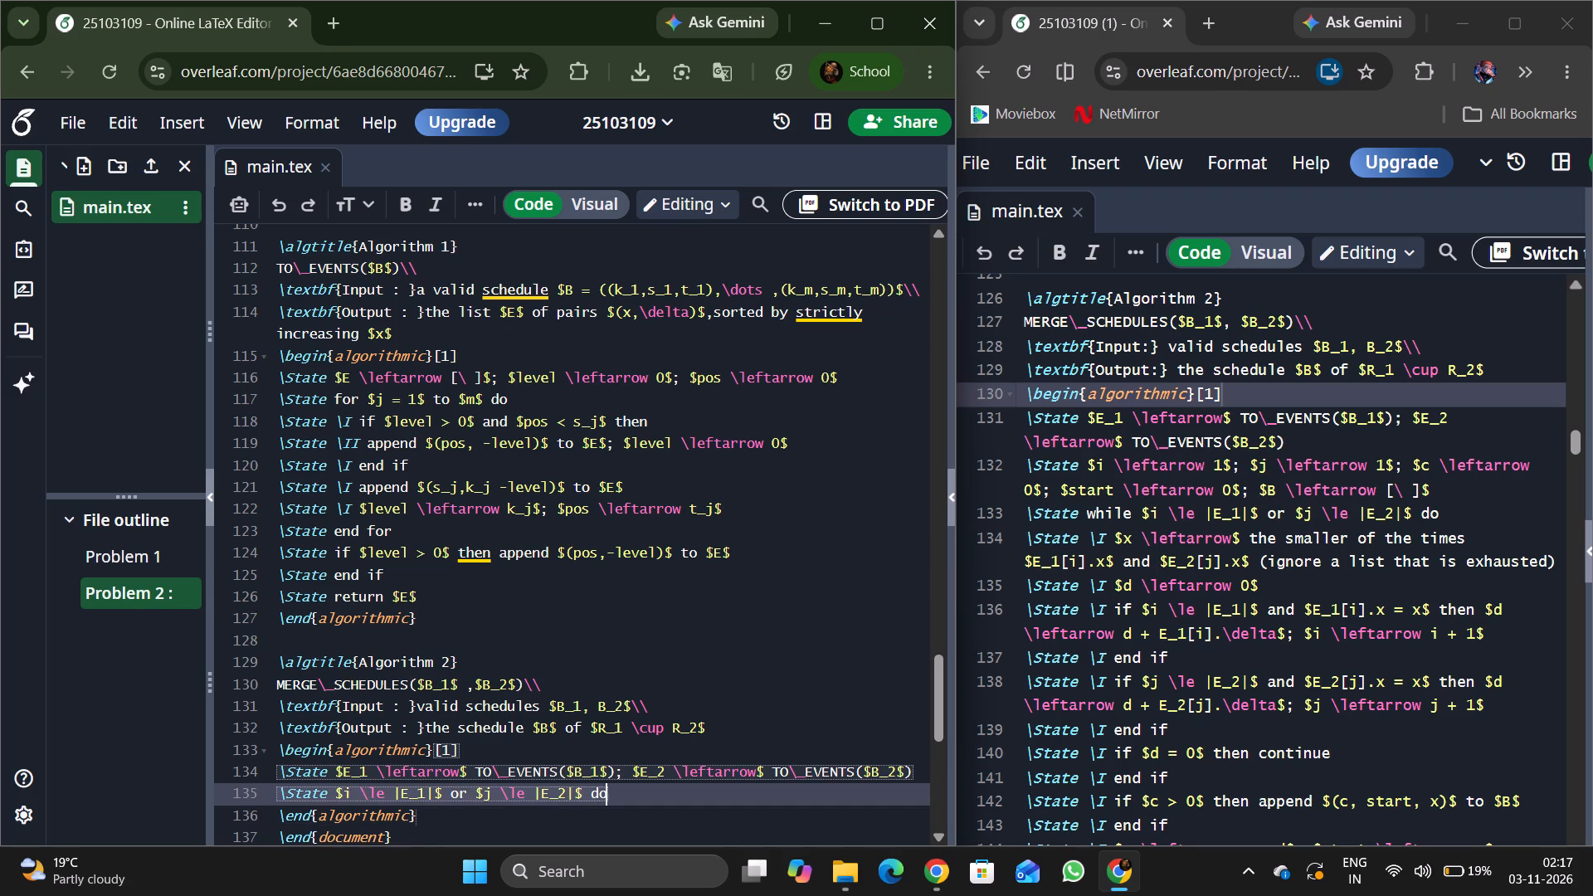
Insert the word "while " between "\State" and "$i \le |E_1|$" on Algorithm 2's loop condition line.
key(Left)
key(Left)
key(Left)
key(Left)
key(Left)
key(Left)
key(Left)
key(Left)
key(Left)
key(Left)
key(Left)
key(Left)
key(Left)
key(Left)
key(Left)
key(Left)
key(Left)
key(Left)
key(Left)
key(Left)
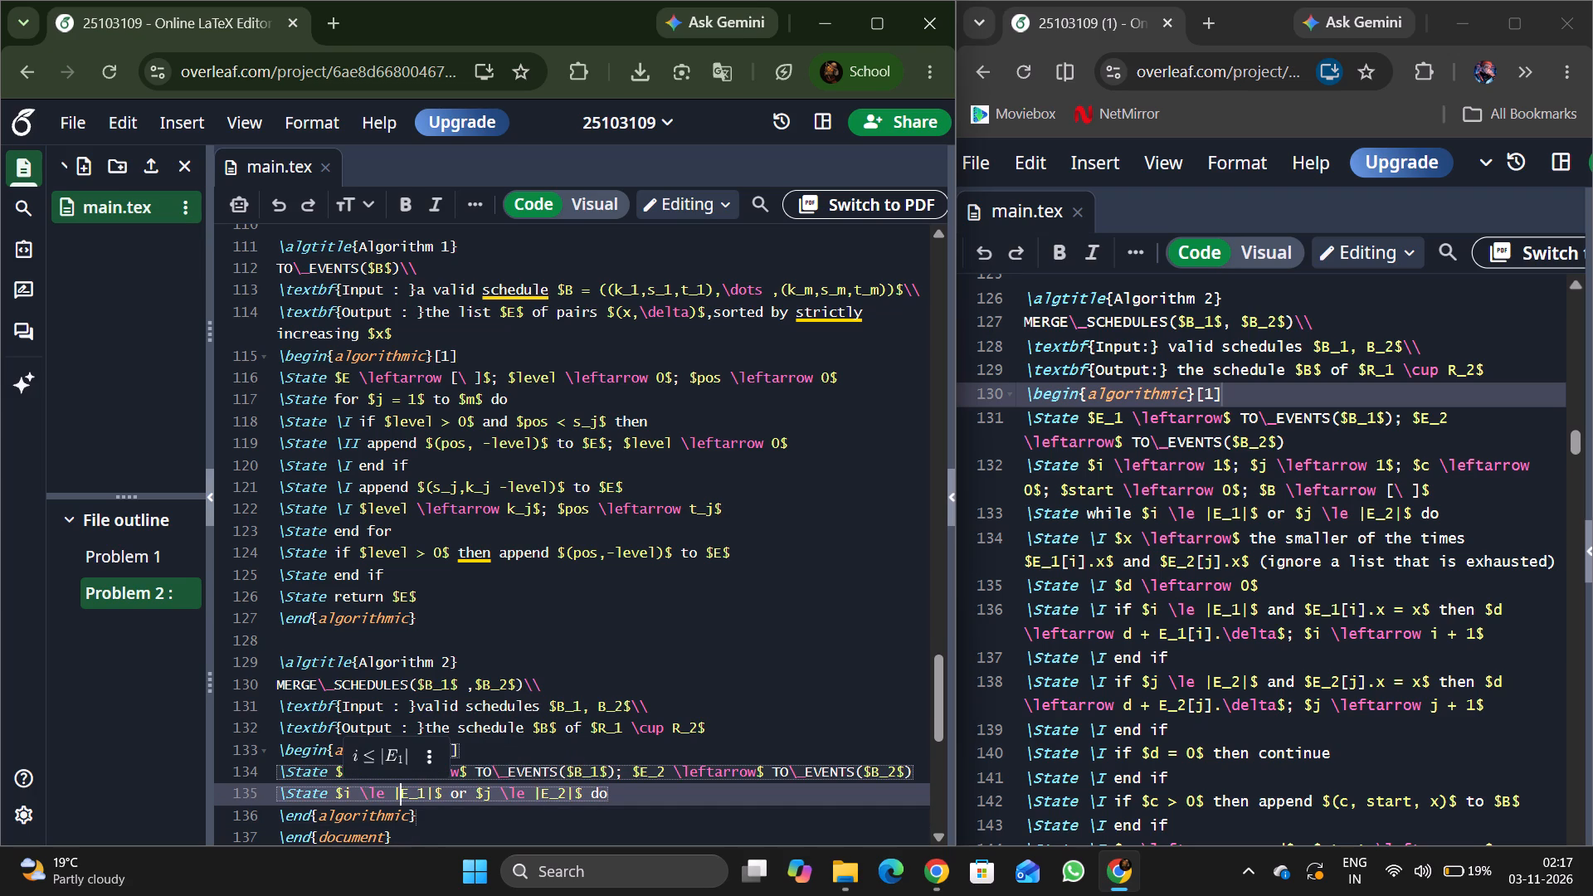
key(Left)
key(Left)
key(Left)
key(Left)
key(Left)
key(Left)
key(Left)
key(Left)
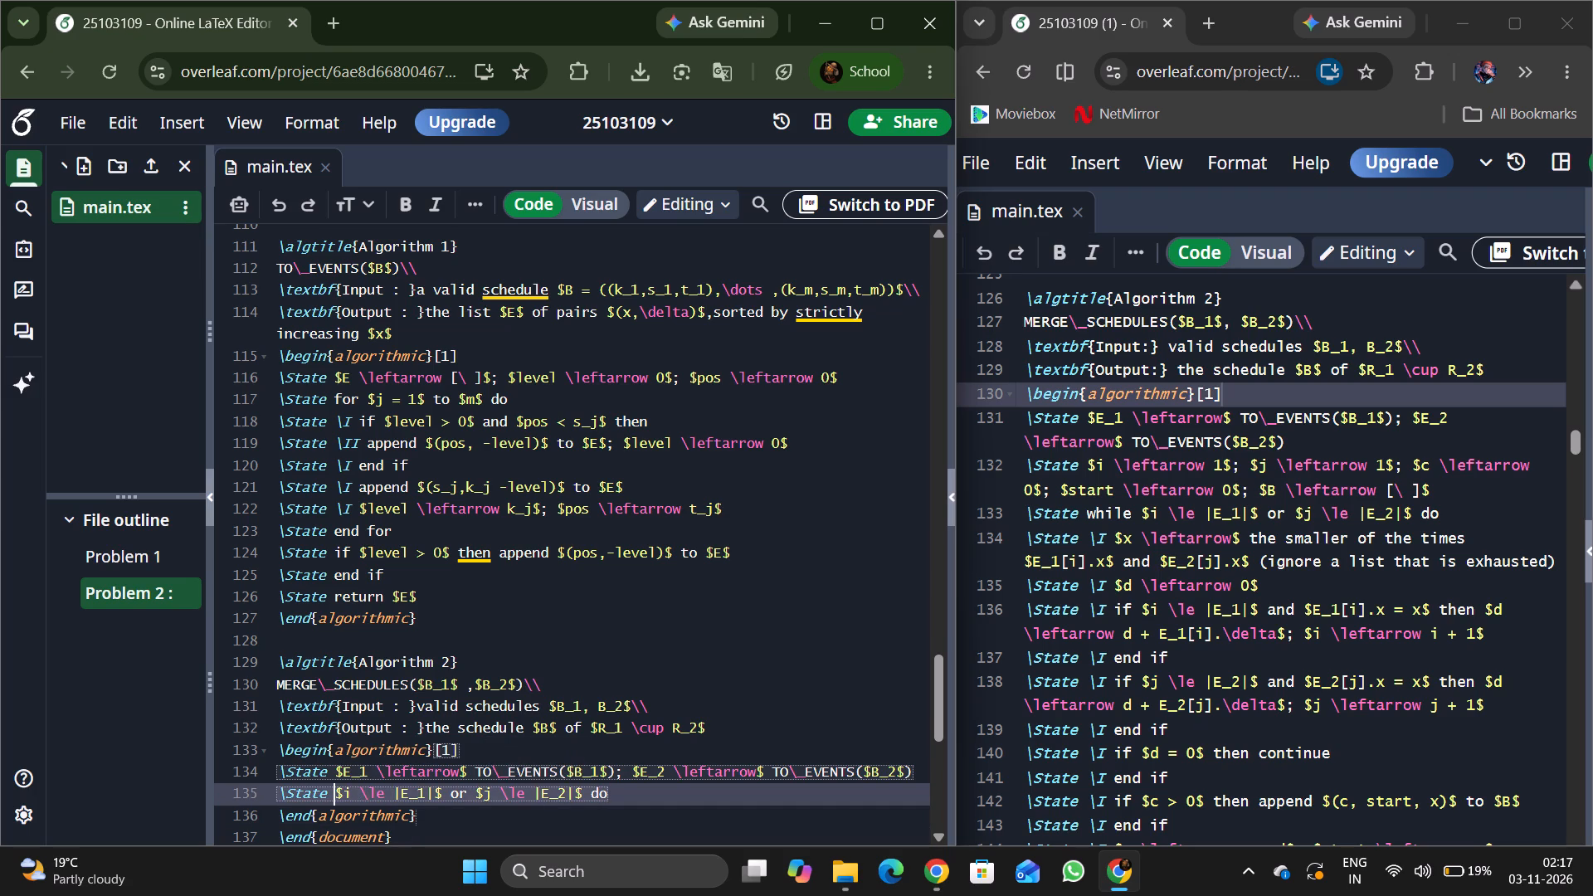
key(w)
text(while)
key(space)
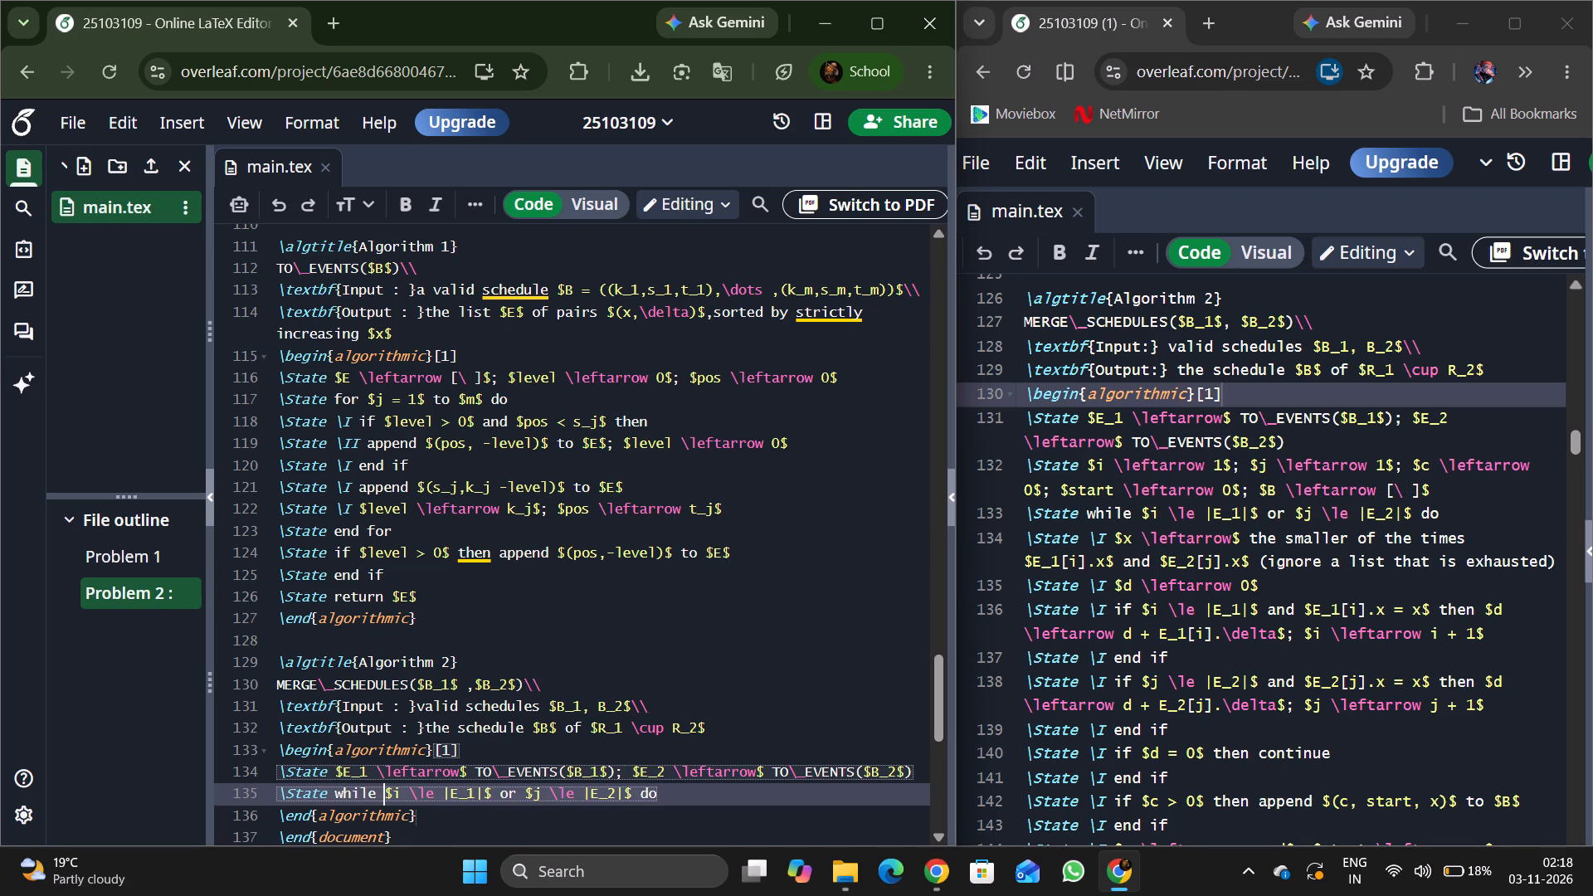
Insert a new "\State " line between the TO\_EVENTS line and the while line in Algorithm 2, reusing the copied prefix without "\I".
click(1036, 465)
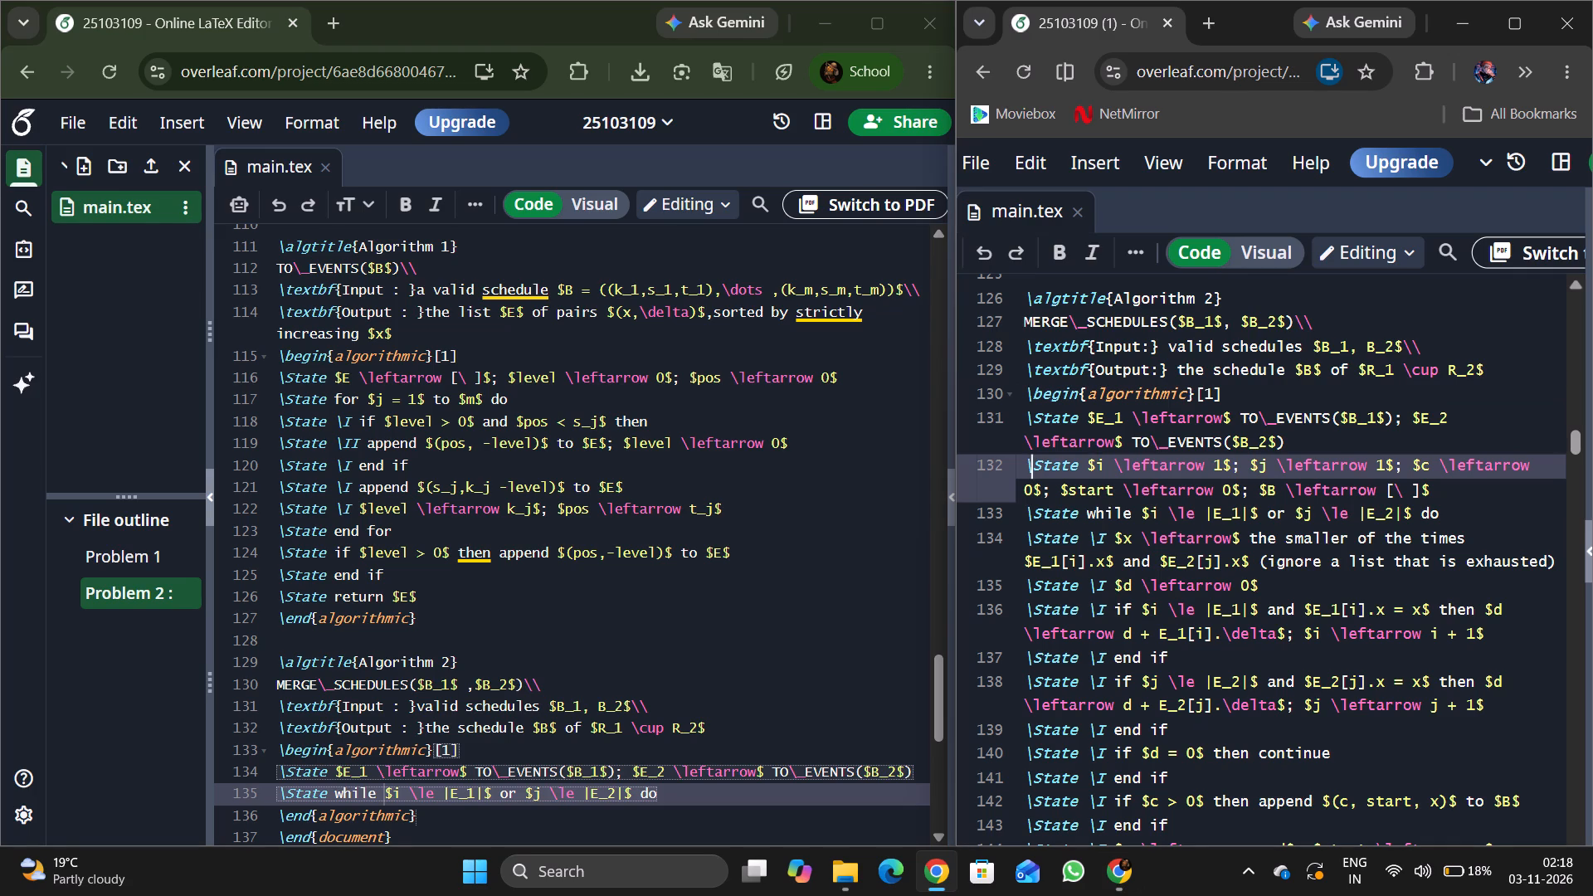
click(918, 768)
key(Return)
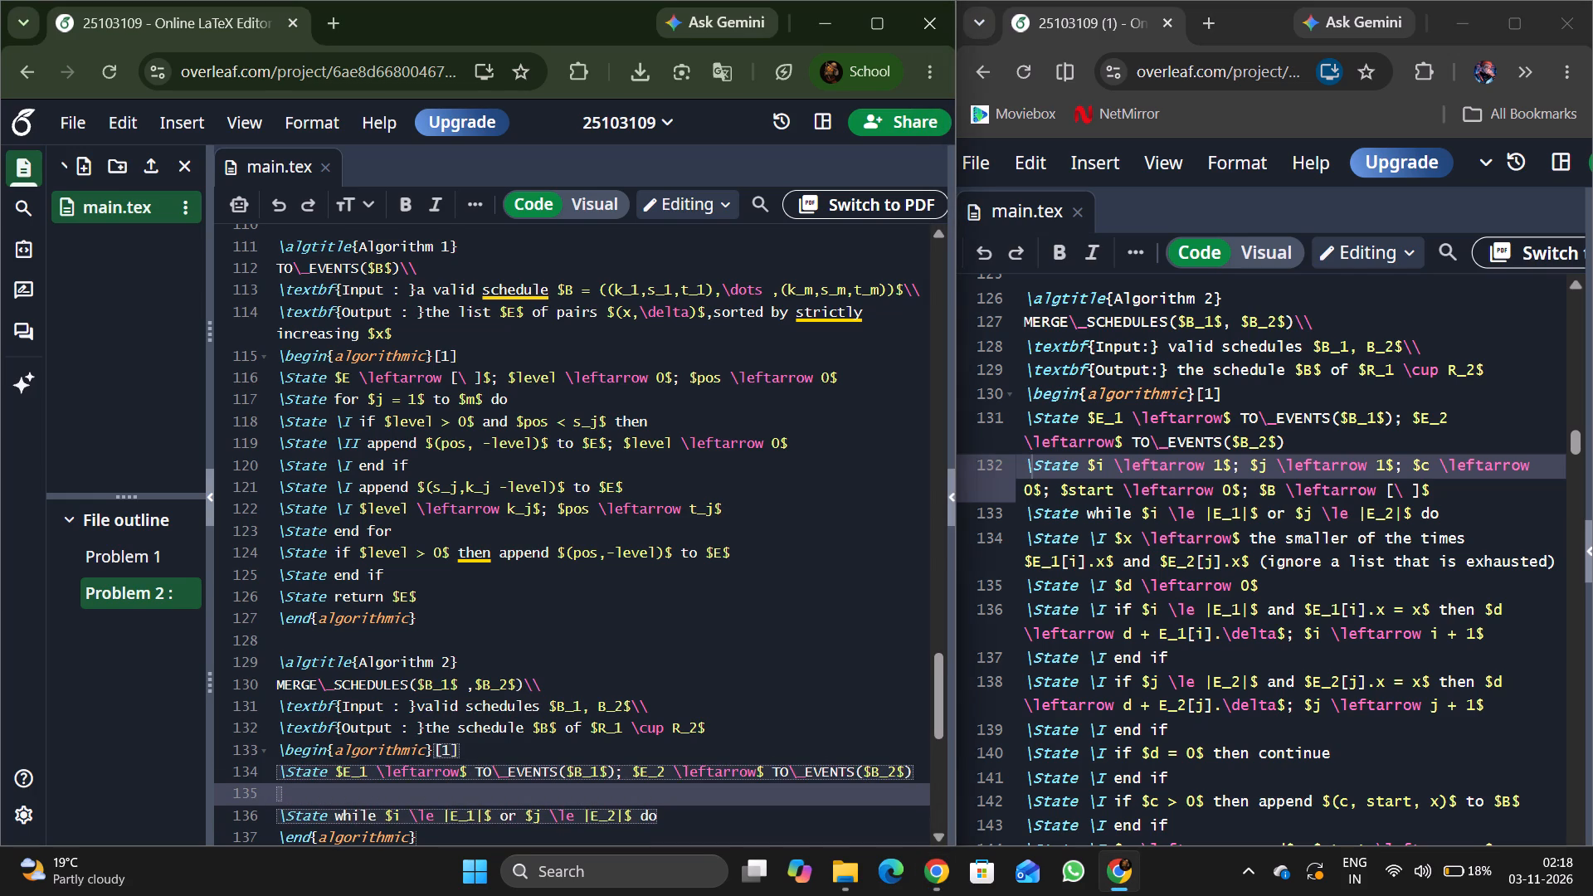
key(ctrl+v)
key(BackSpace)
key(BackSpace)
key(BackSpace)
Enter the assignment "$i \leftarrow 1$; " after "\State" on the empty line above Algorithm 2's while loop.
text($i)
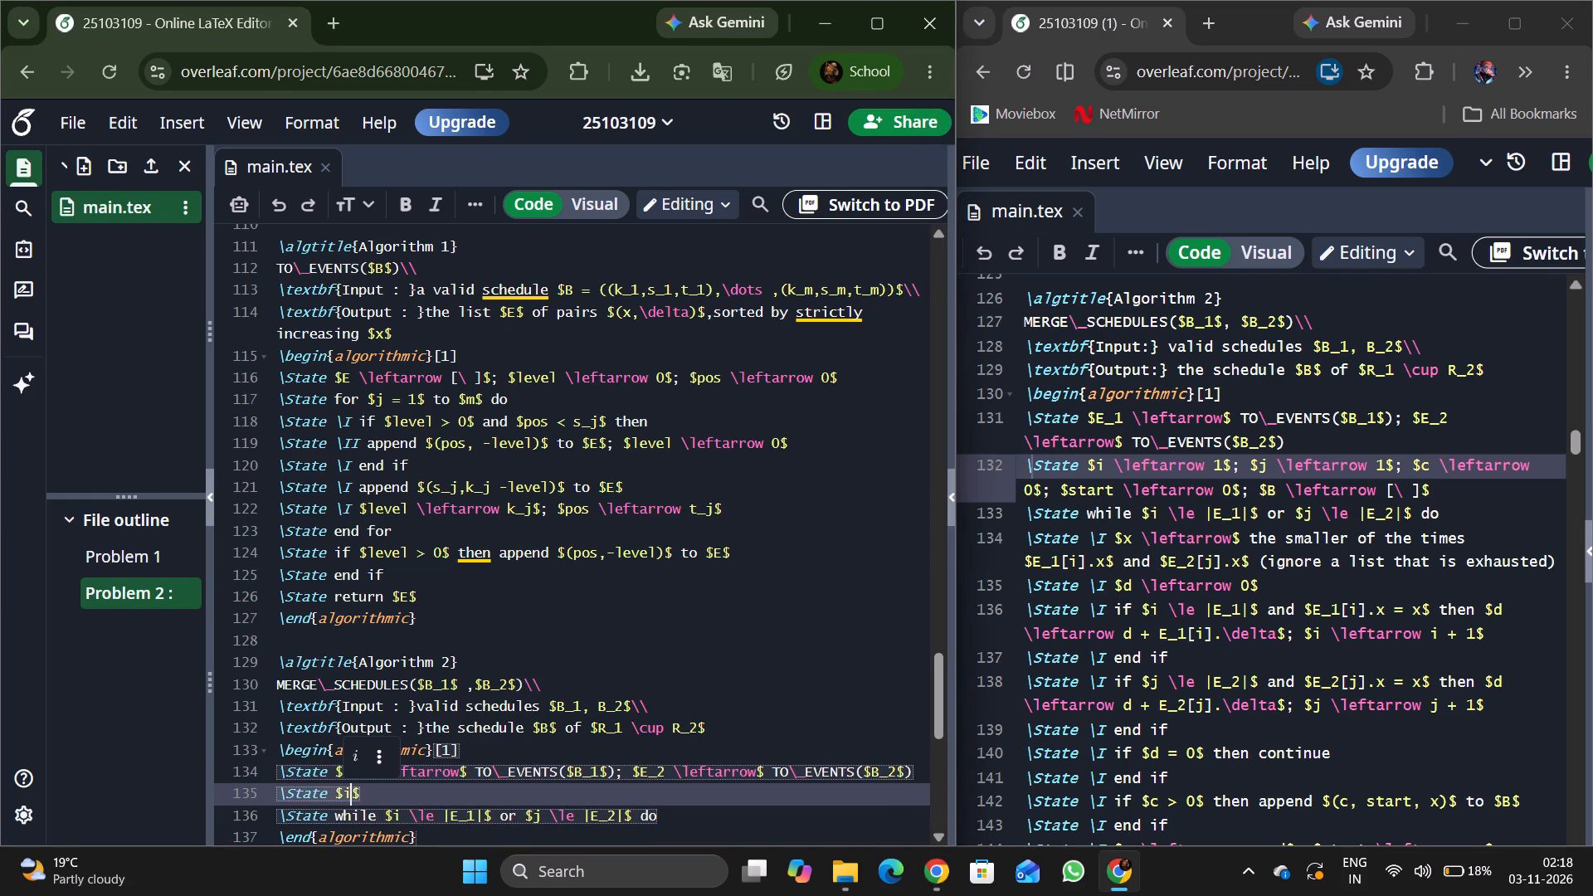
key(space)
text(\left)
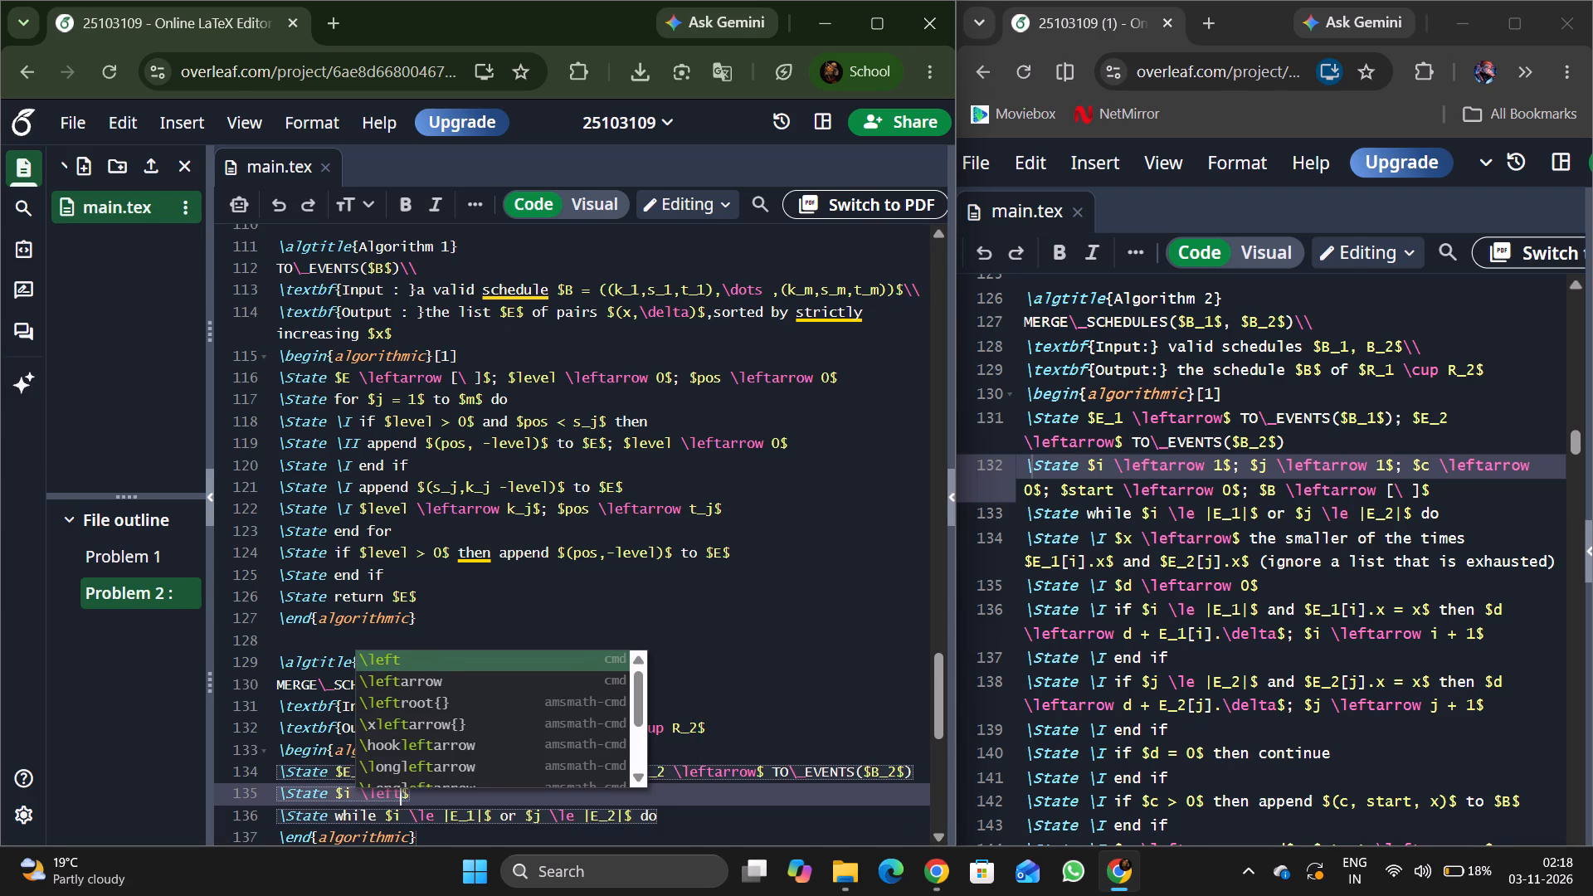
key(Down)
key(Return)
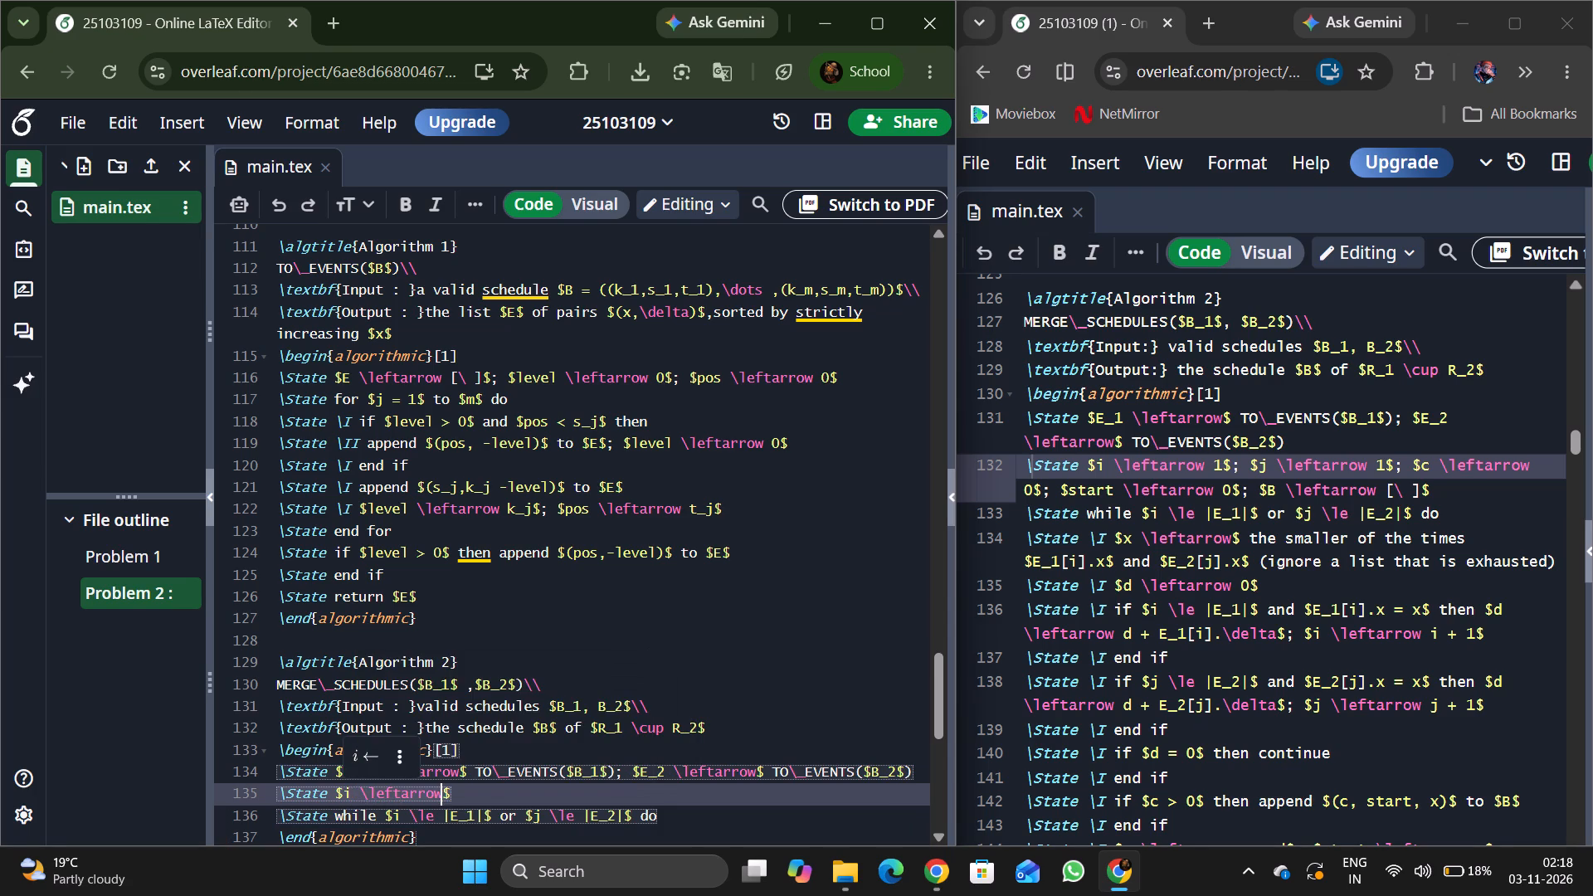
key(space)
key(1)
key(Right)
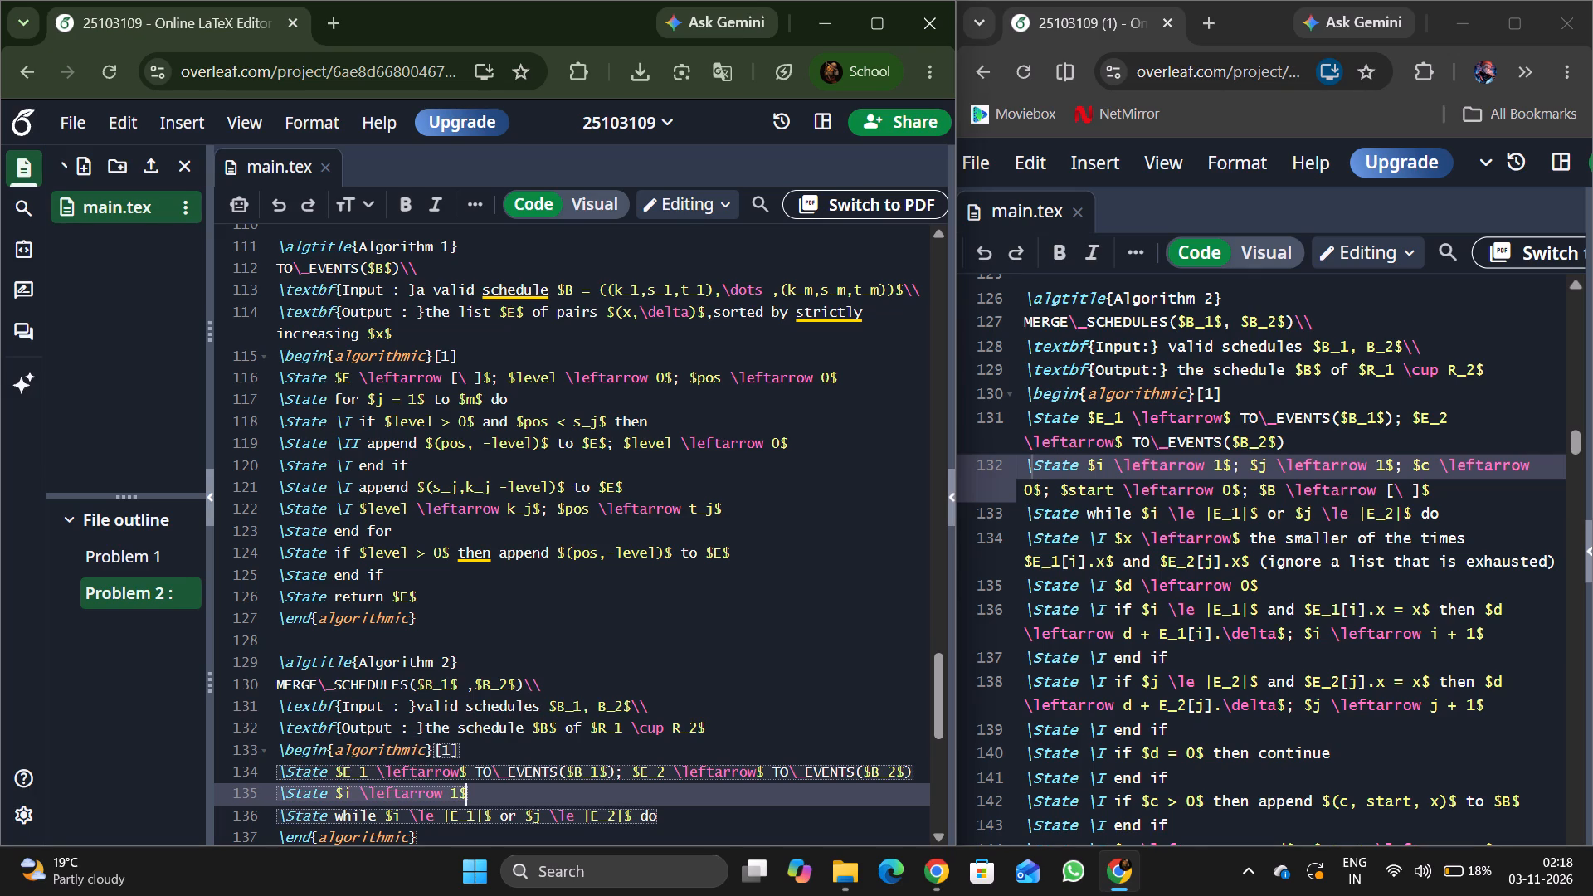
key(space)
text(\)
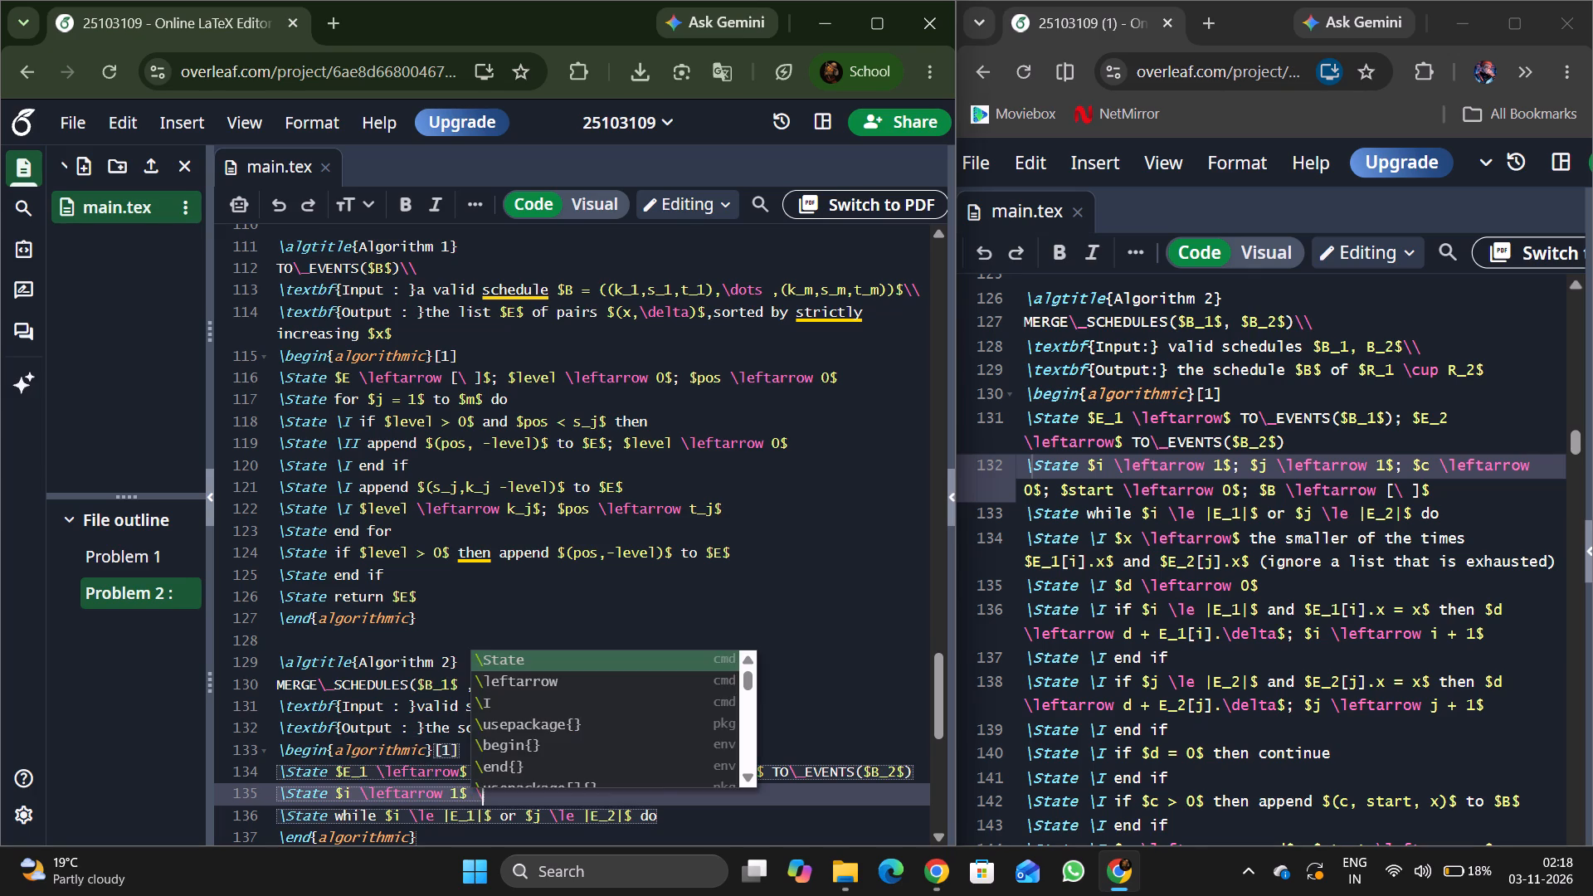
key(BackSpace)
key(BackSpace)
key(semicolon)
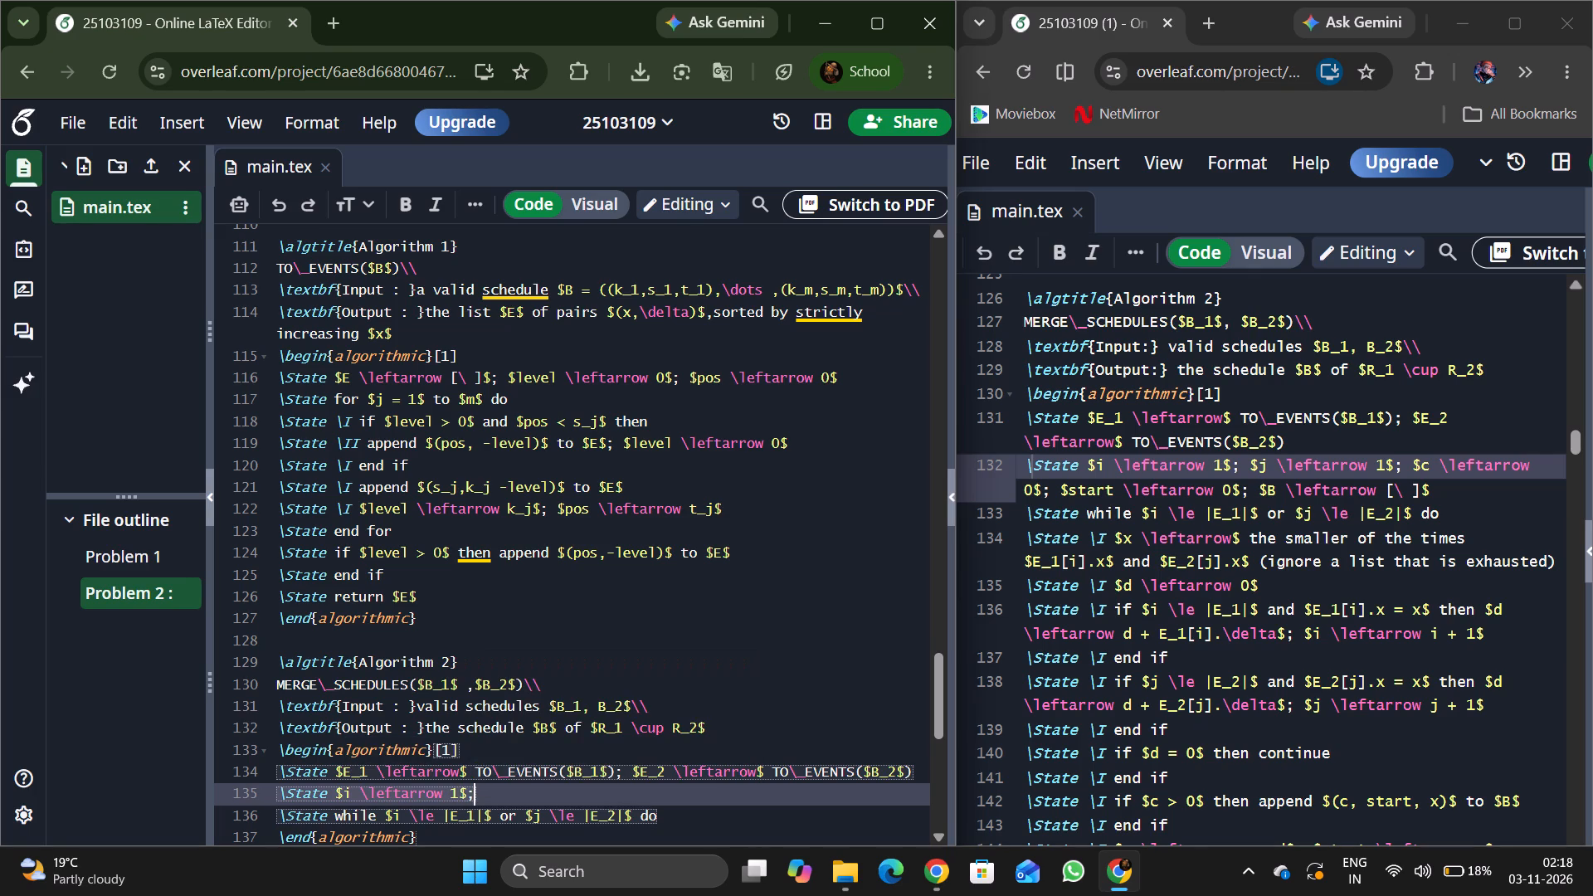
key(space)
Add the assignment "$j \leftarrow 1$; " after the i assignment on Algorithm 2's initialisation line.
text($j)
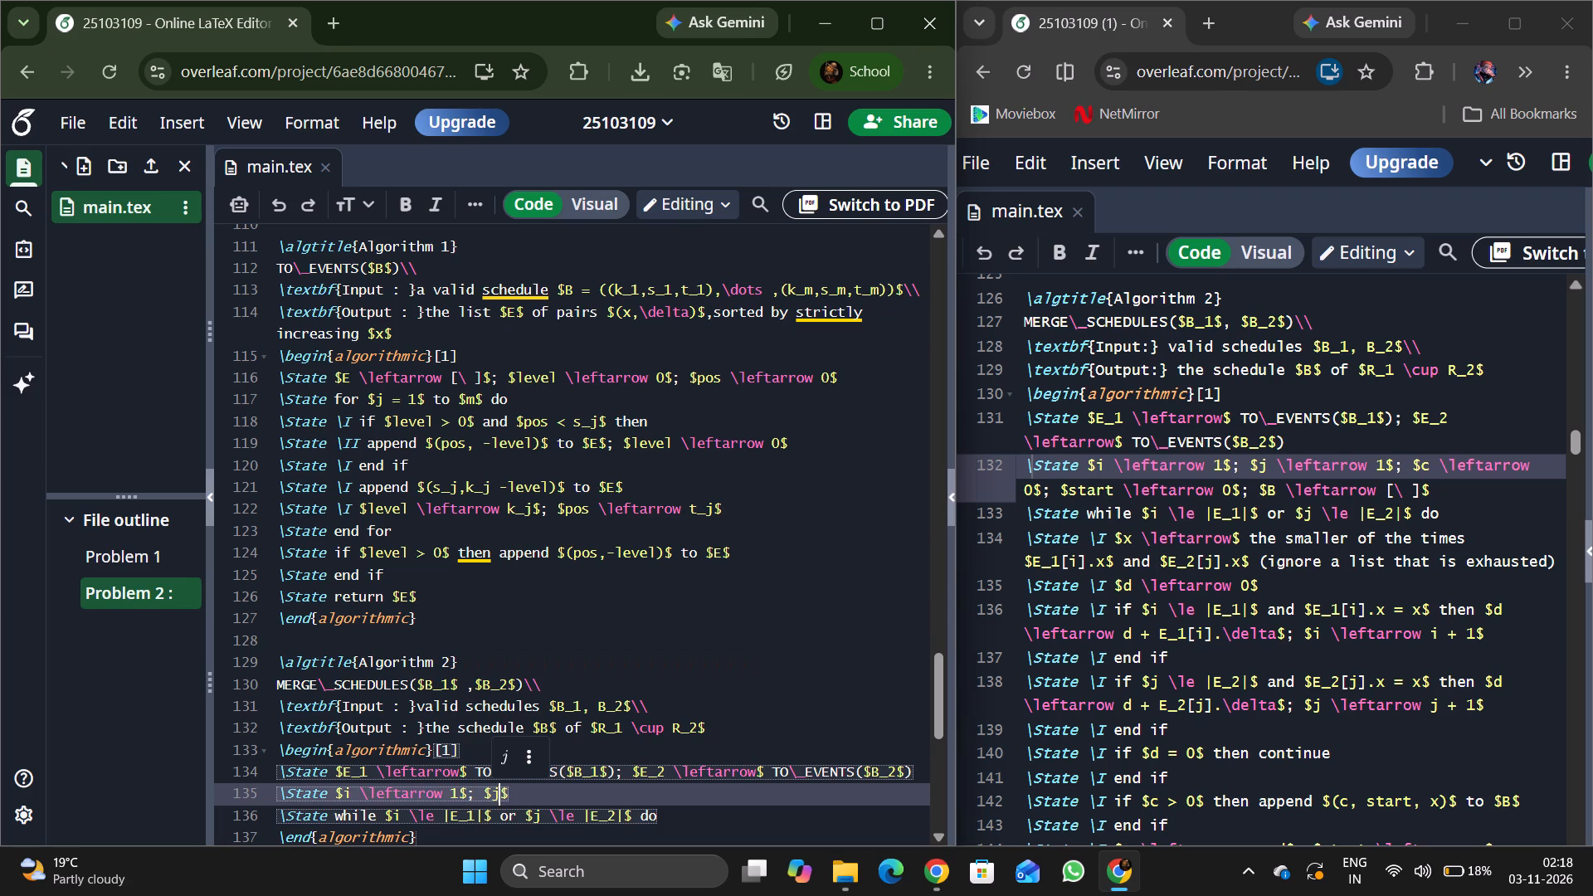
key(space)
text(\)
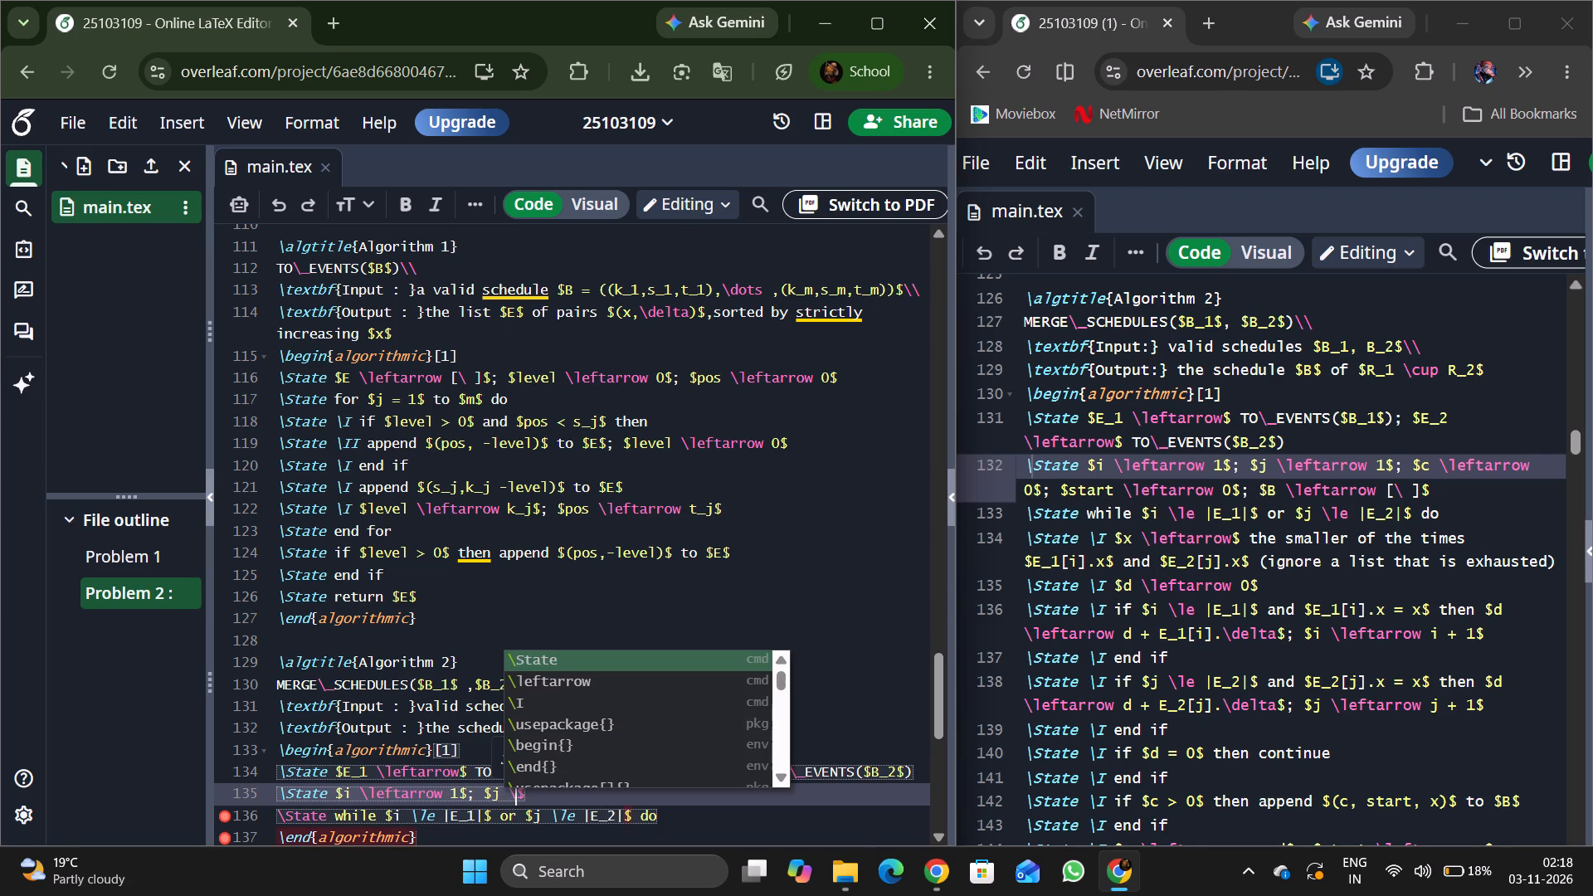
text(left)
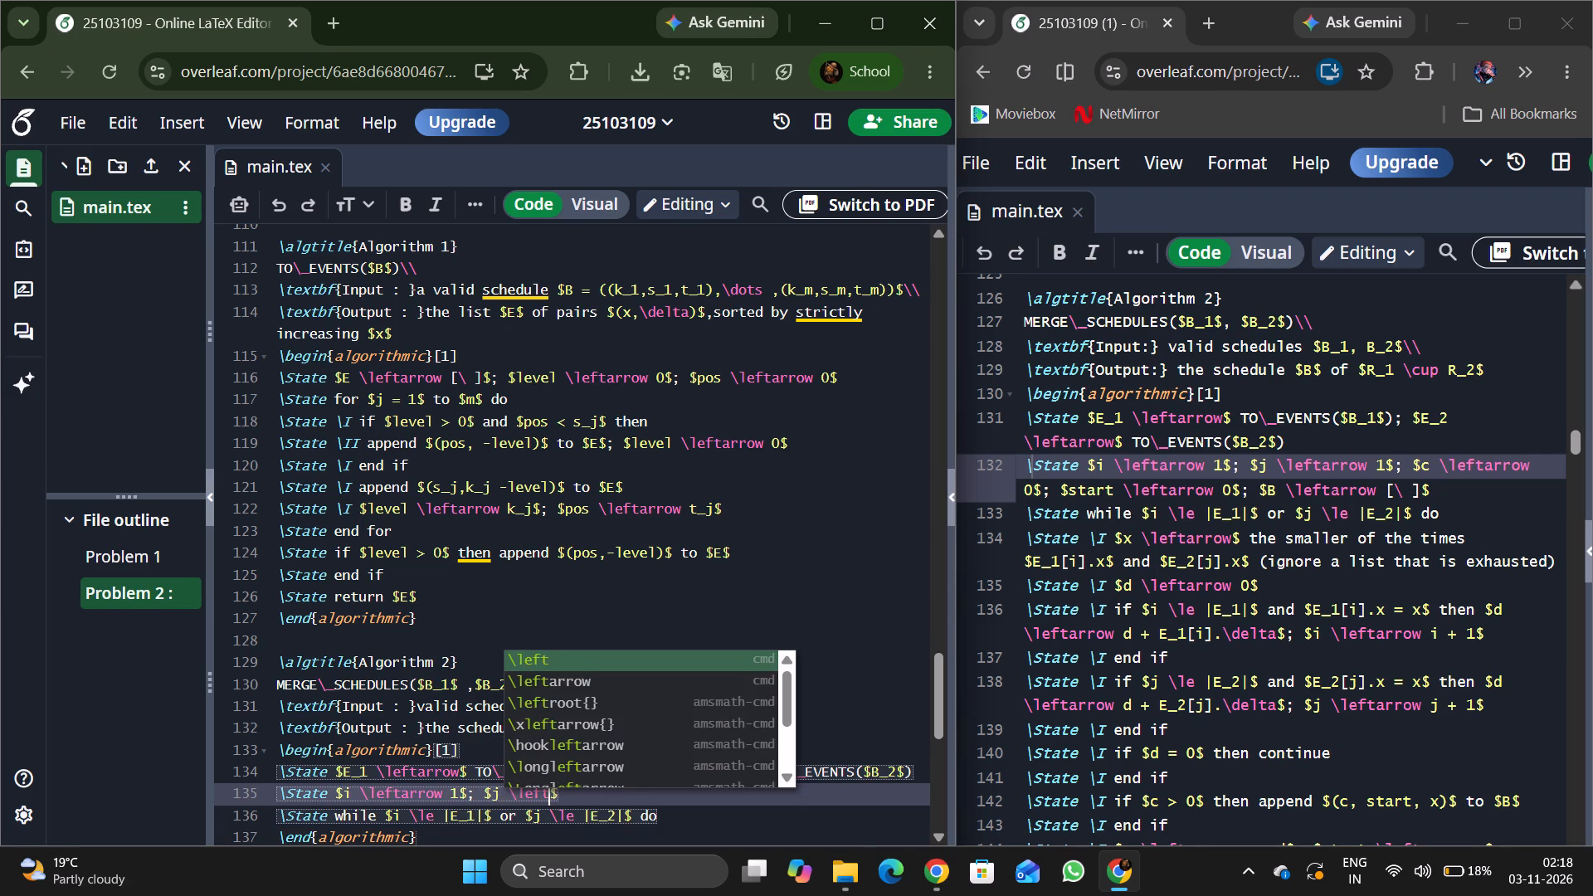
key(Down)
key(Return)
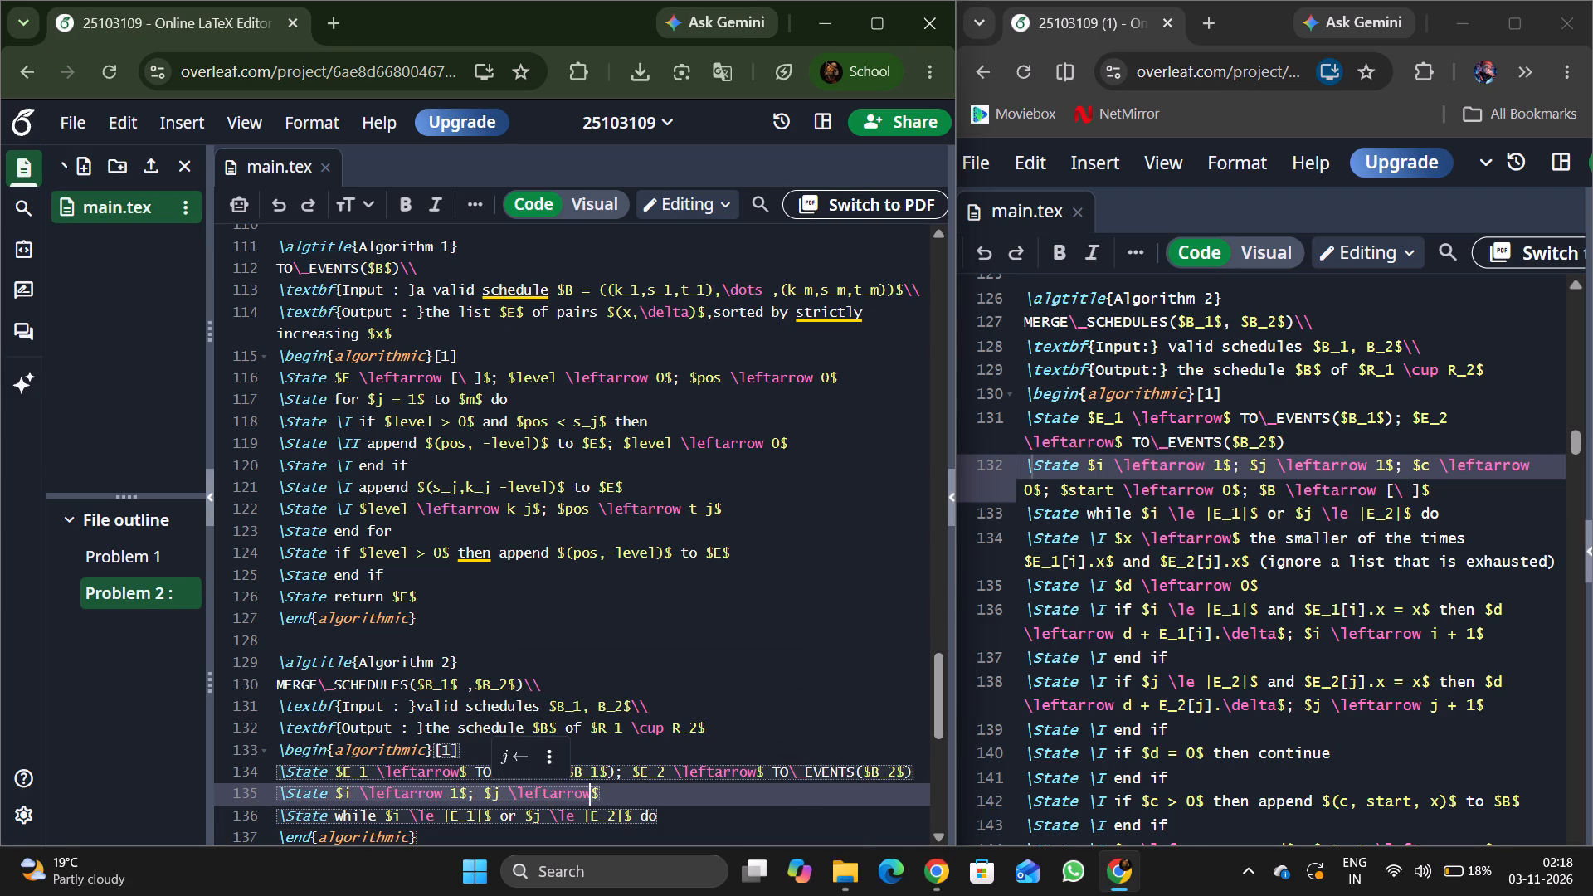
key(space)
key(1)
key(Right)
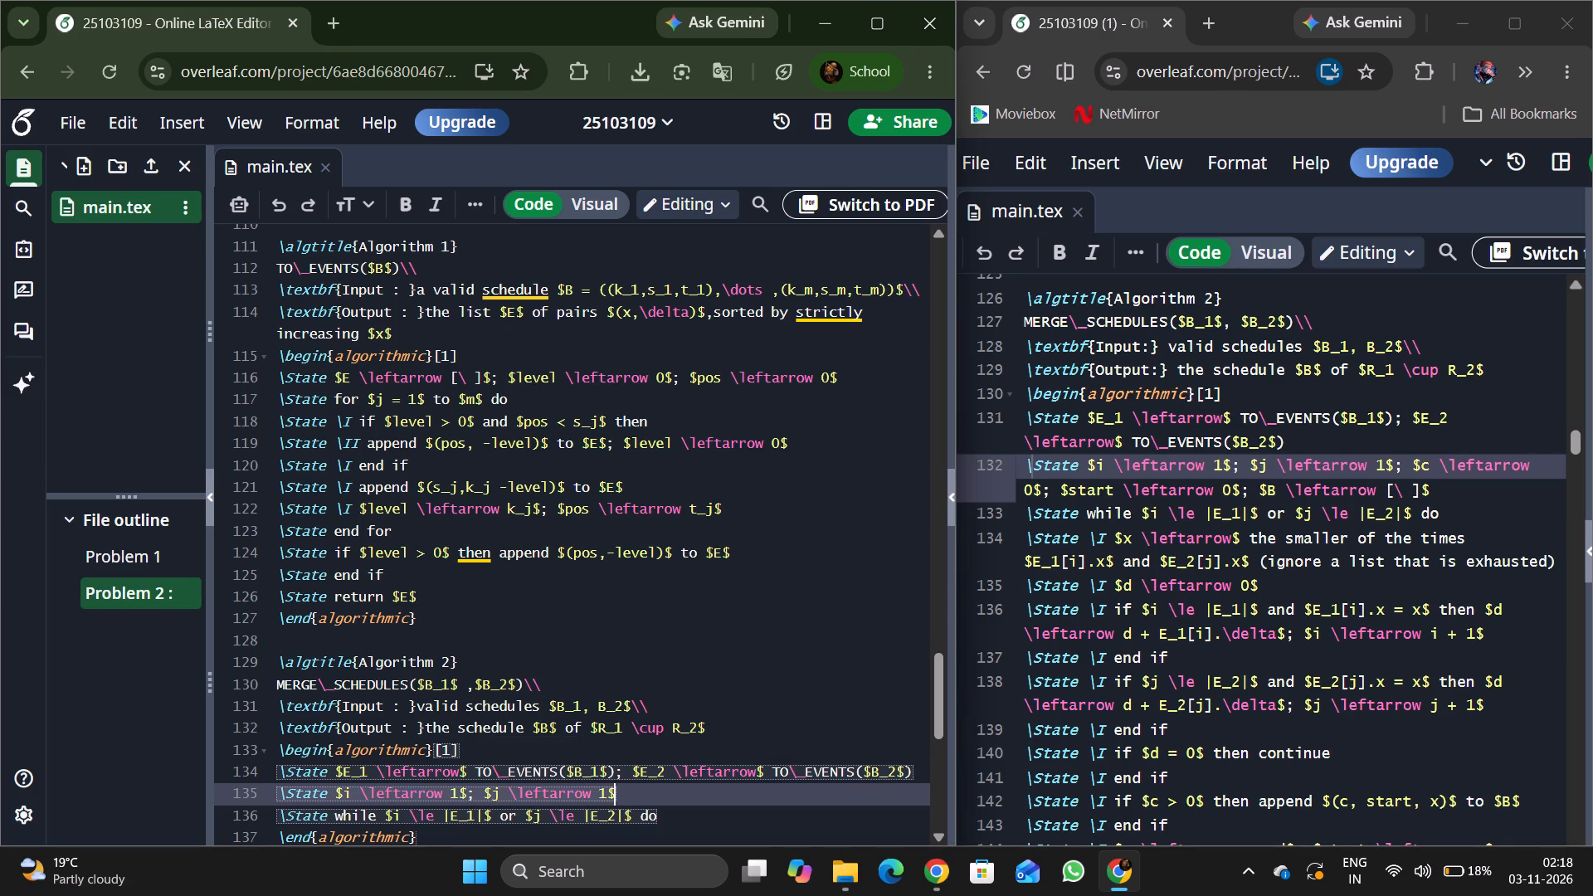
key(semicolon)
key(space)
Add the assignment "$c \leftarrow 0$; " after the j assignment on Algorithm 2's initialisation line.
key(shift+dollar)
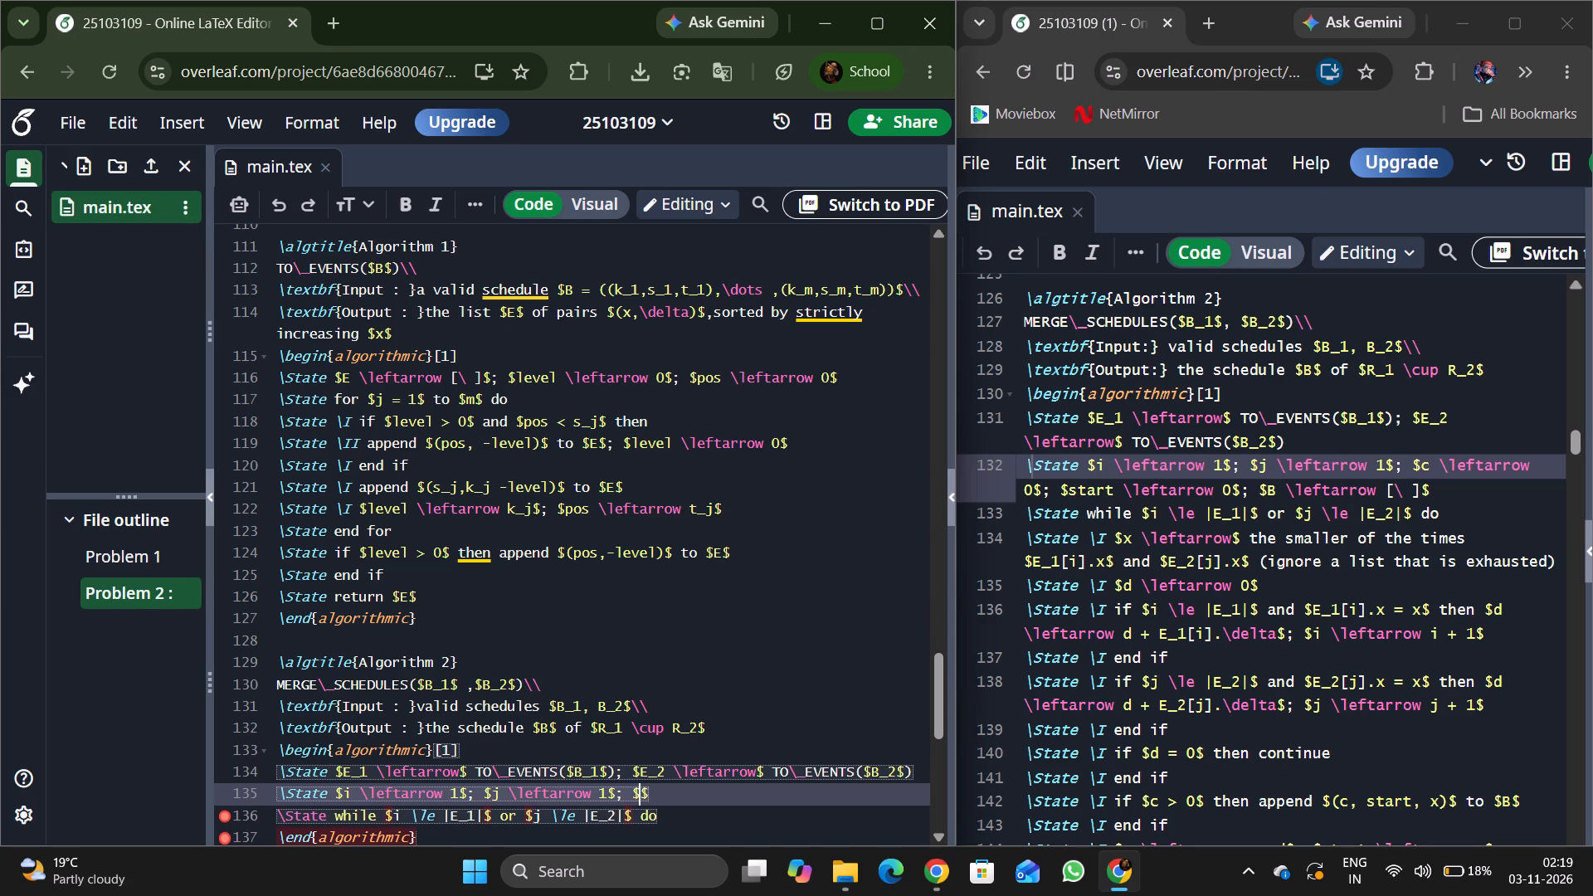
key(c)
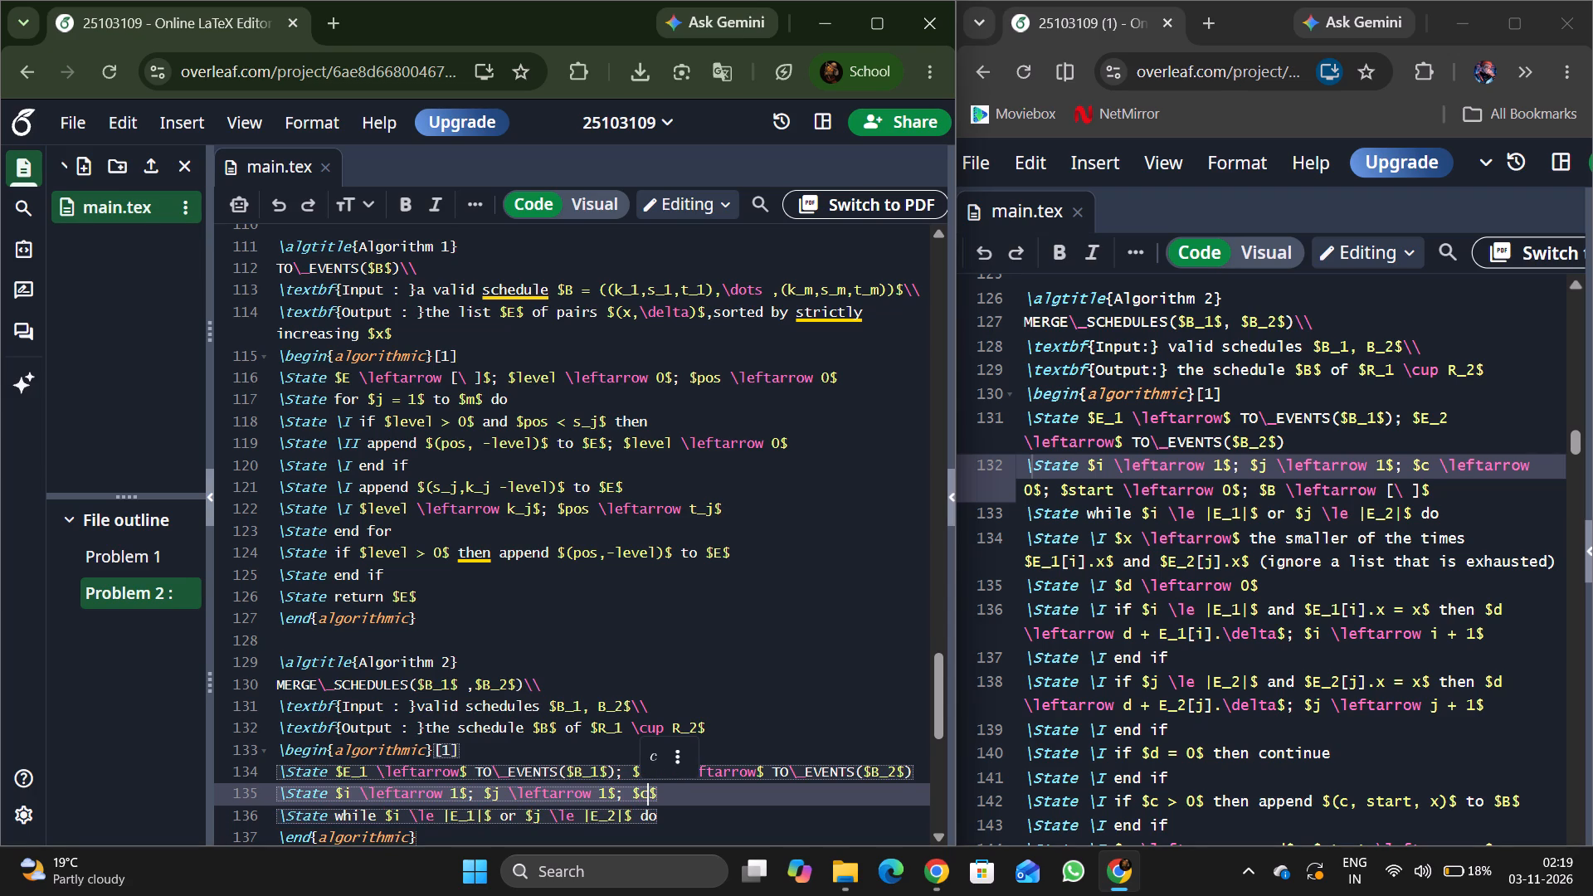
key(space)
text(\leftover)
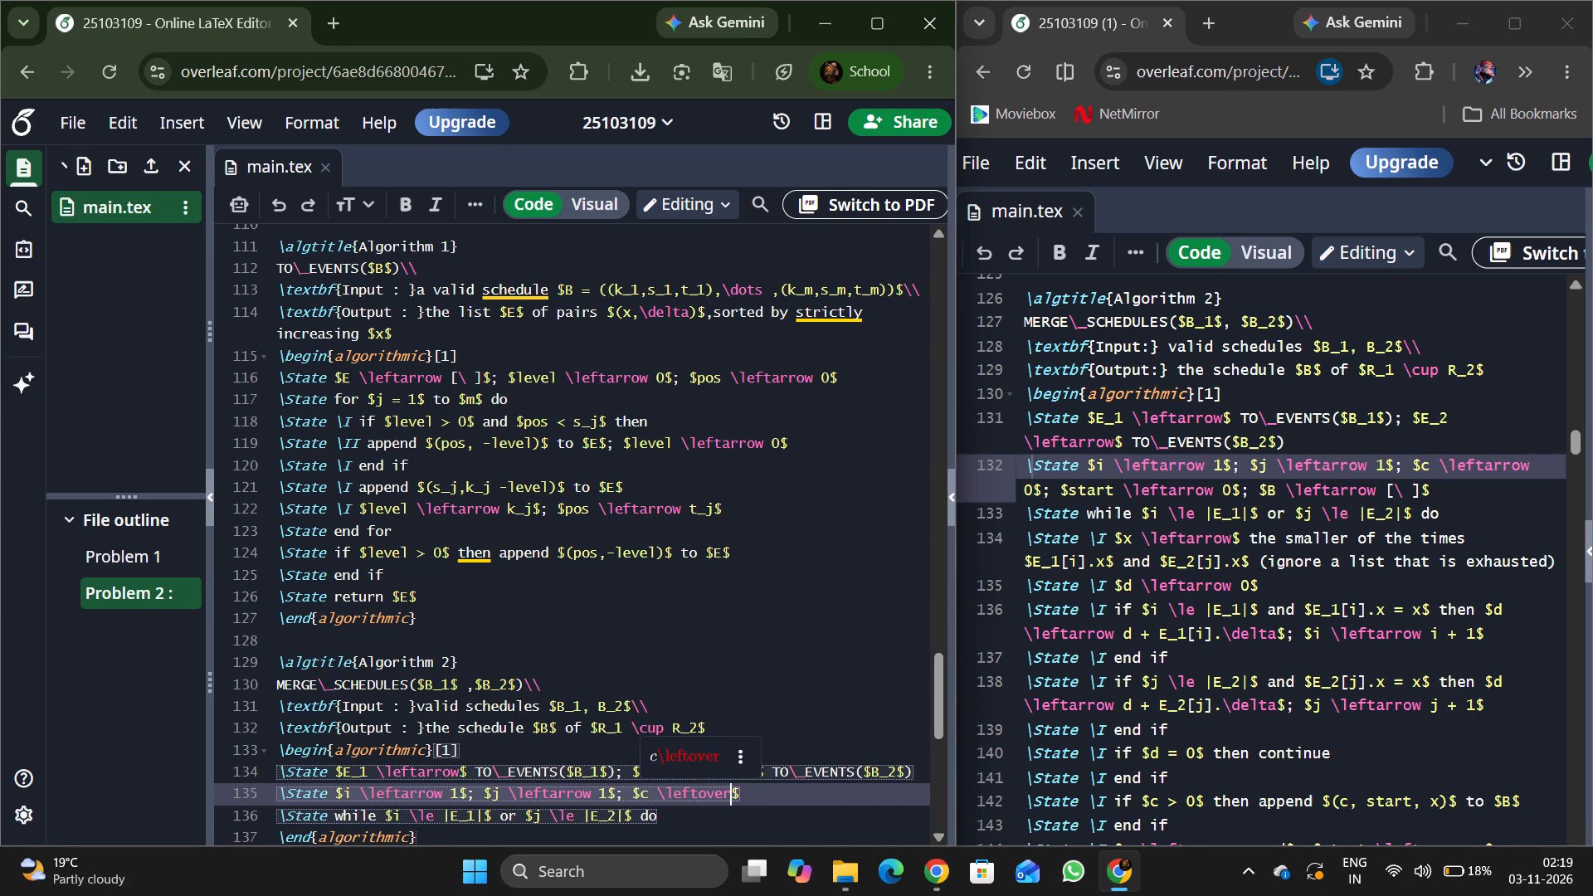
key(space)
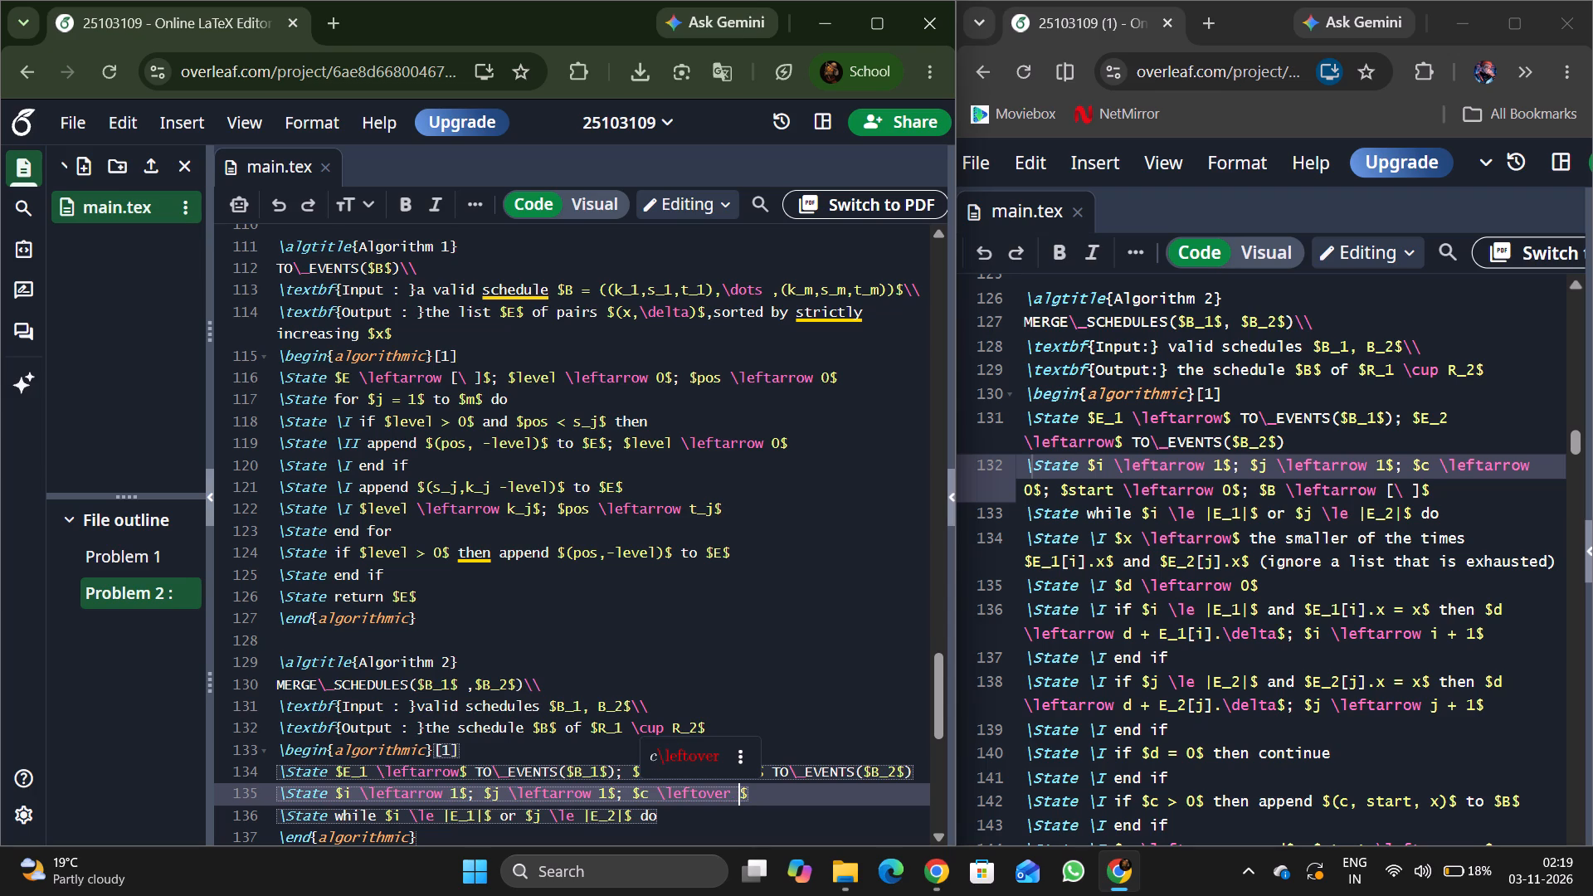
key(BackSpace)
key(BackSpace)
key(BackSpace)
key(BackSpace)
key(BackSpace)
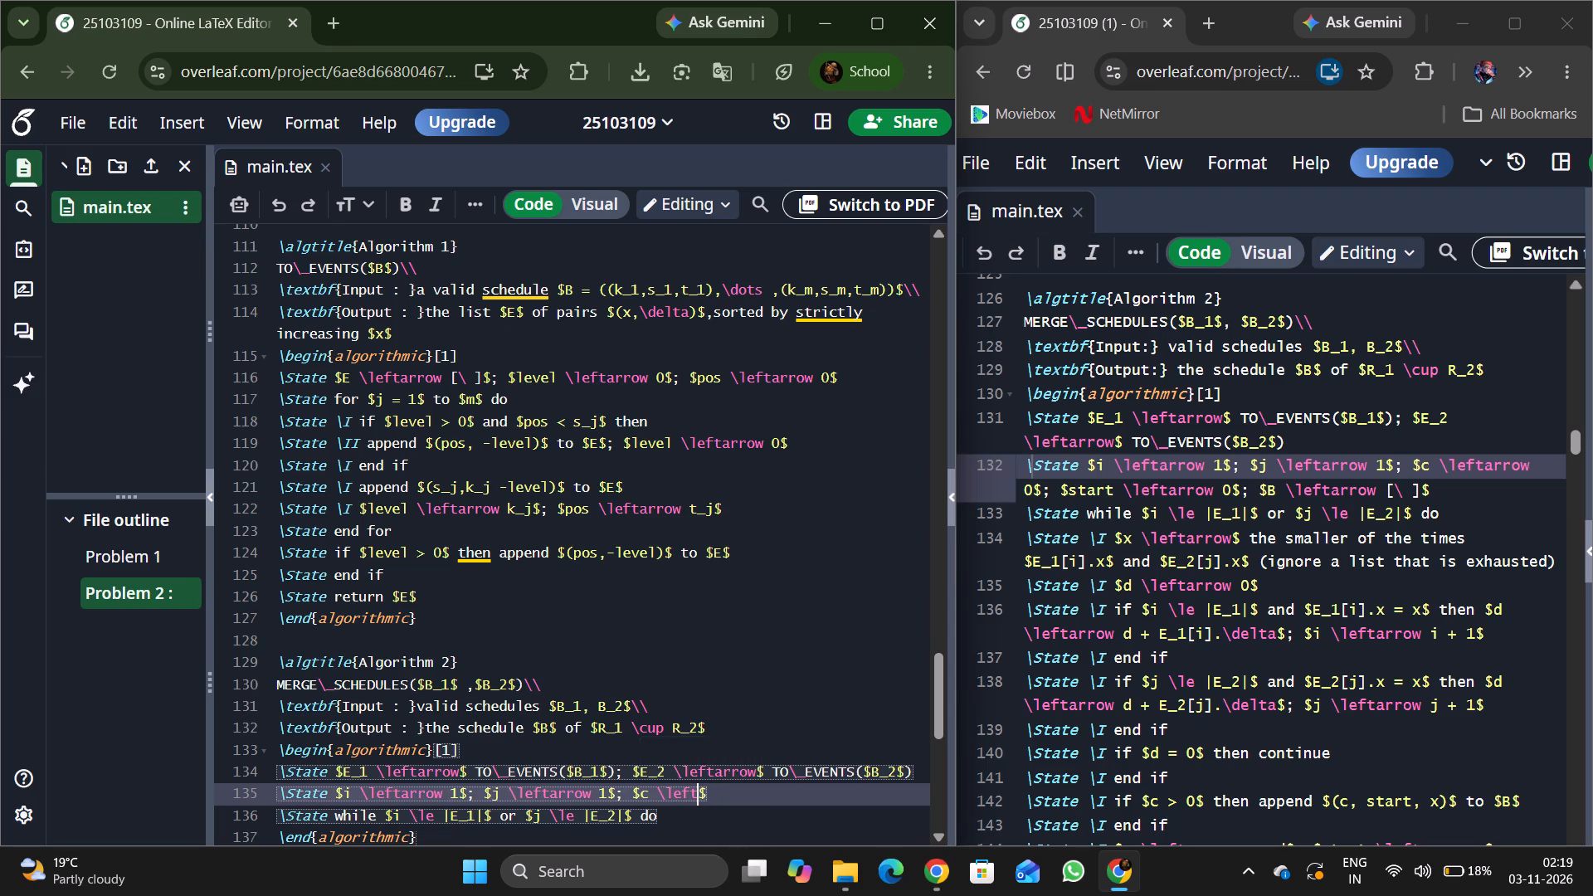
text(arr)
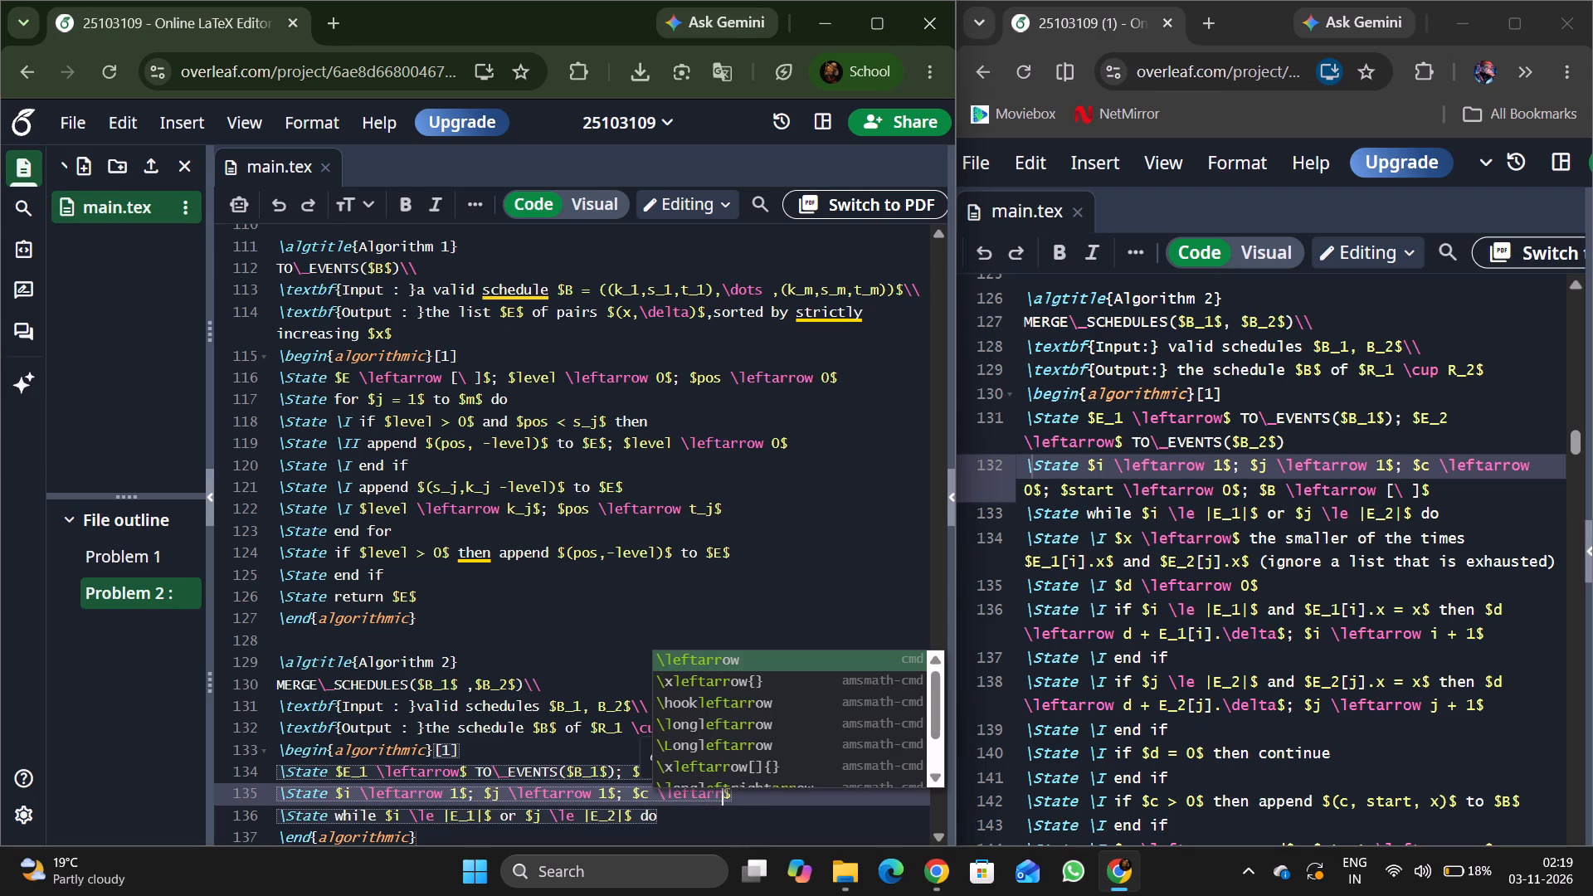
key(Return)
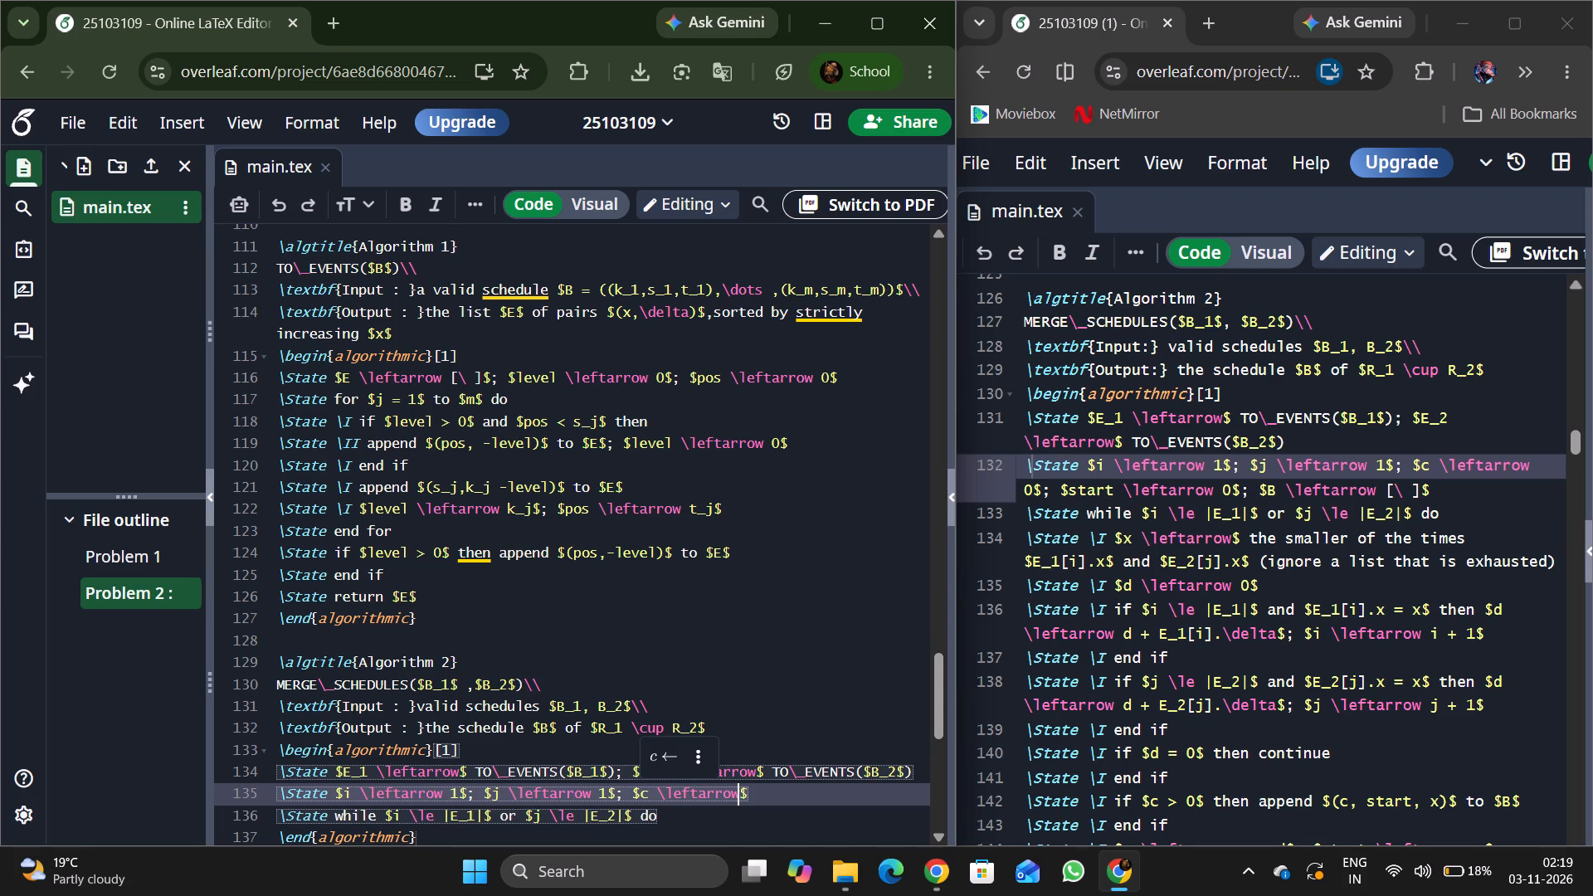
key(space)
text(0)
key(Right)
key(semicolon)
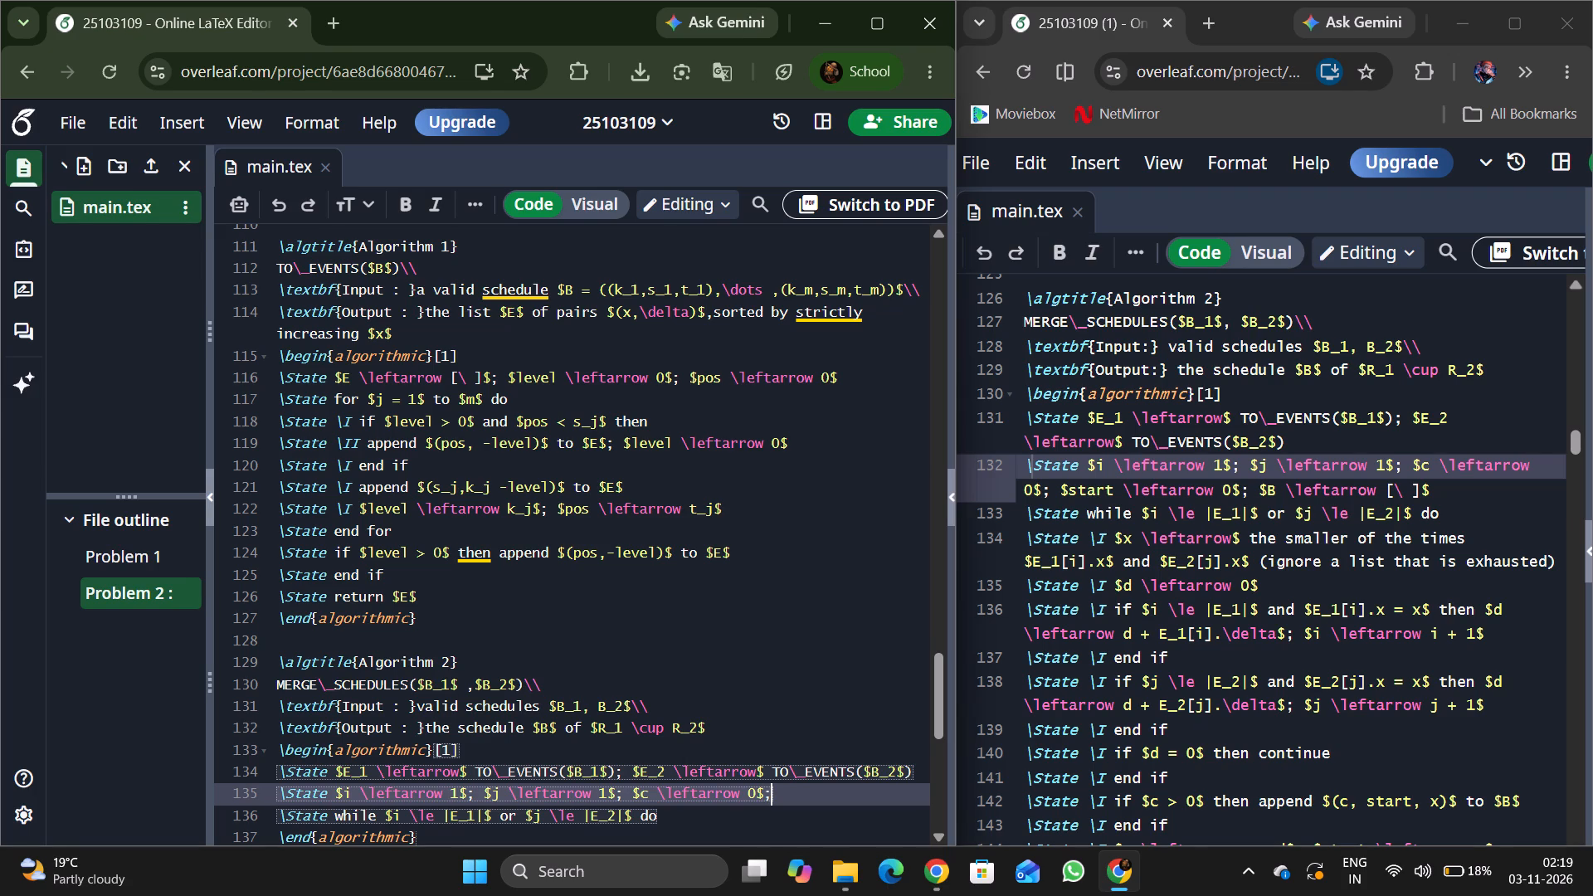
key(space)
Add the assignment "$start \leftarrow 0$; " after the c assignment on Algorithm 2's initialisation line.
key(shift+dollar)
text(sta)
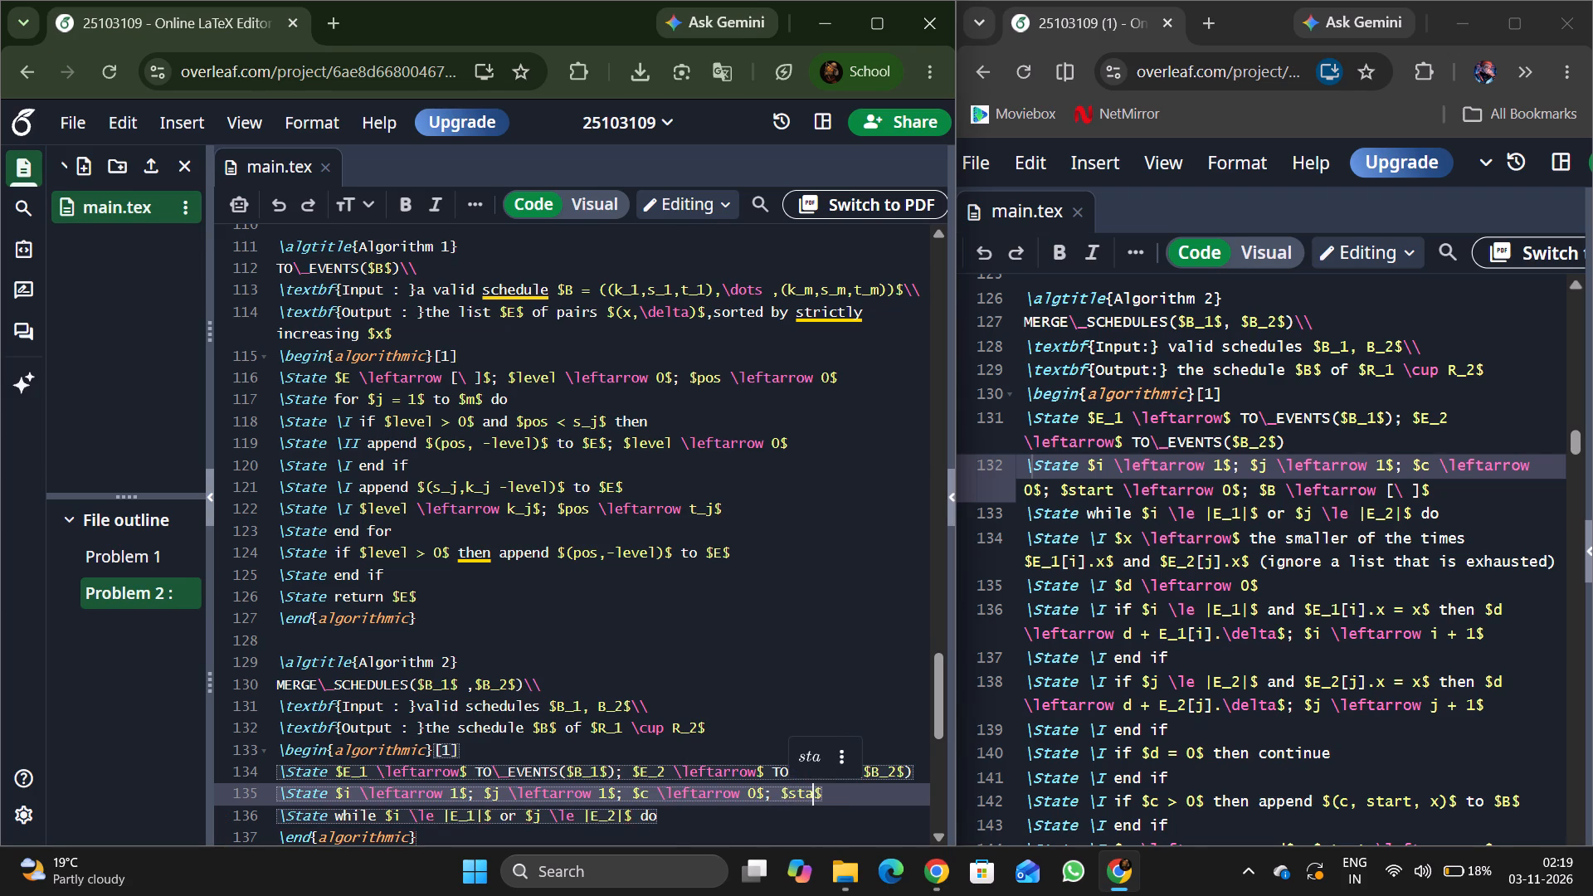
key(BackSpace)
text(art)
key(space)
text(\)
text(leftar)
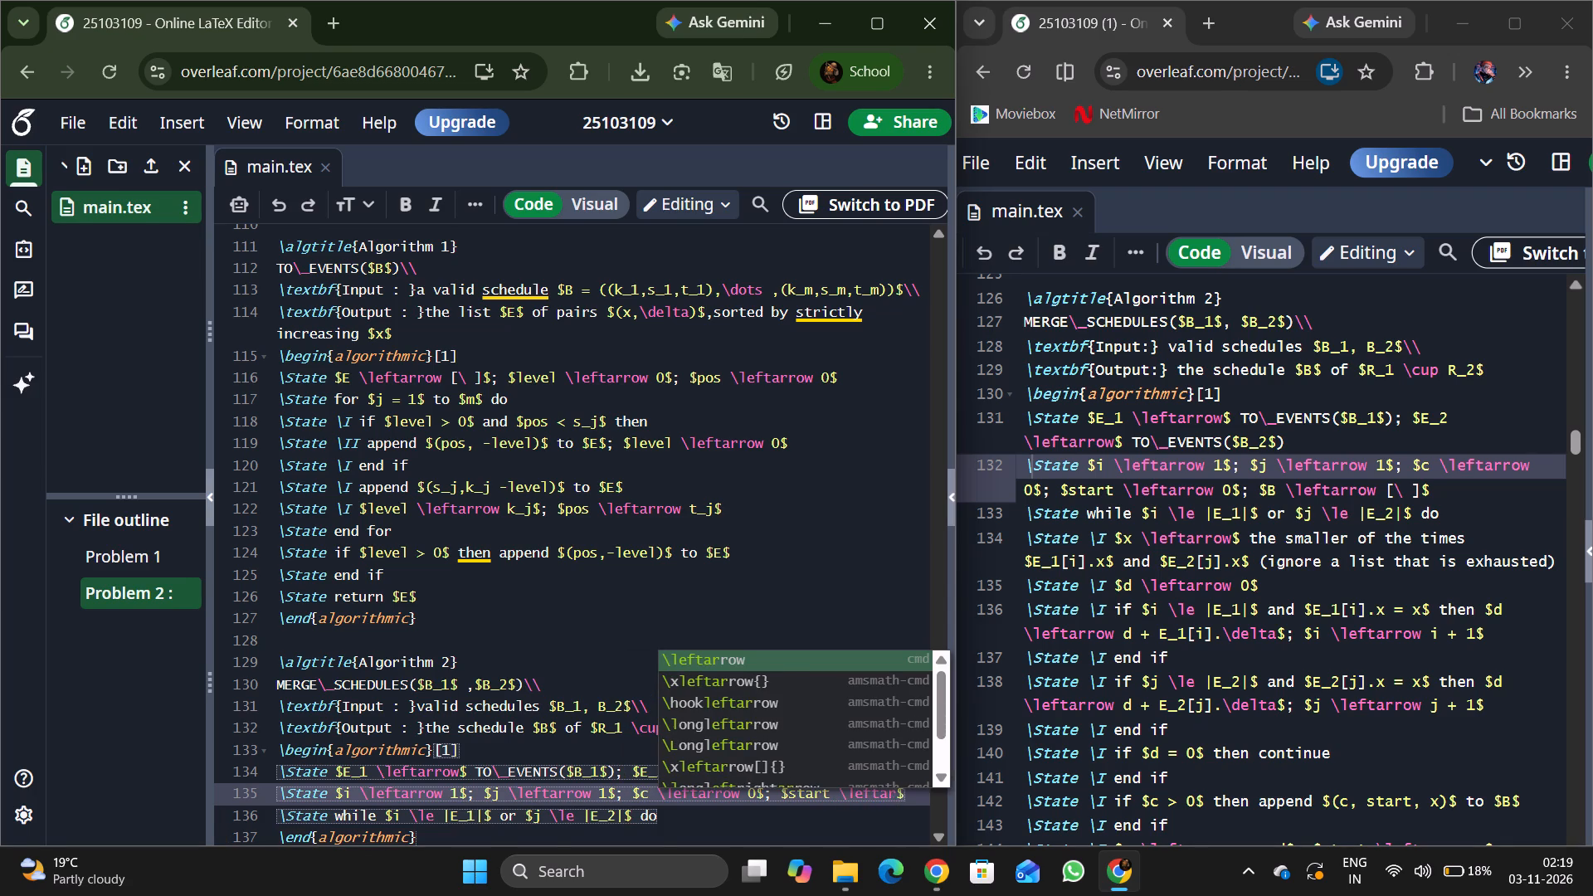
key(Return)
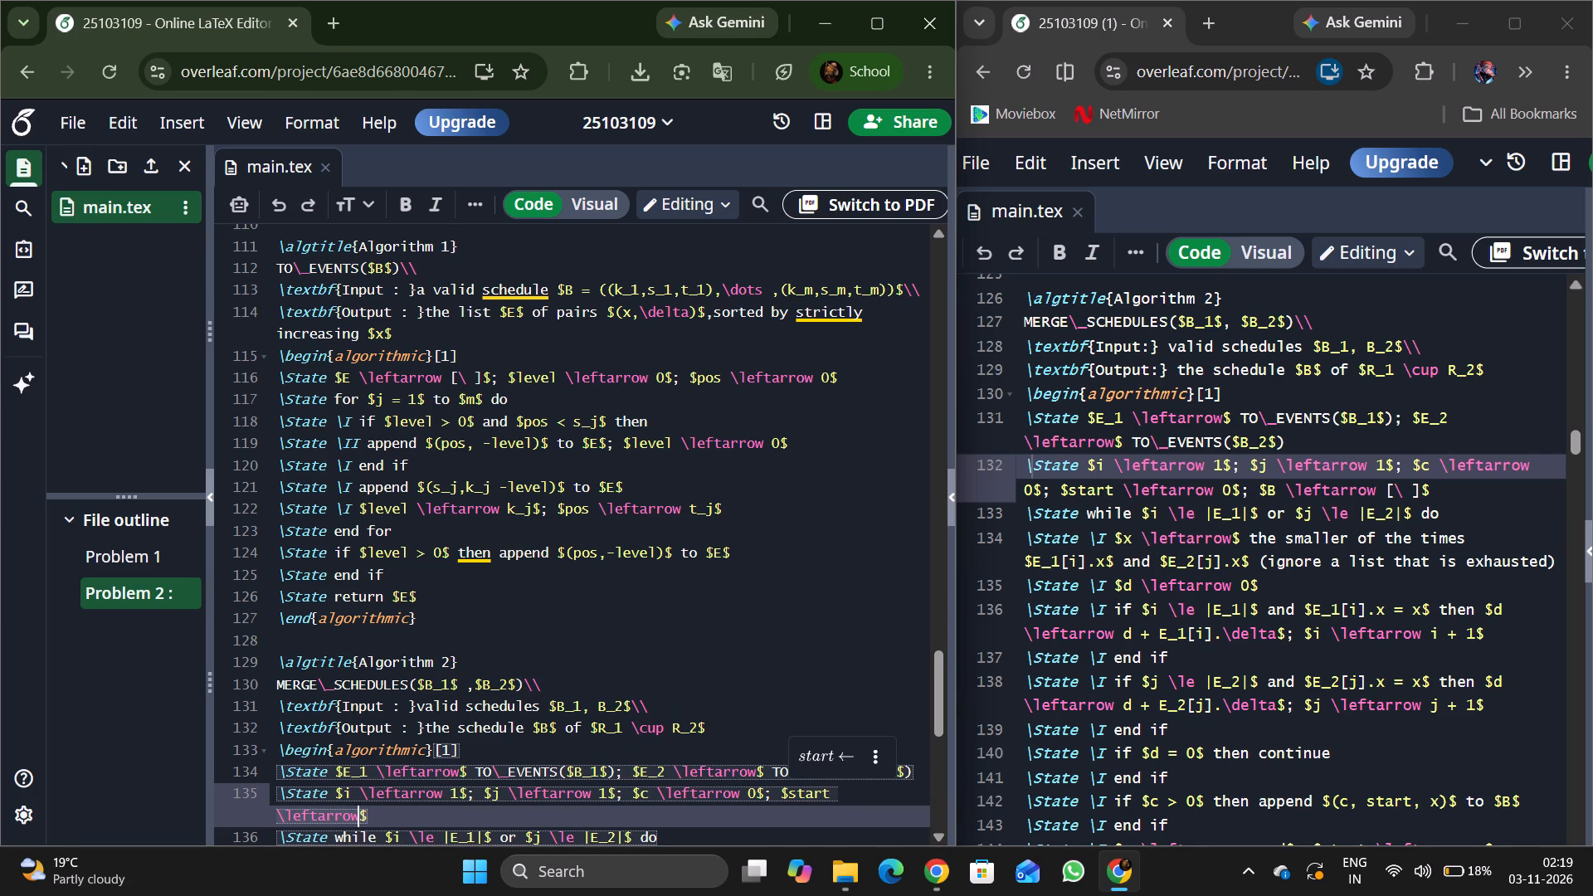
key(space)
text(0)
scroll(854, 695, down, 1)
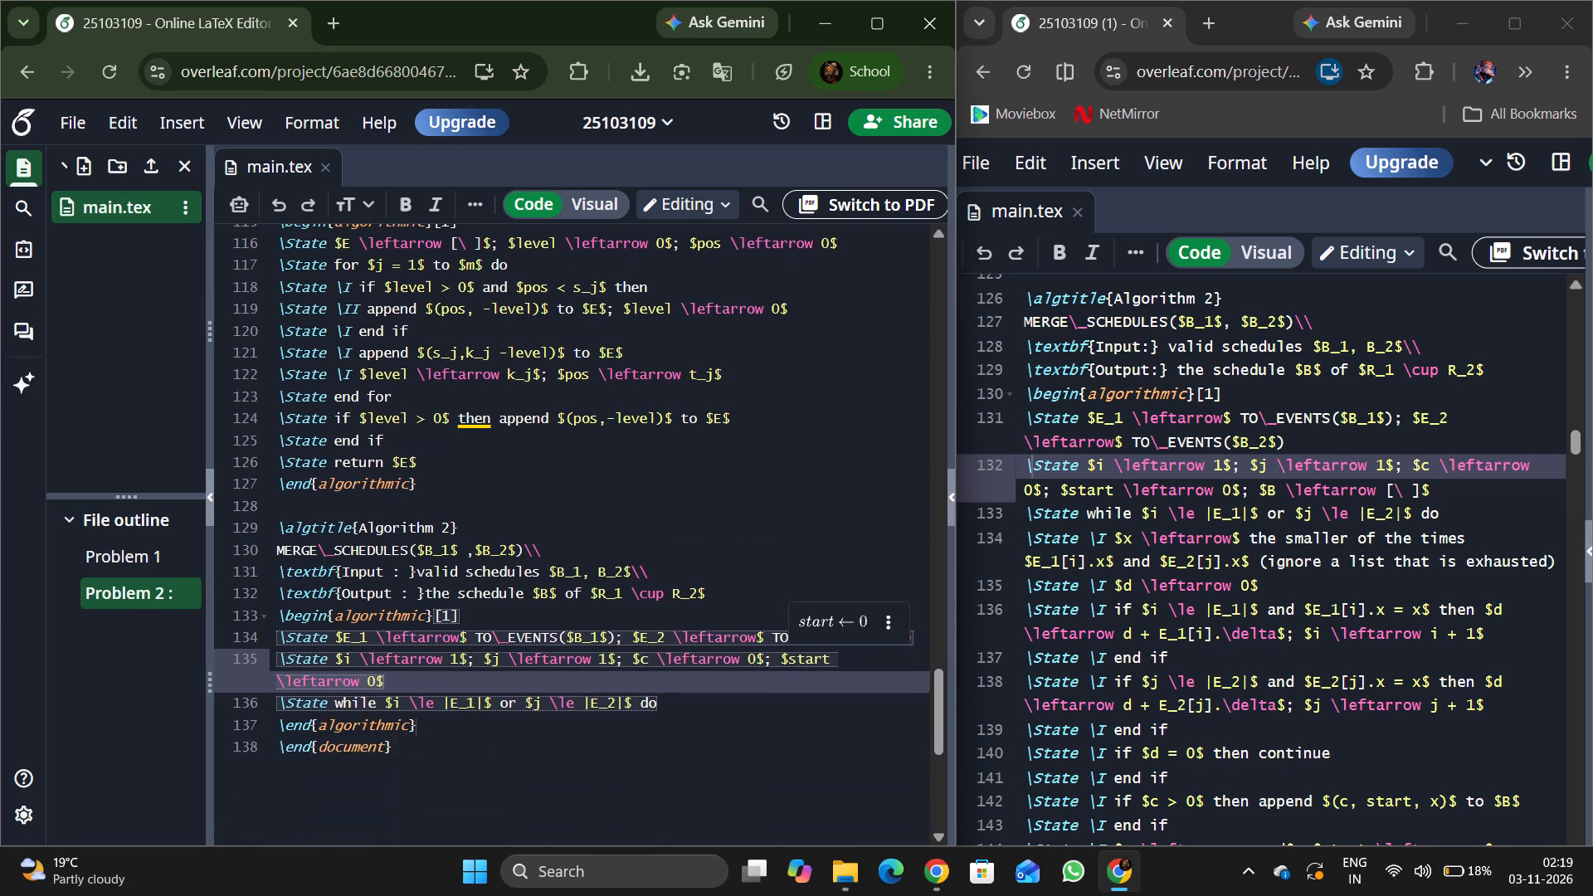
scroll(854, 695, down, 1)
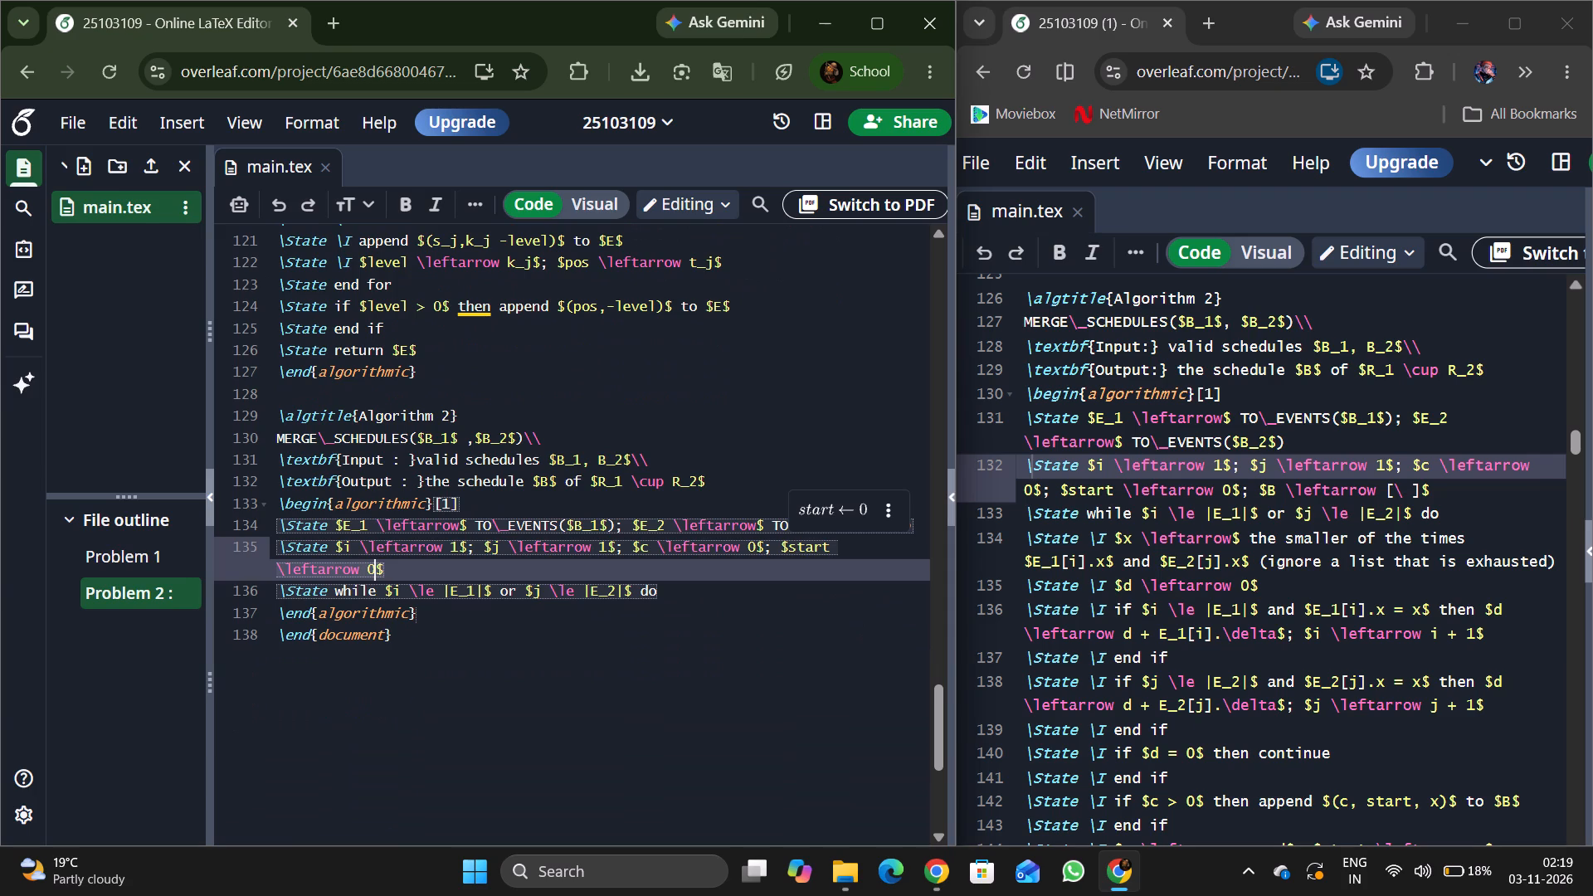
key(Right)
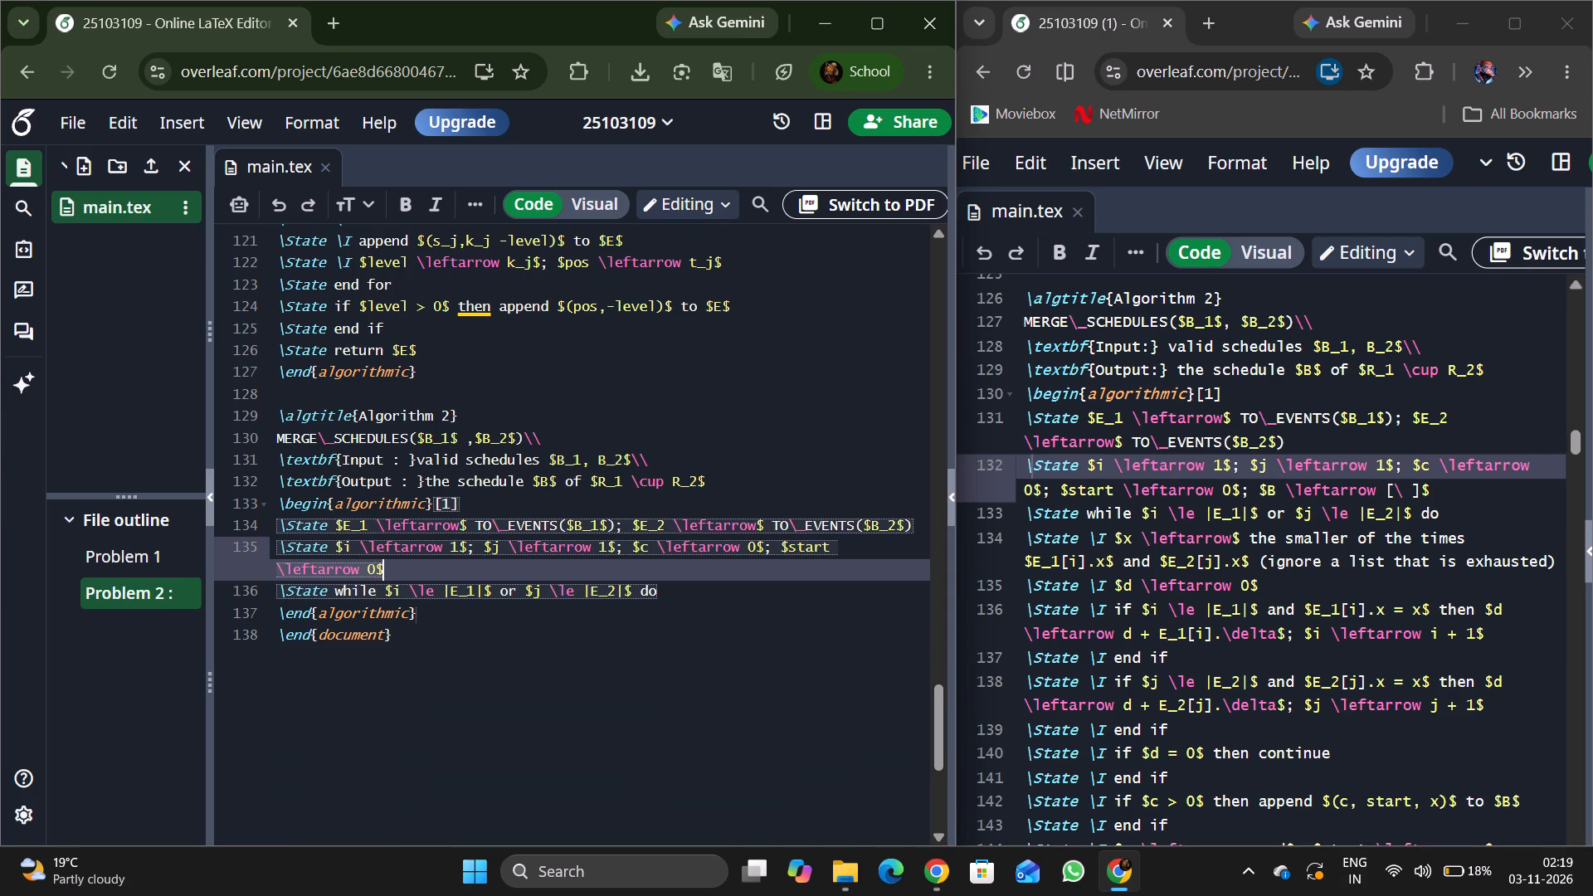
key(semicolon)
key(space)
Complete Algorithm 2's initialisation line with the assignment "$B \leftarrow [\ ]$" after the start assignment.
key(shift+dollar)
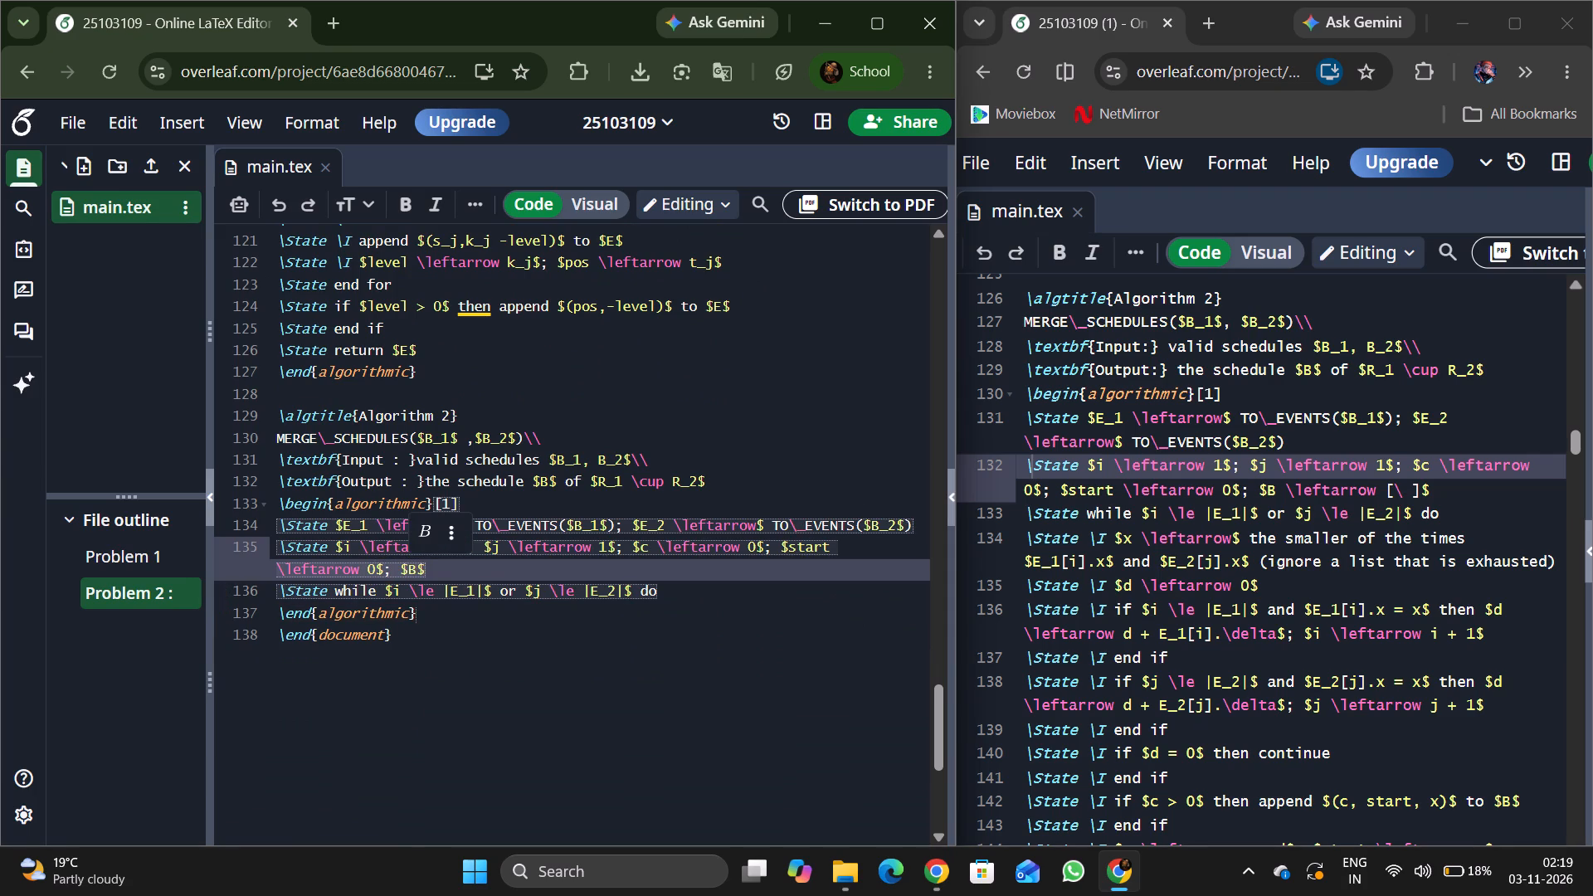
key(space)
text(\left)
key(Down)
key(Return)
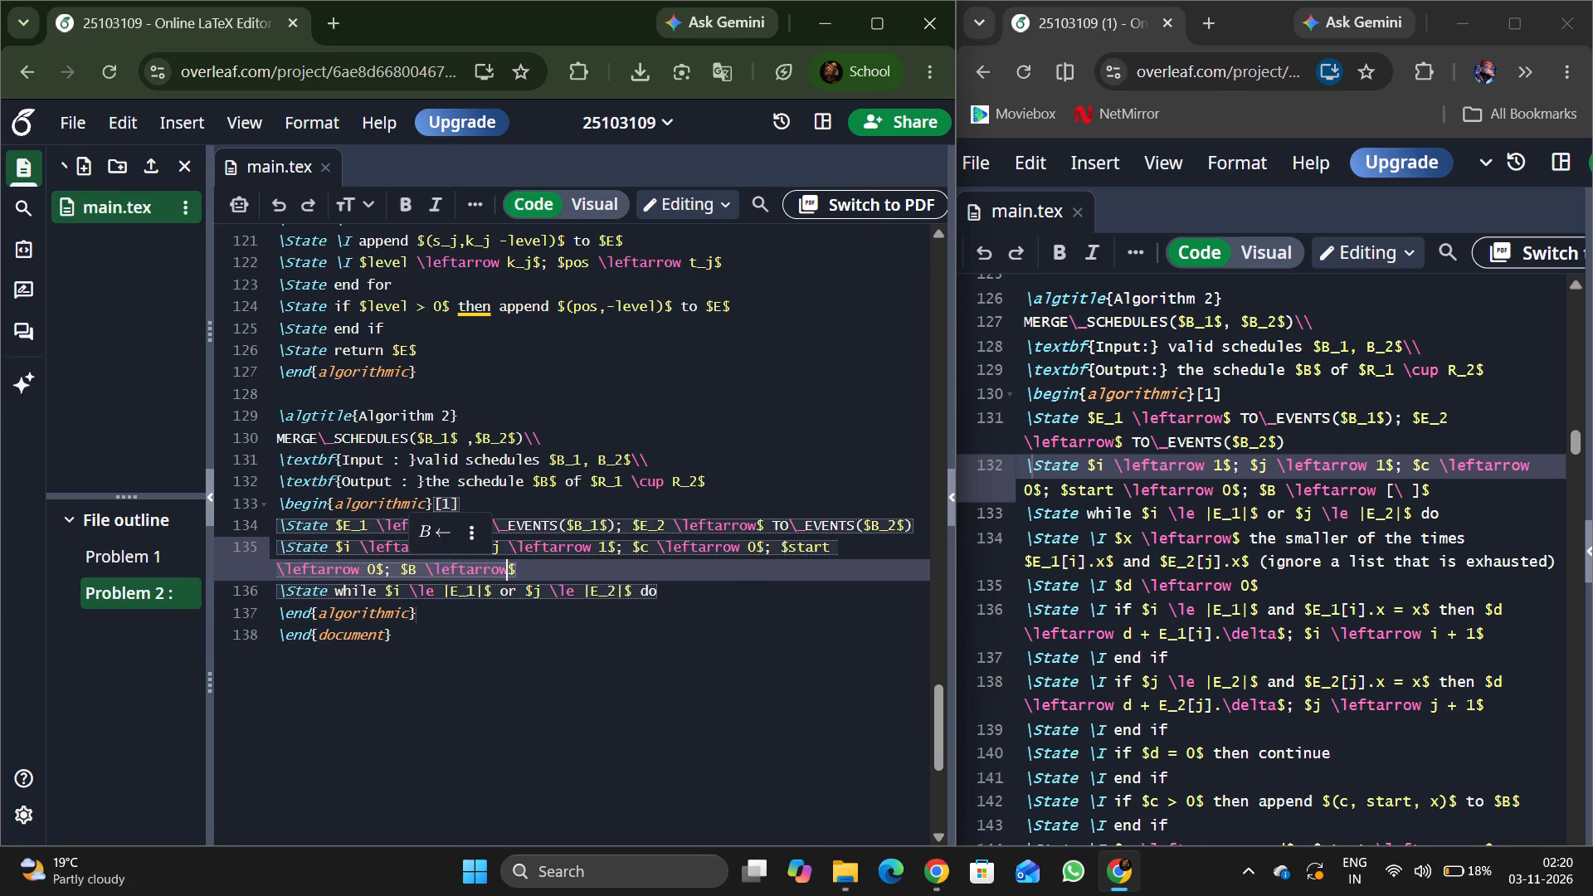
key(space)
key(bracketleft)
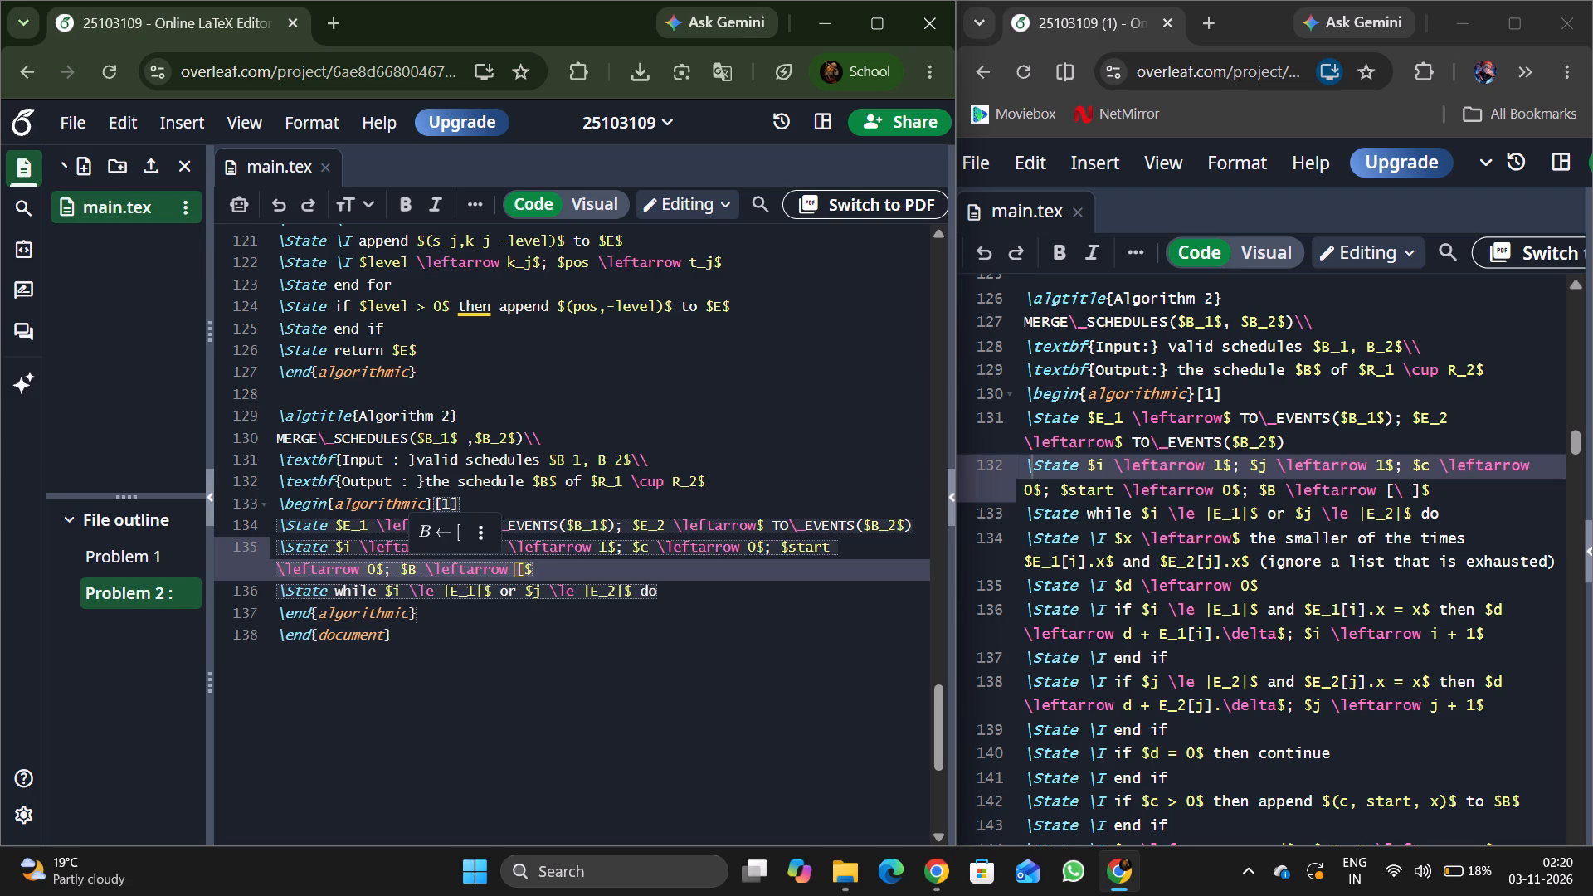
key(backslash)
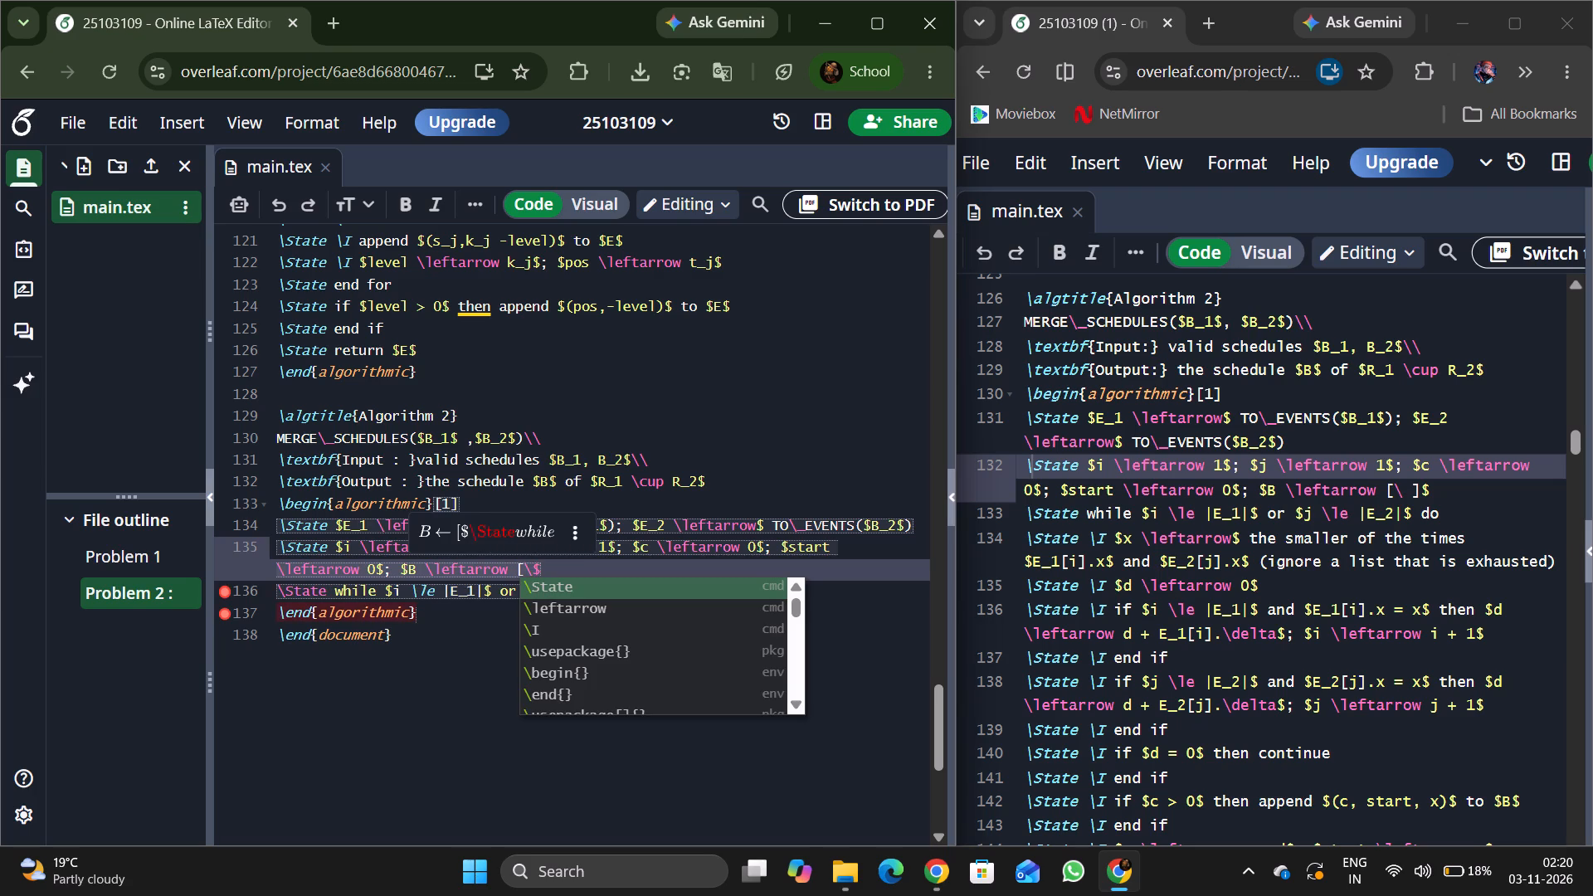
key(space)
key(bracketright)
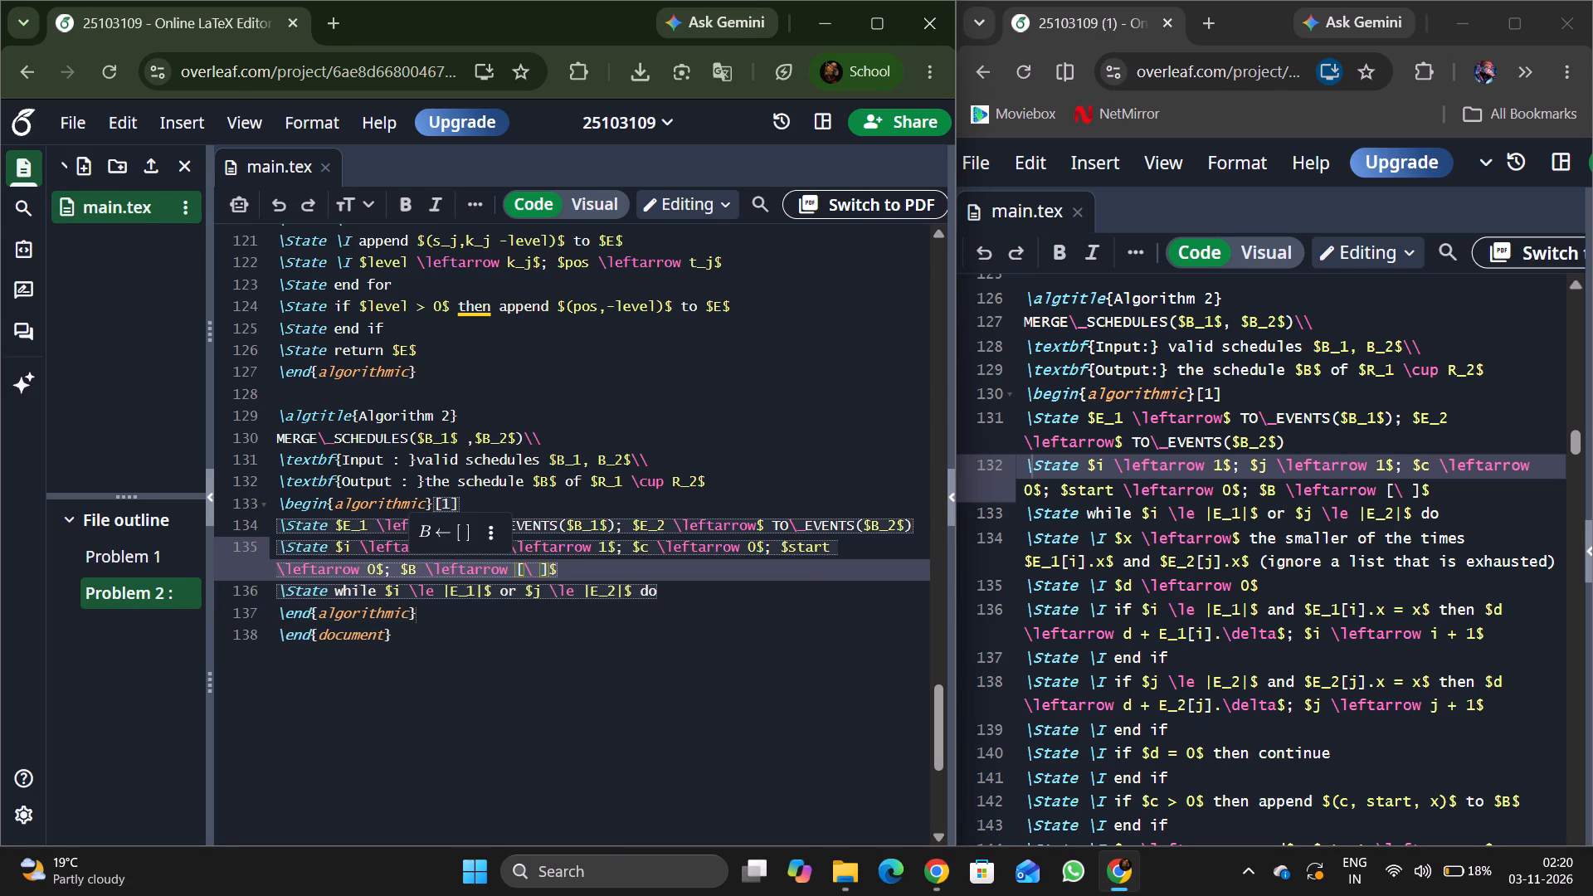
key(0)
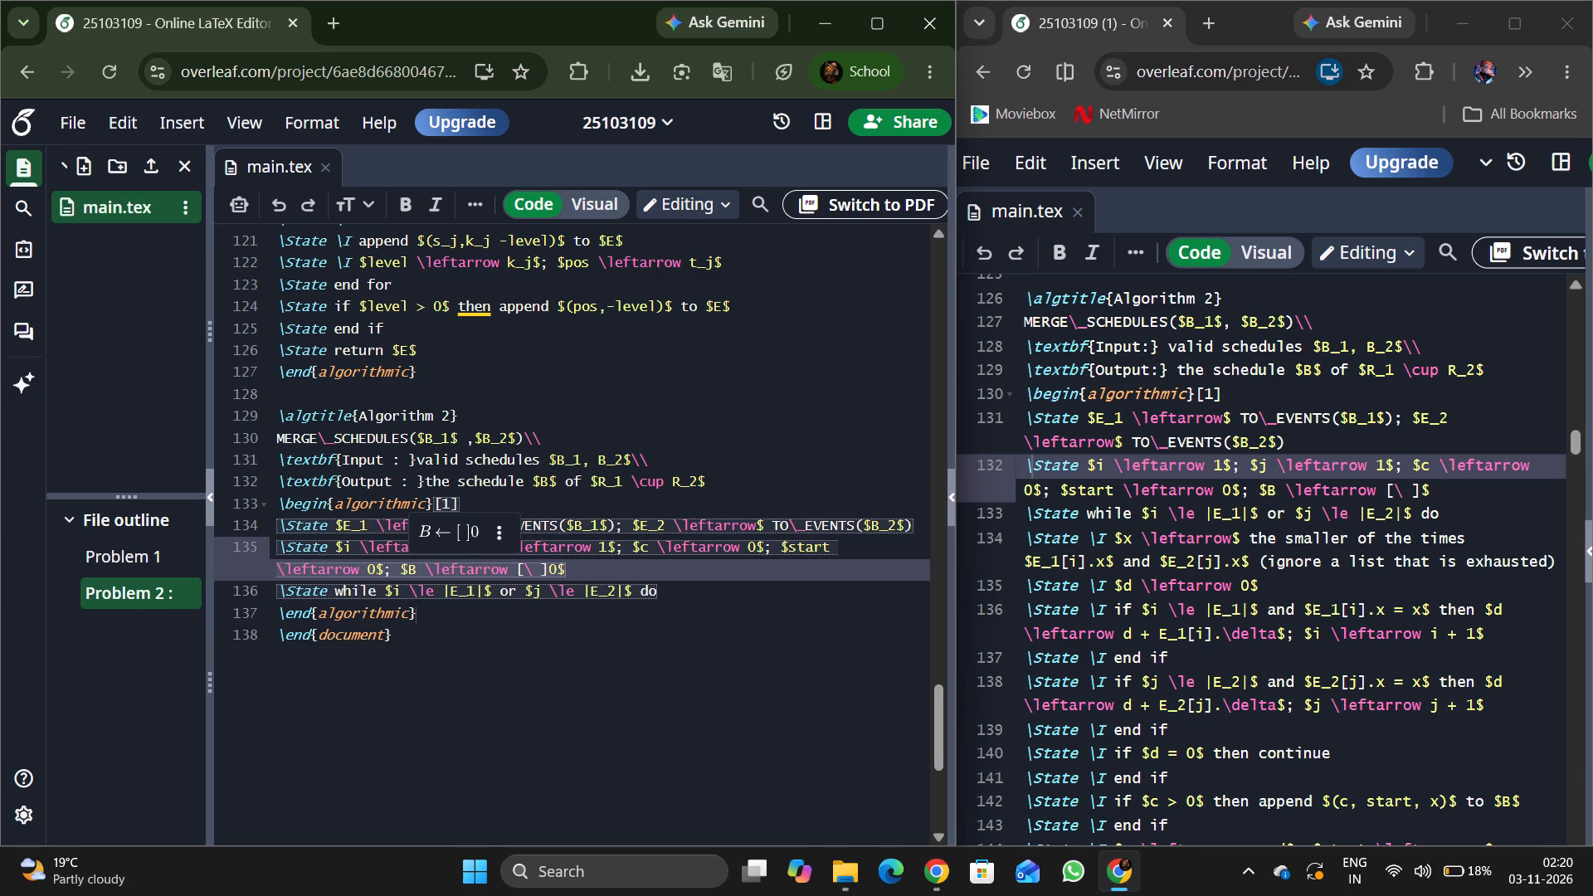
key(BackSpace)
key(Right)
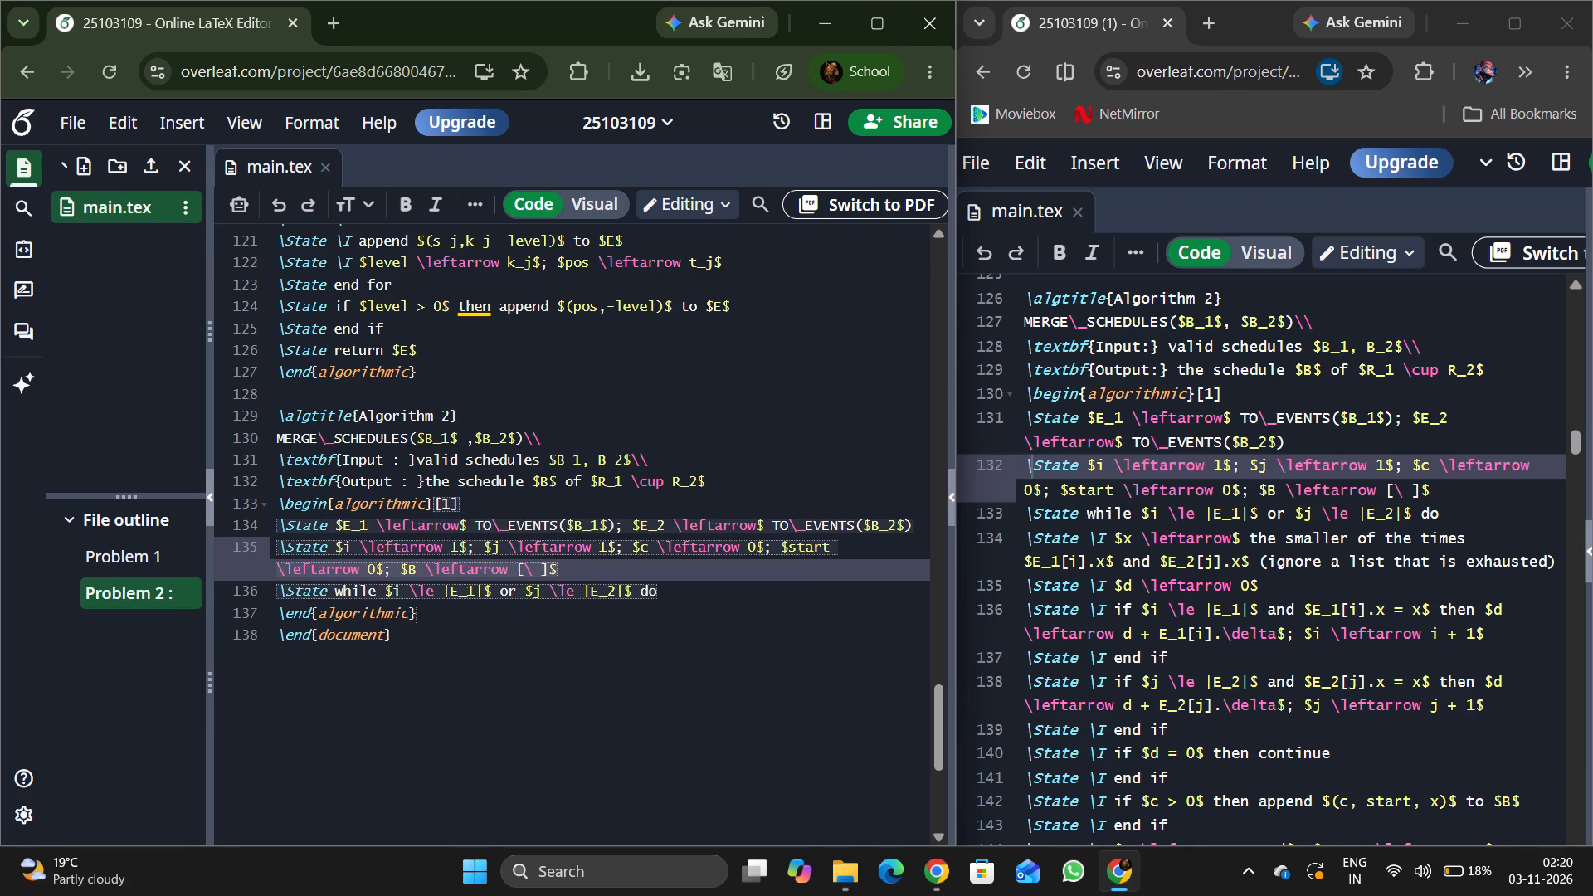
Begin a new line below Algorithm 2's while statement with "\State \I $x$", pasting the copied "\State \I " prefix.
click(694, 585)
key(Return)
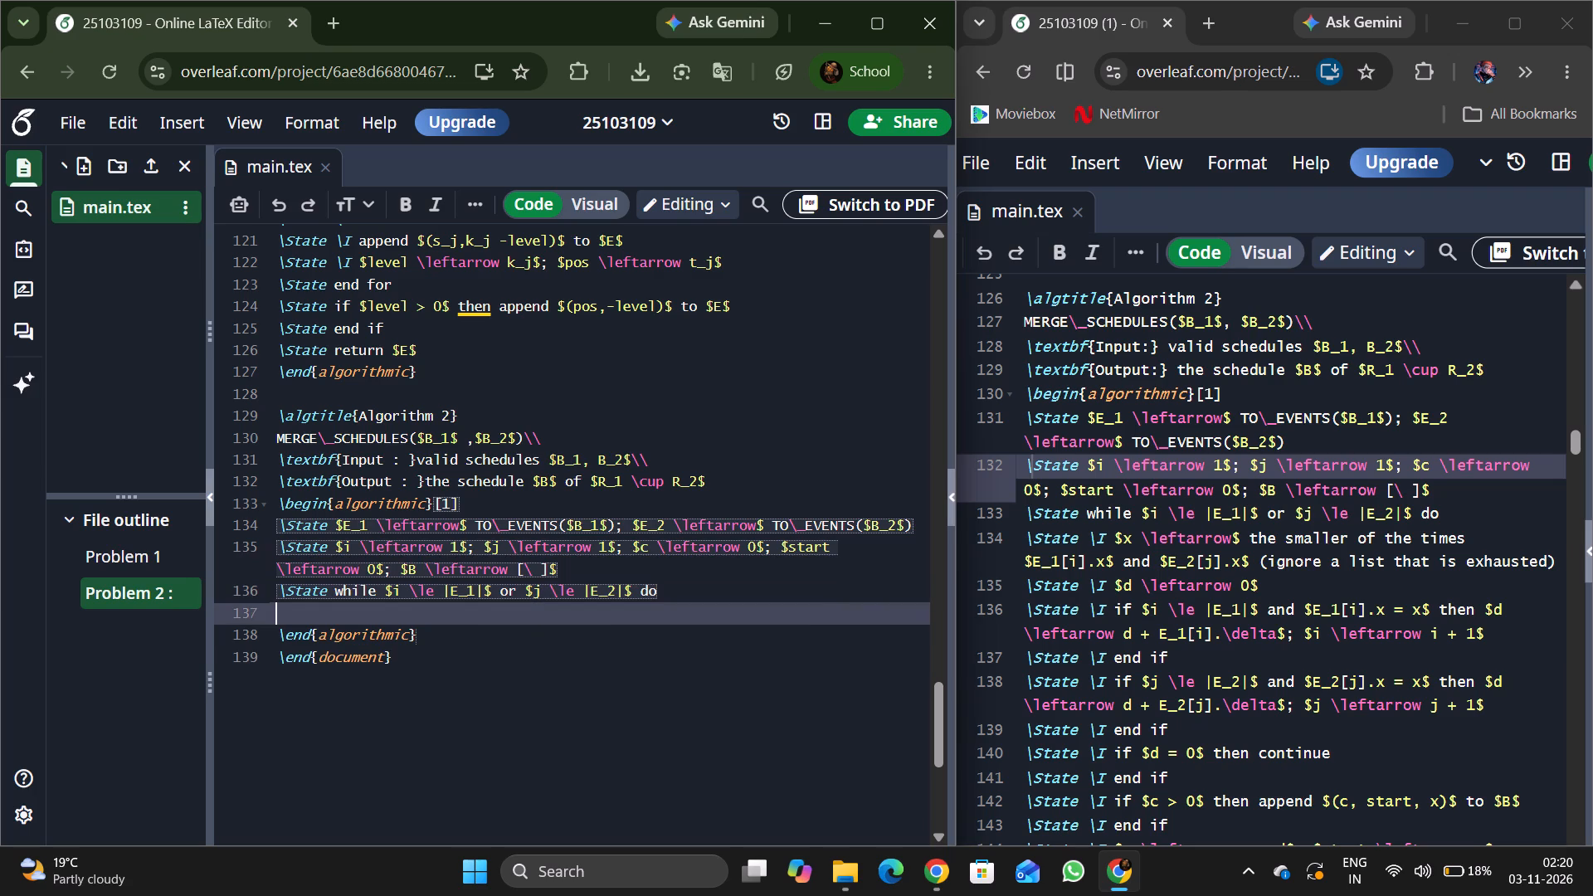
key(ctrl+v)
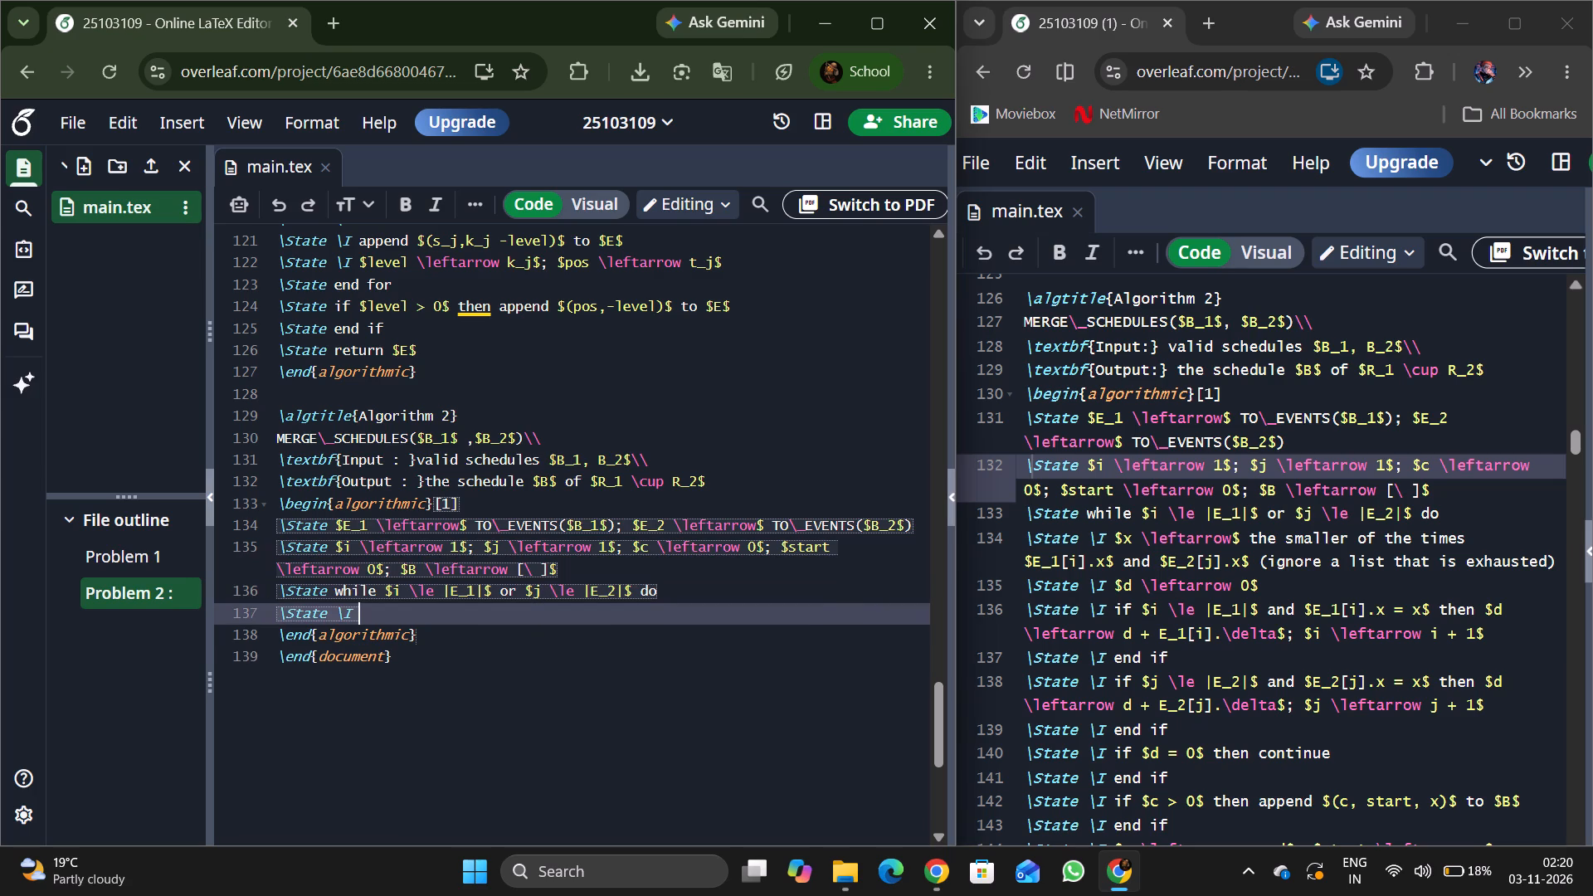
text($x)
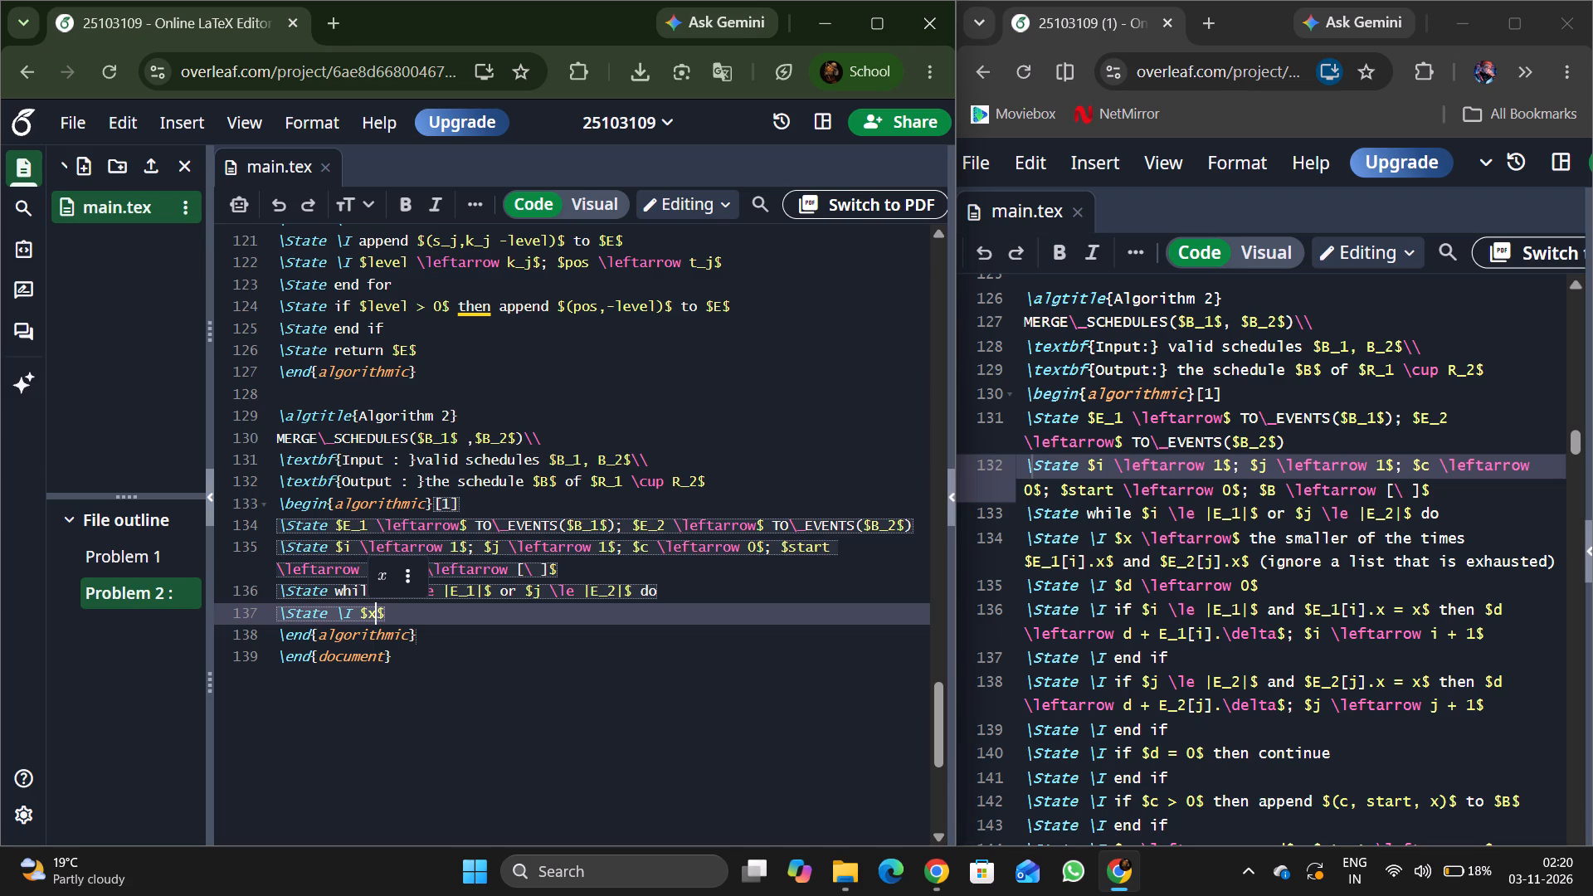
Look through the reference source from the remainder of Algorithm 2 and Problem 2 to Problem 3's stack and postfix calculator algorithm.
scroll(1141, 602, down, 1)
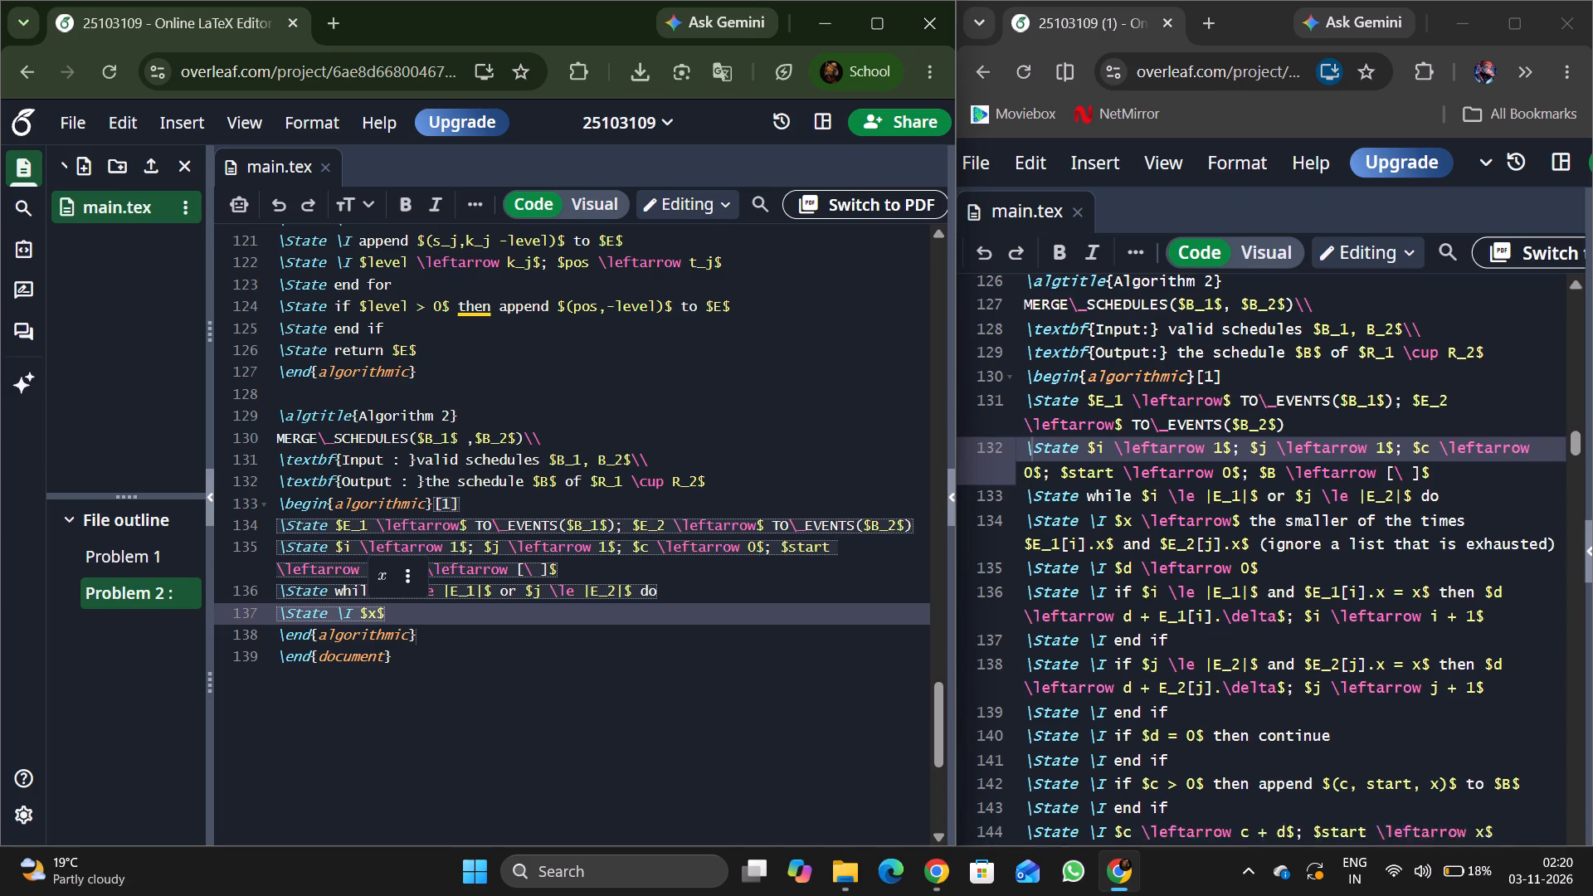
scroll(1141, 602, down, 1)
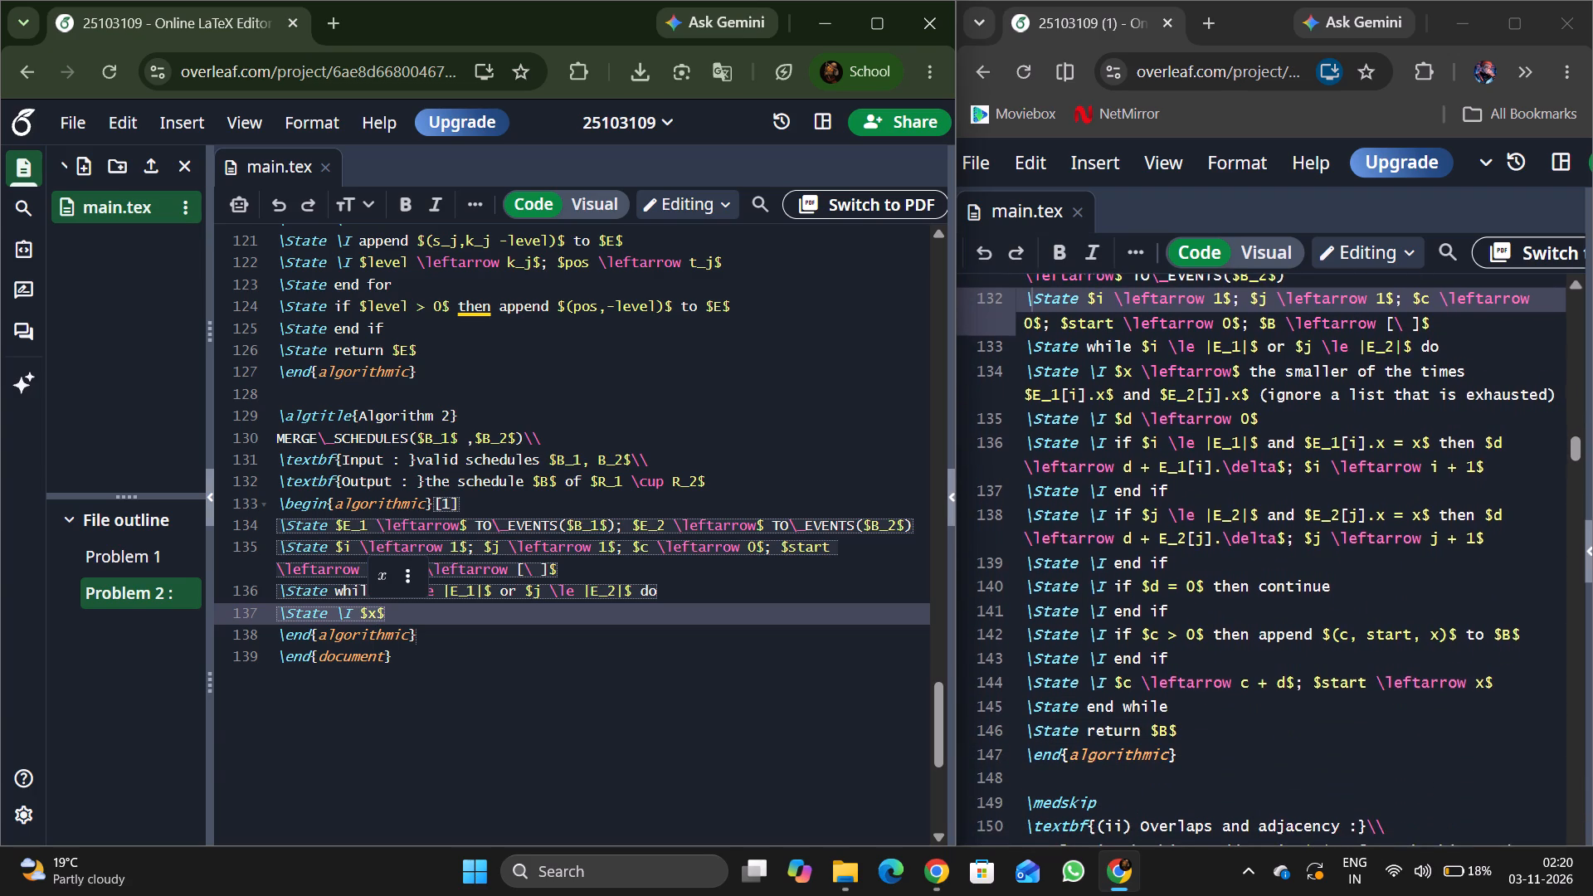
scroll(1141, 602, down, 3)
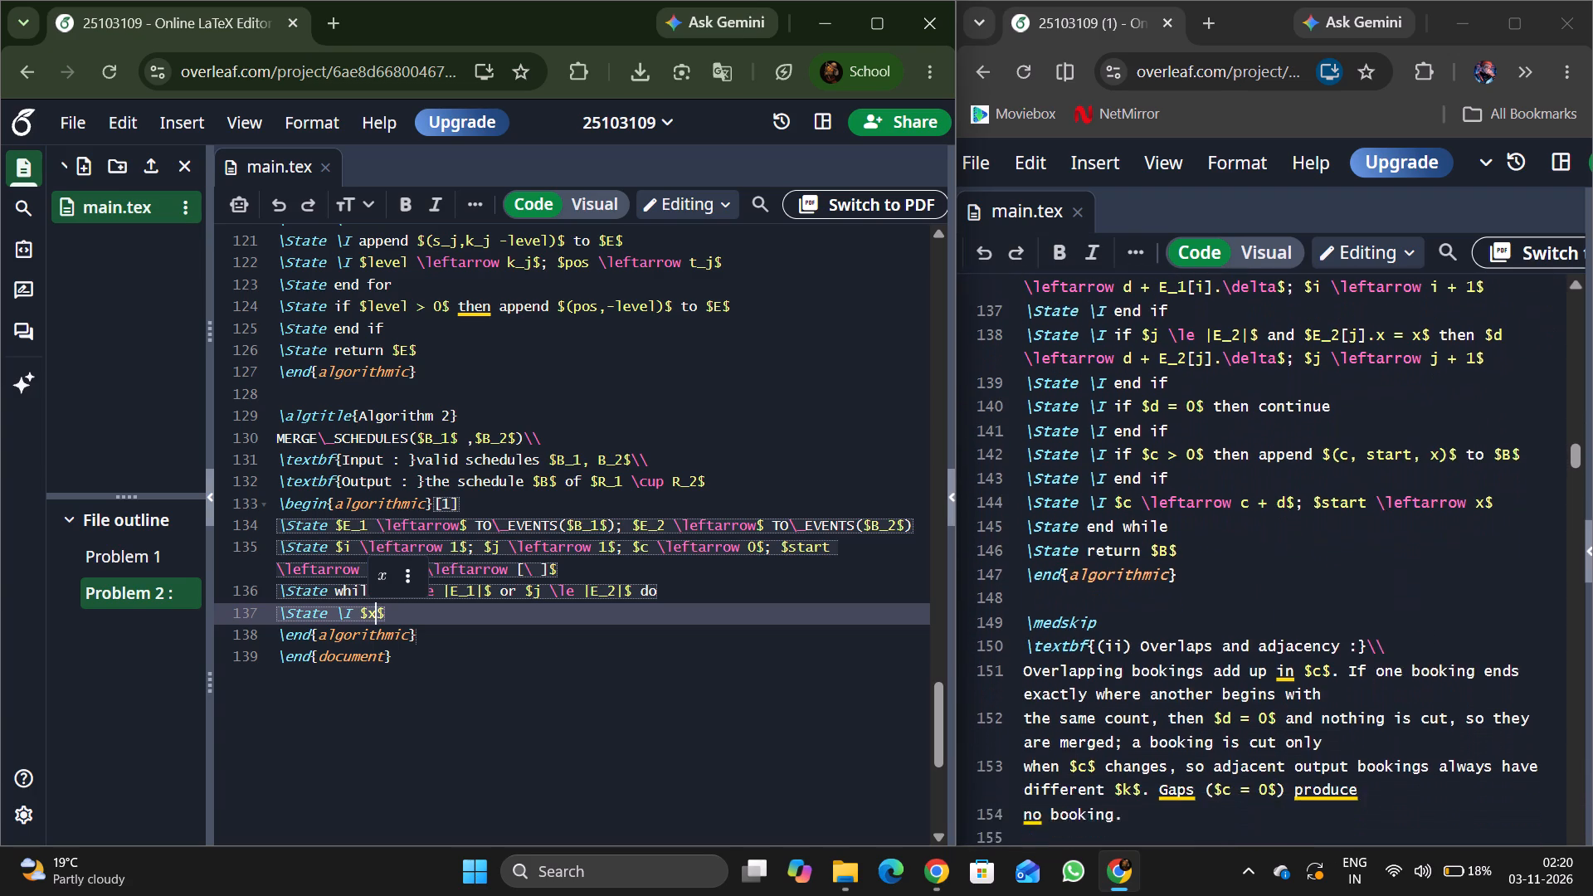
scroll(1141, 602, down, 2)
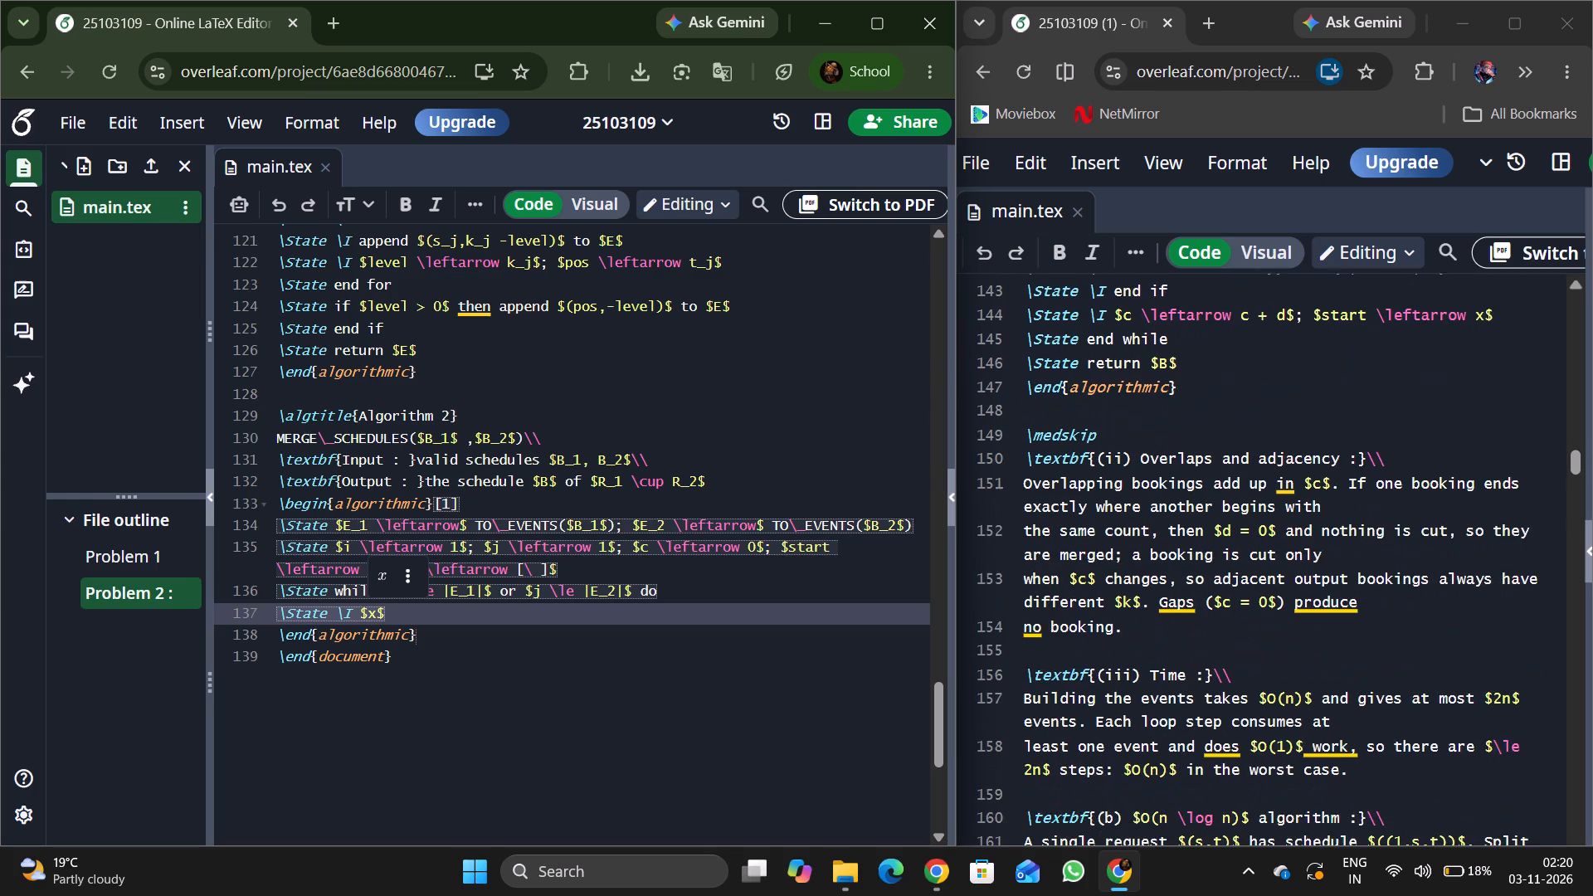
scroll(1141, 602, down, 4)
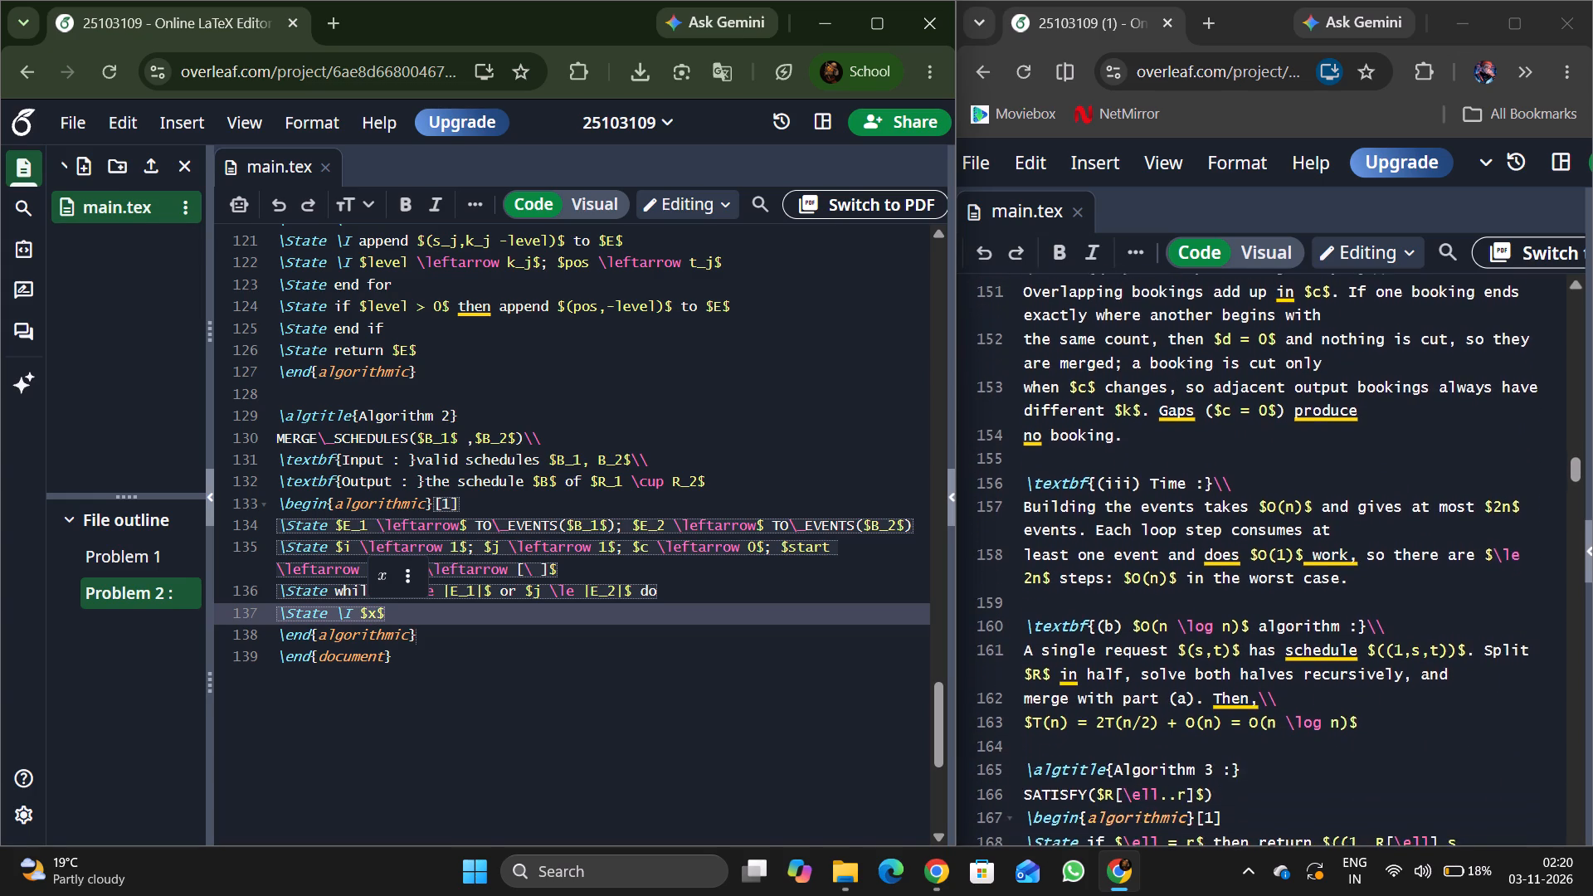
scroll(1141, 602, down, 4)
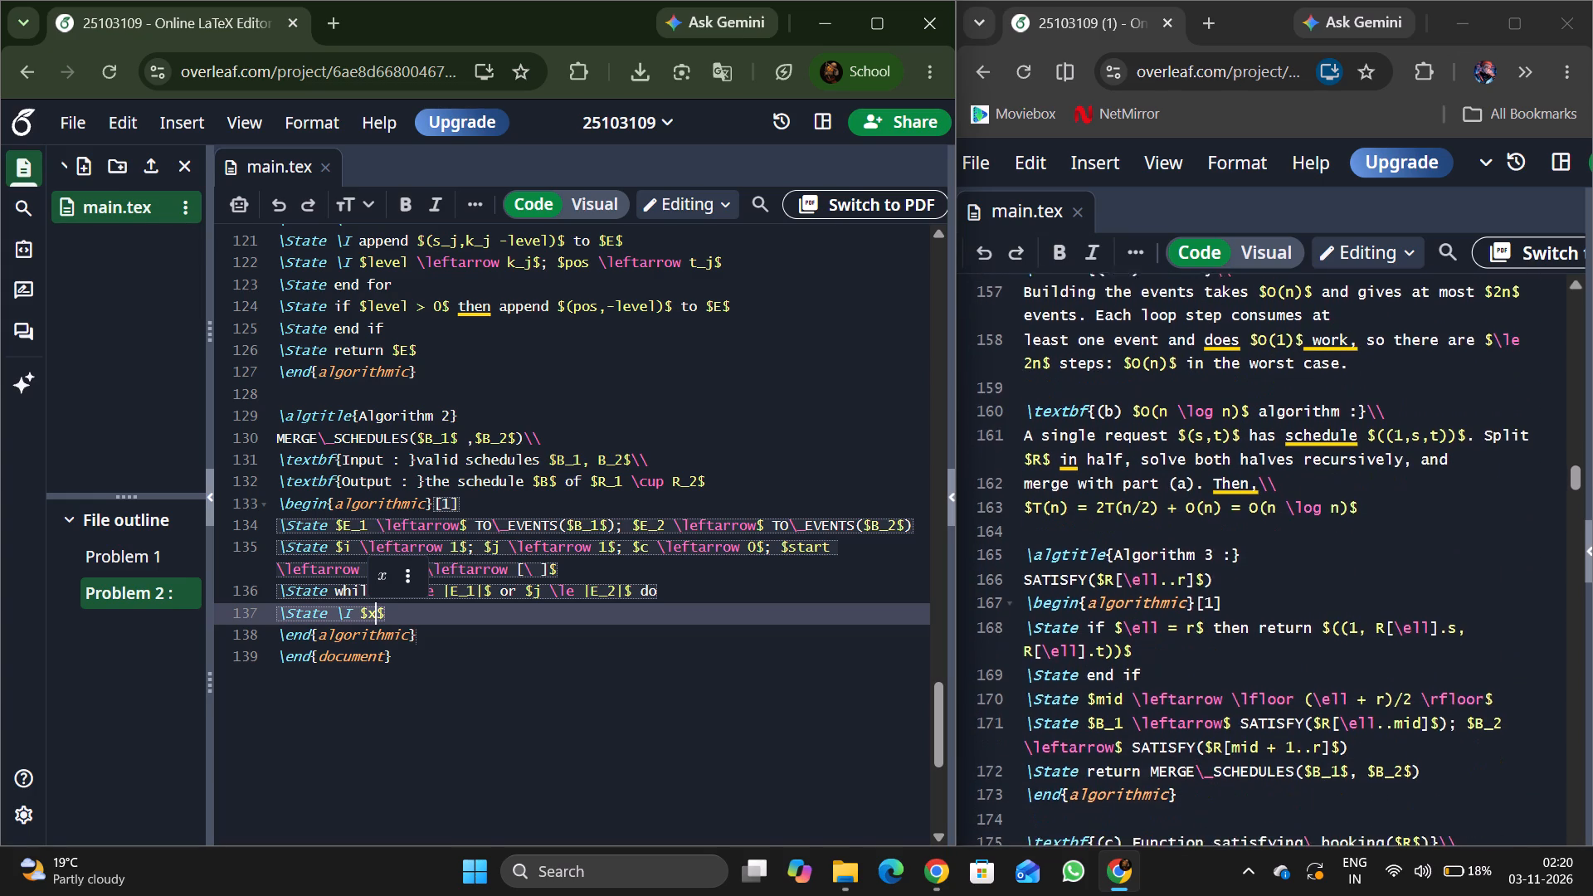
scroll(1141, 602, down, 3)
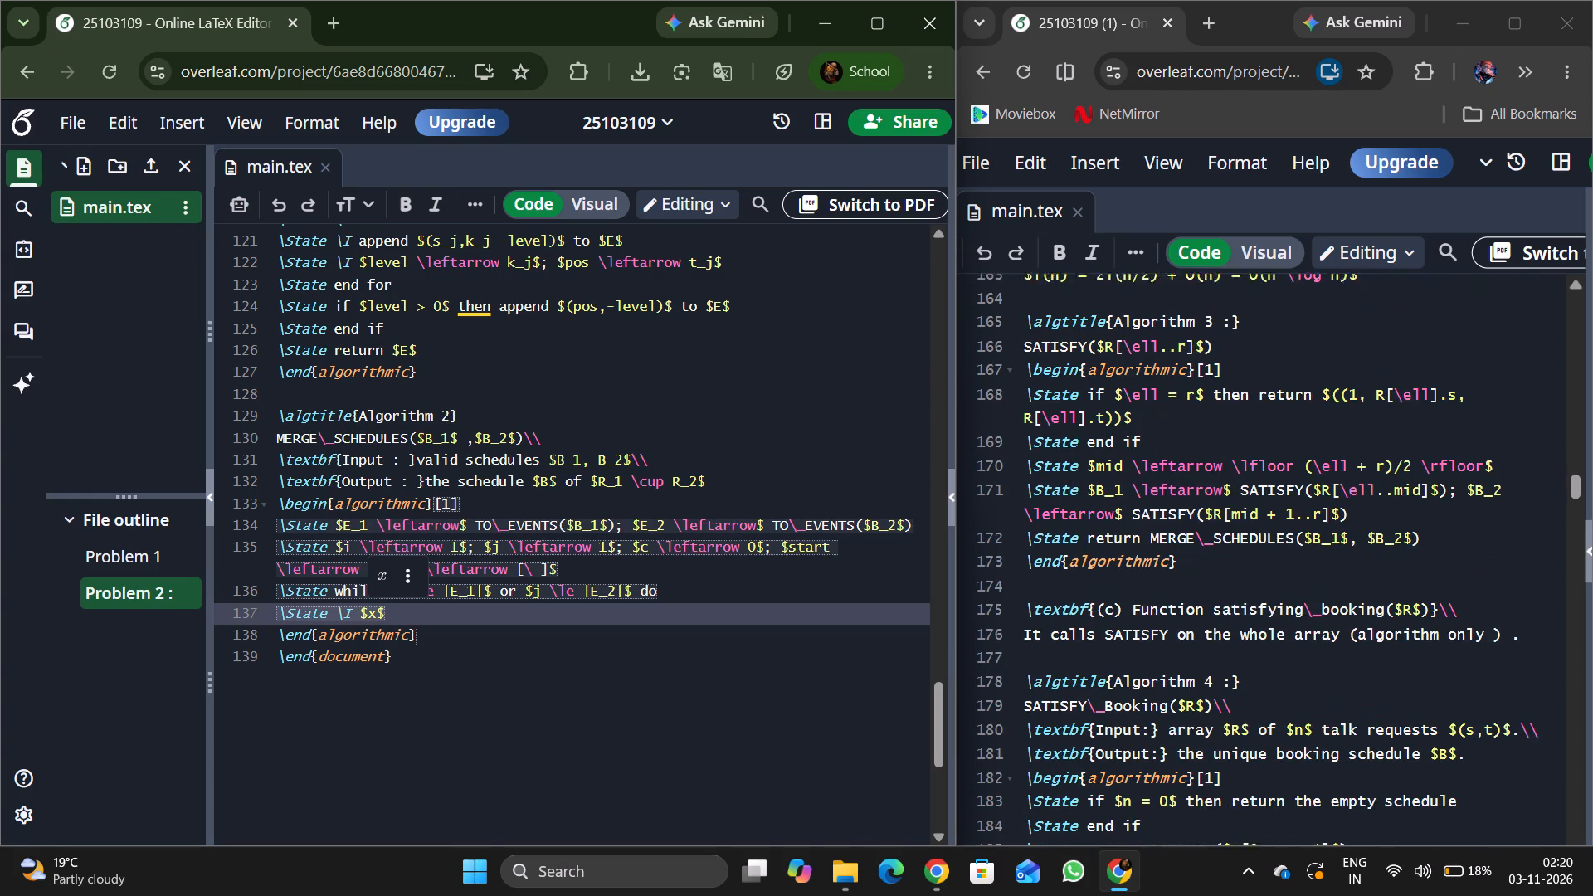
scroll(1141, 602, down, 4)
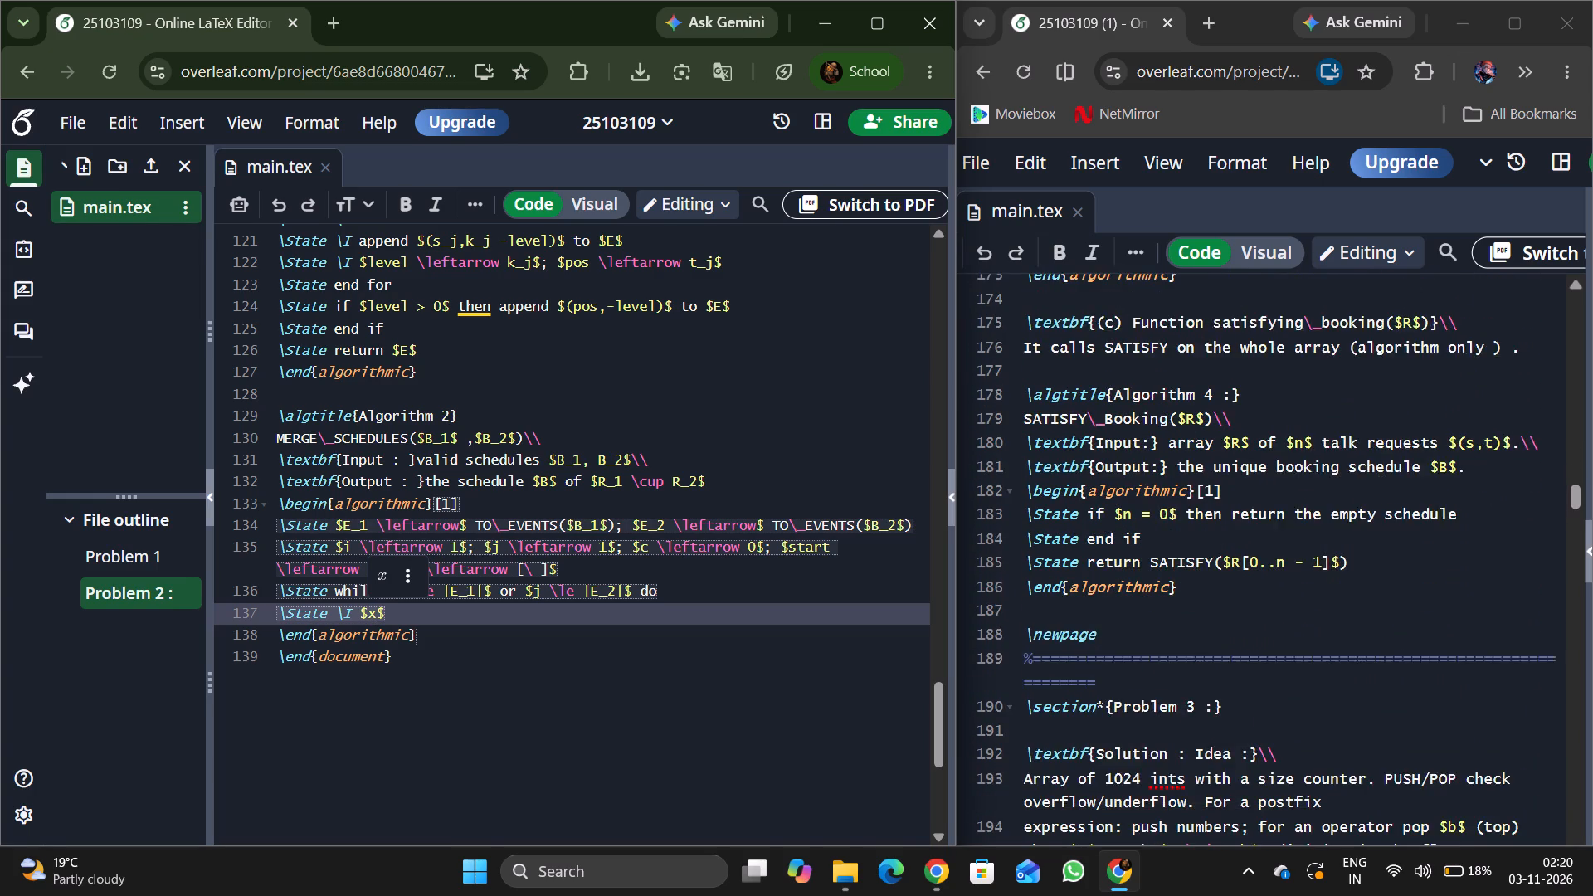
scroll(1141, 602, down, 3)
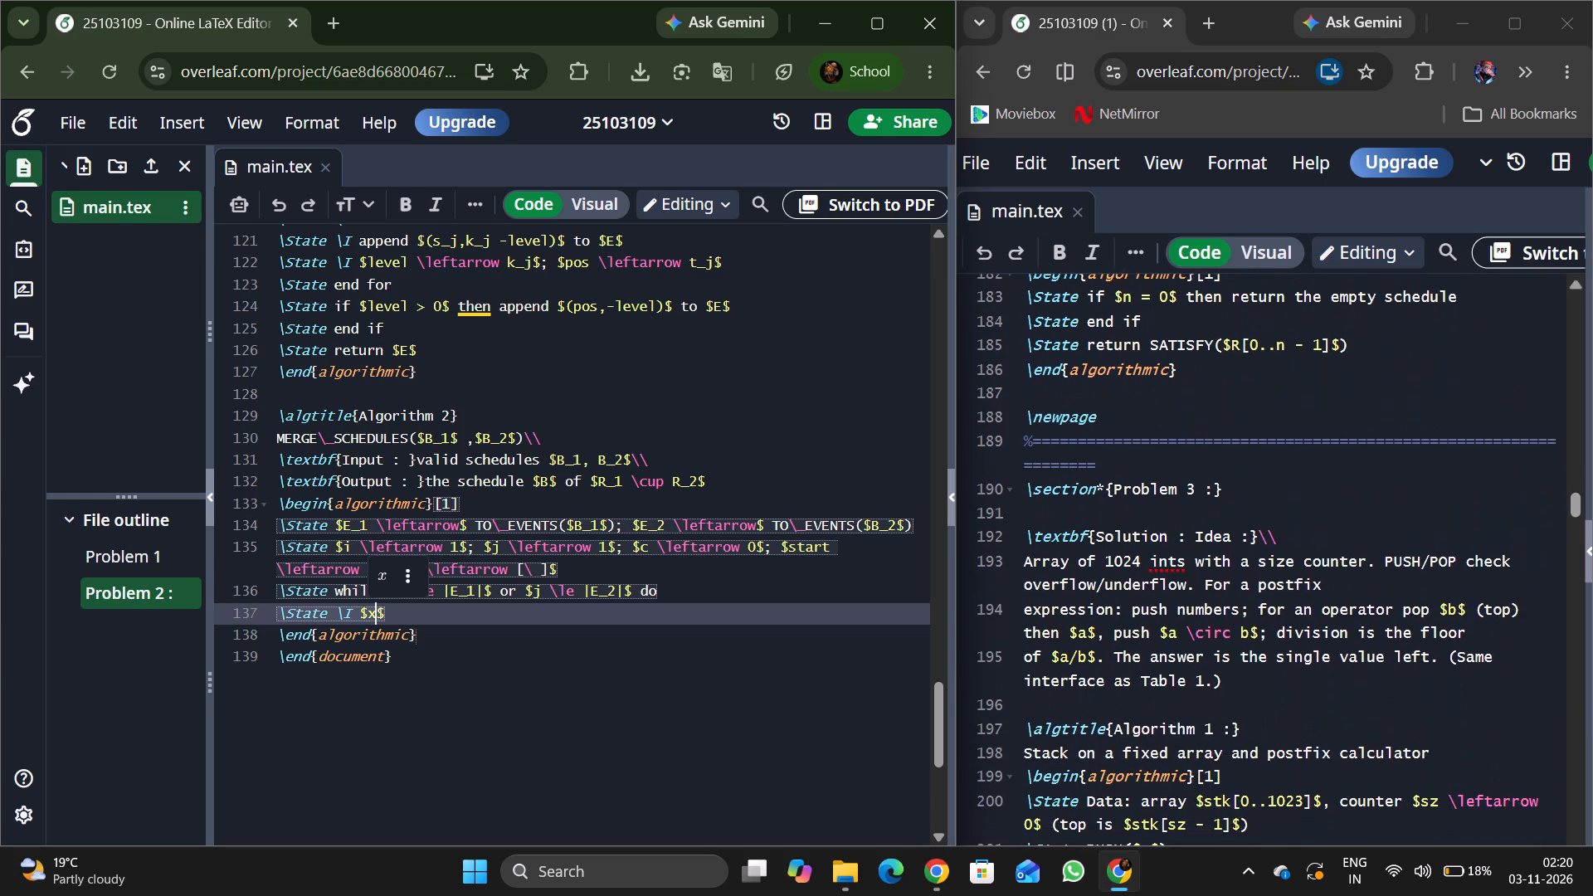
scroll(1141, 602, down, 2)
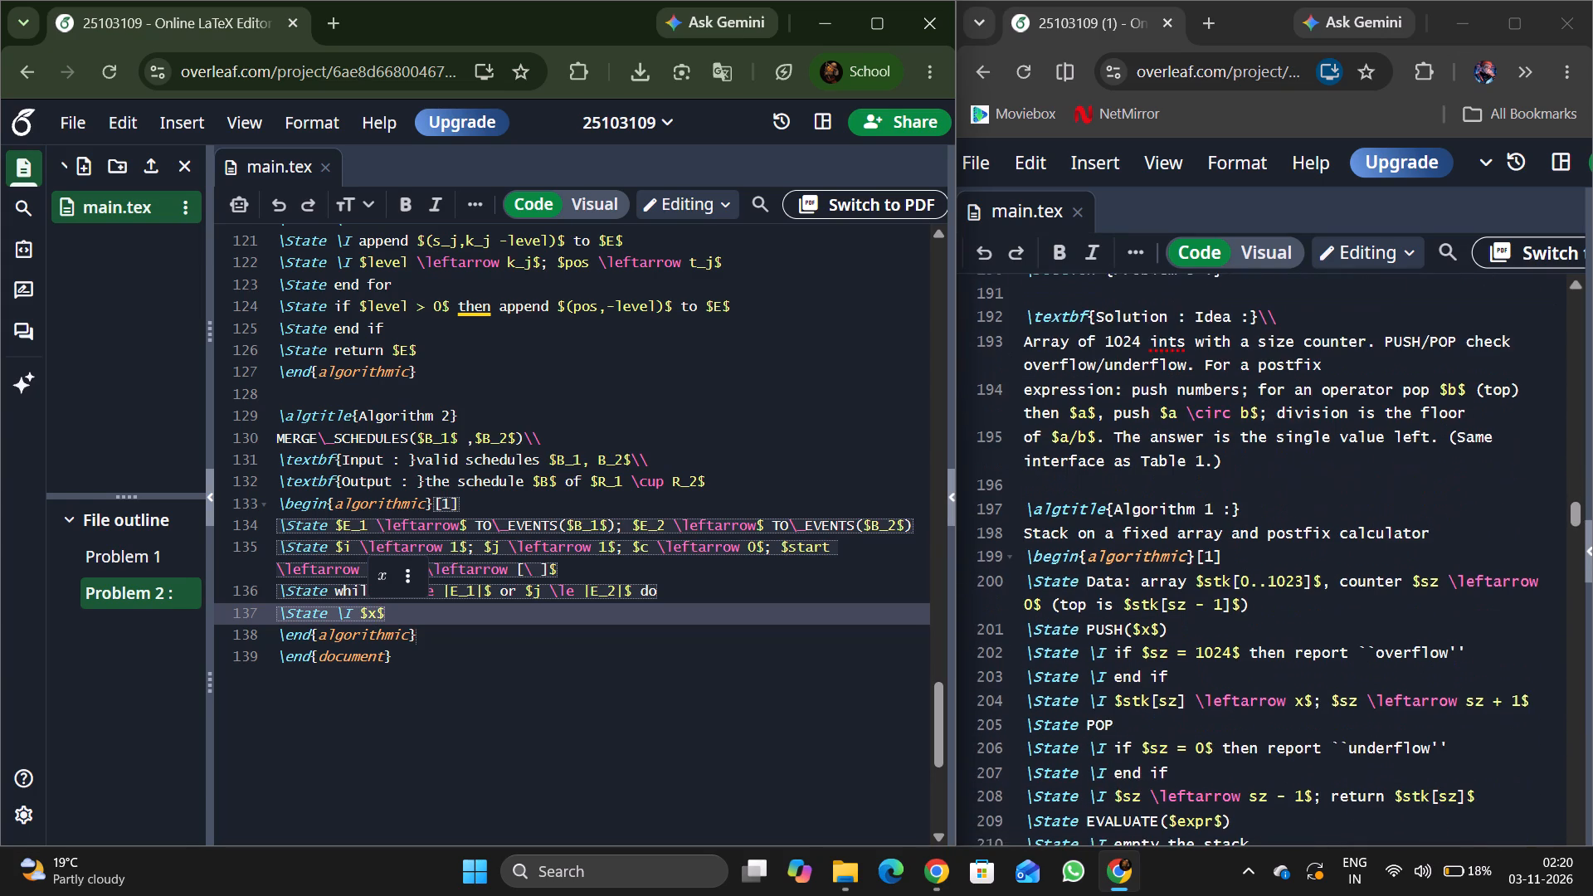
scroll(1141, 602, down, 1)
scroll(1141, 602, up, 1)
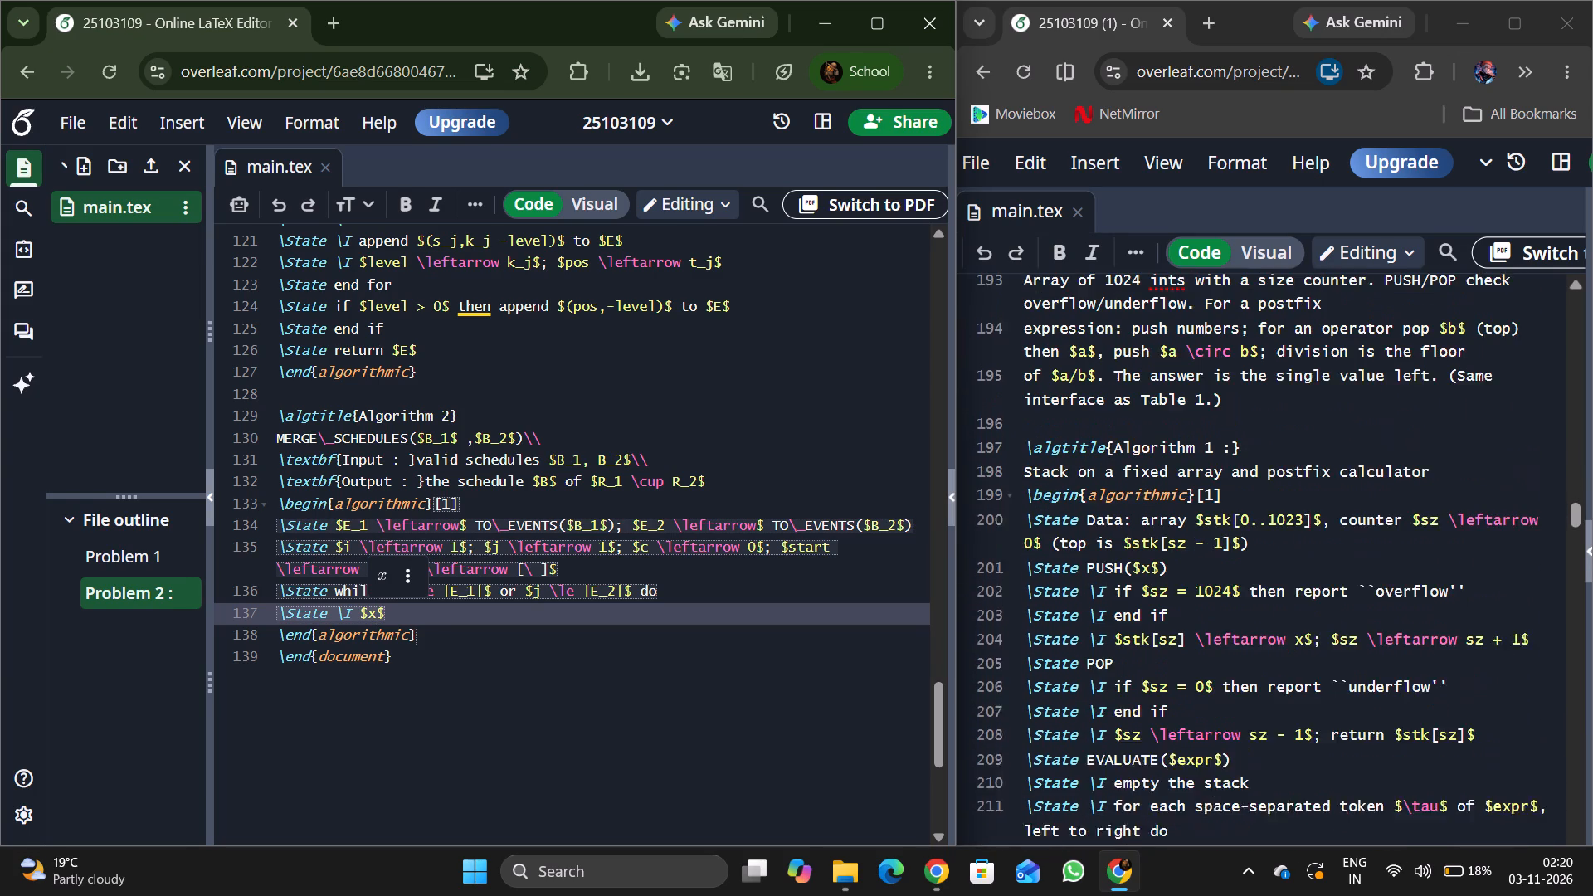
scroll(1141, 602, up, 2)
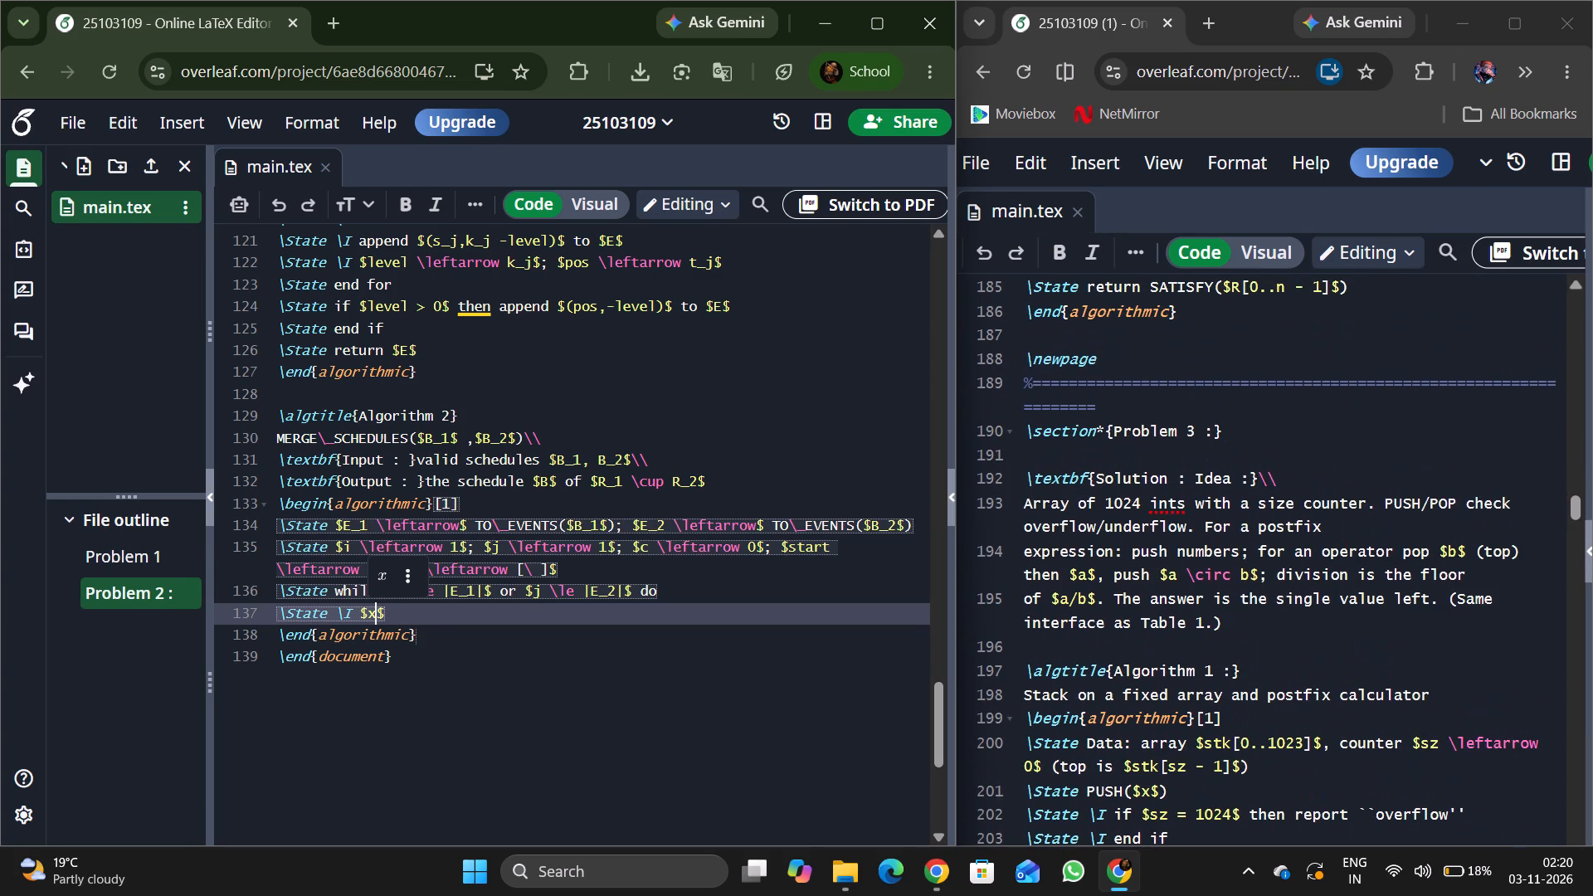